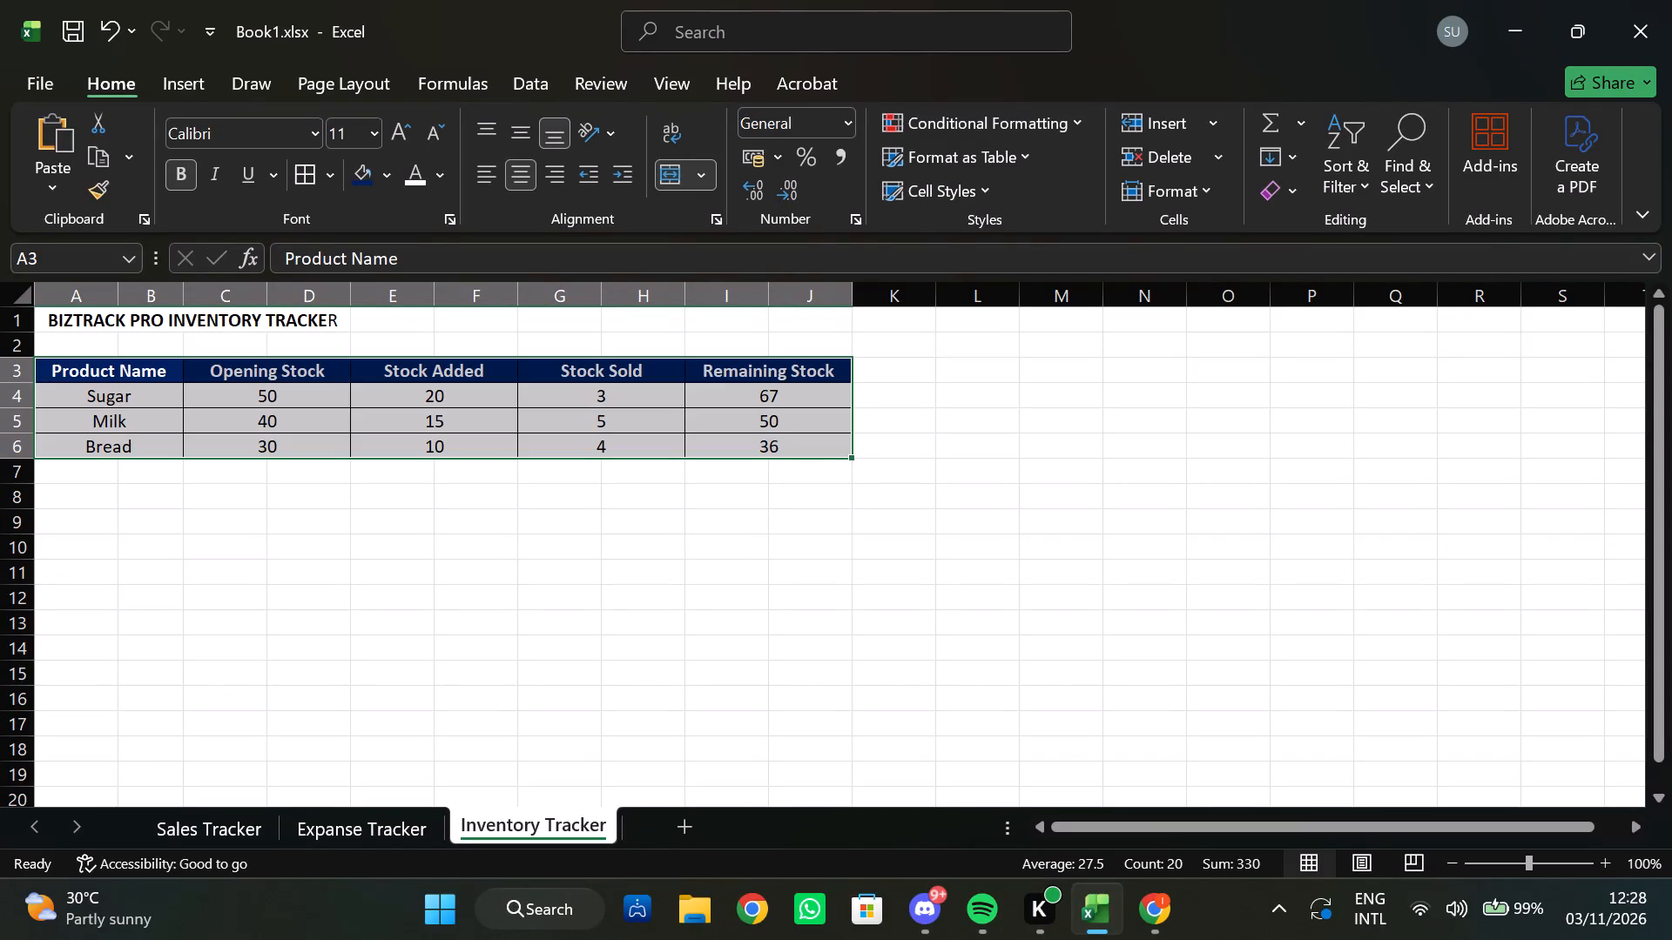
# Add a new worksheet after Inventory Tracker and name it Business Dashboard.
pyautogui.click(677, 827)
pyautogui.click(675, 829)
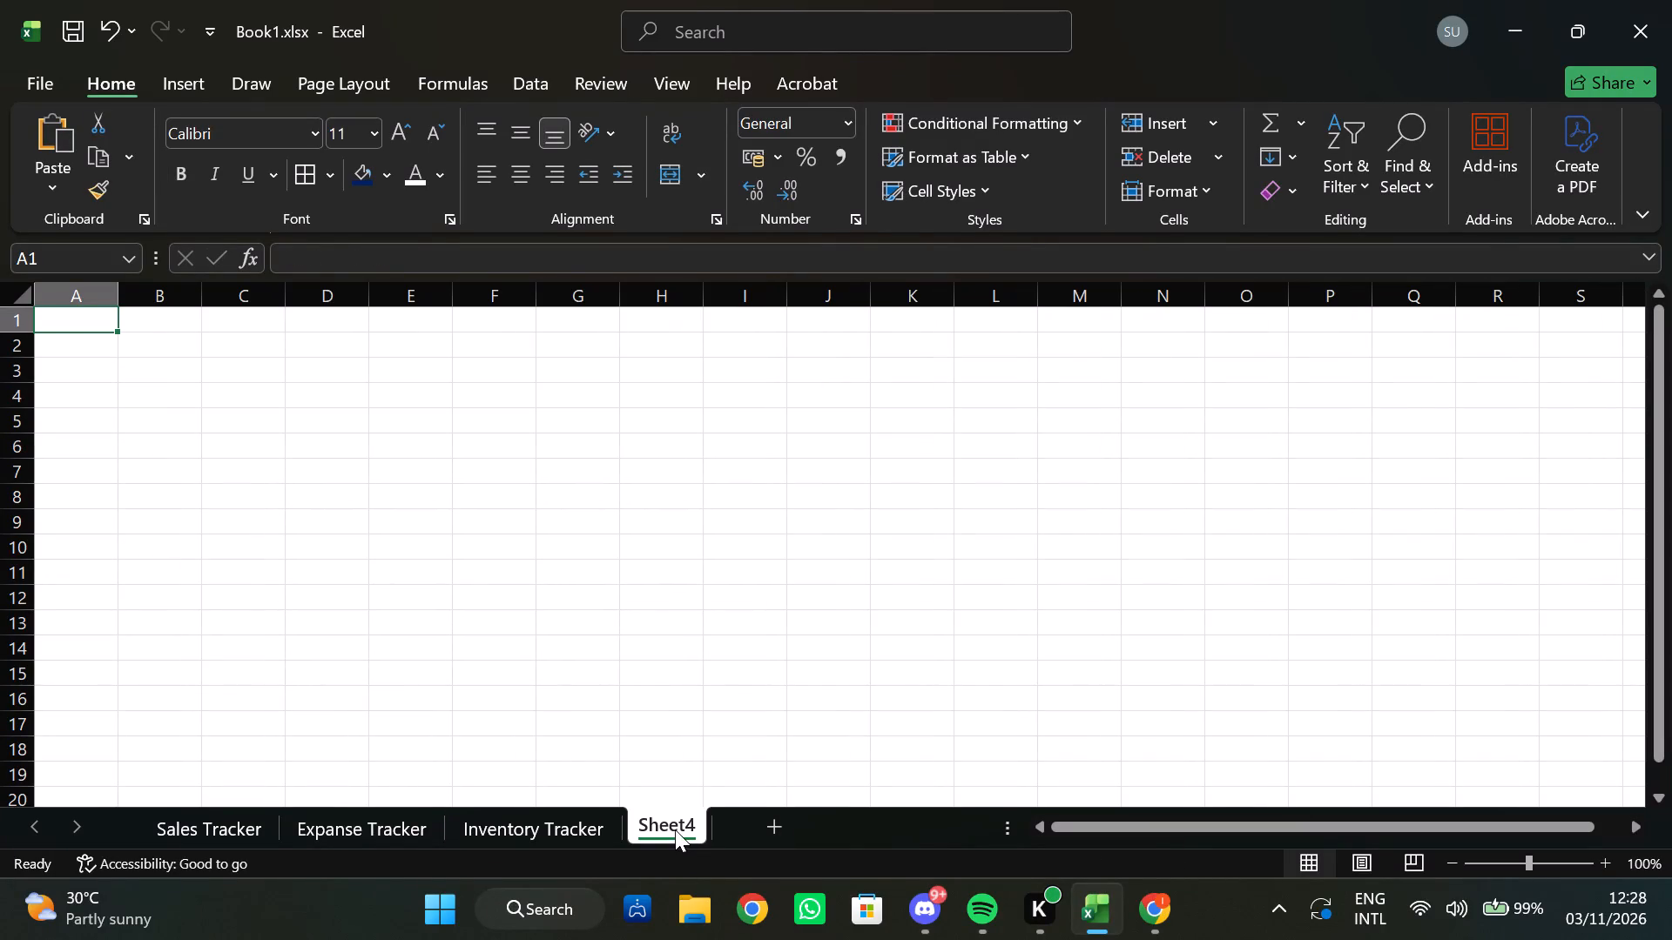
pyautogui.doubleClick(674, 823)
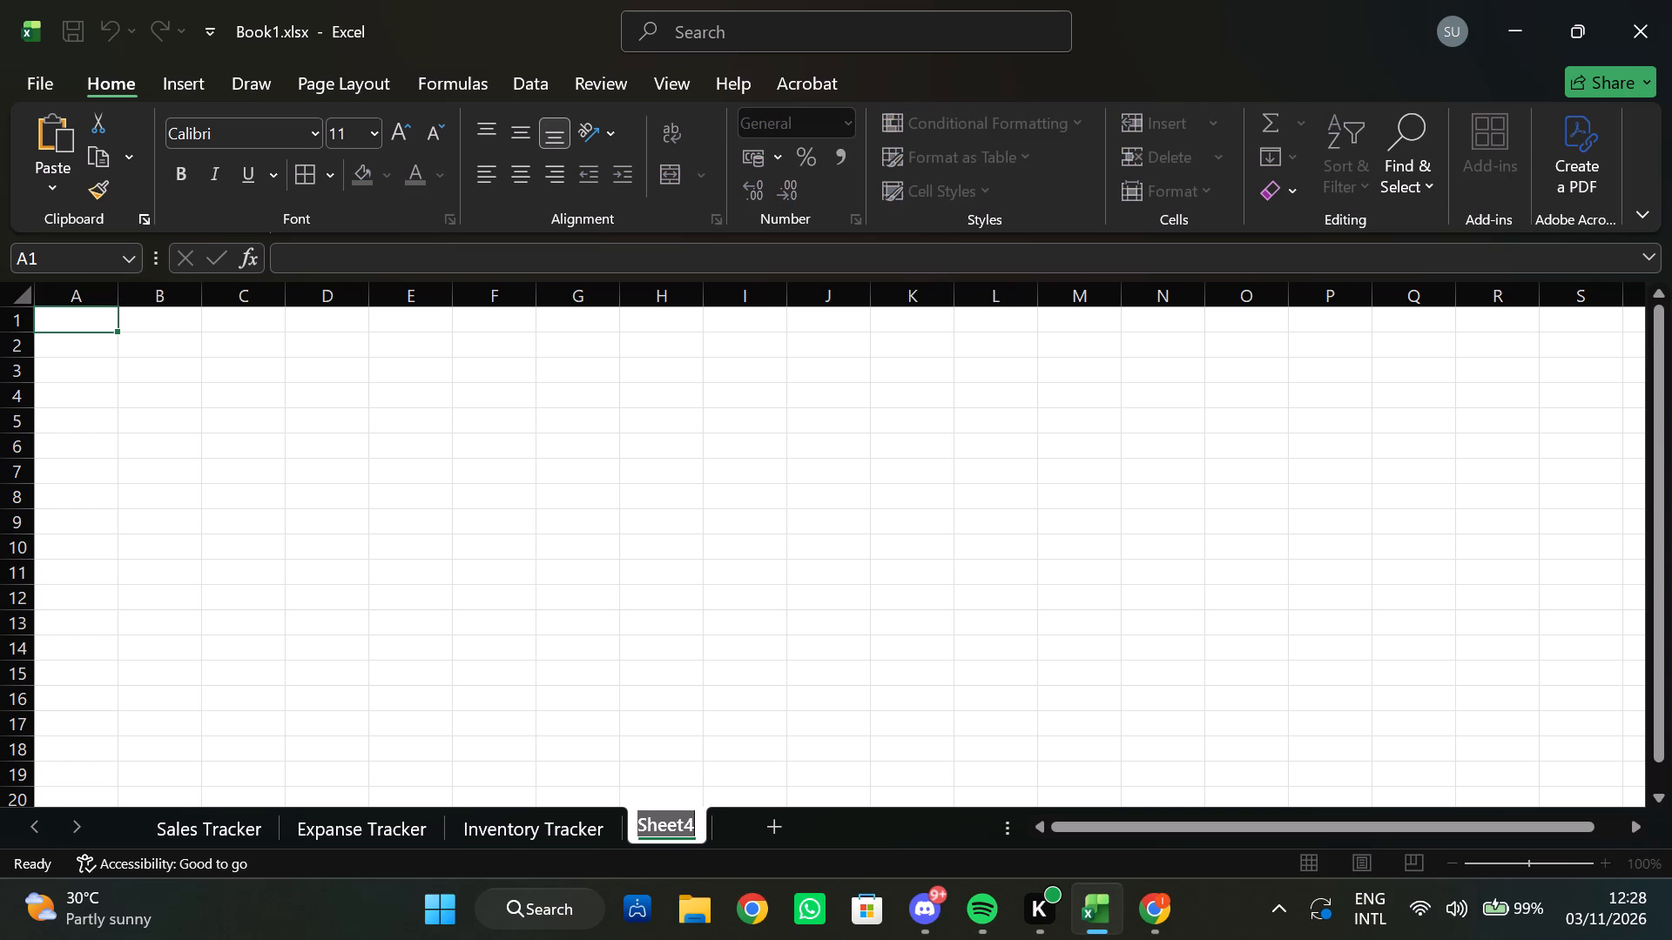
pyautogui.press('b')
pyautogui.write('usiness')
pyautogui.press('space')
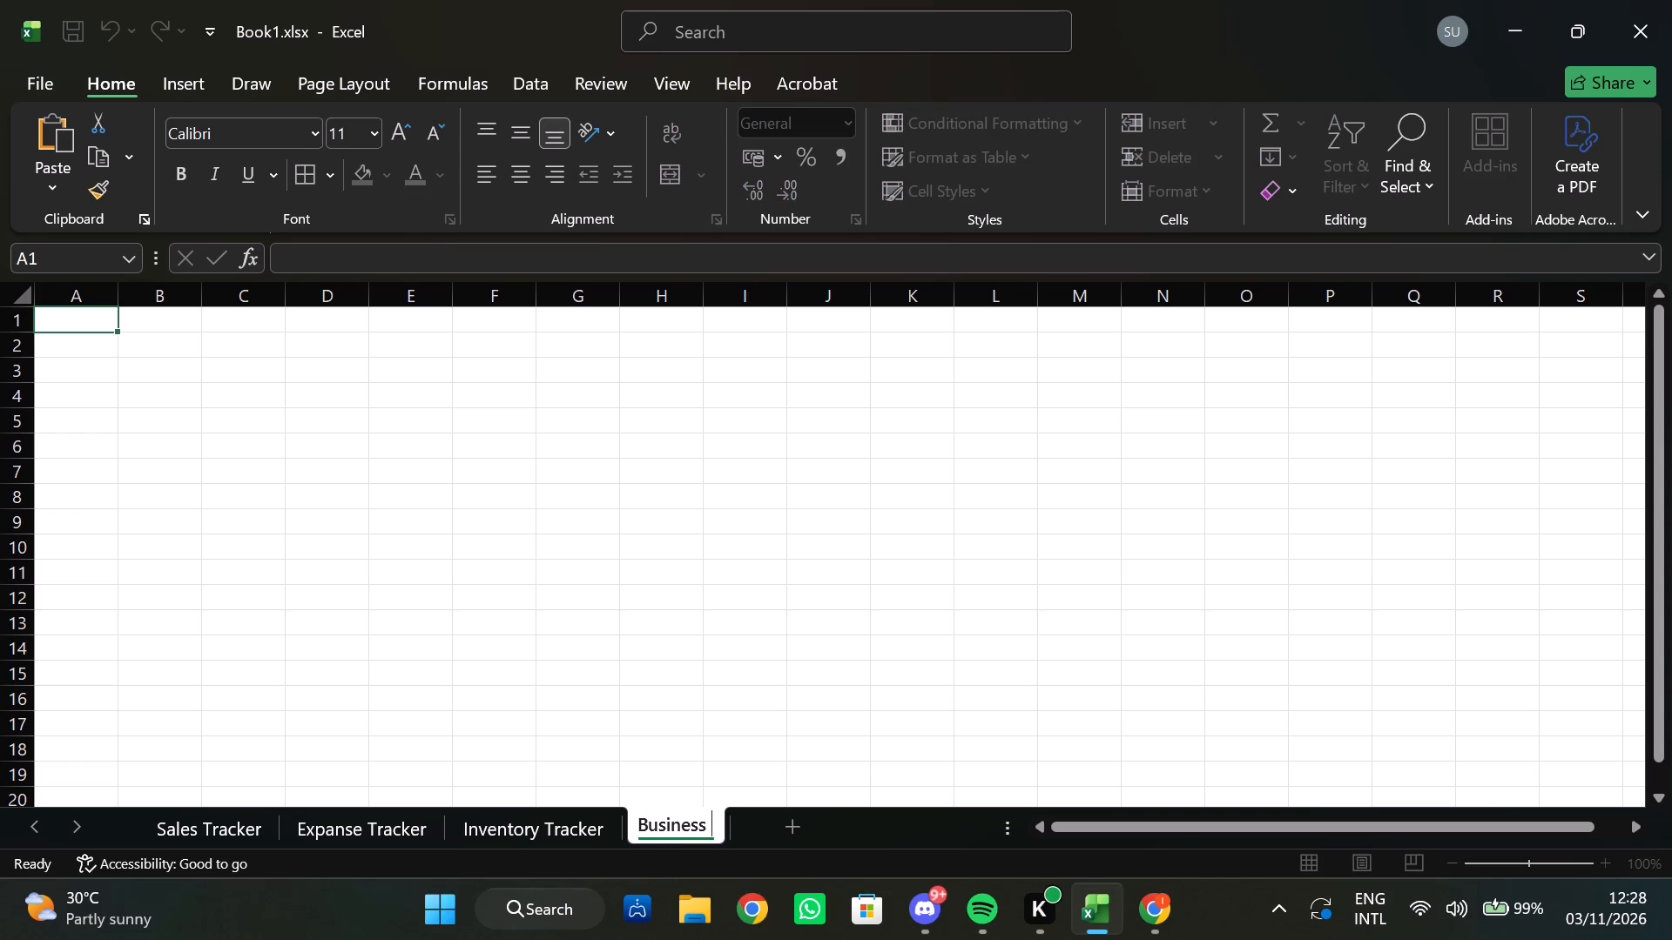
pyautogui.press('d')
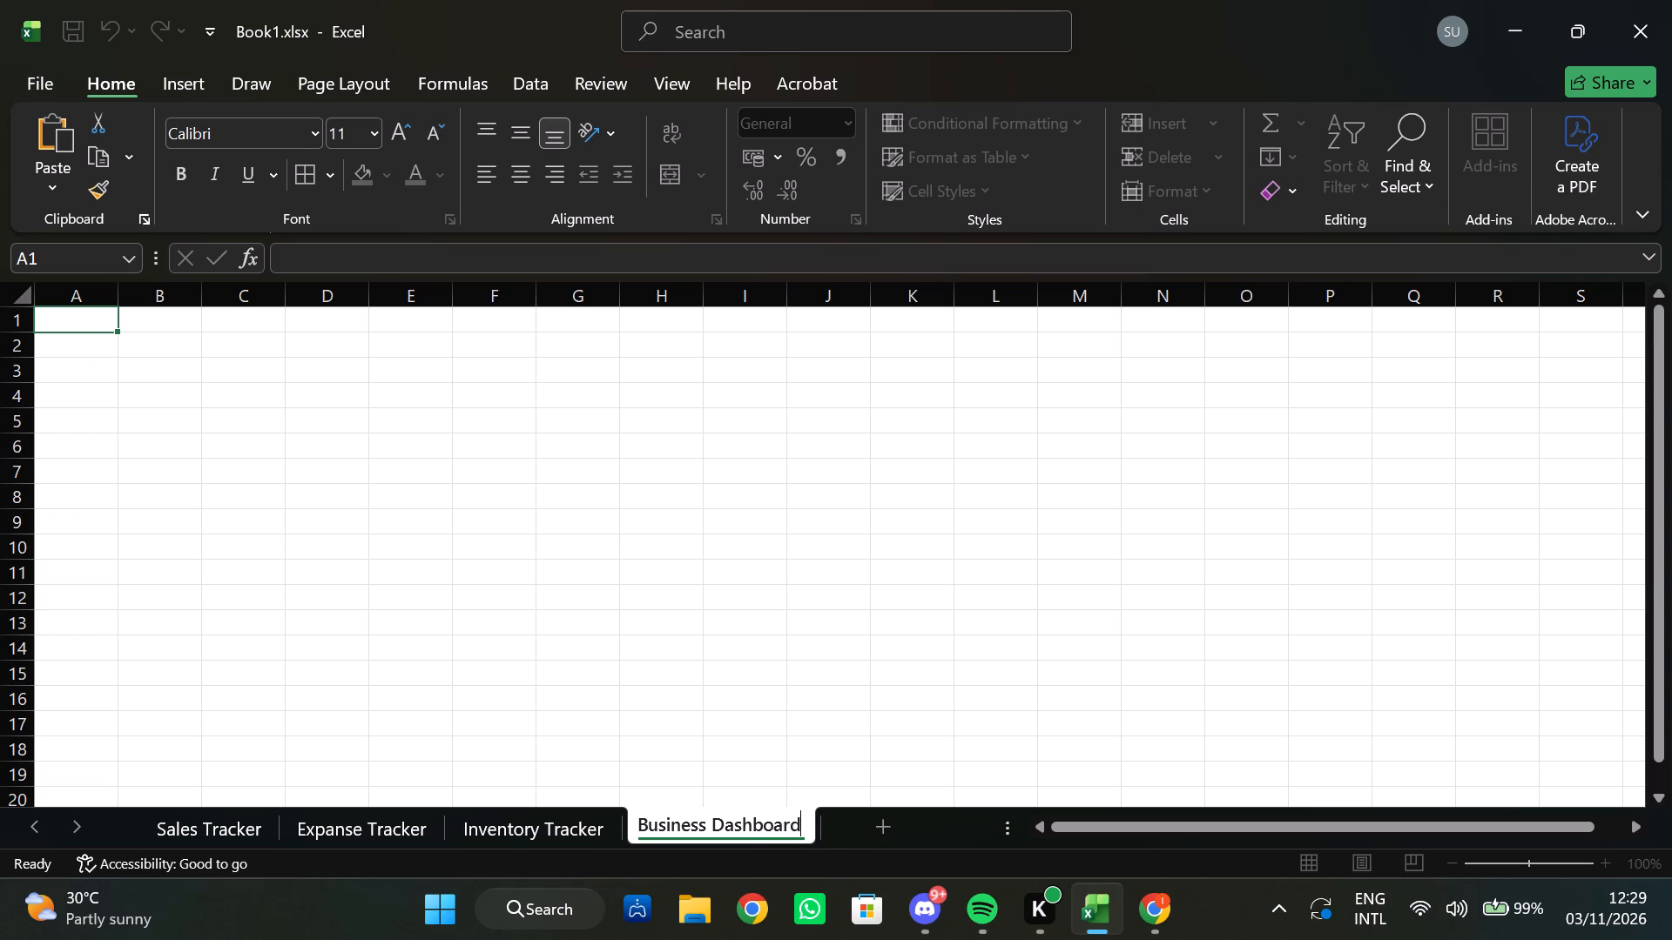
pyautogui.press('Return')
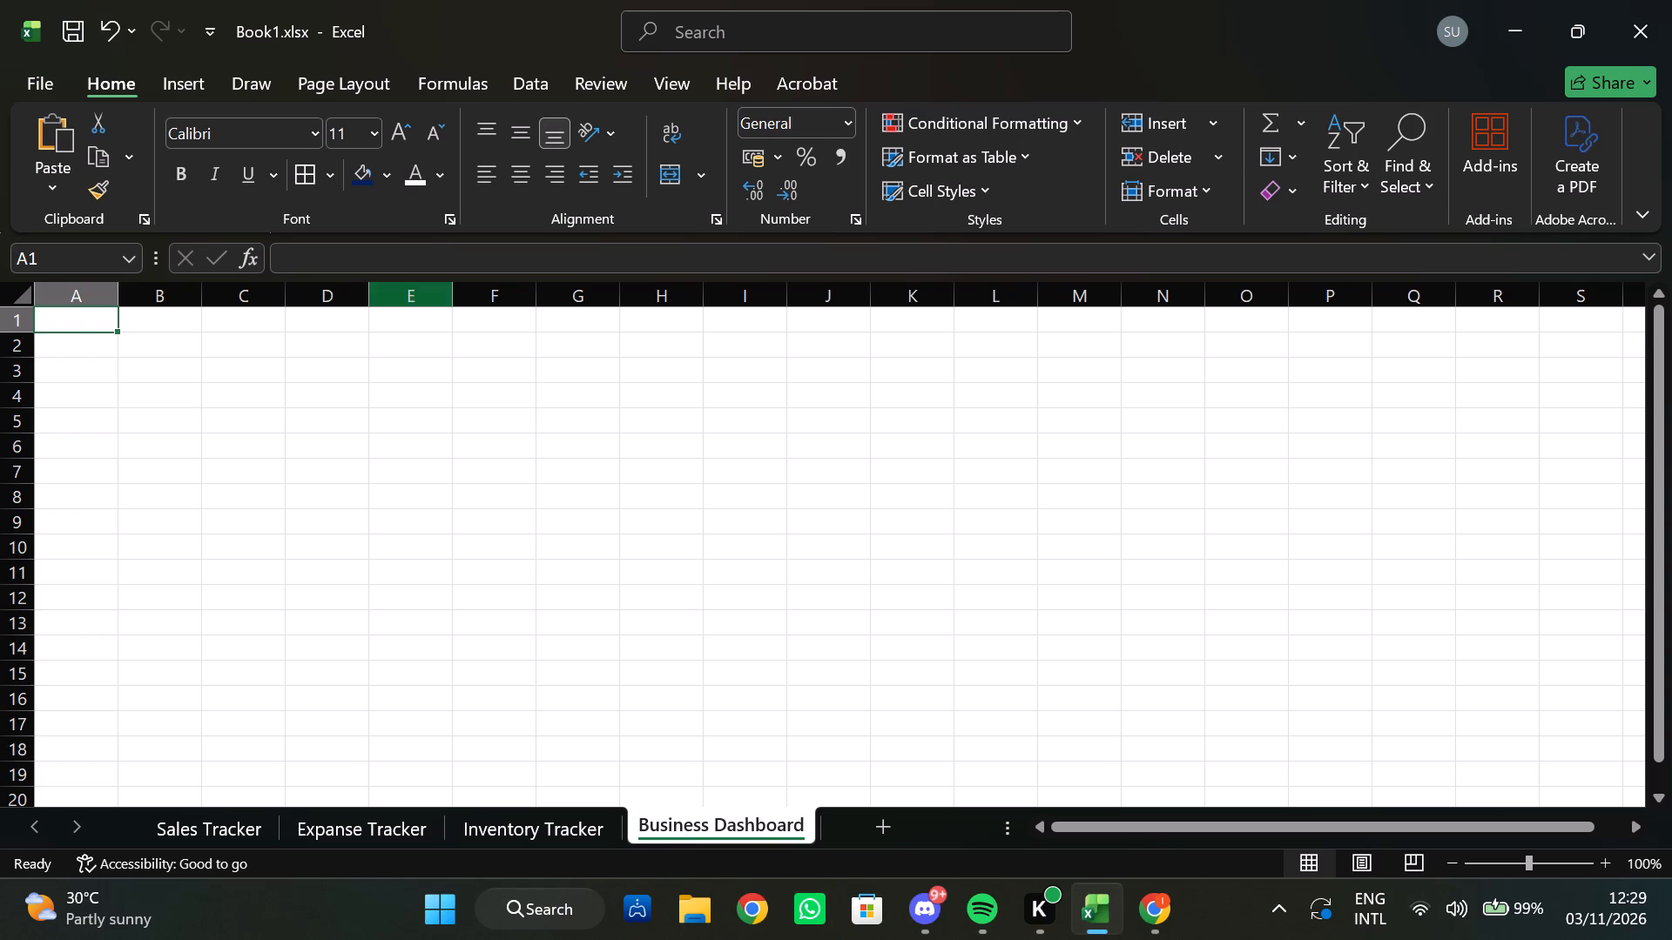
# Enter the title text BIZTRACK PRO in cell A1 of the Business Dashboard sheet.
pyautogui.doubleClick(81, 328)
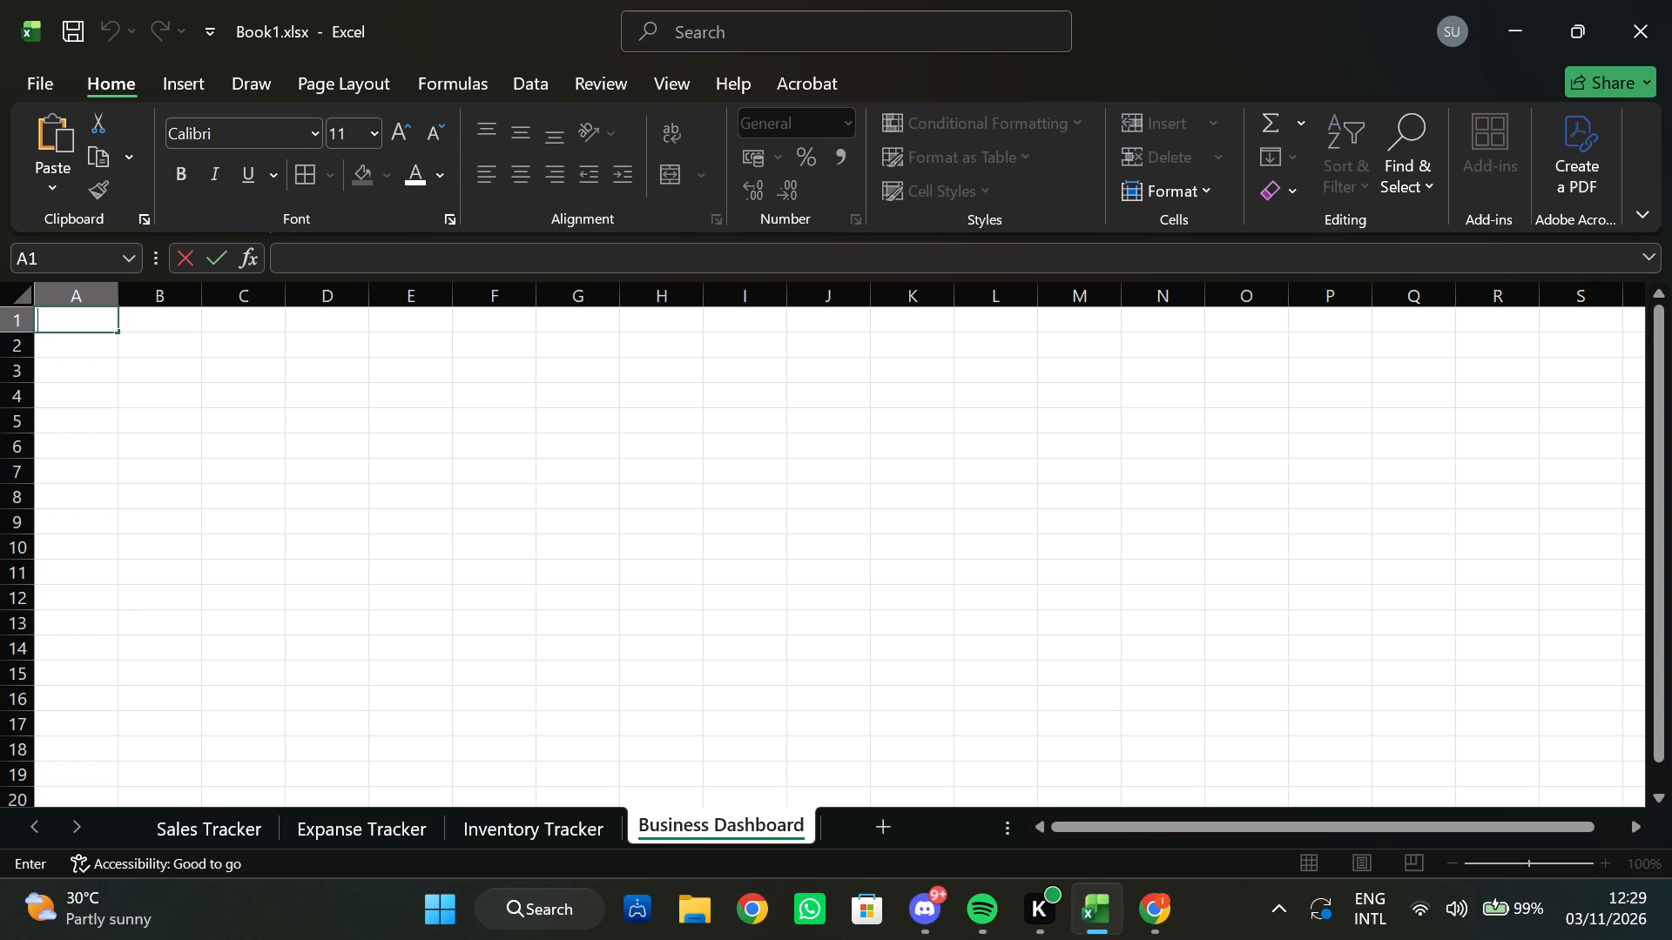
pyautogui.press('b')
pyautogui.write('IZTRACKPRO')
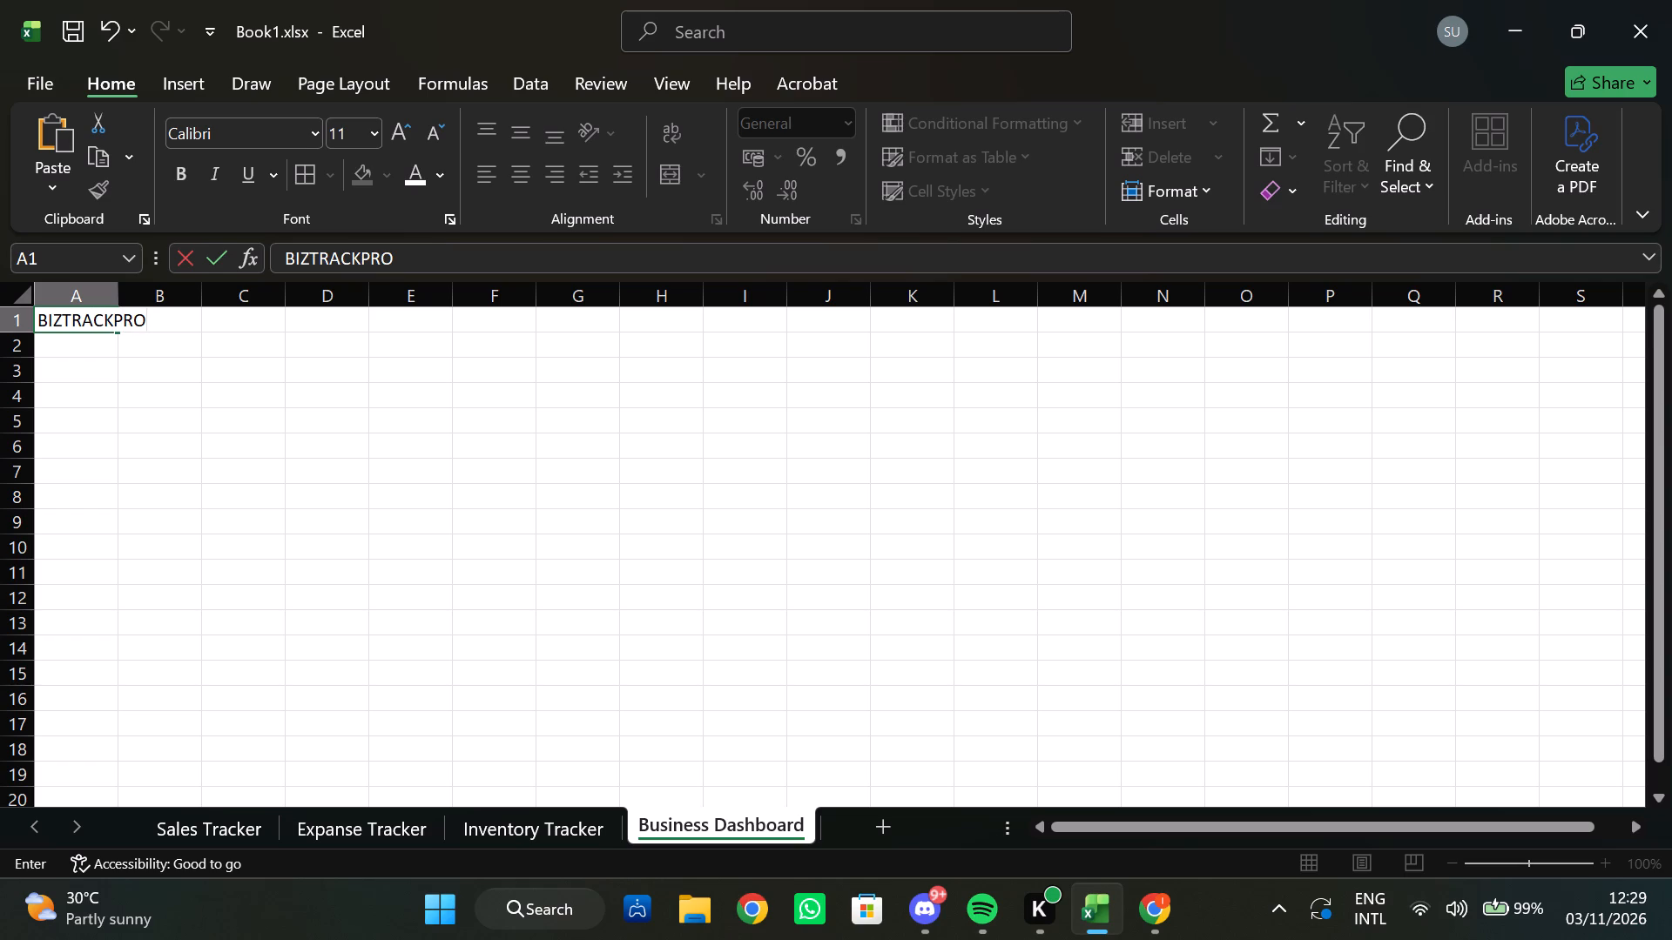
pyautogui.press('BackSpace')
pyautogui.press('BackSpace')
pyautogui.press('BackSpace')
pyautogui.press('space')
pyautogui.write('PR')
pyautogui.press('o')
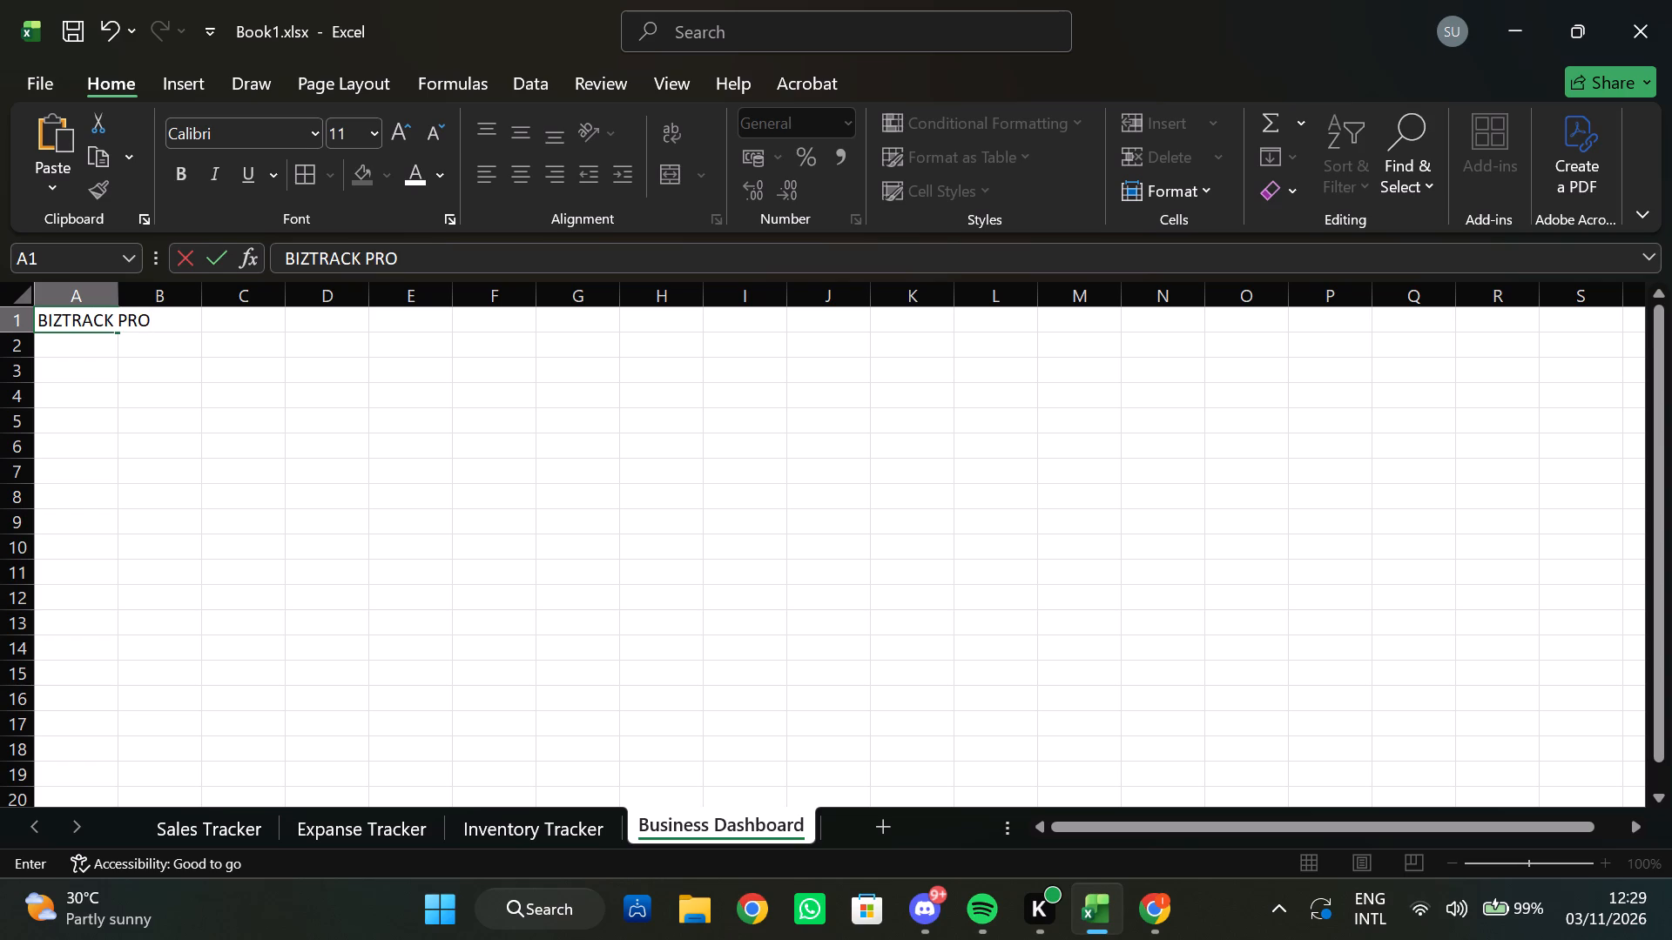
# Set the font size of the BIZTRACK PRO text in cell A1 to 10.
pyautogui.click(372, 133)
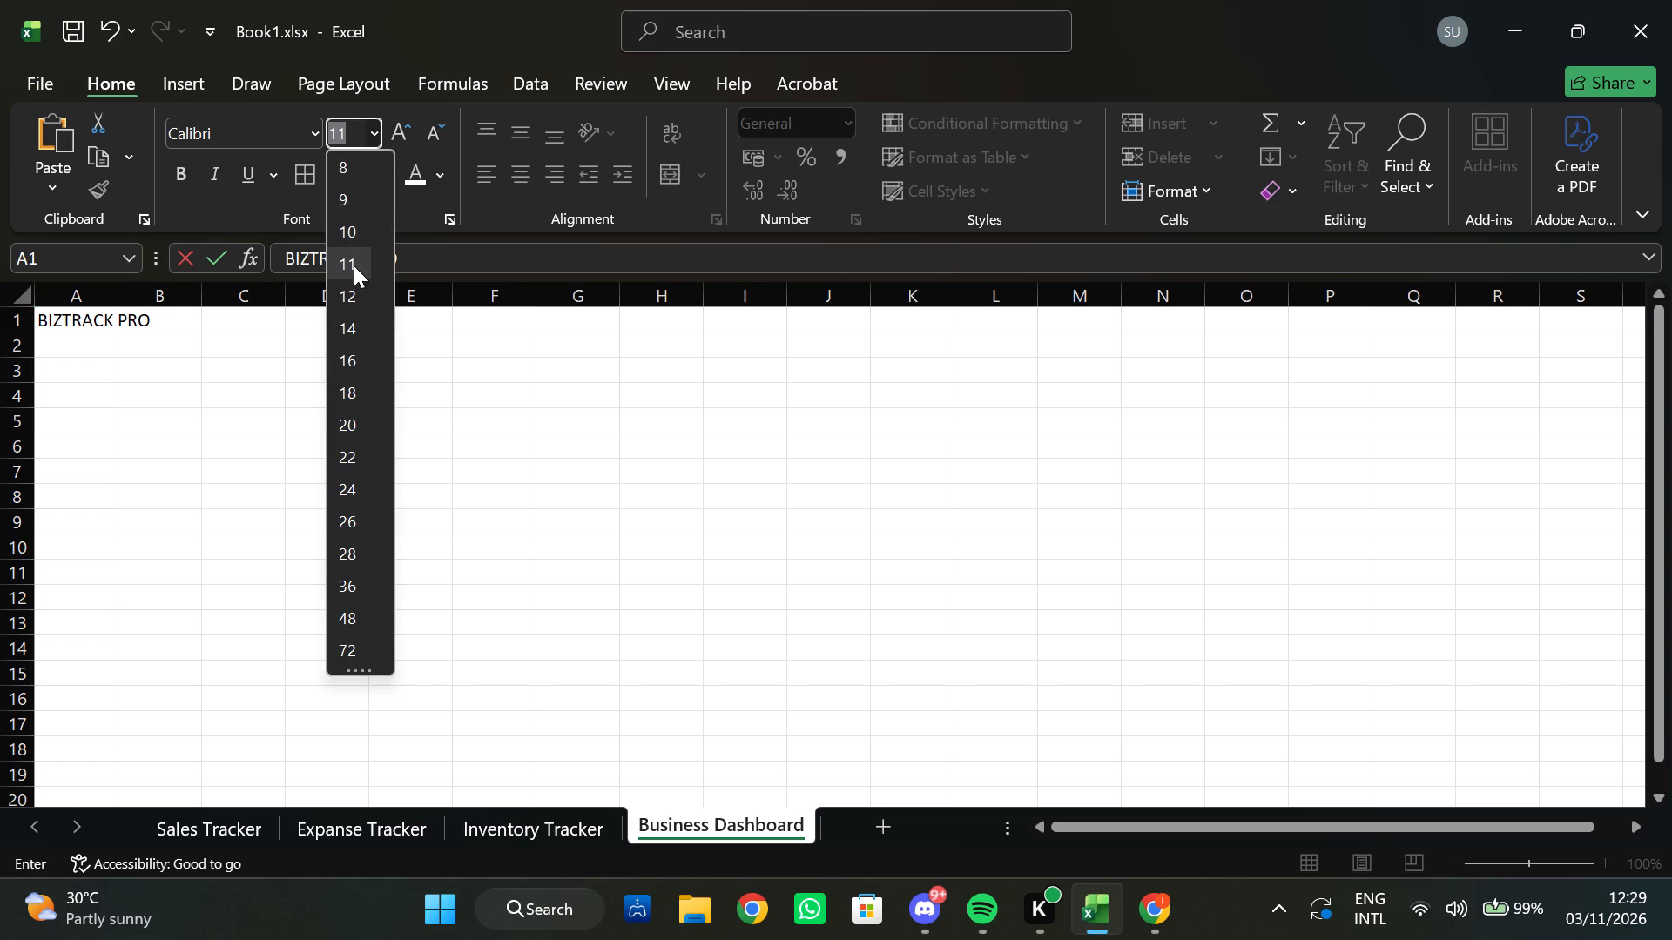
pyautogui.click(353, 234)
pyautogui.click(166, 319)
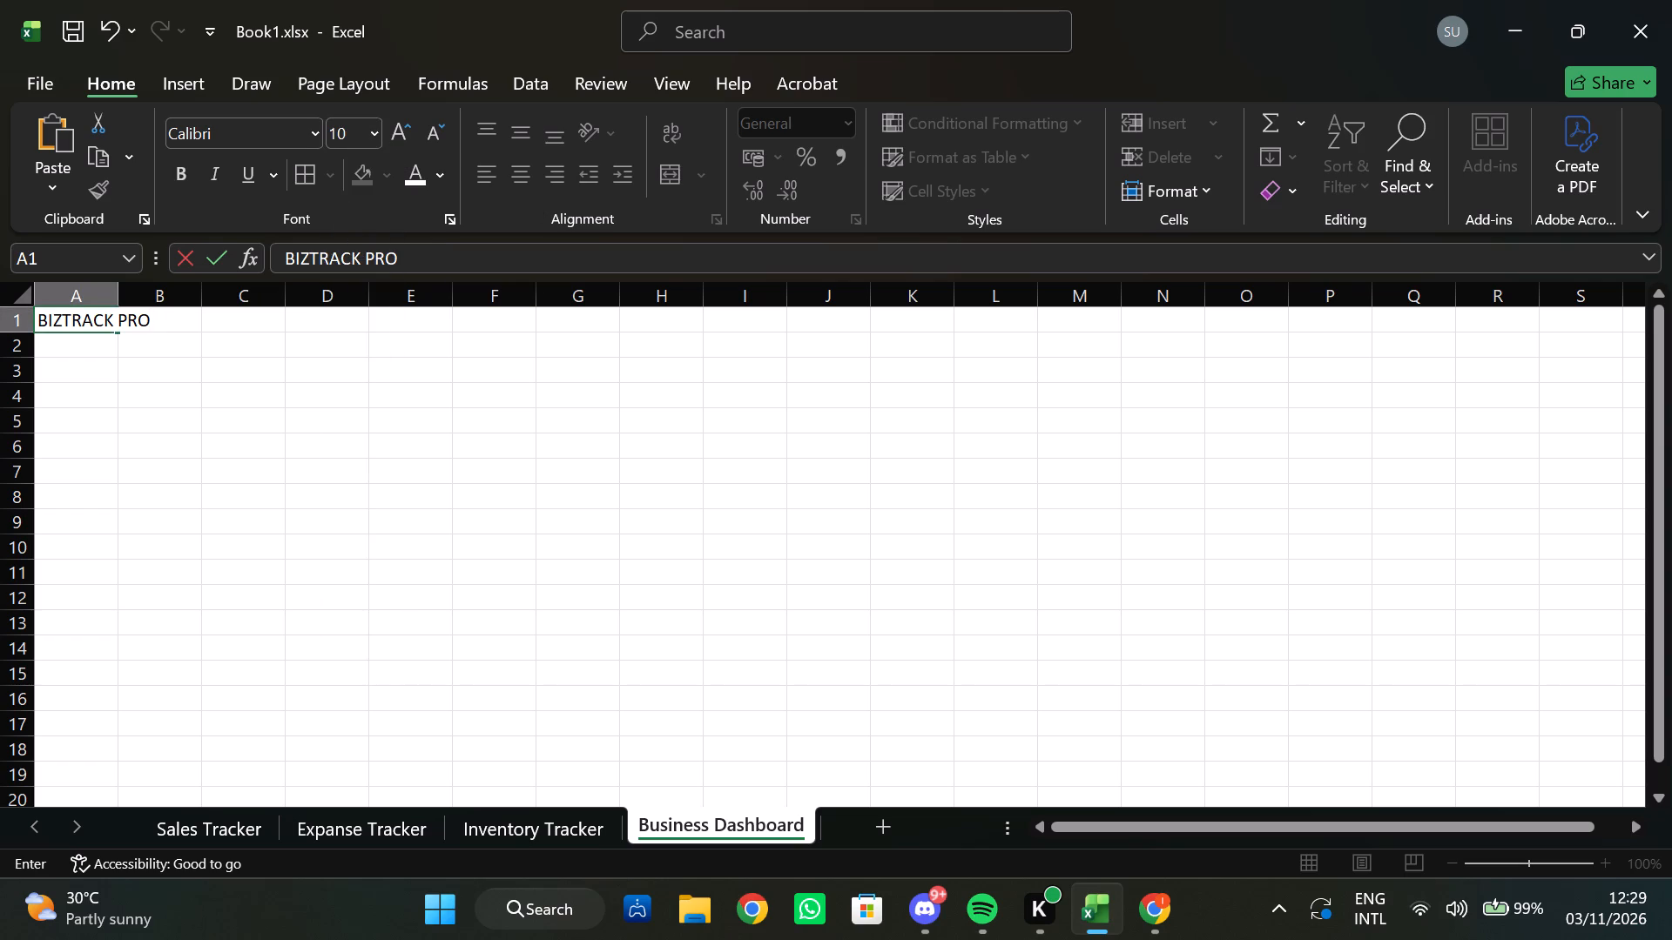
pyautogui.moveTo(165, 319); pyautogui.dragTo(16, 307)
pyautogui.click(374, 135)
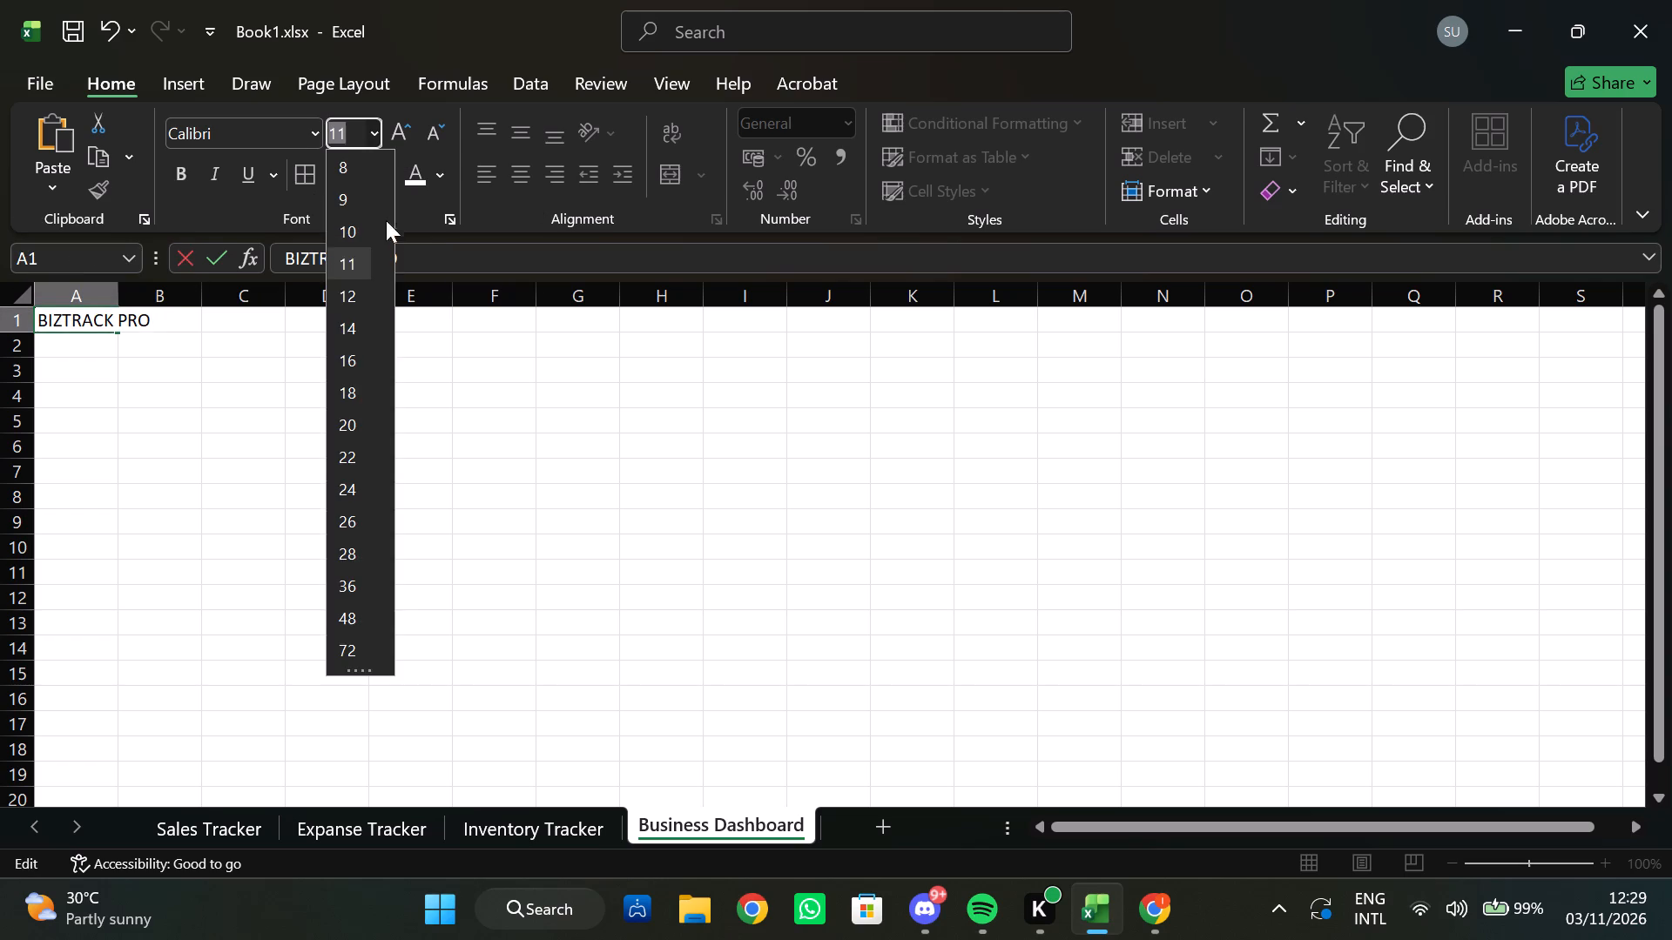
pyautogui.click(349, 230)
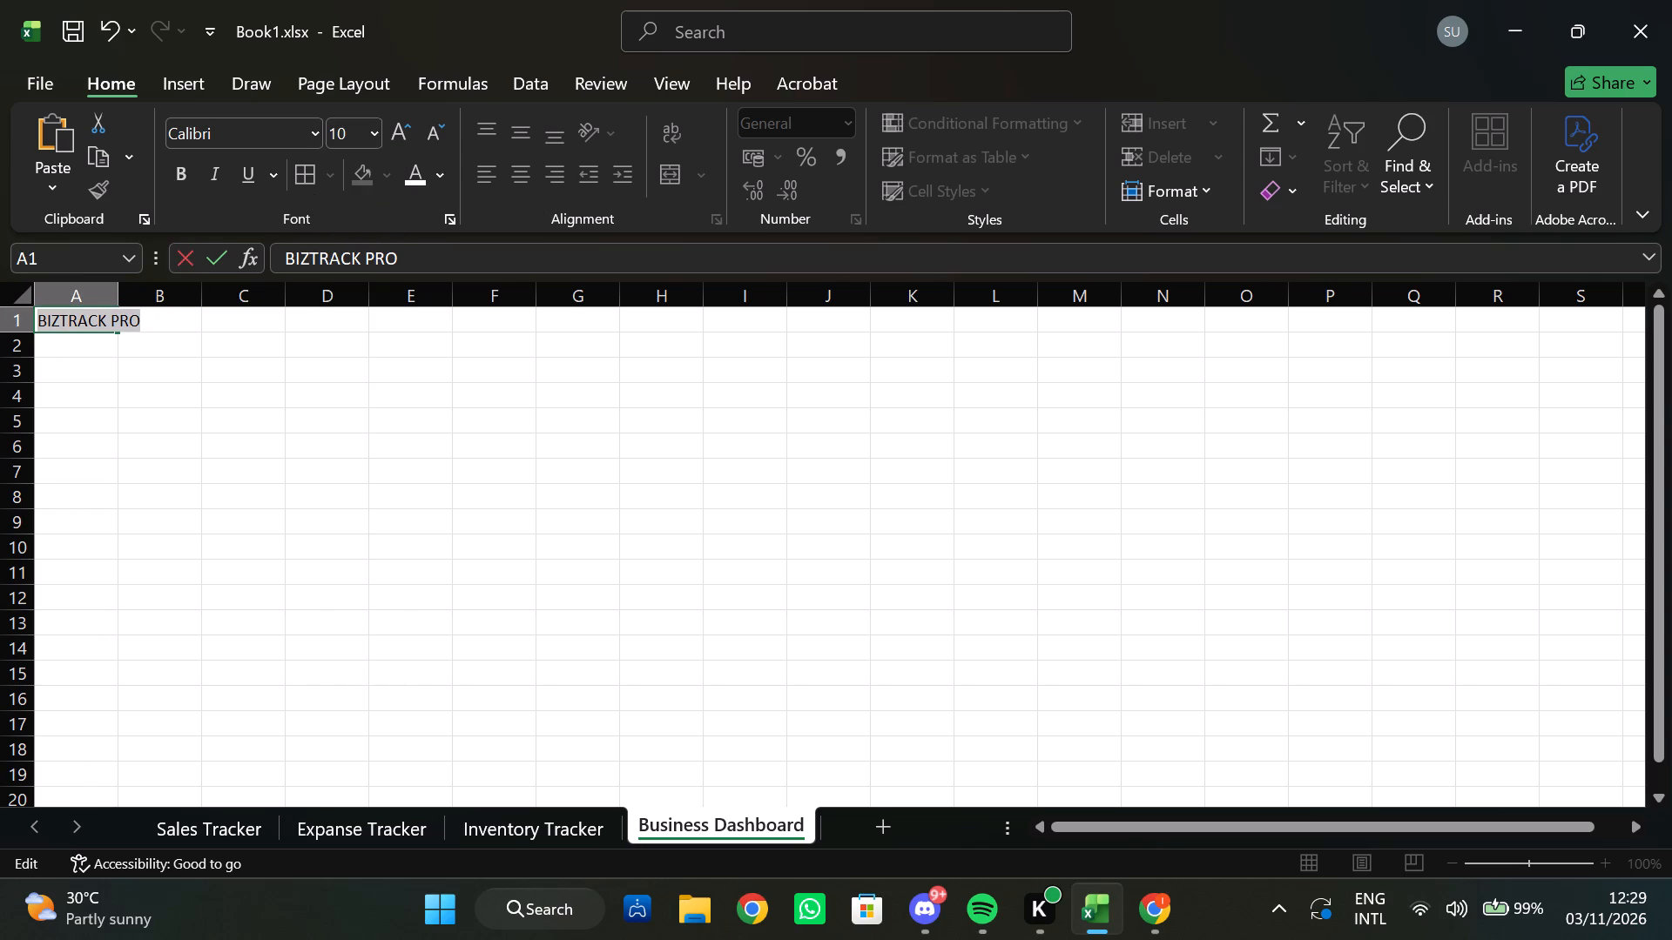
pyautogui.click(167, 319)
# Examine the title, the product rows and the remaining stock formulas on the Inventory Tracker sheet.
pyautogui.click(560, 833)
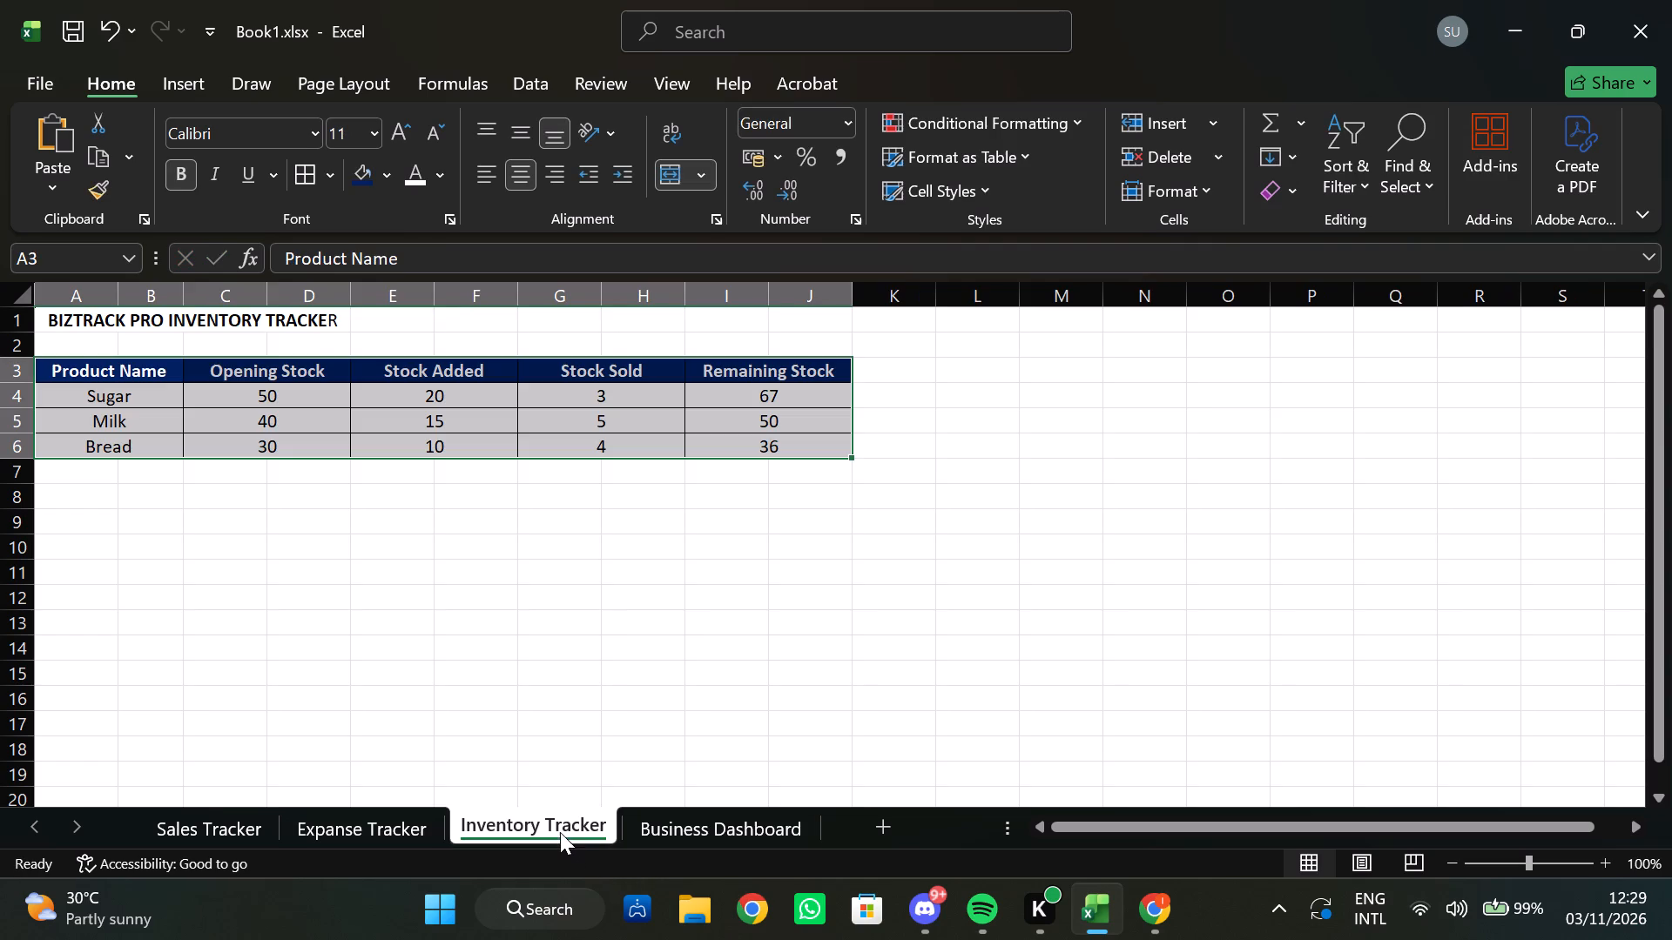
pyautogui.click(188, 320)
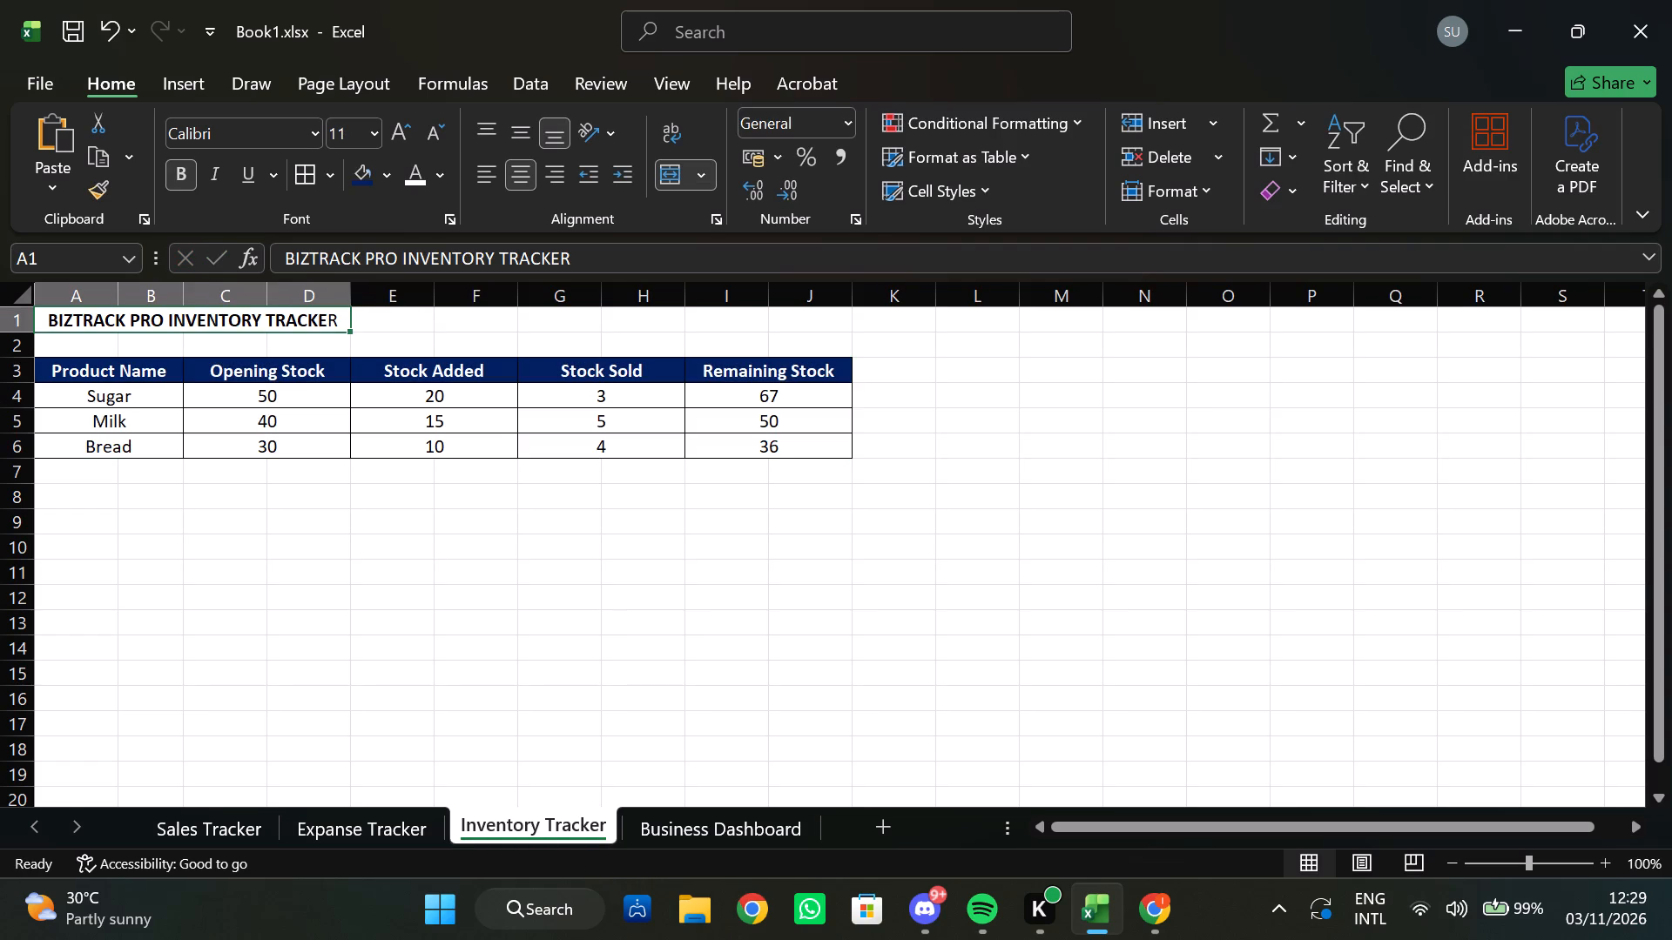
pyautogui.click(203, 398)
pyautogui.click(118, 396)
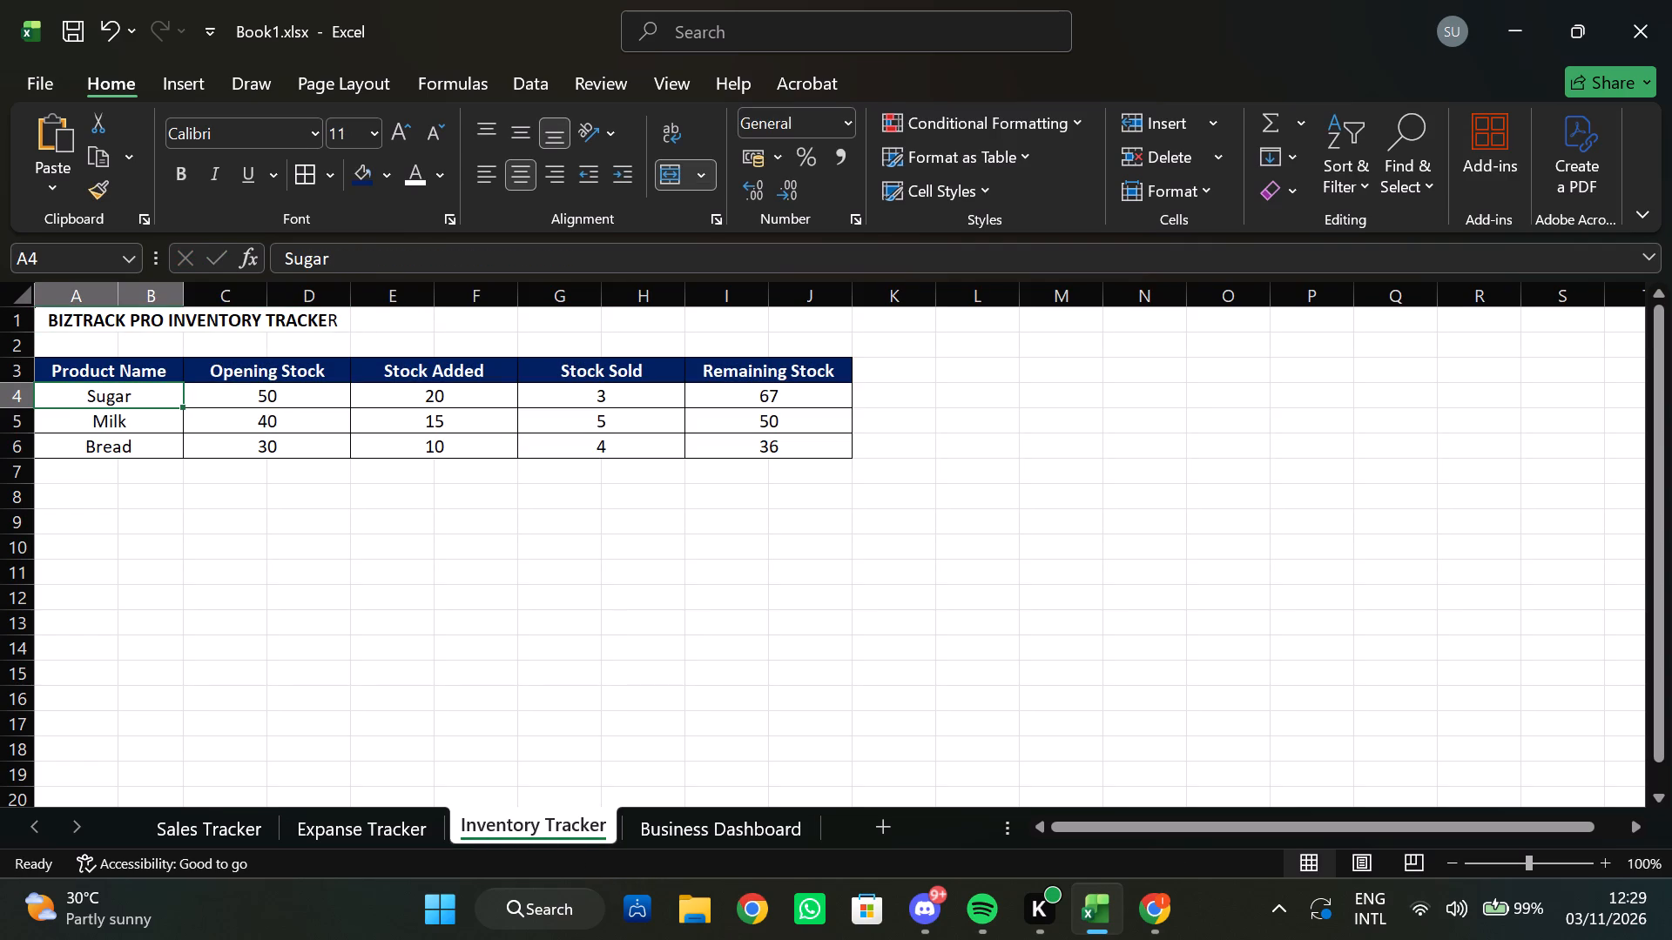
pyautogui.click(125, 426)
pyautogui.click(135, 453)
pyautogui.click(253, 449)
pyautogui.click(454, 446)
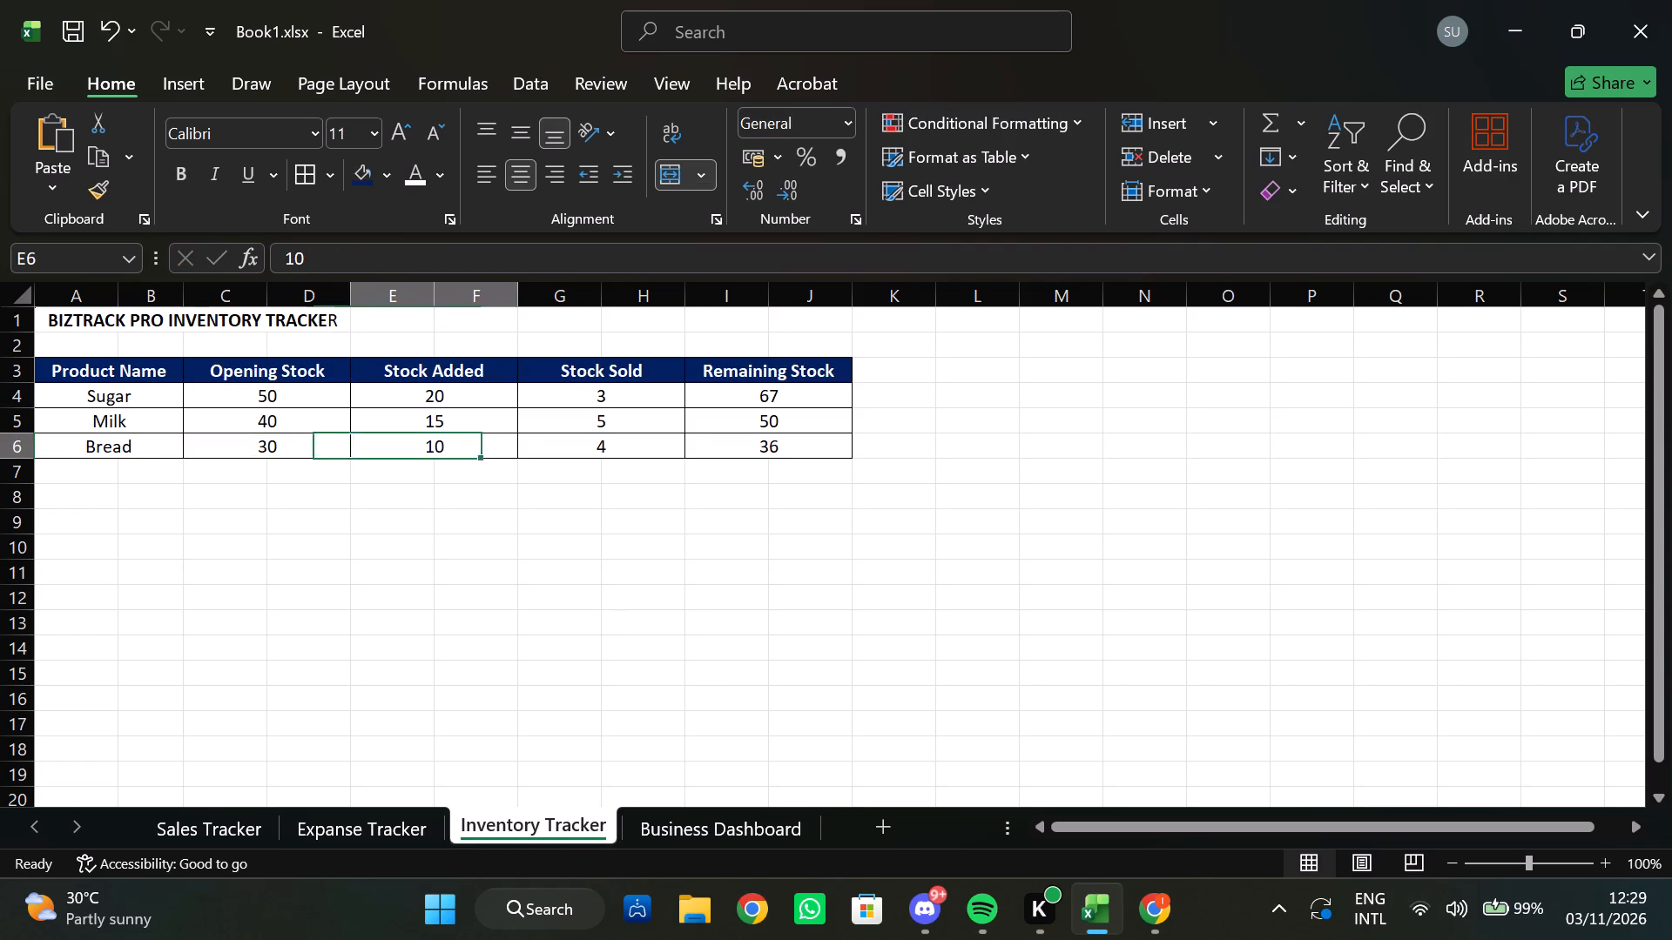
pyautogui.click(595, 446)
pyautogui.click(767, 446)
pyautogui.click(772, 415)
pyautogui.click(772, 393)
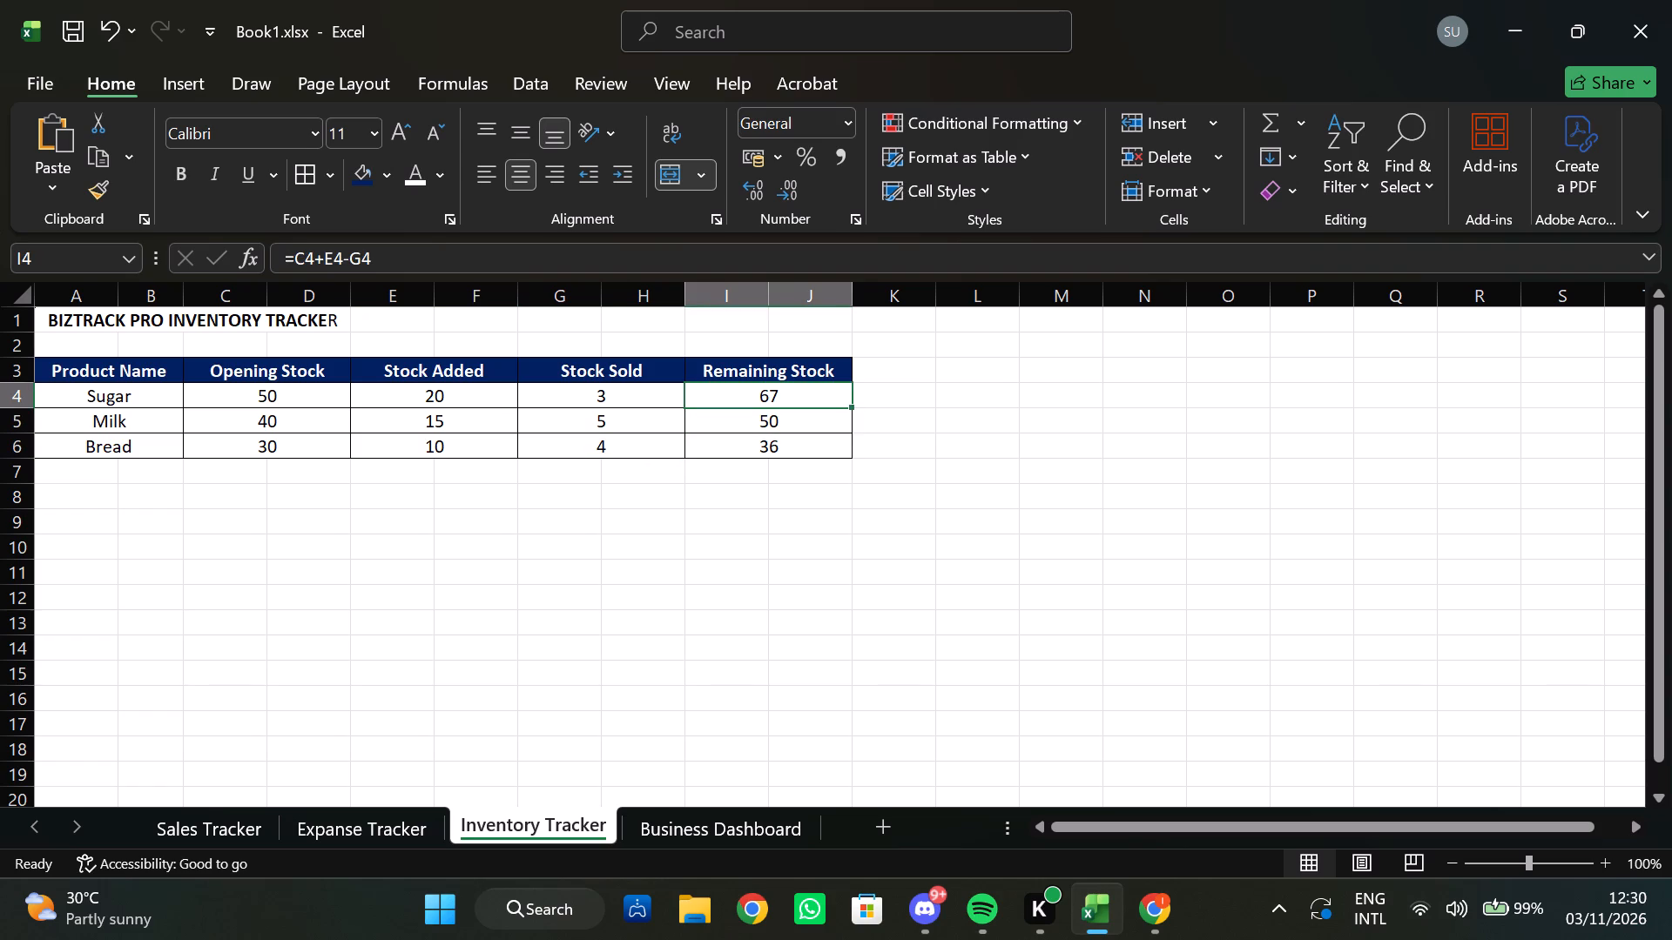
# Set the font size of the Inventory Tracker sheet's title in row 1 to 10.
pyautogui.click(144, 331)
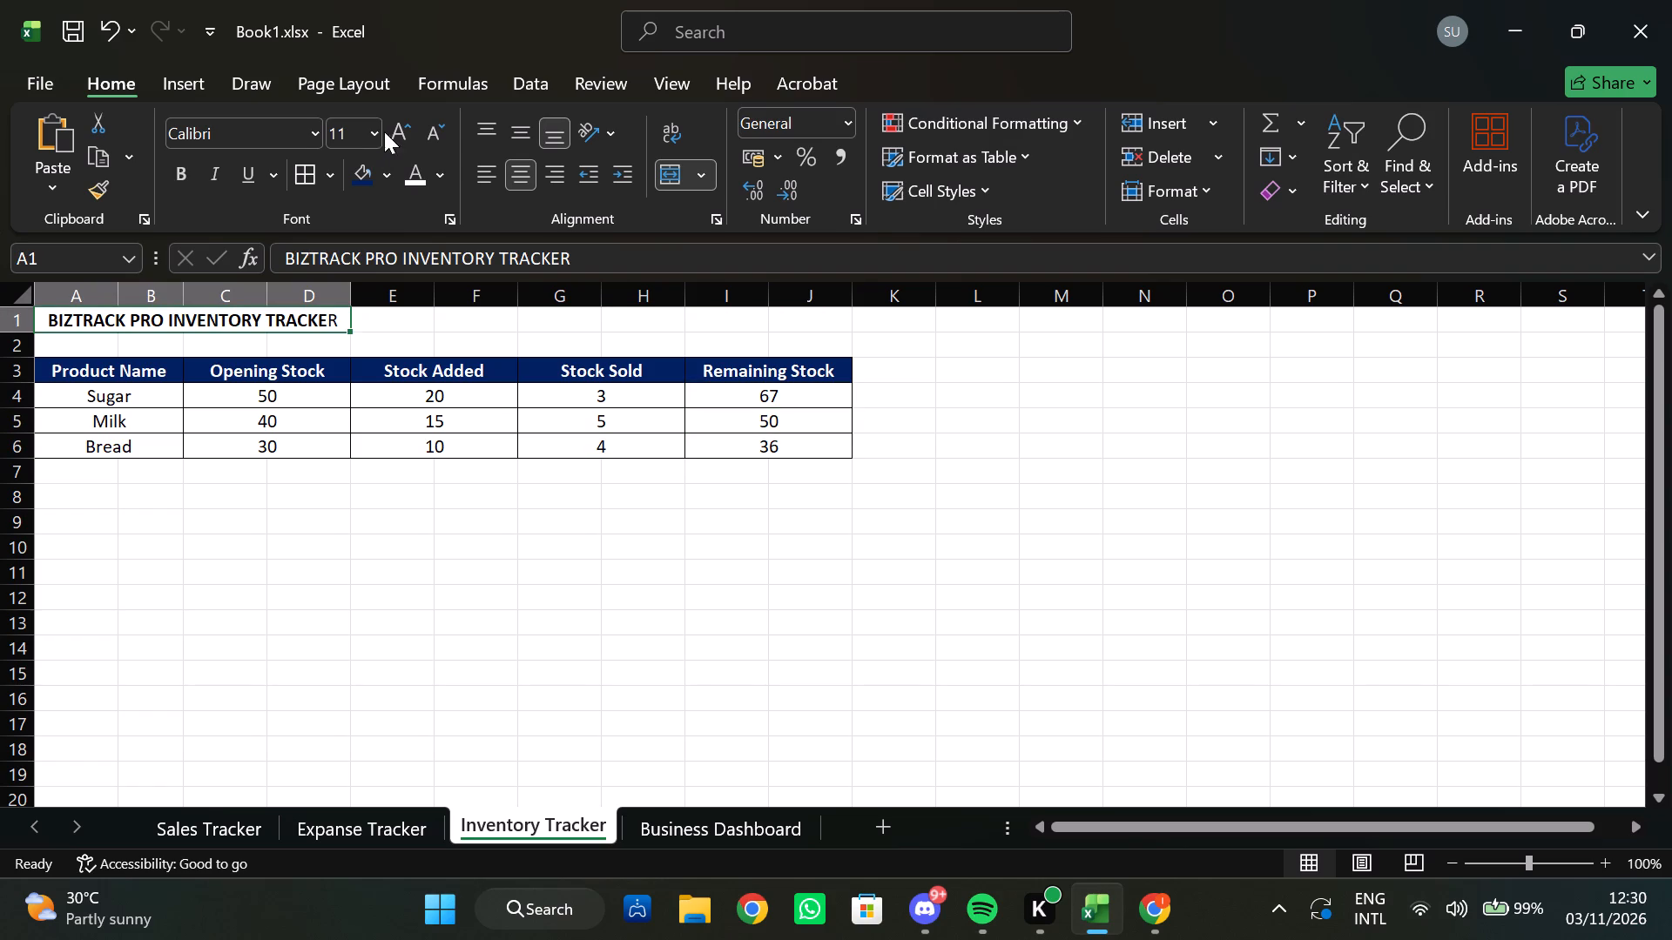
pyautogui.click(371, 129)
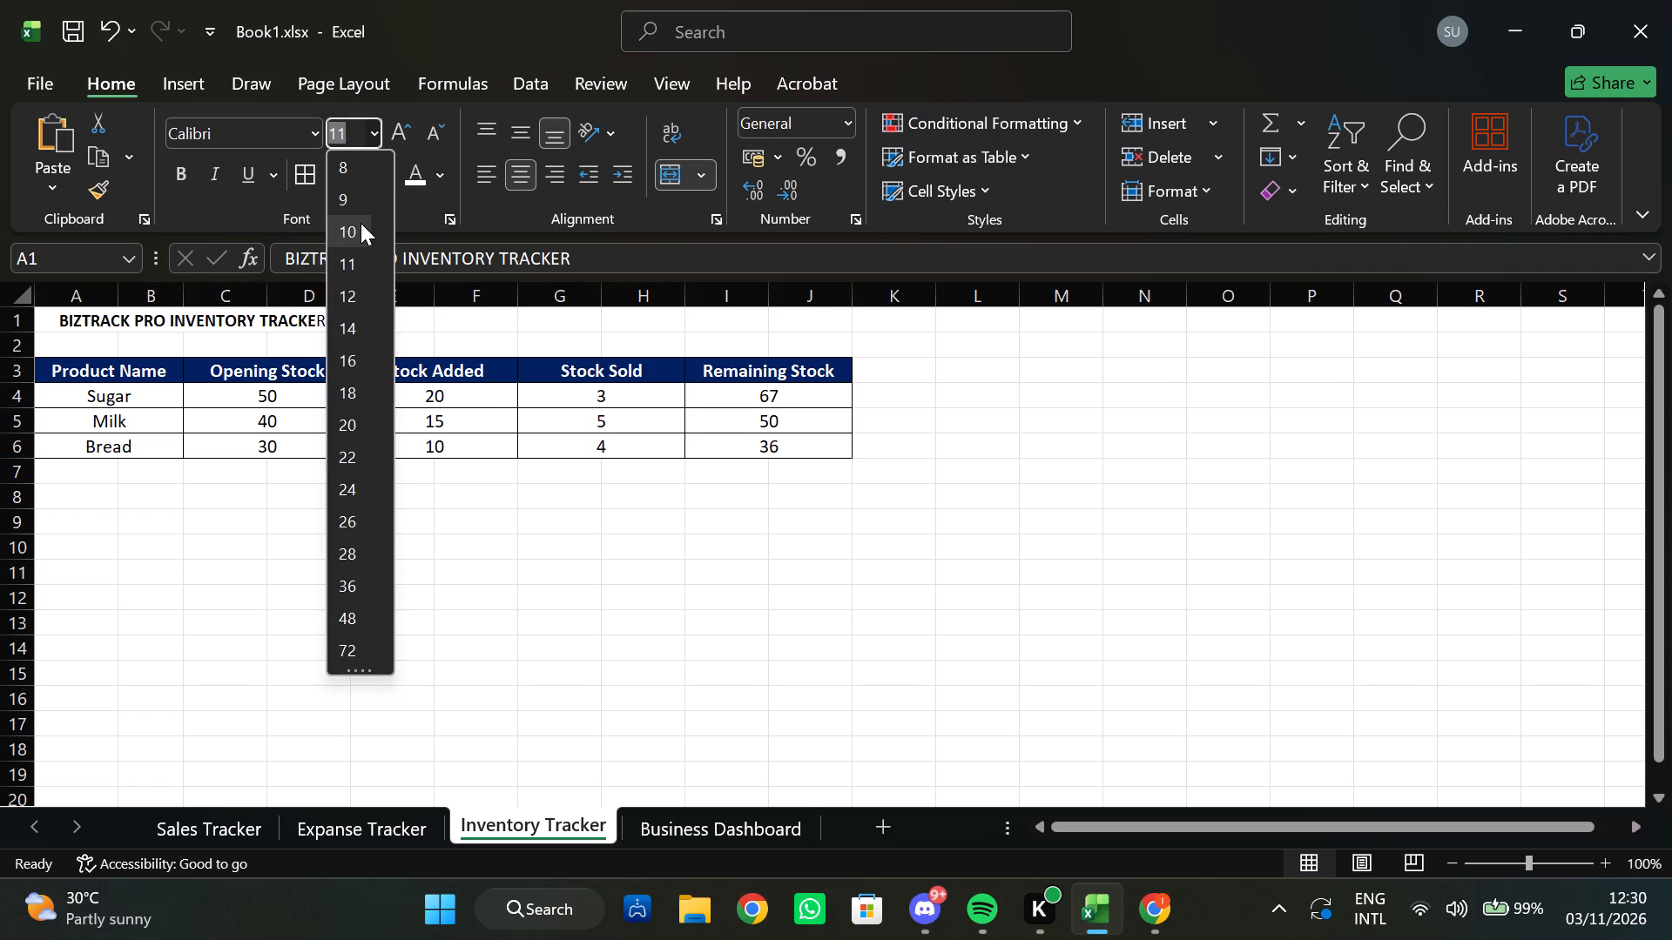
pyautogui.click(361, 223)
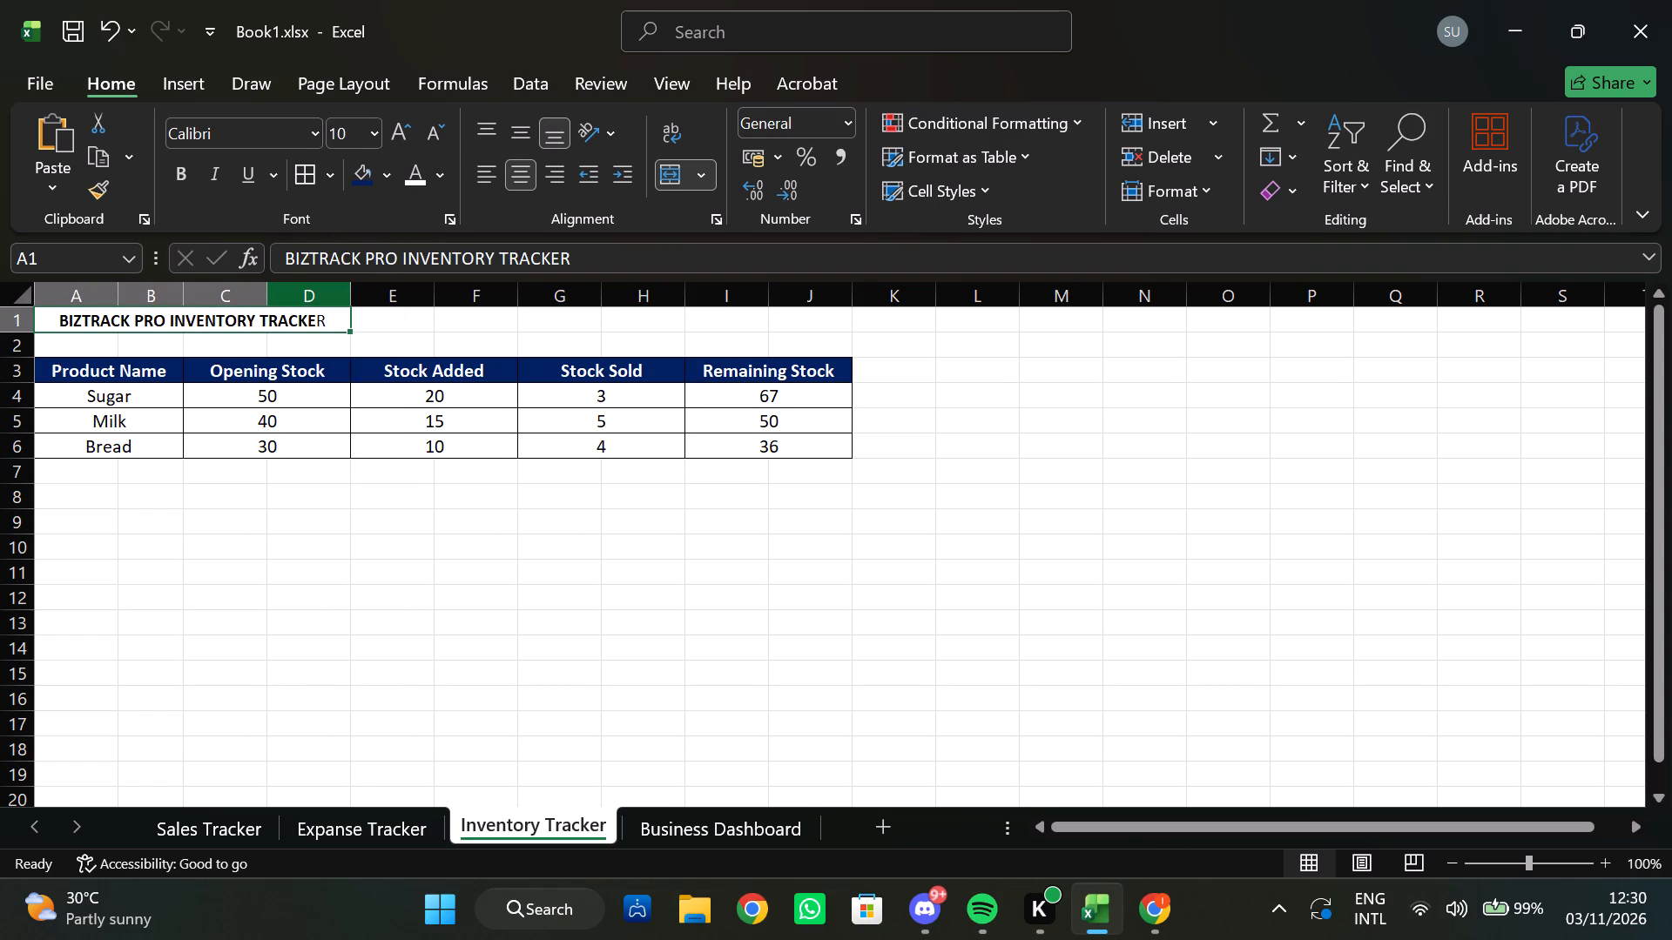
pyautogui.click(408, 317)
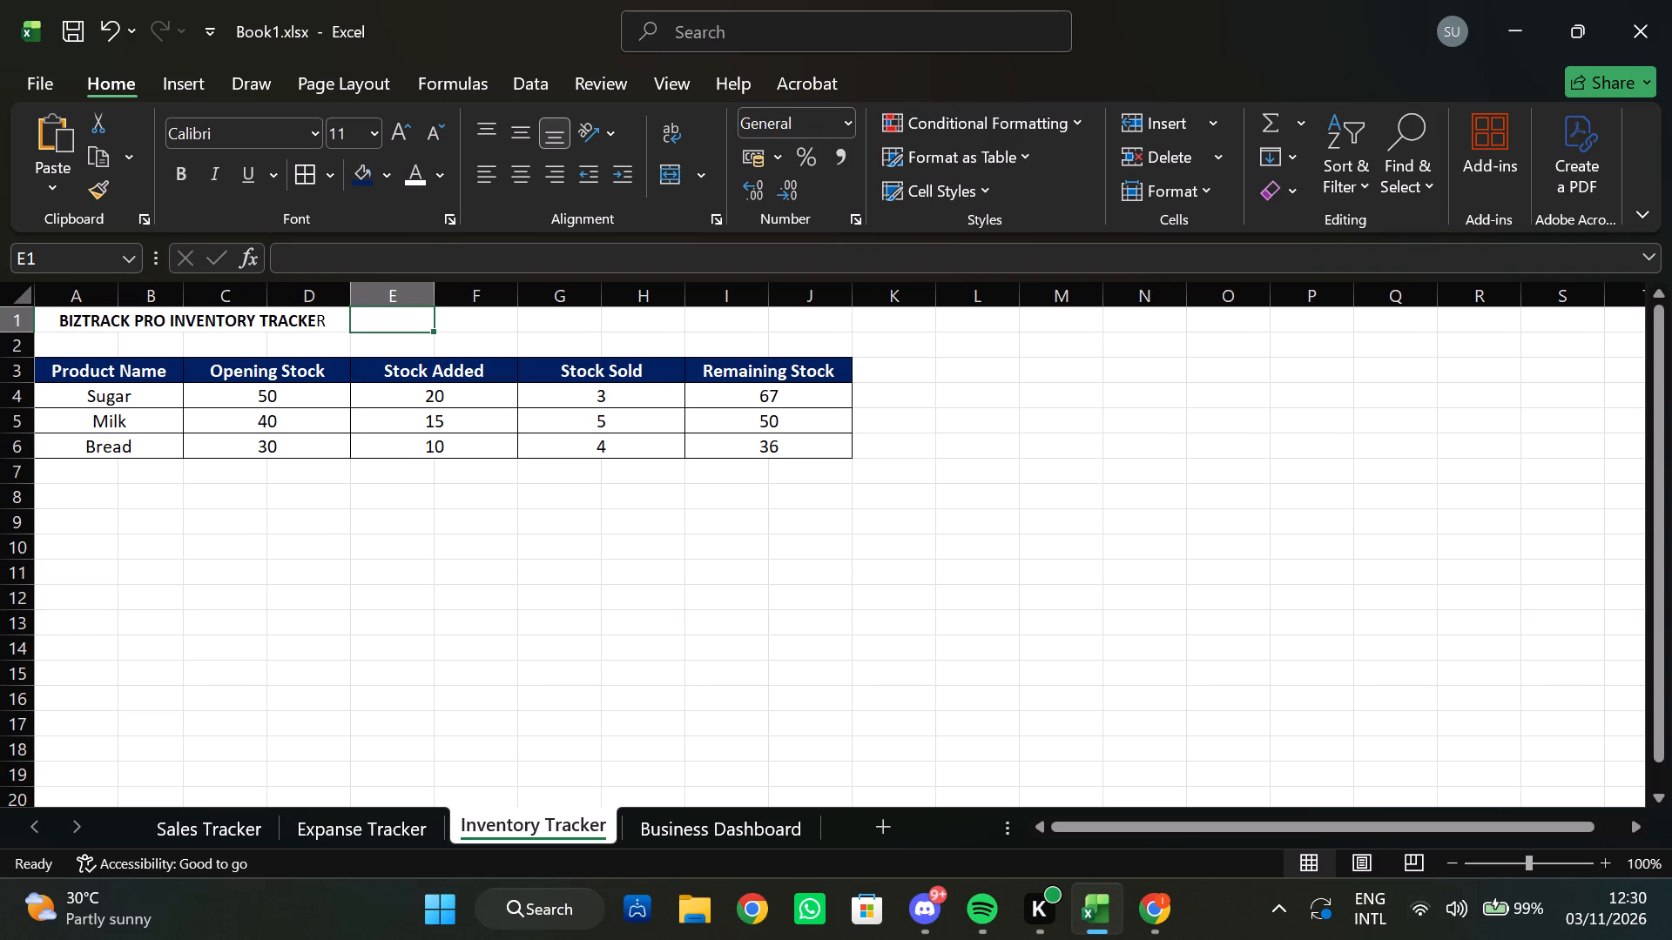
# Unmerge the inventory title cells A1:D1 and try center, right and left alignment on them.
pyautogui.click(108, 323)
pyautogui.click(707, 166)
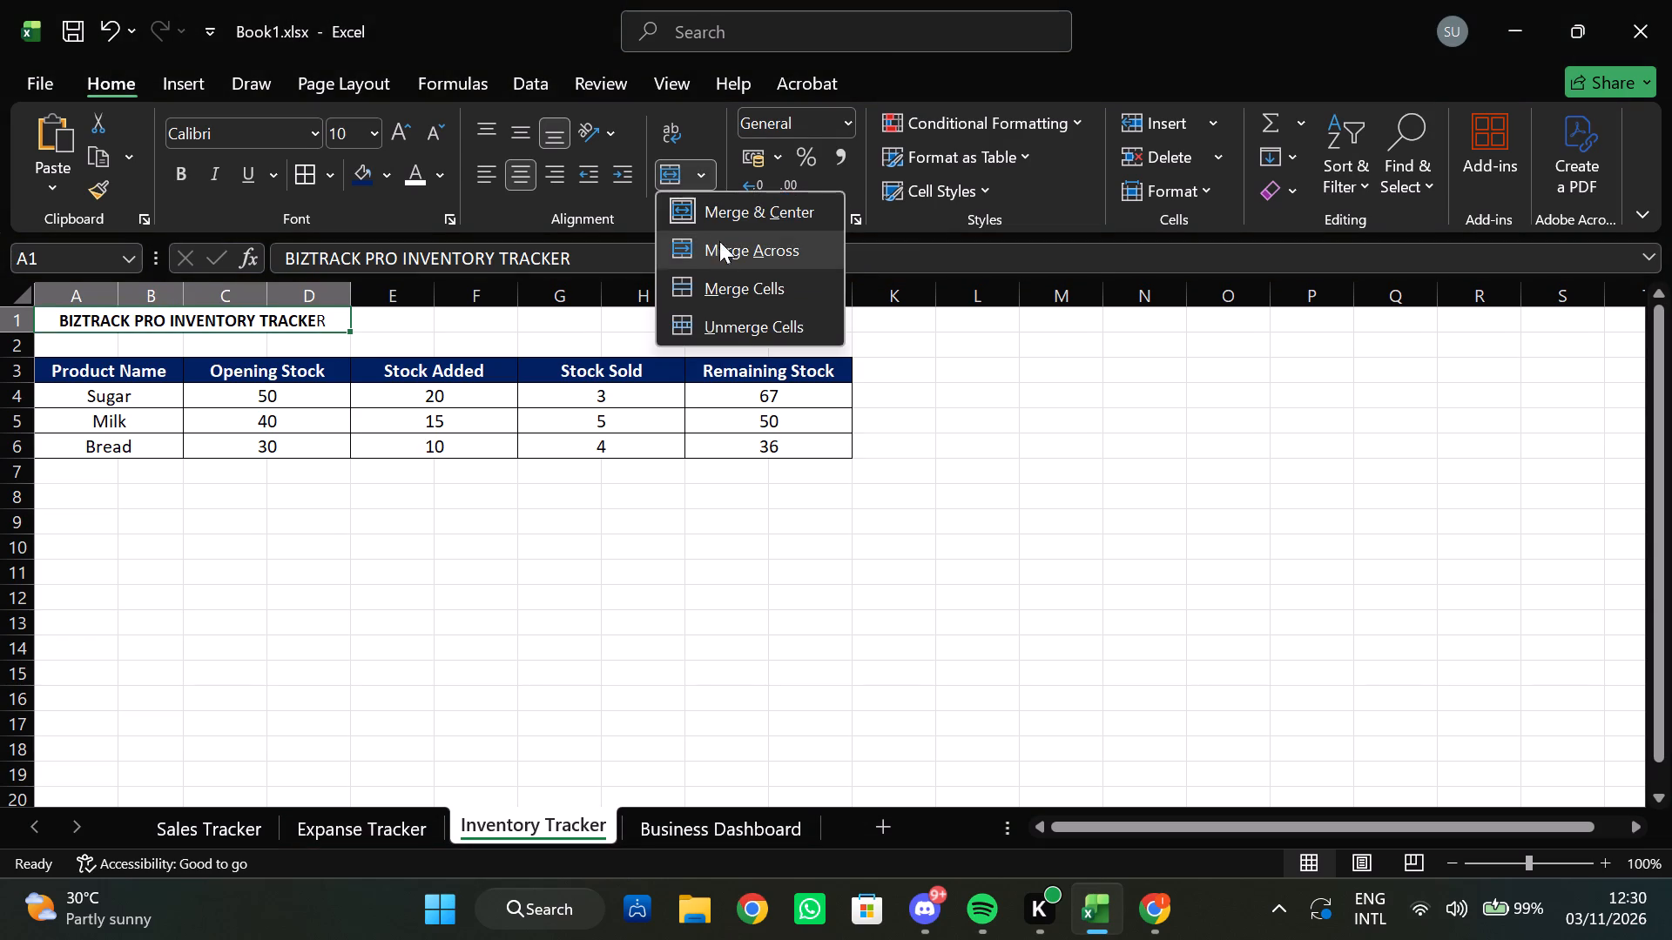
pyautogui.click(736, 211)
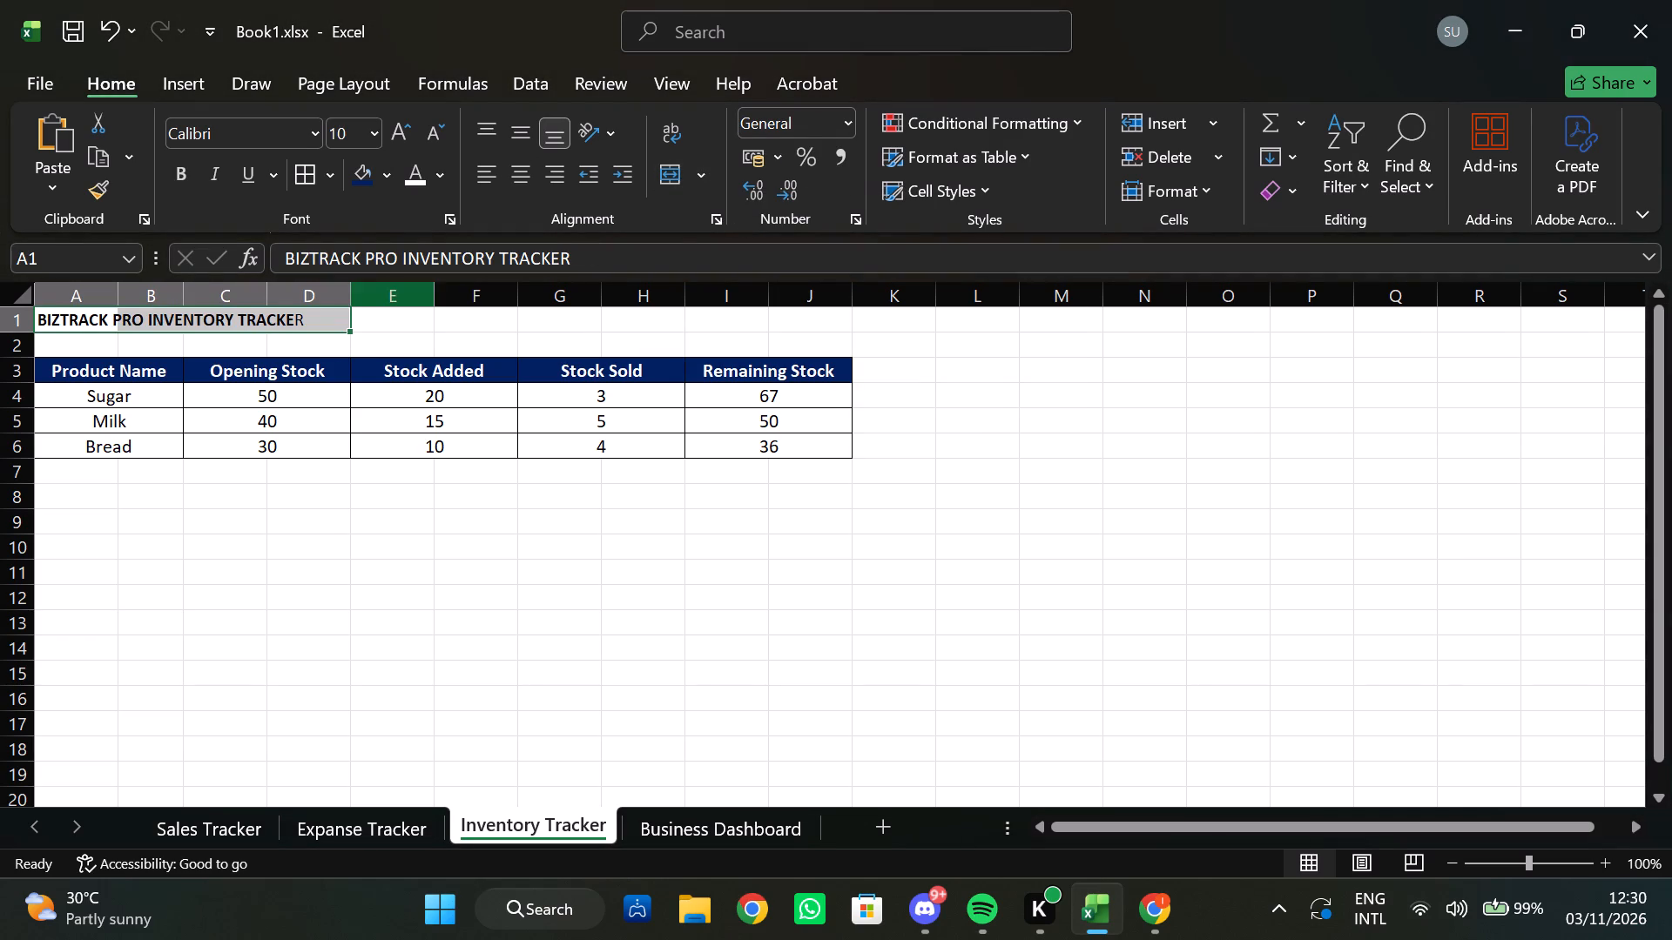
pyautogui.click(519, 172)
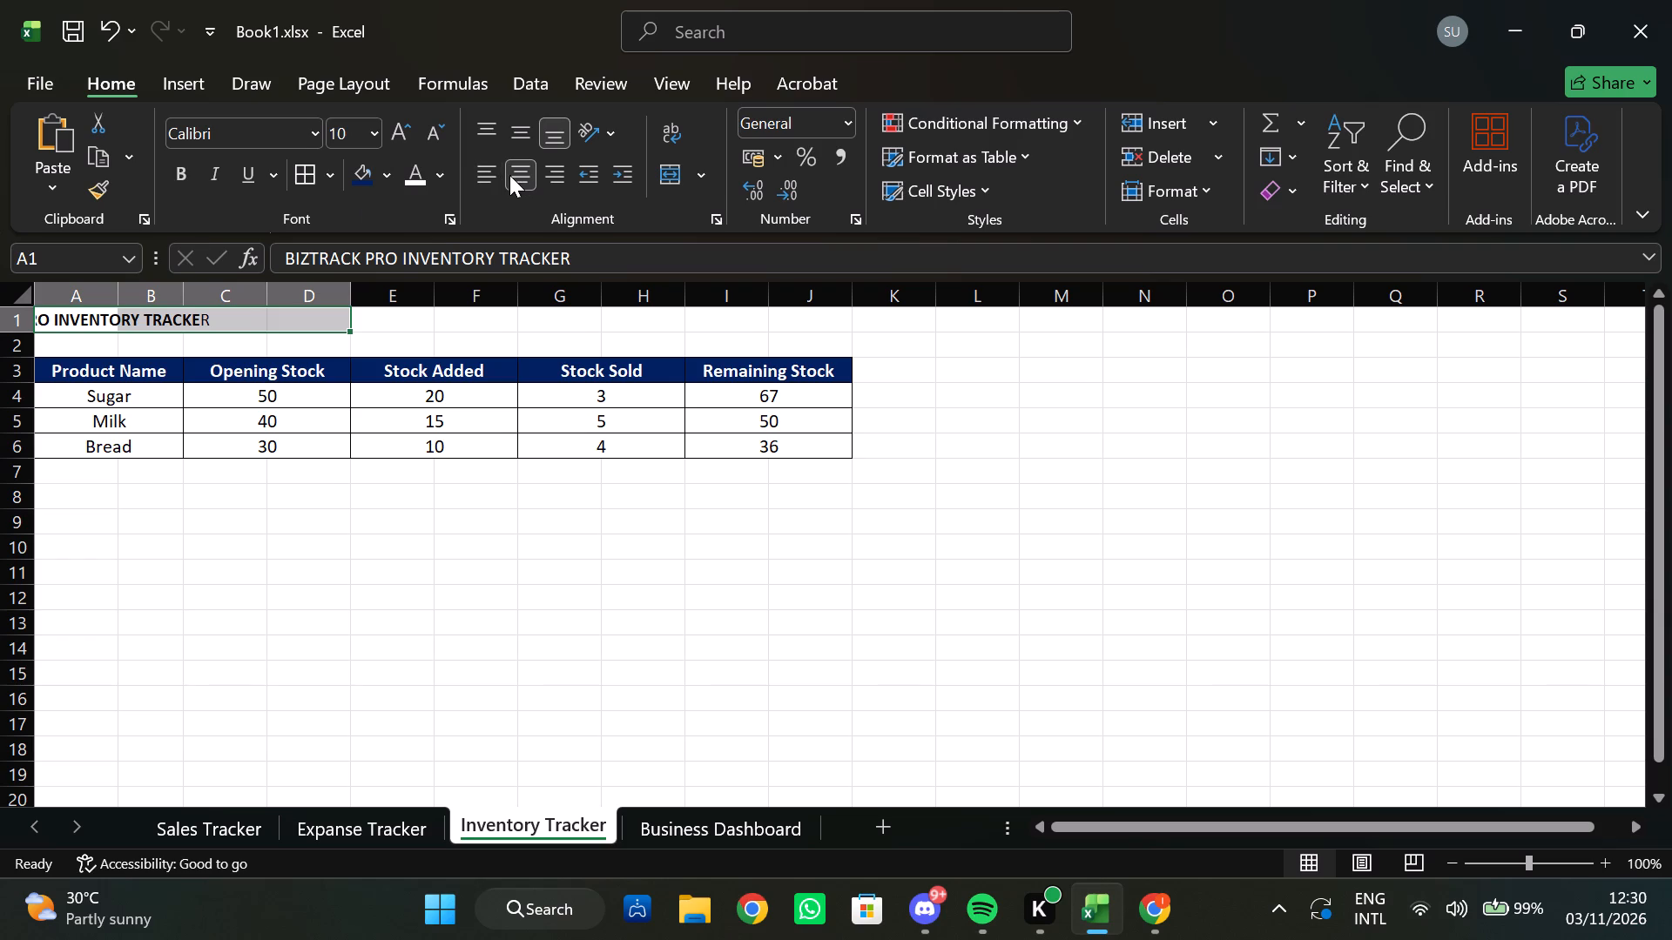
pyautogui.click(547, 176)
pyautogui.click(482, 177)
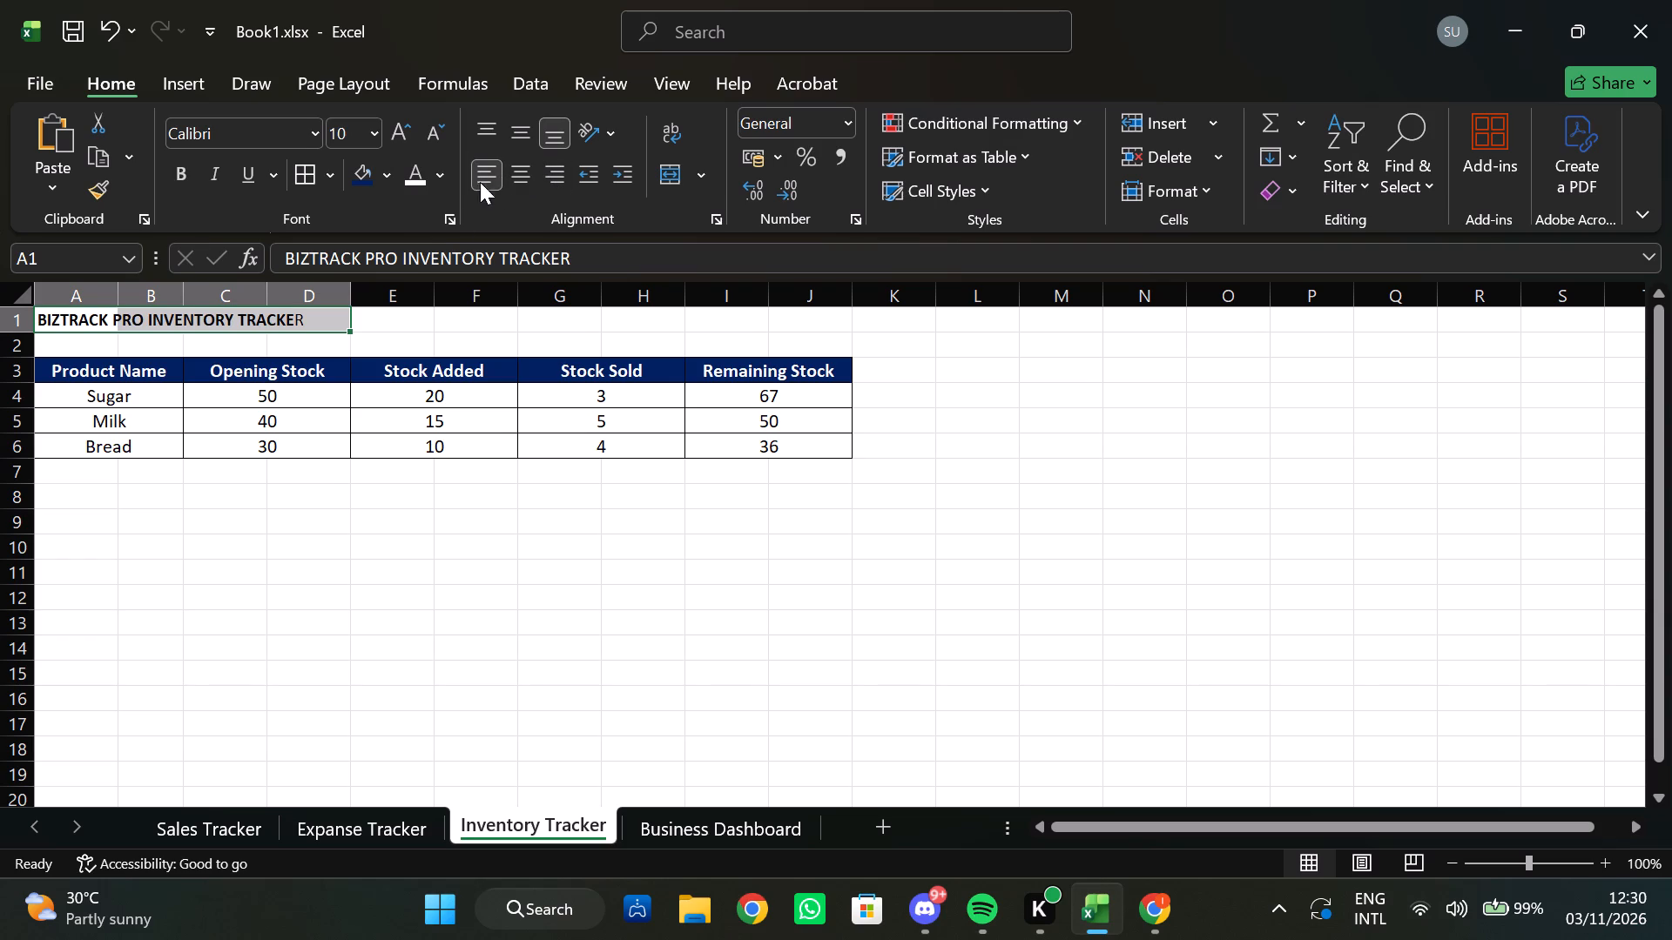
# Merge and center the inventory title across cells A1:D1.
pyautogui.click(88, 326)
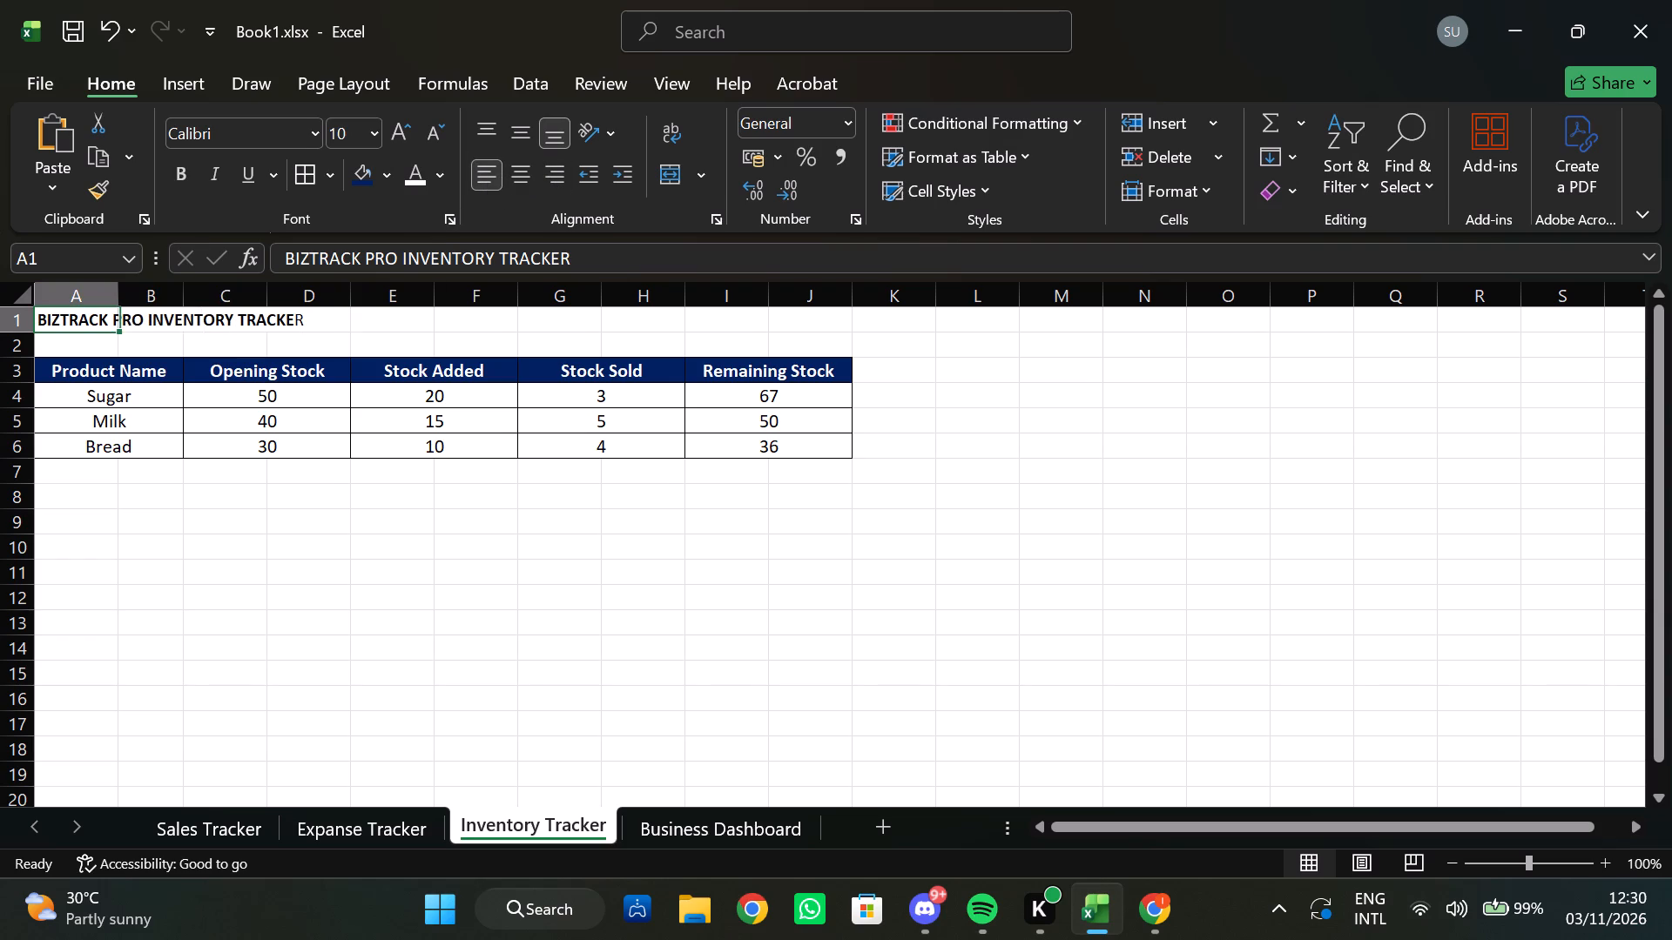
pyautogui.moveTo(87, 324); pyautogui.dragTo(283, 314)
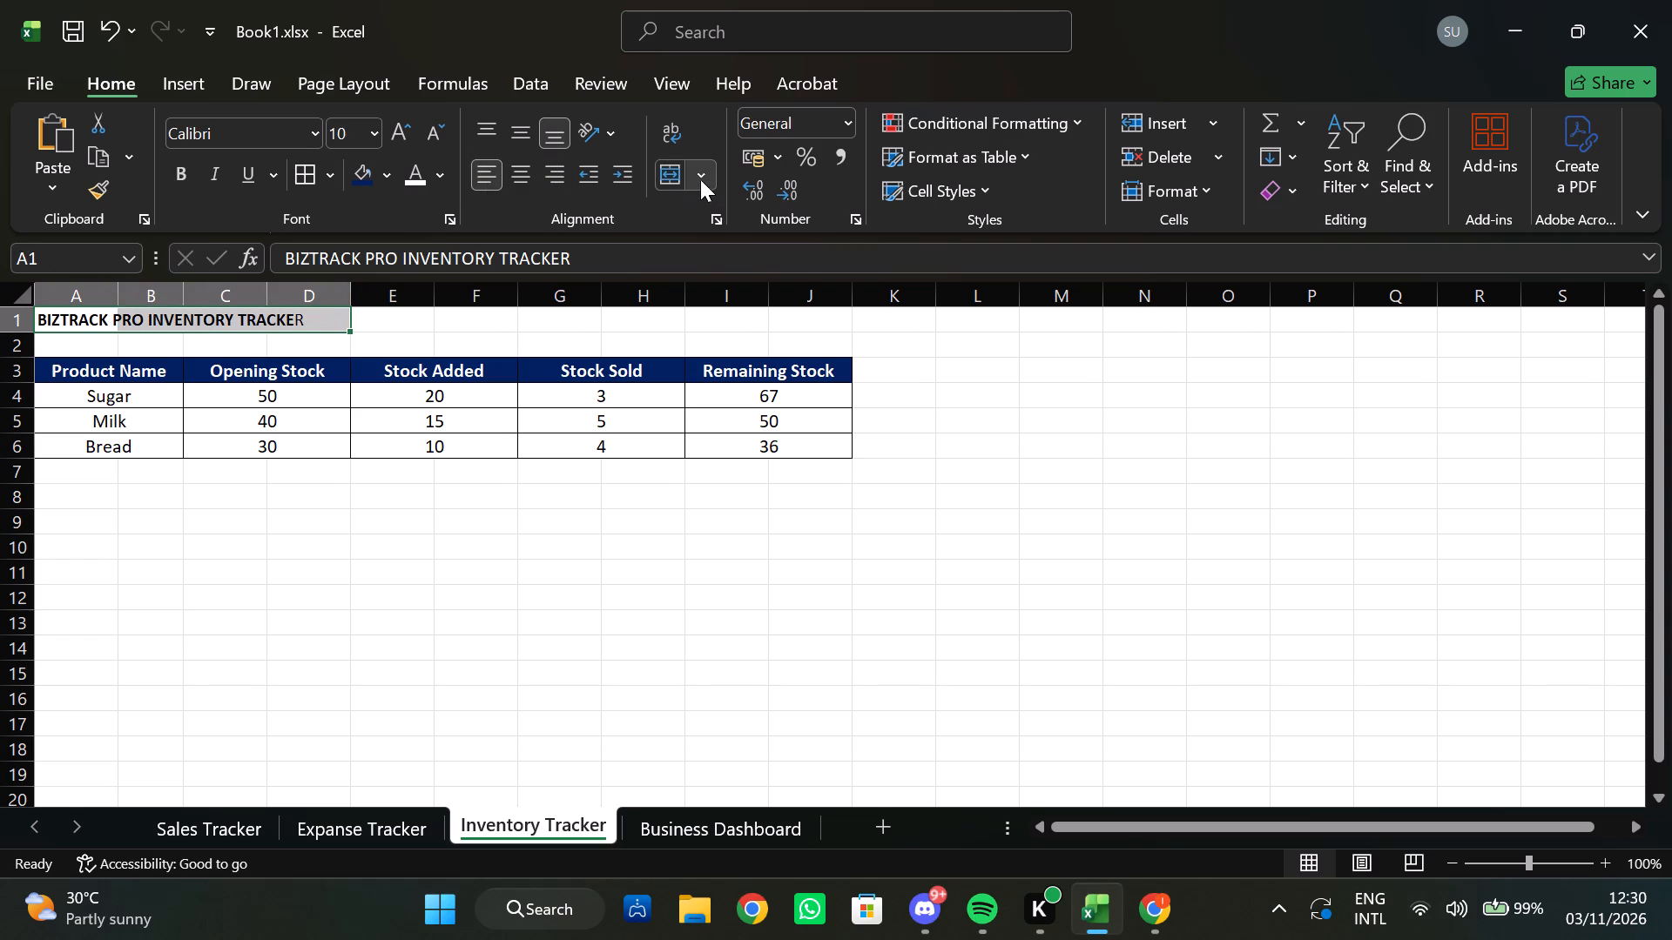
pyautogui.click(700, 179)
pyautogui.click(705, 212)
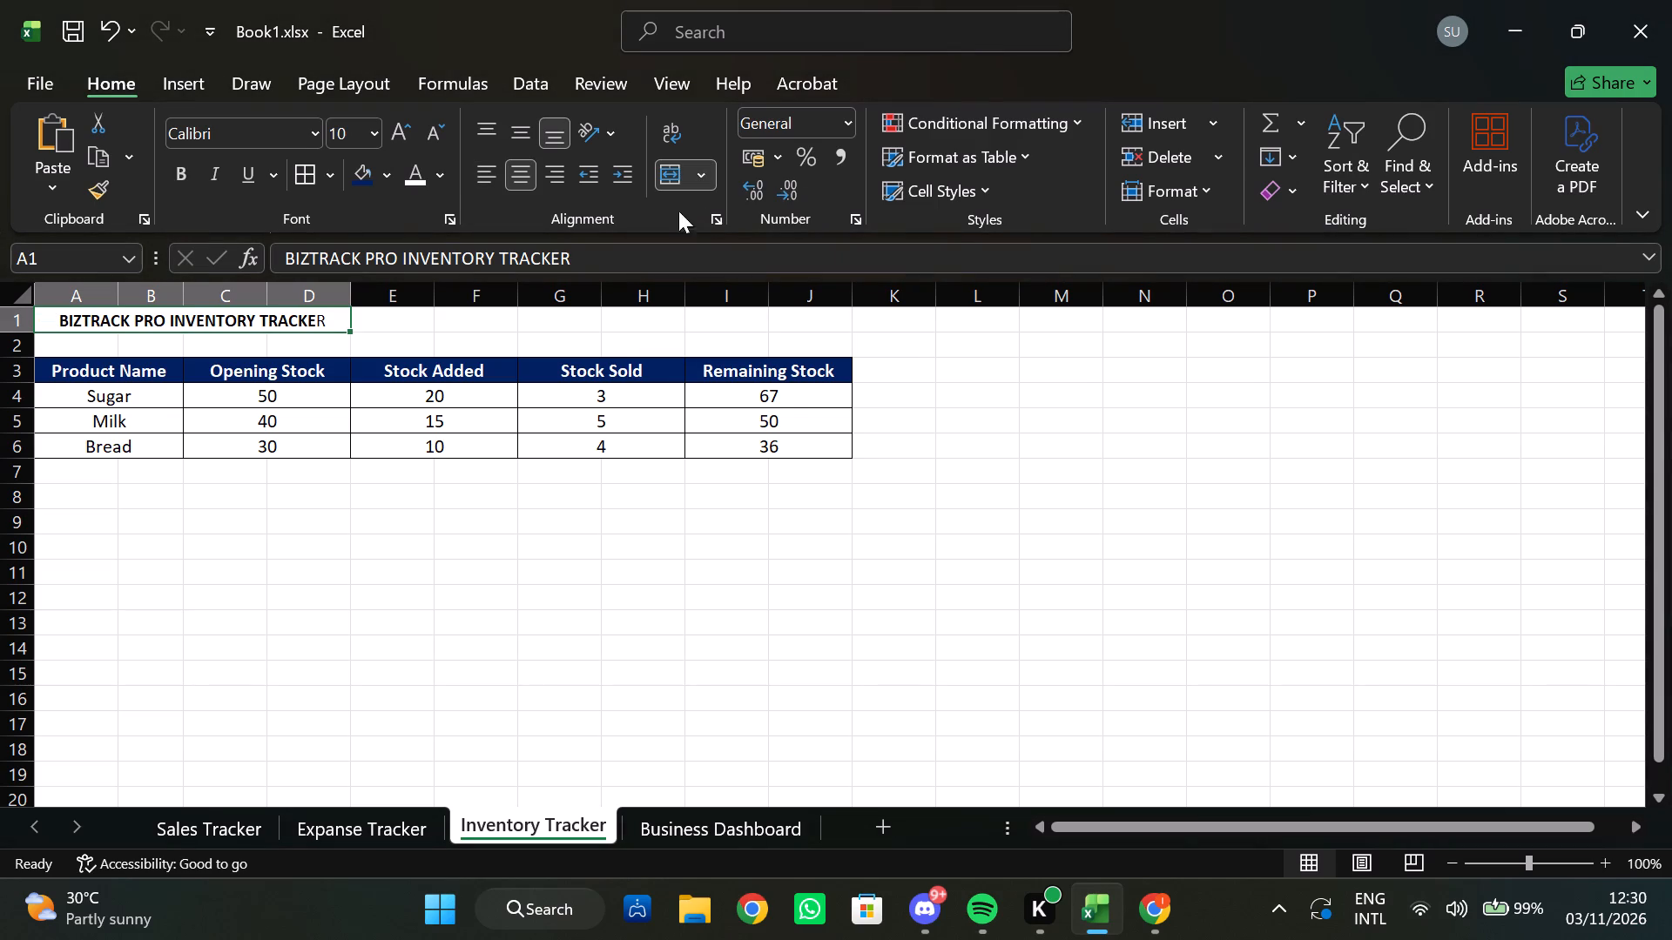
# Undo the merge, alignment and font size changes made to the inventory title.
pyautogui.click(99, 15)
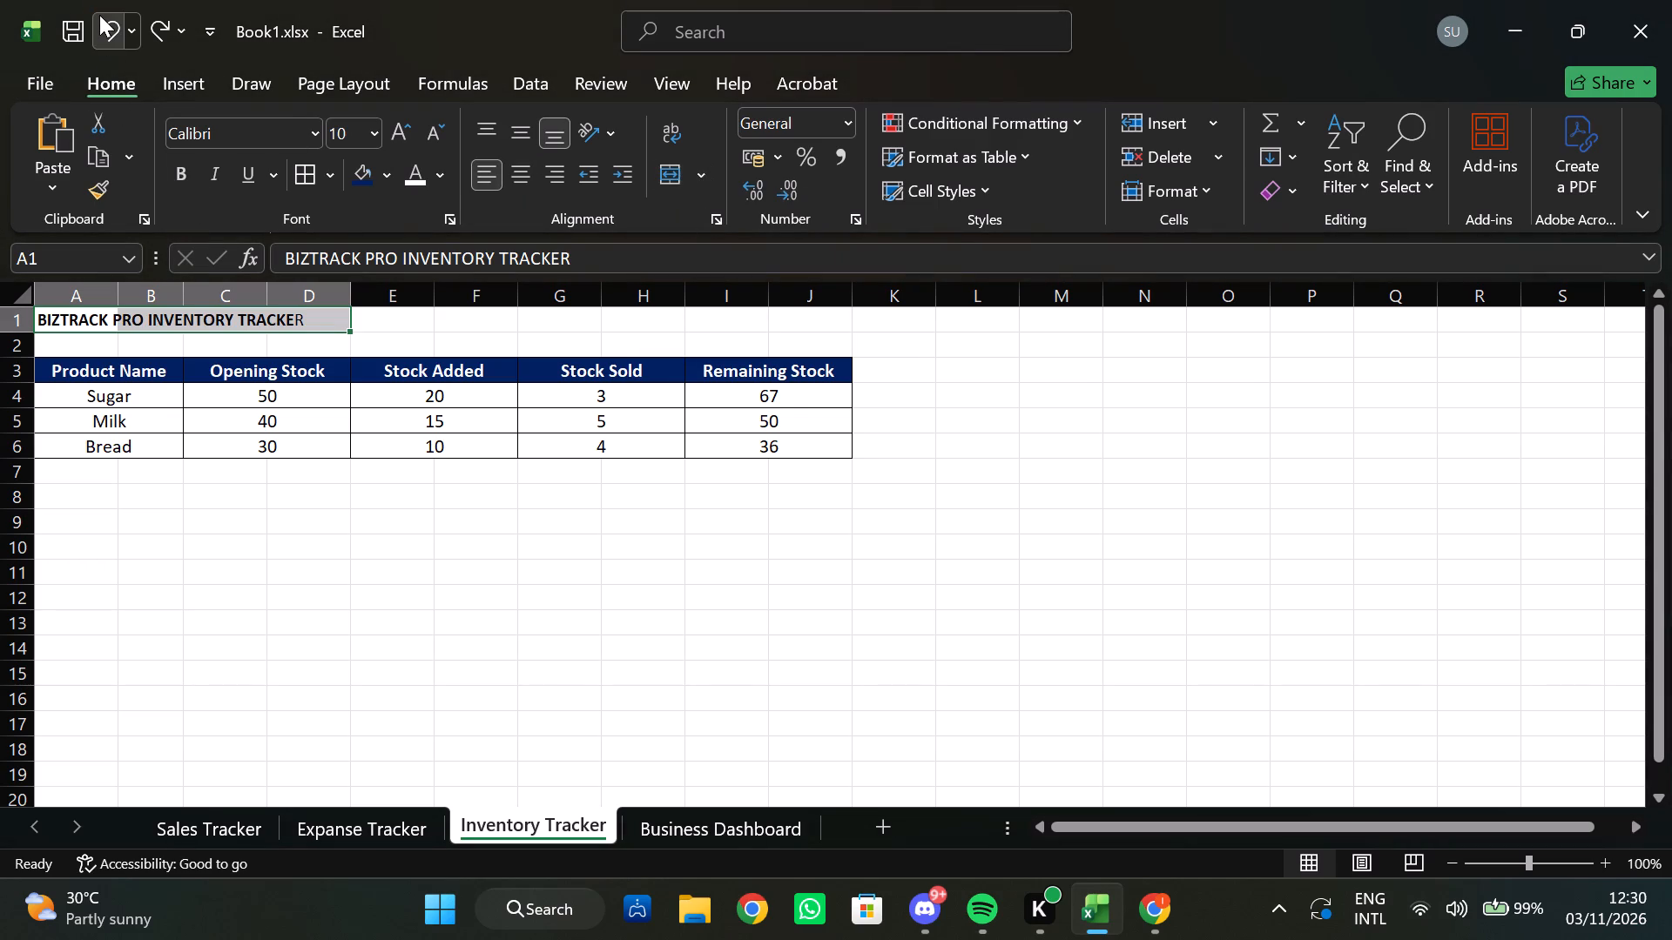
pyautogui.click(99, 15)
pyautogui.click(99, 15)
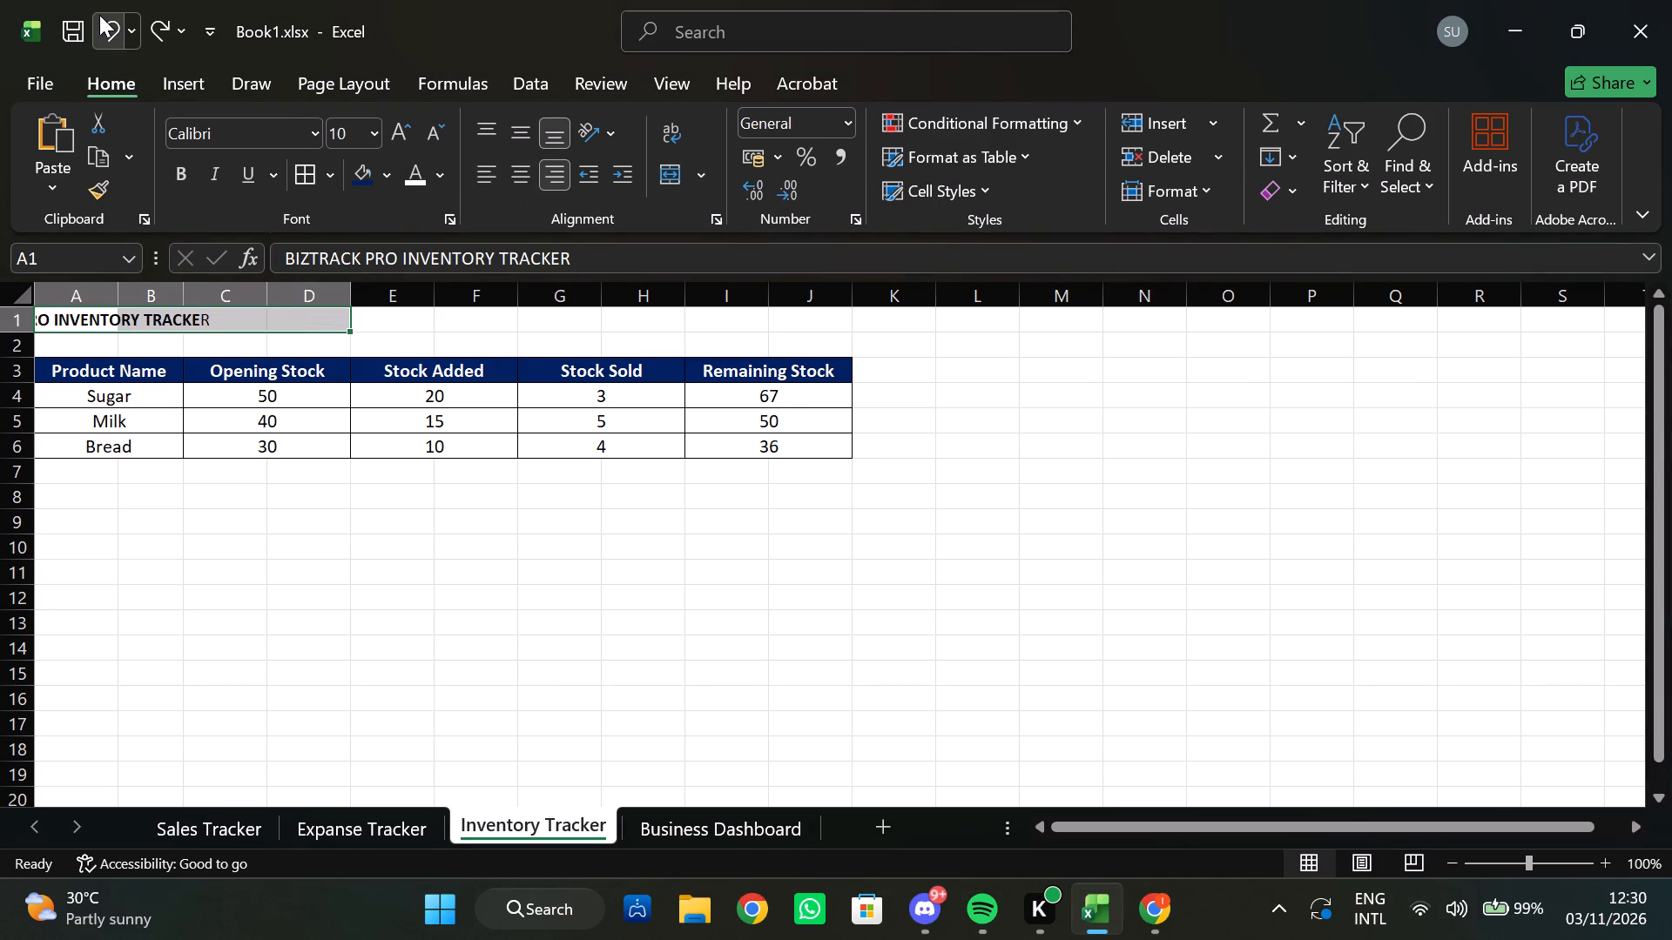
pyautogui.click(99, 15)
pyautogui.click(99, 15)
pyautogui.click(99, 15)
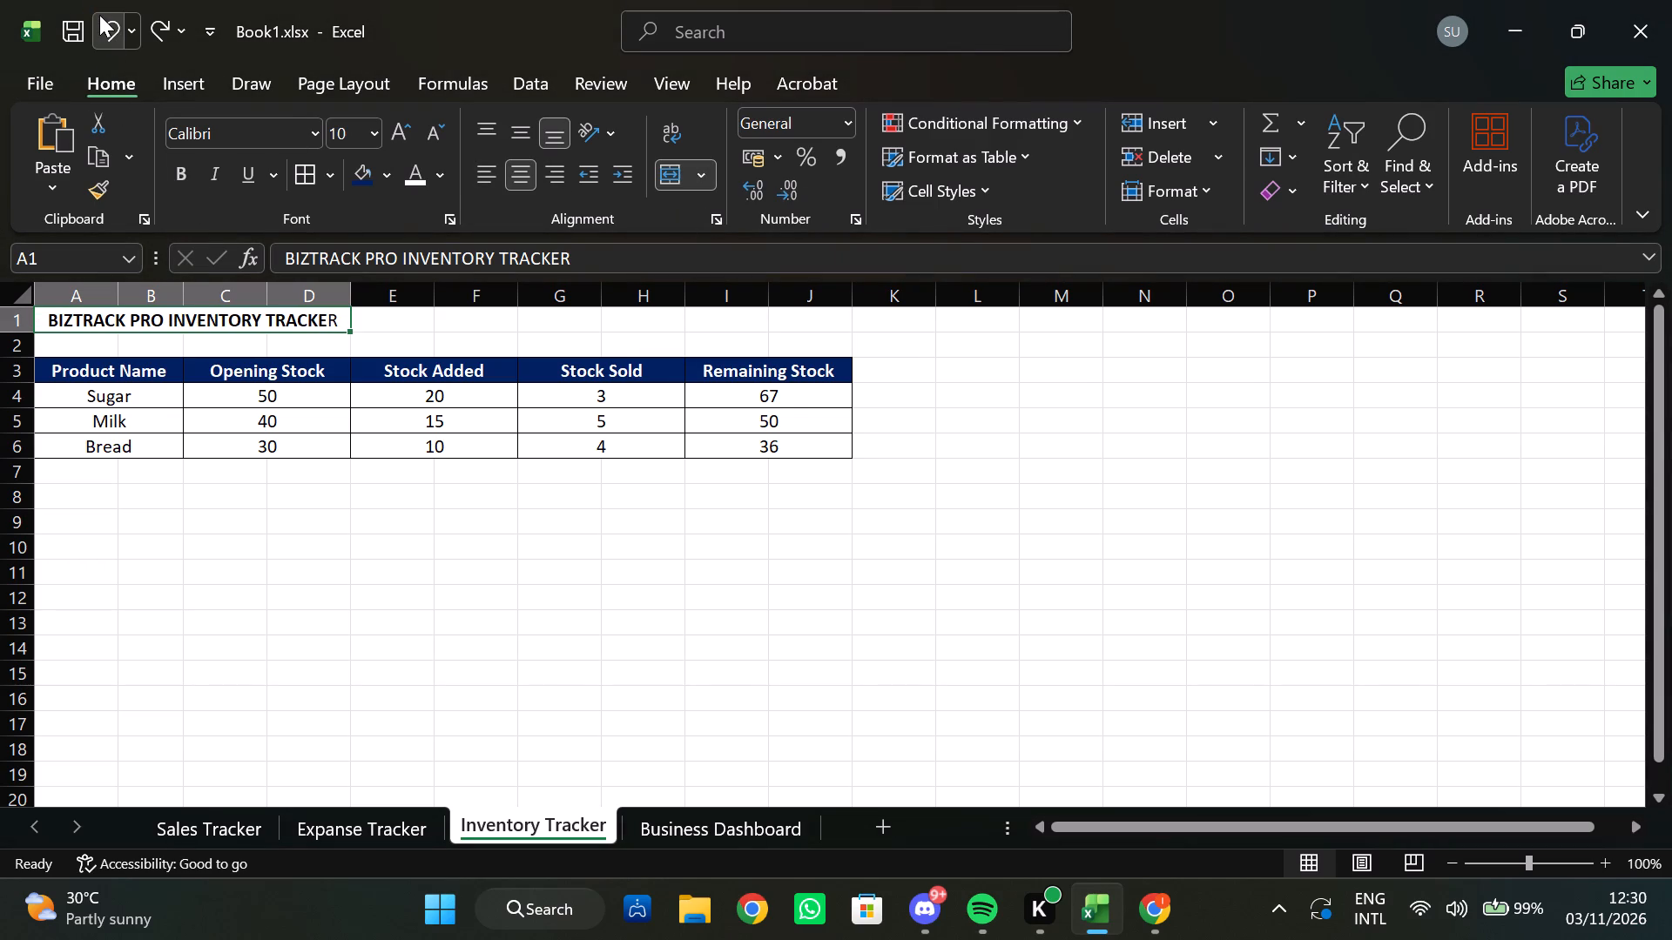
# Extend the title in cell A1 of the Business Dashboard sheet to read BIZTRACK PRO -BUSINESS DASHBOARD.
pyautogui.click(673, 808)
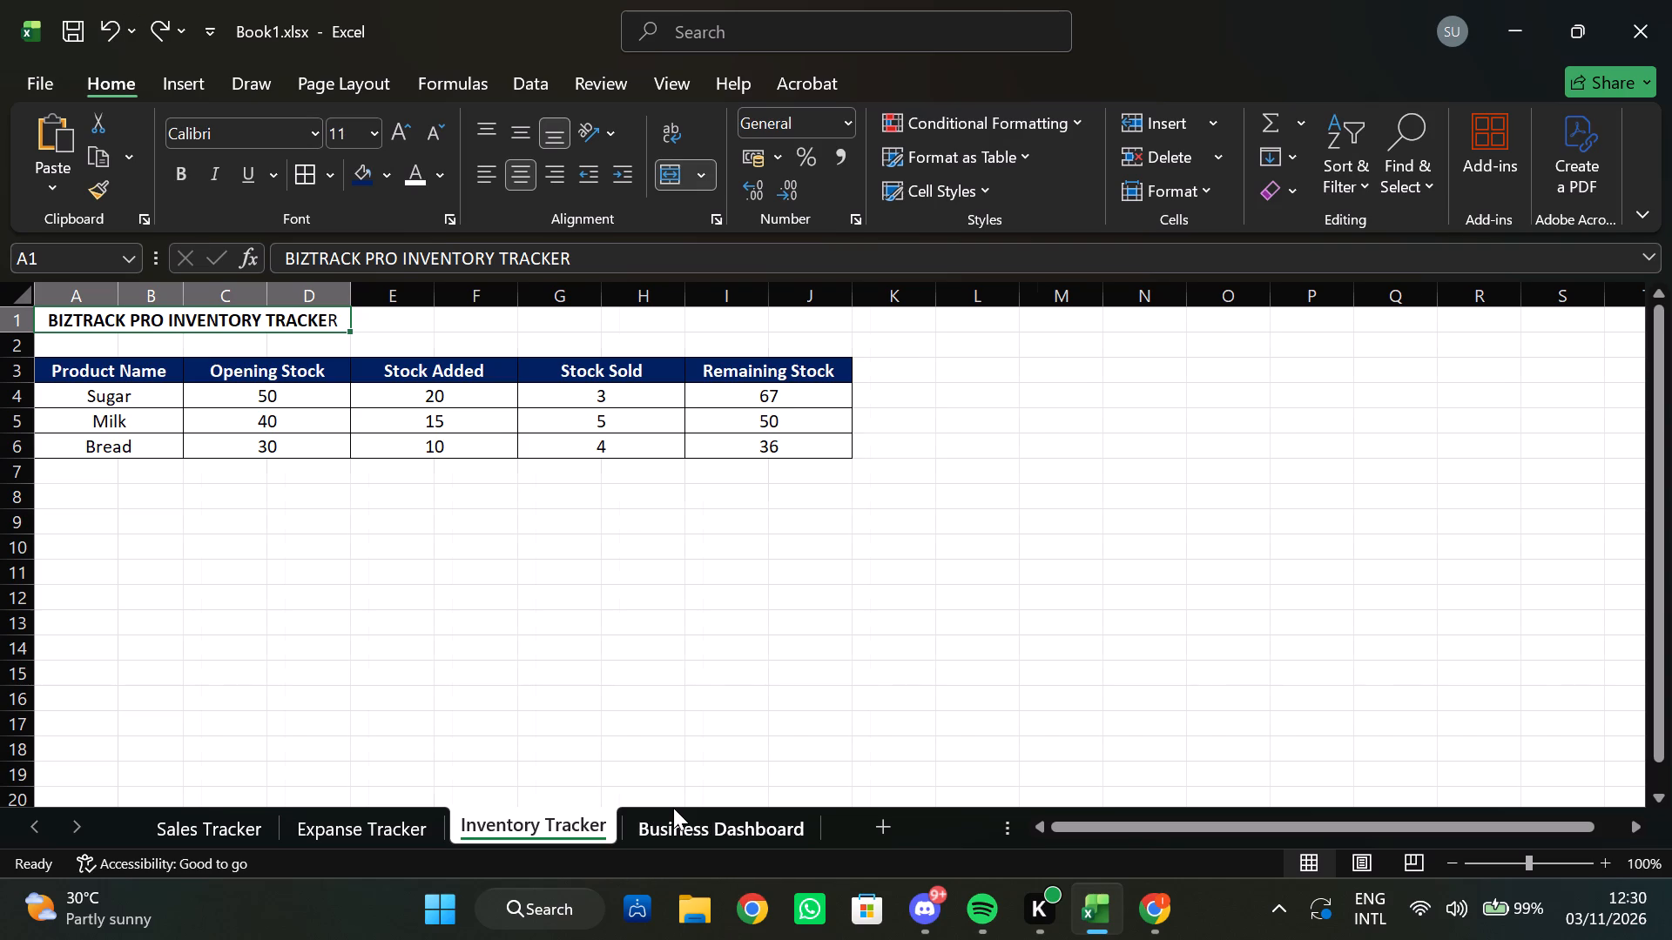
pyautogui.click(158, 319)
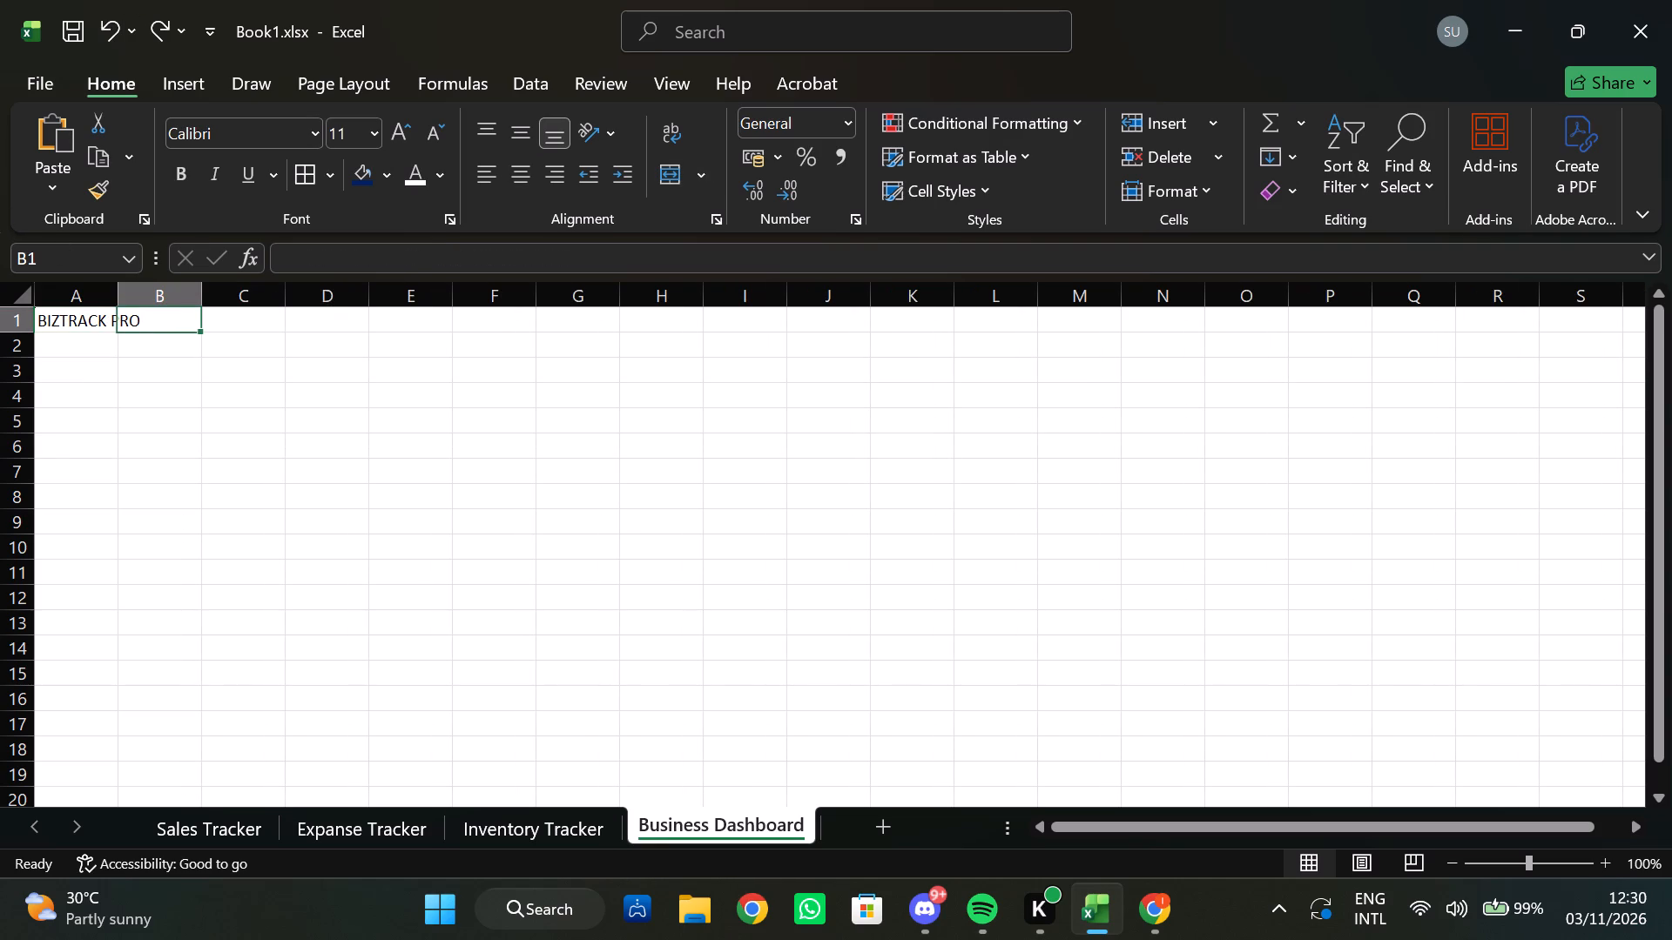
pyautogui.doubleClick(159, 319)
pyautogui.click(60, 319)
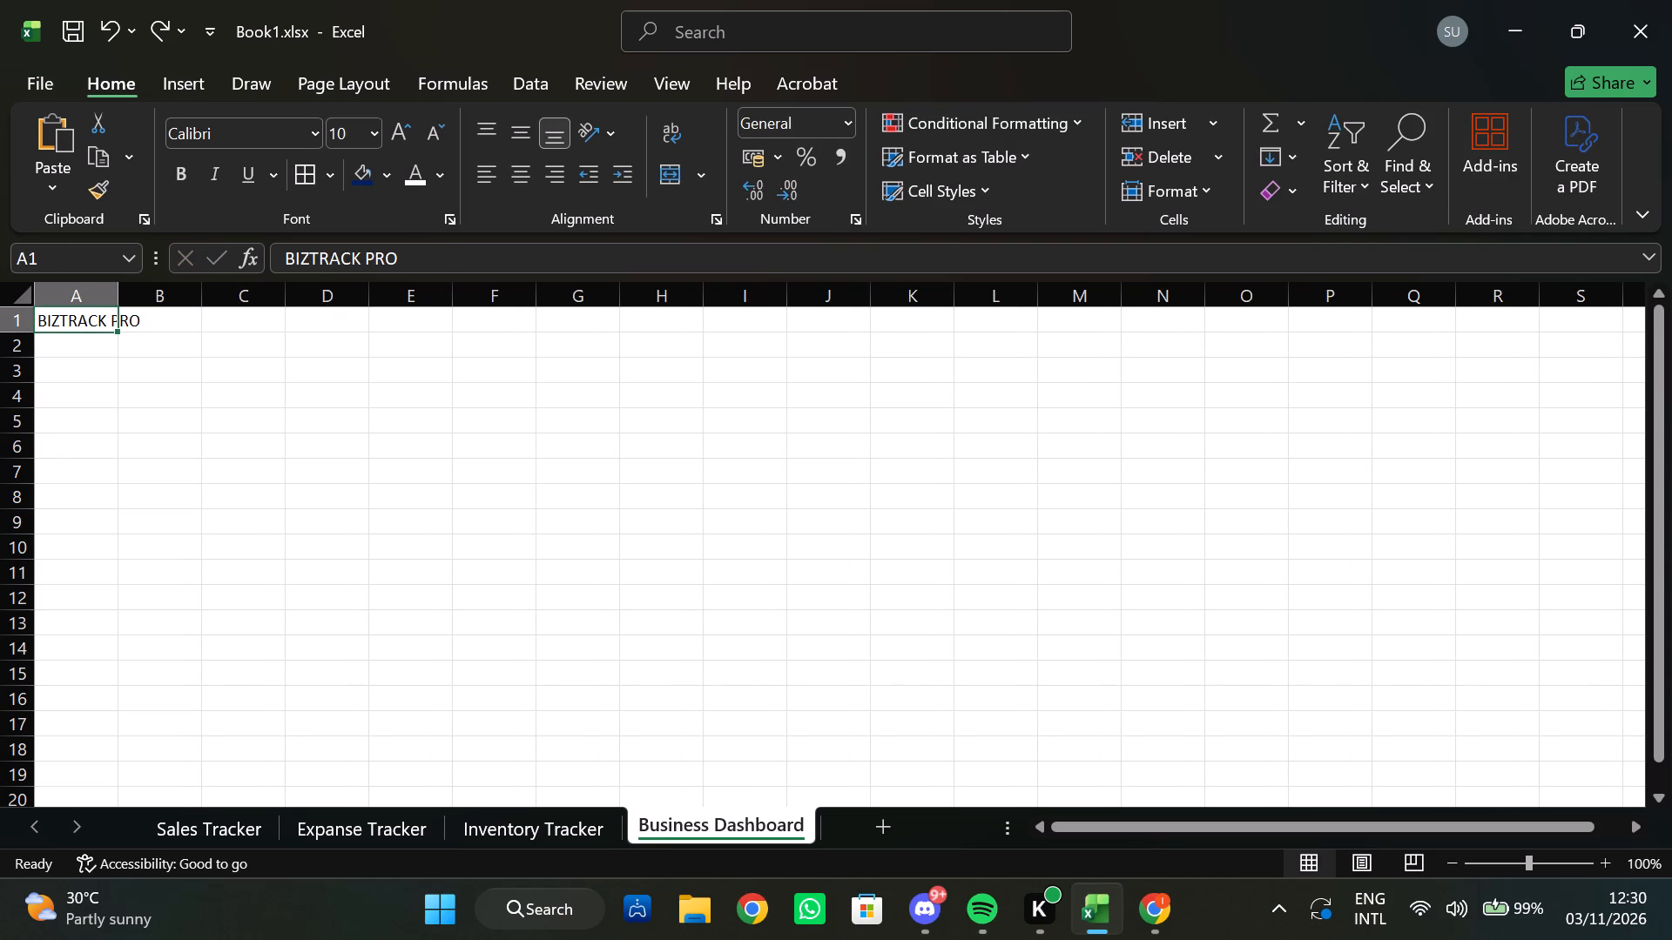
pyautogui.doubleClick(101, 325)
pyautogui.click(153, 323)
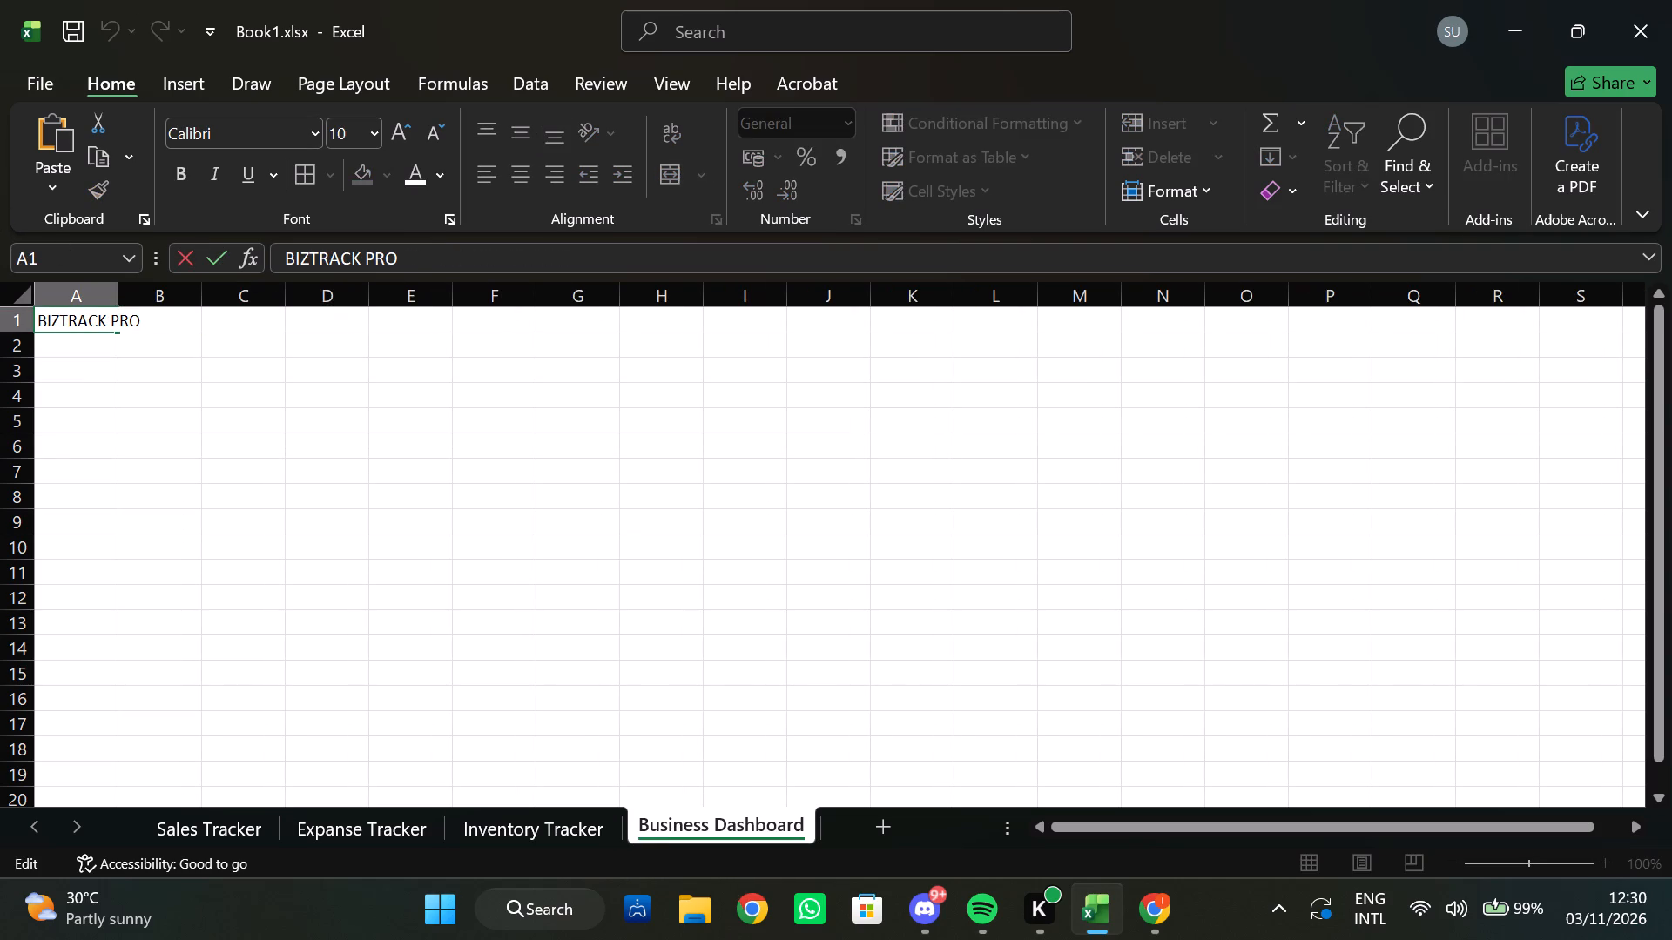
pyautogui.press('space')
pyautogui.press('-')
pyautogui.write('BUSINESS D')
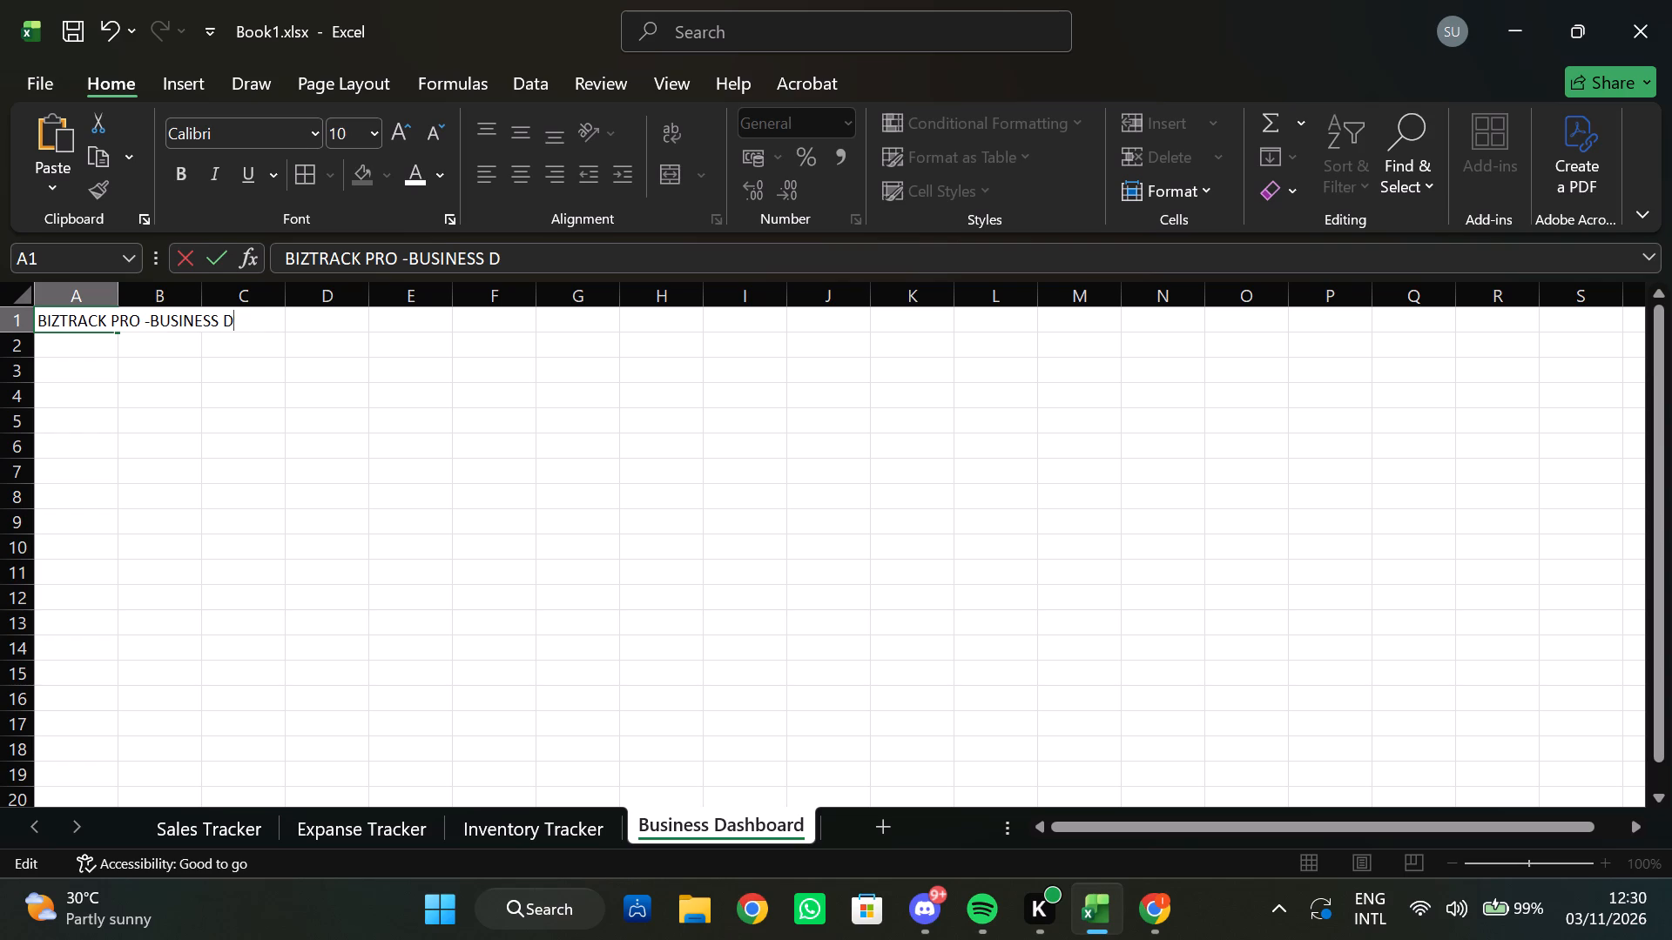
pyautogui.write('ASHBOARD')
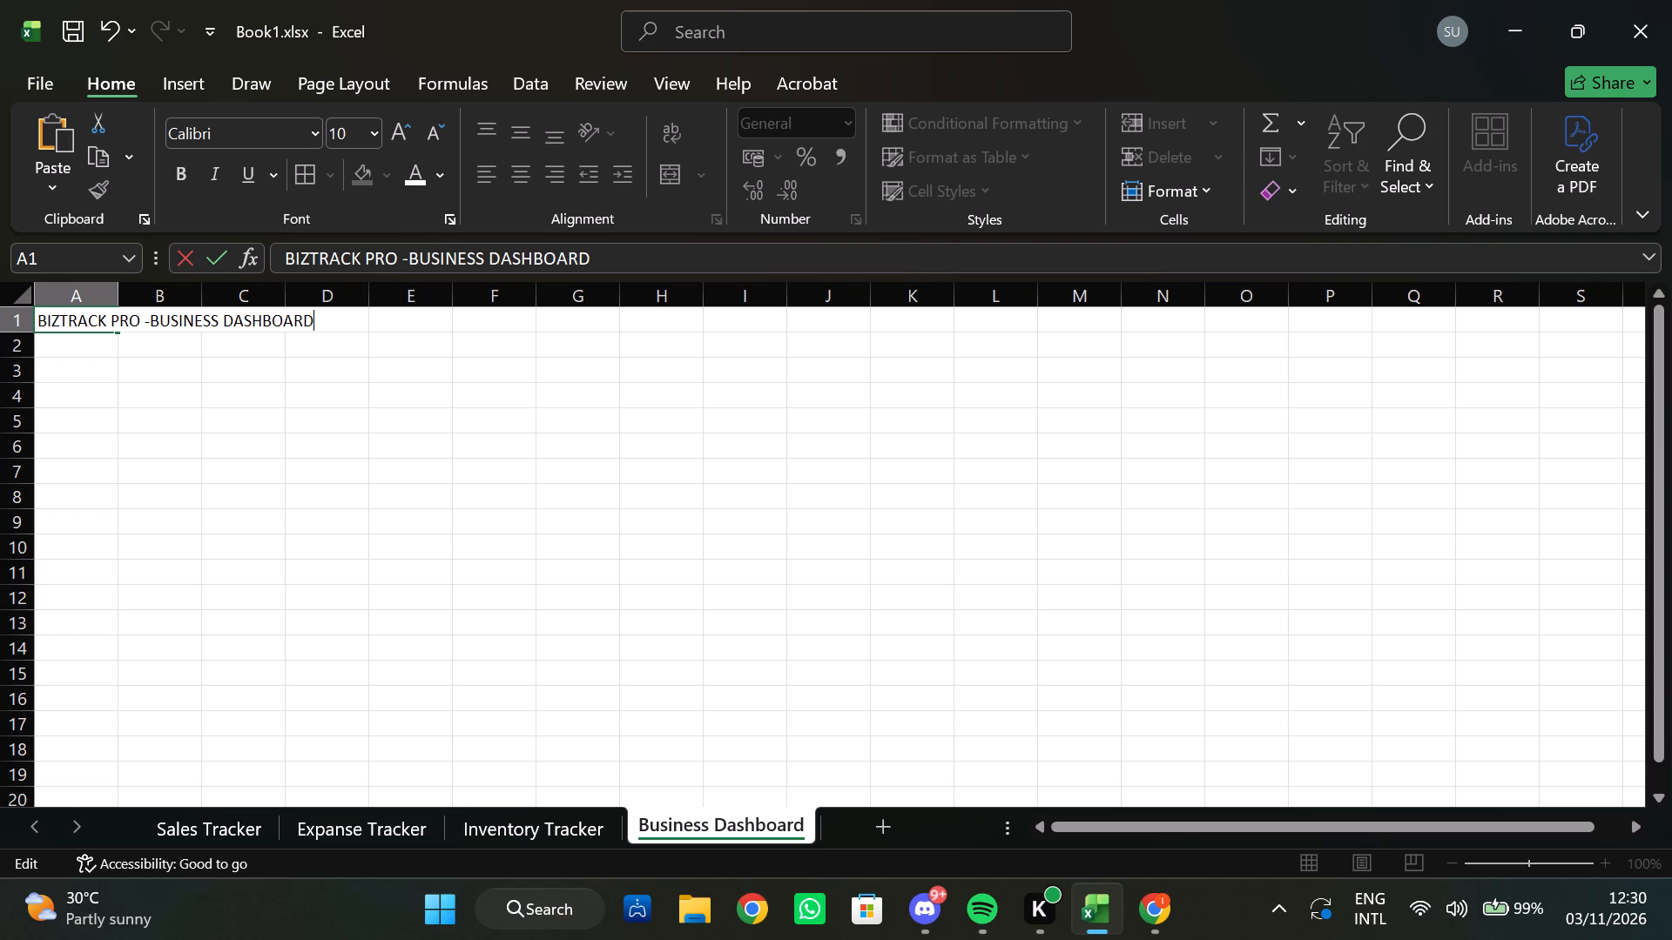
pyautogui.press('Return')
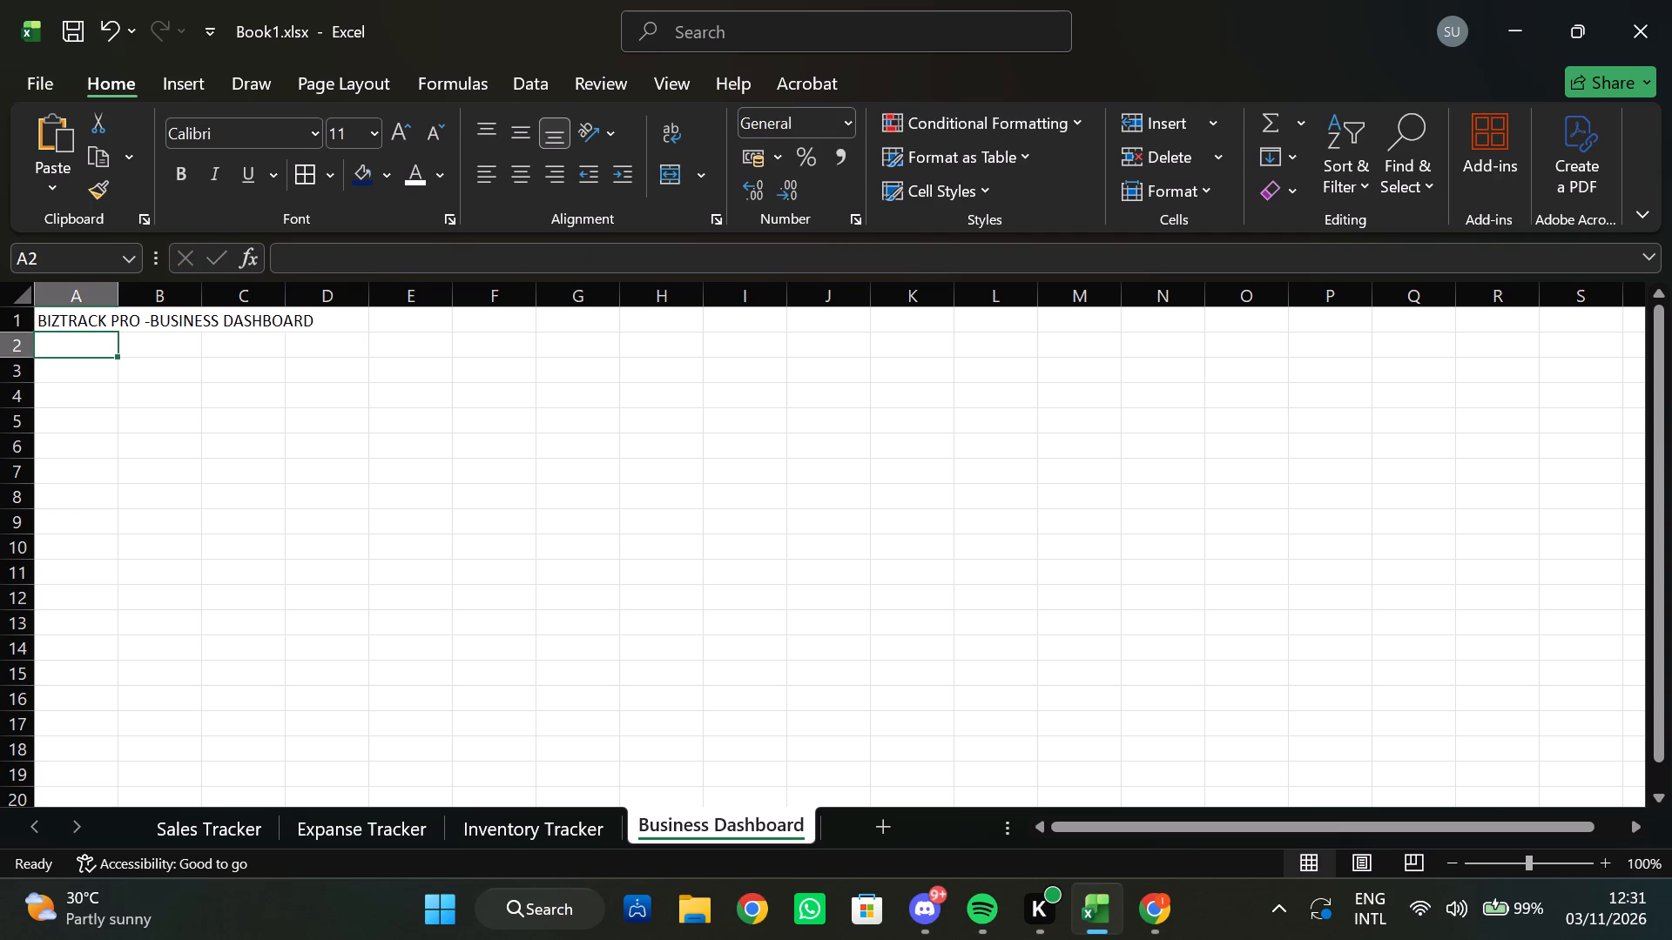
# Make the Business Dashboard title bold, and merge and center it across cells A1:D1.
pyautogui.click(91, 319)
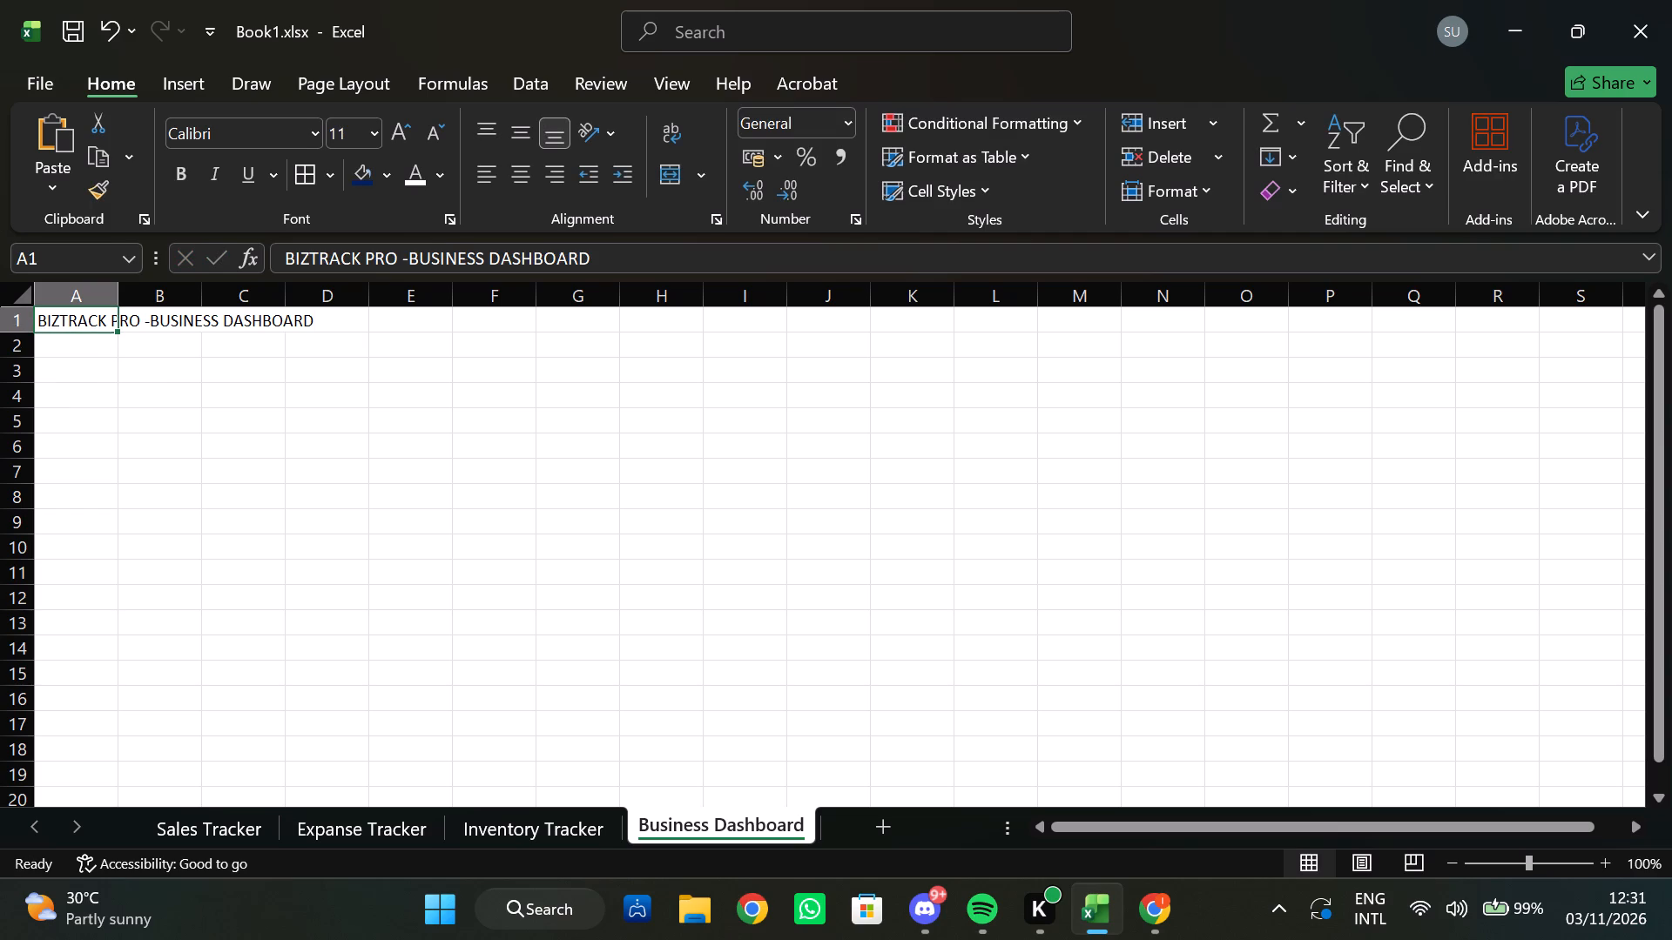
pyautogui.click(178, 178)
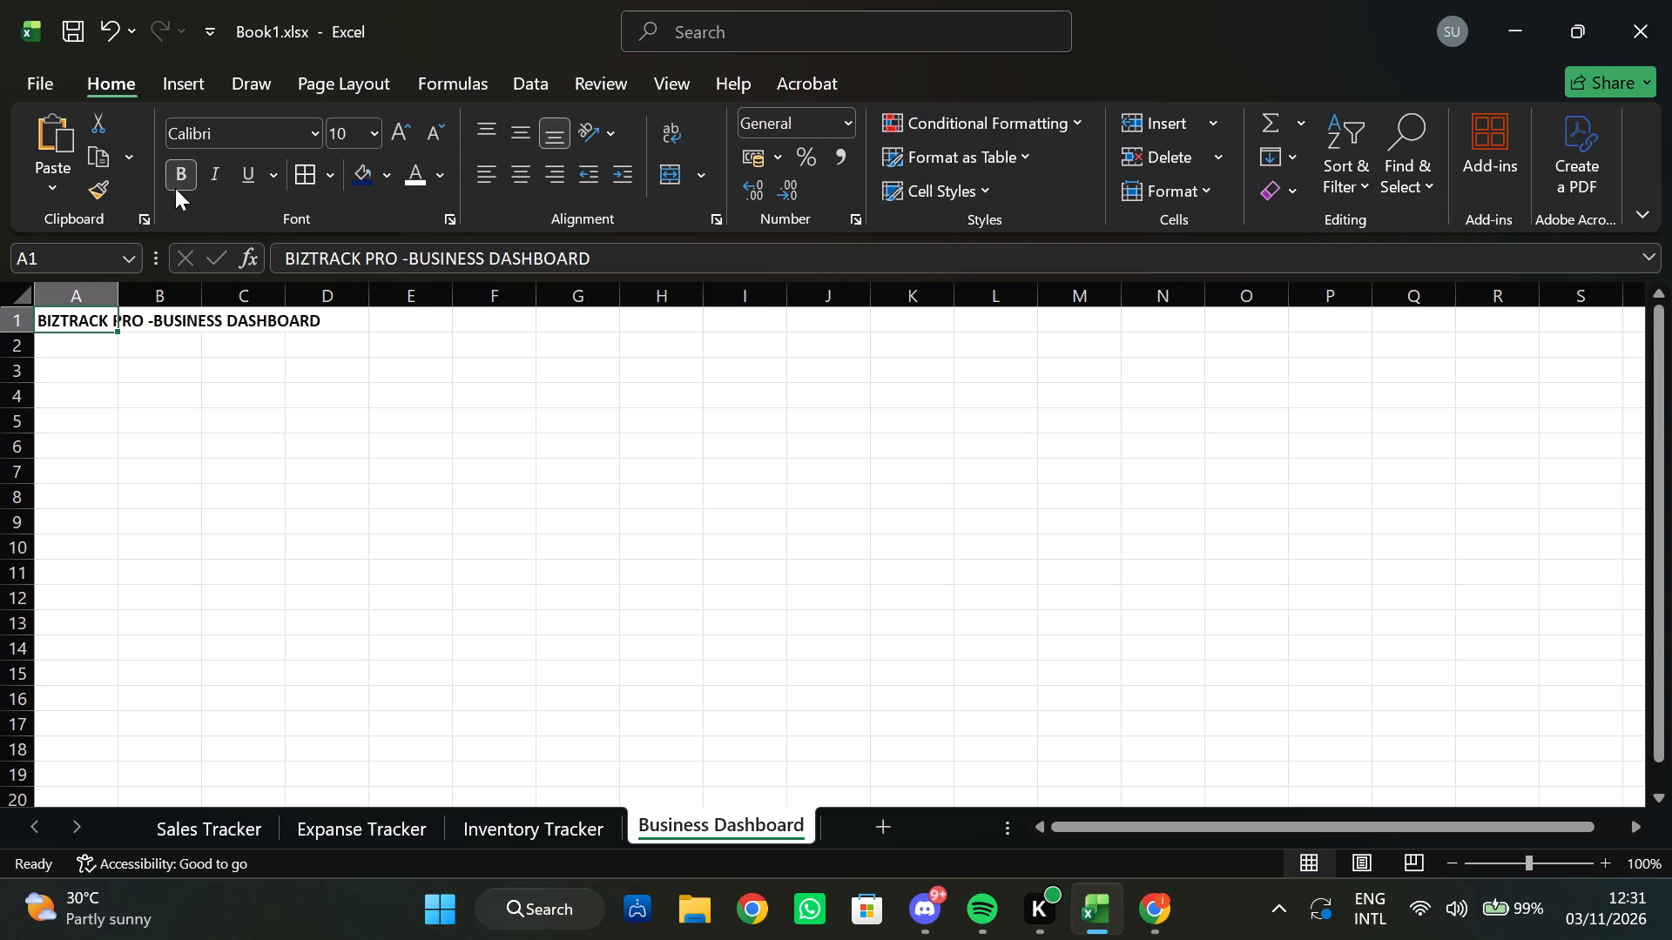
pyautogui.moveTo(89, 319); pyautogui.dragTo(261, 321)
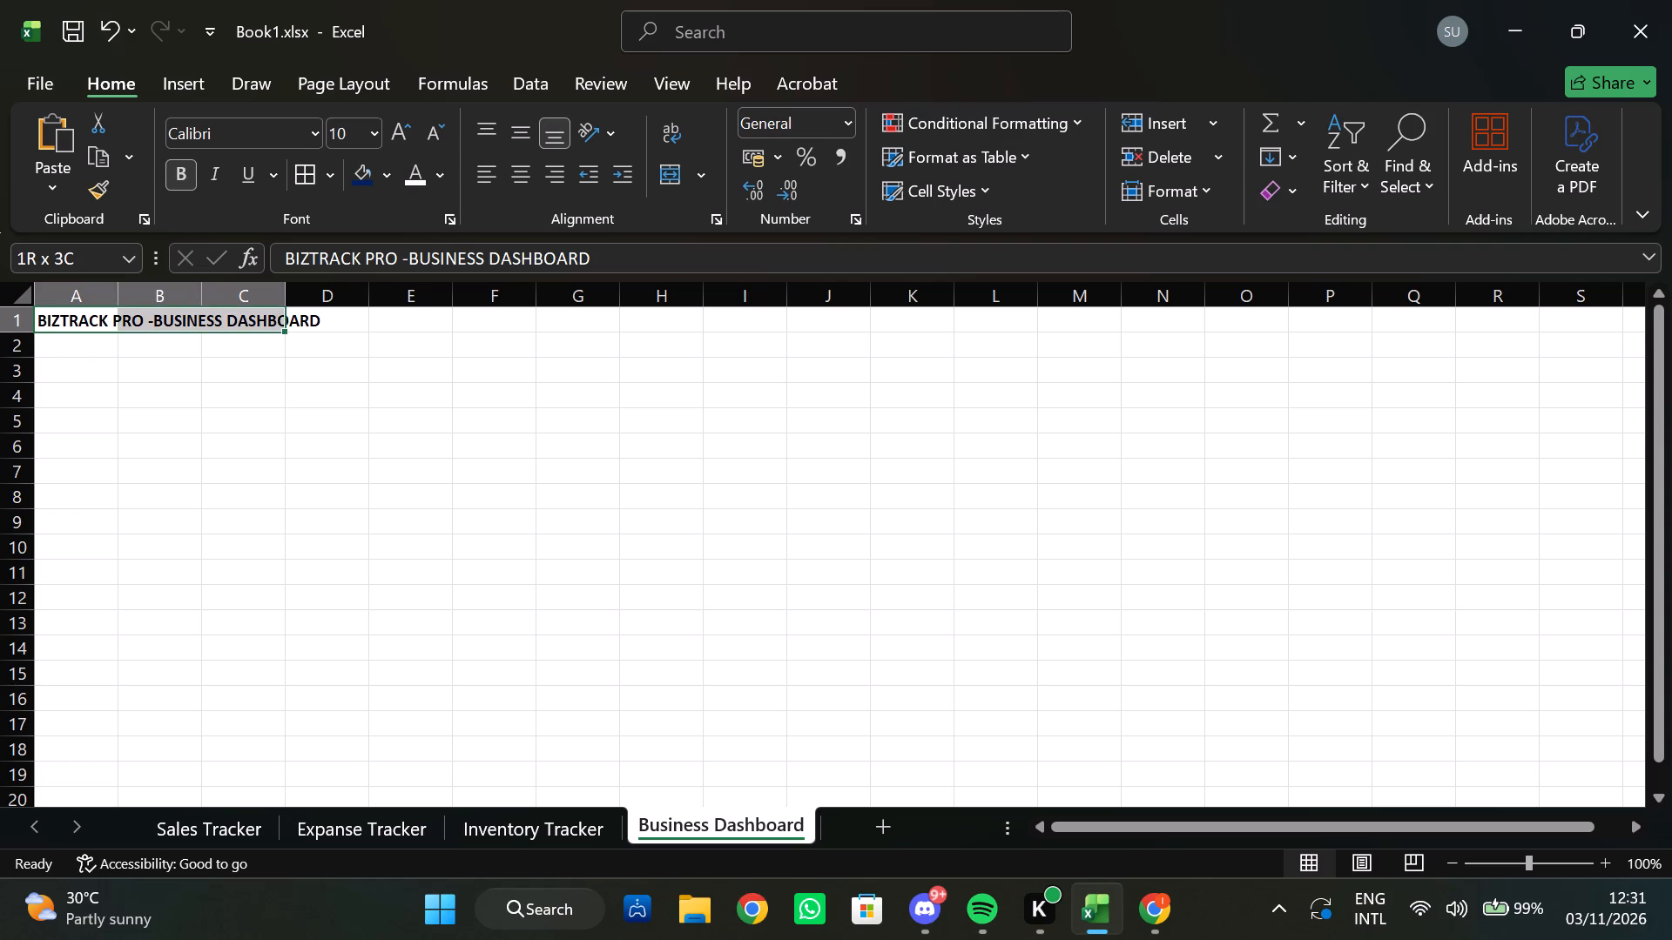
pyautogui.moveTo(261, 321); pyautogui.dragTo(315, 312)
pyautogui.click(704, 171)
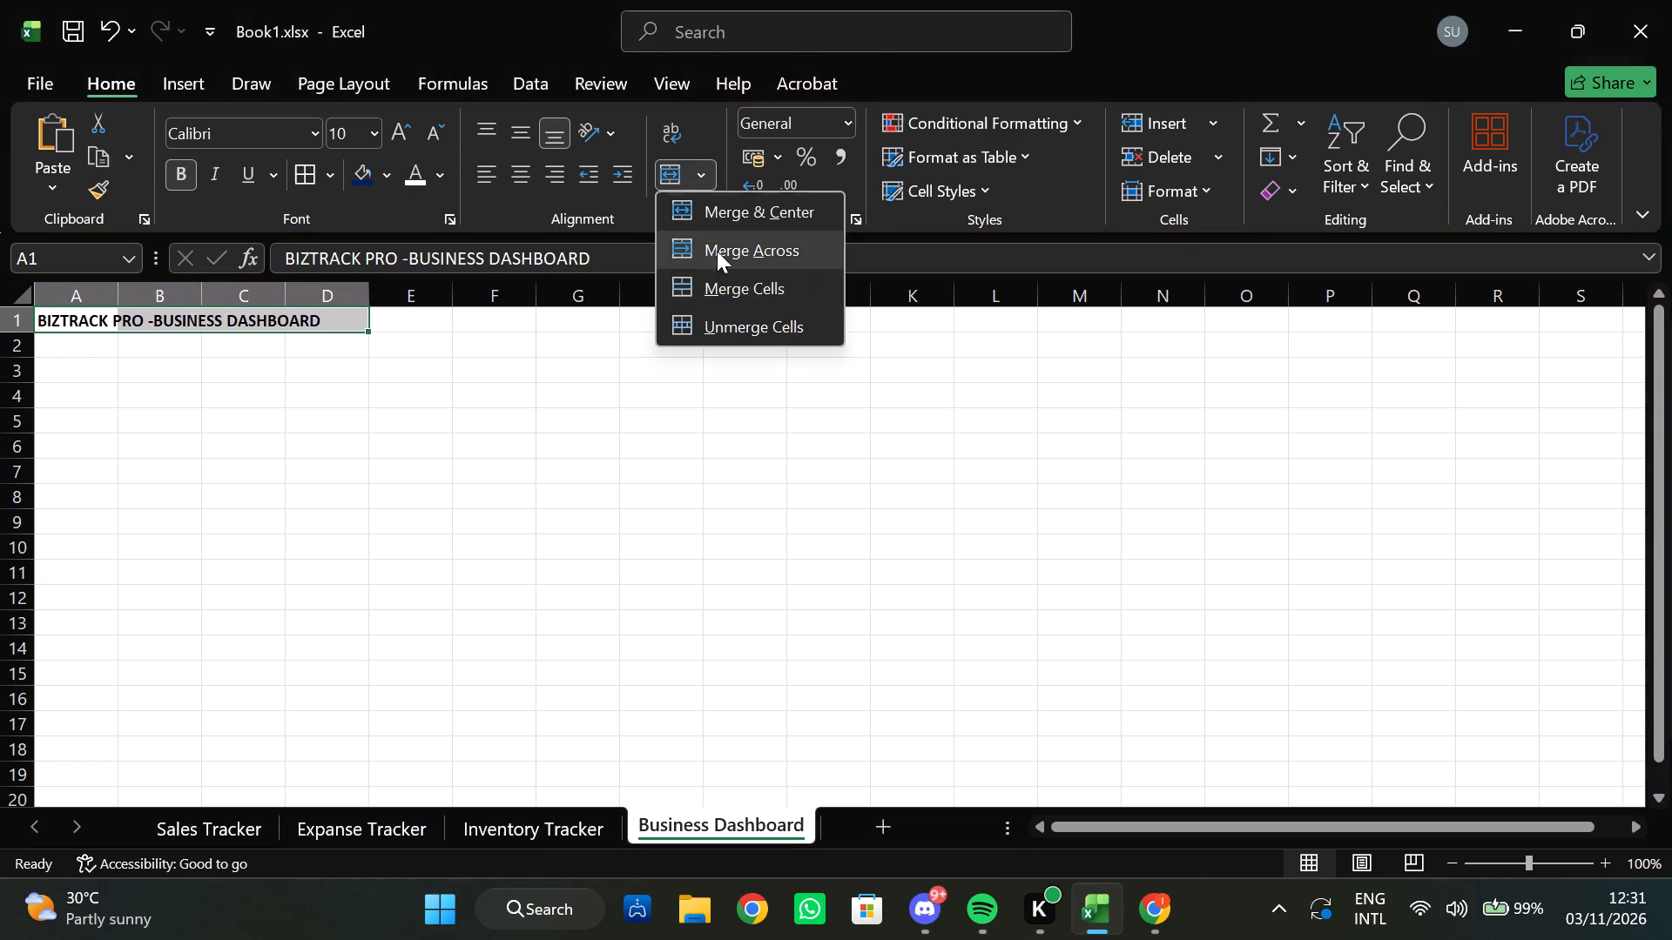
pyautogui.click(722, 218)
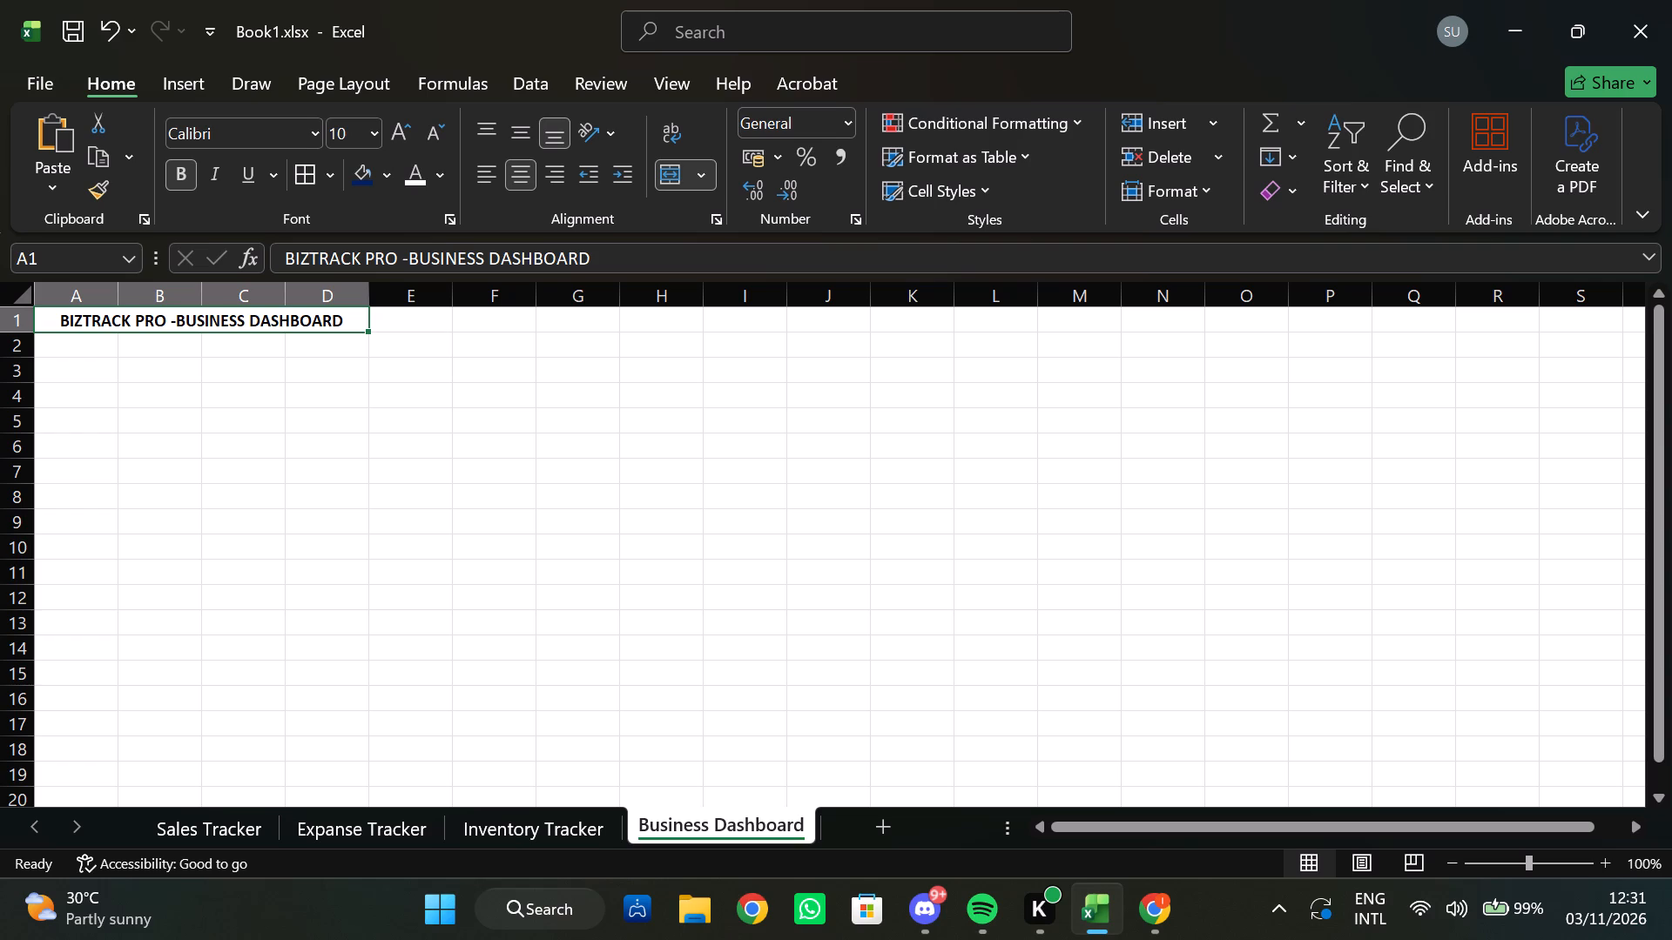
# Enter the label TOTAL SALES in cell A3 of the Business Dashboard sheet.
pyautogui.doubleClick(65, 374)
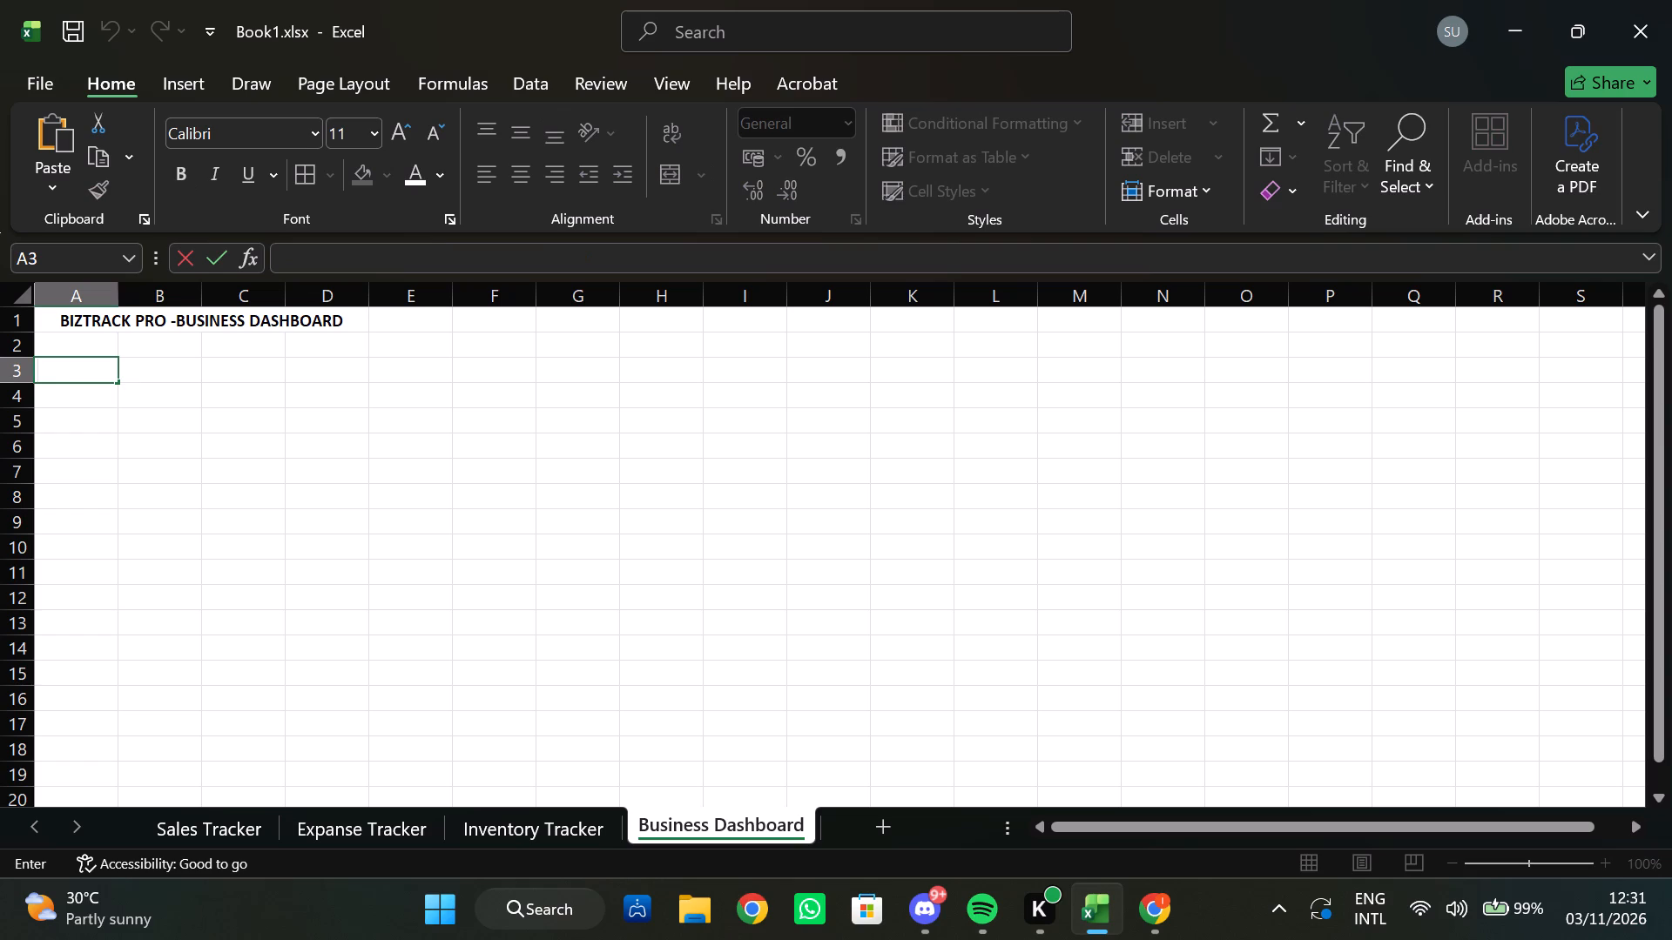
pyautogui.write('TOTAL')
pyautogui.press('space')
pyautogui.write('SA')
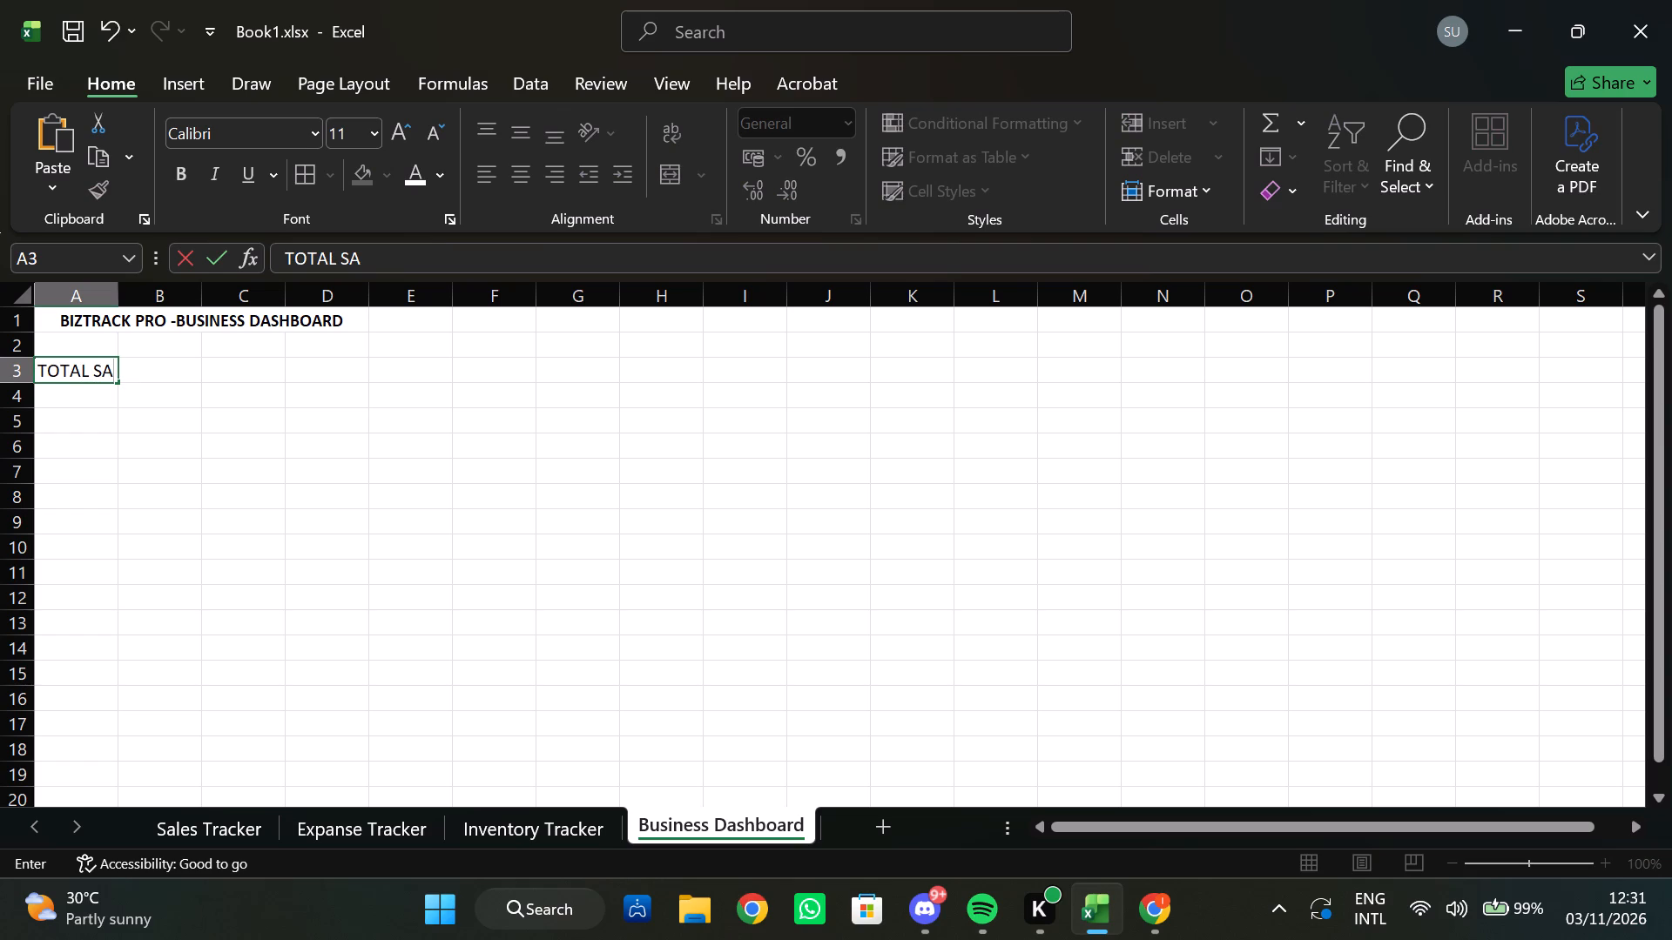
pyautogui.write('LES')
pyautogui.press('Return')
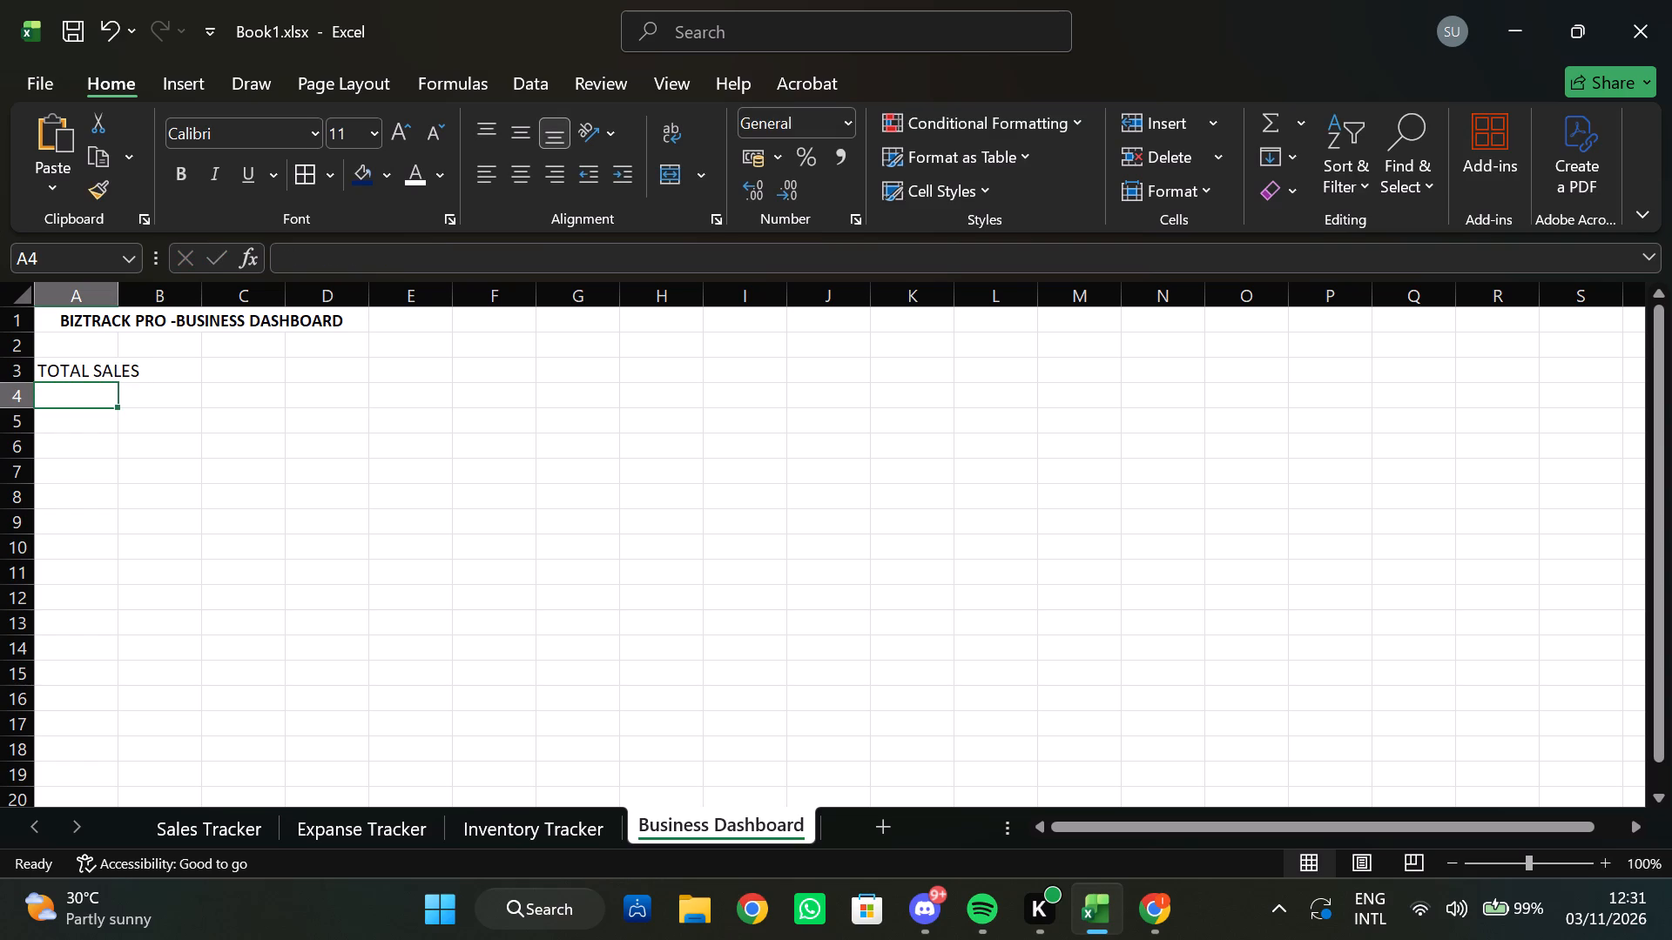
# Merge and center the TOTAL SALES label across cells A3:B3.
pyautogui.click(64, 373)
pyautogui.moveTo(64, 373); pyautogui.dragTo(65, 373)
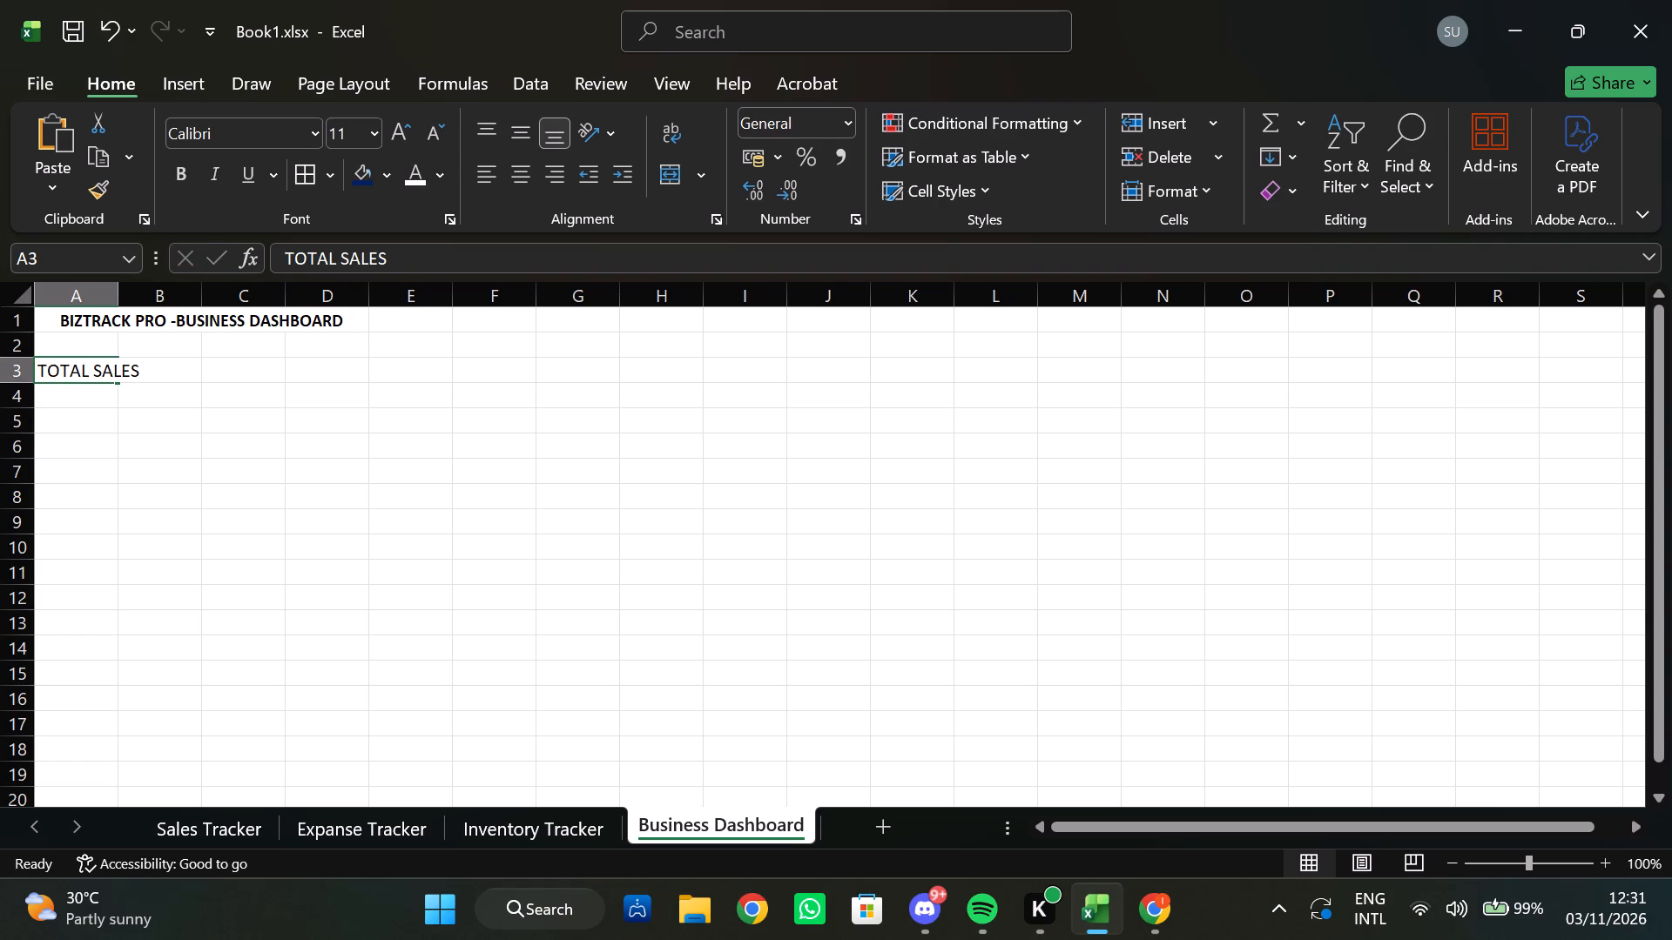
pyautogui.moveTo(65, 373); pyautogui.dragTo(119, 376)
pyautogui.click(92, 420)
pyautogui.click(77, 386)
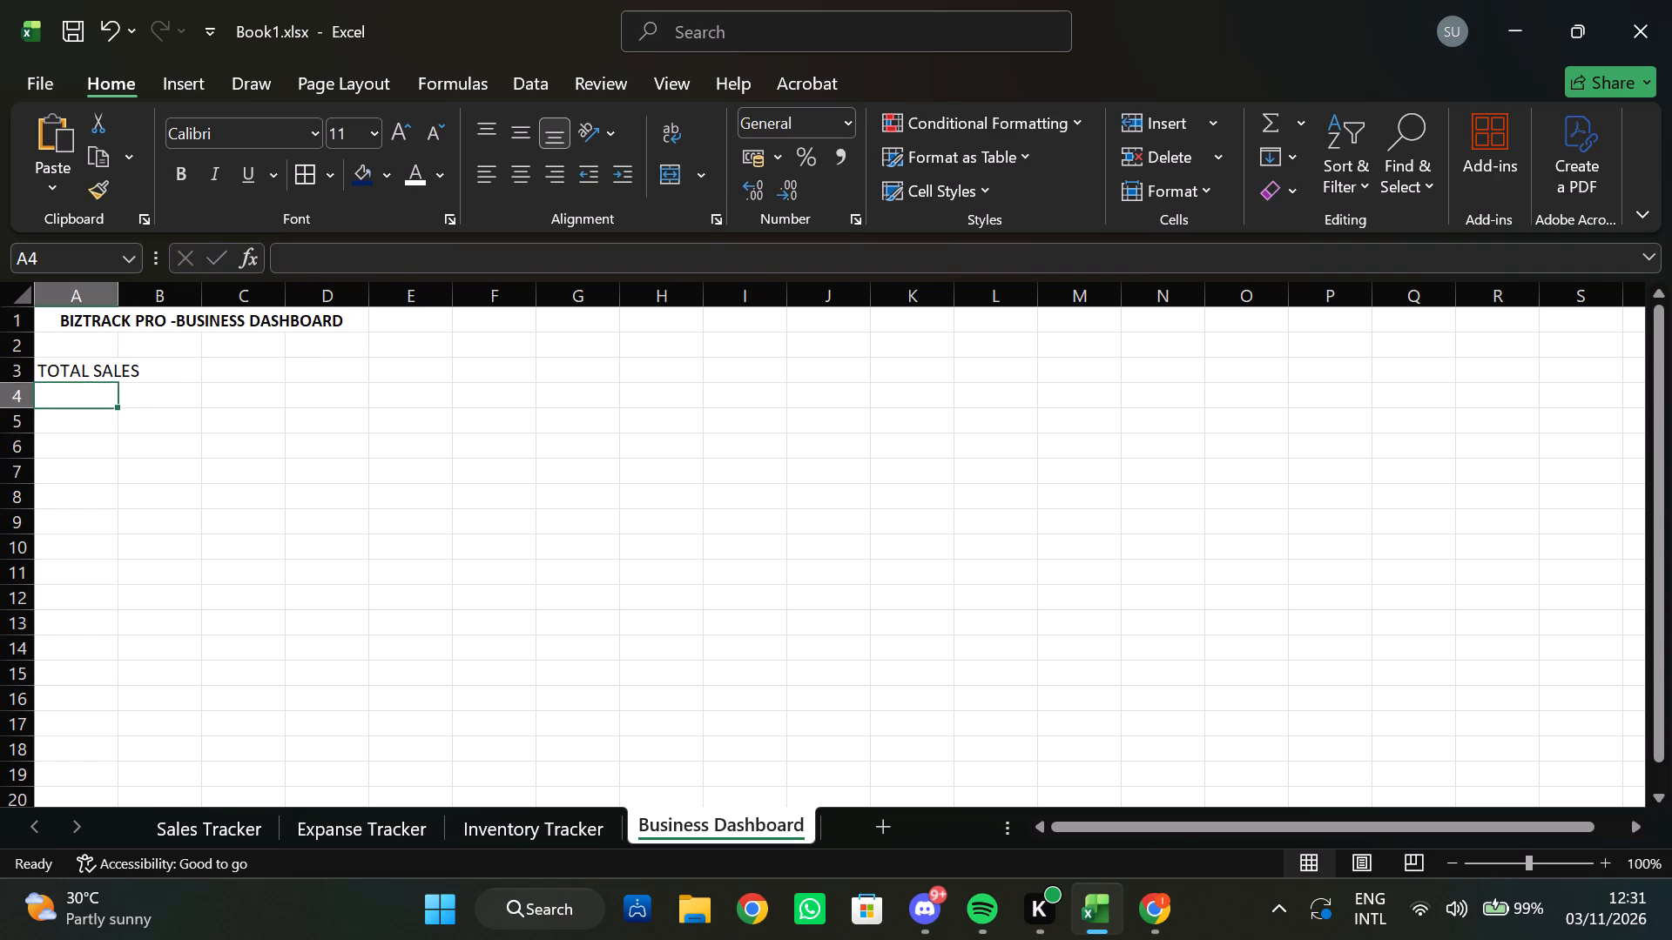
pyautogui.click(77, 384)
pyautogui.moveTo(78, 371); pyautogui.dragTo(121, 367)
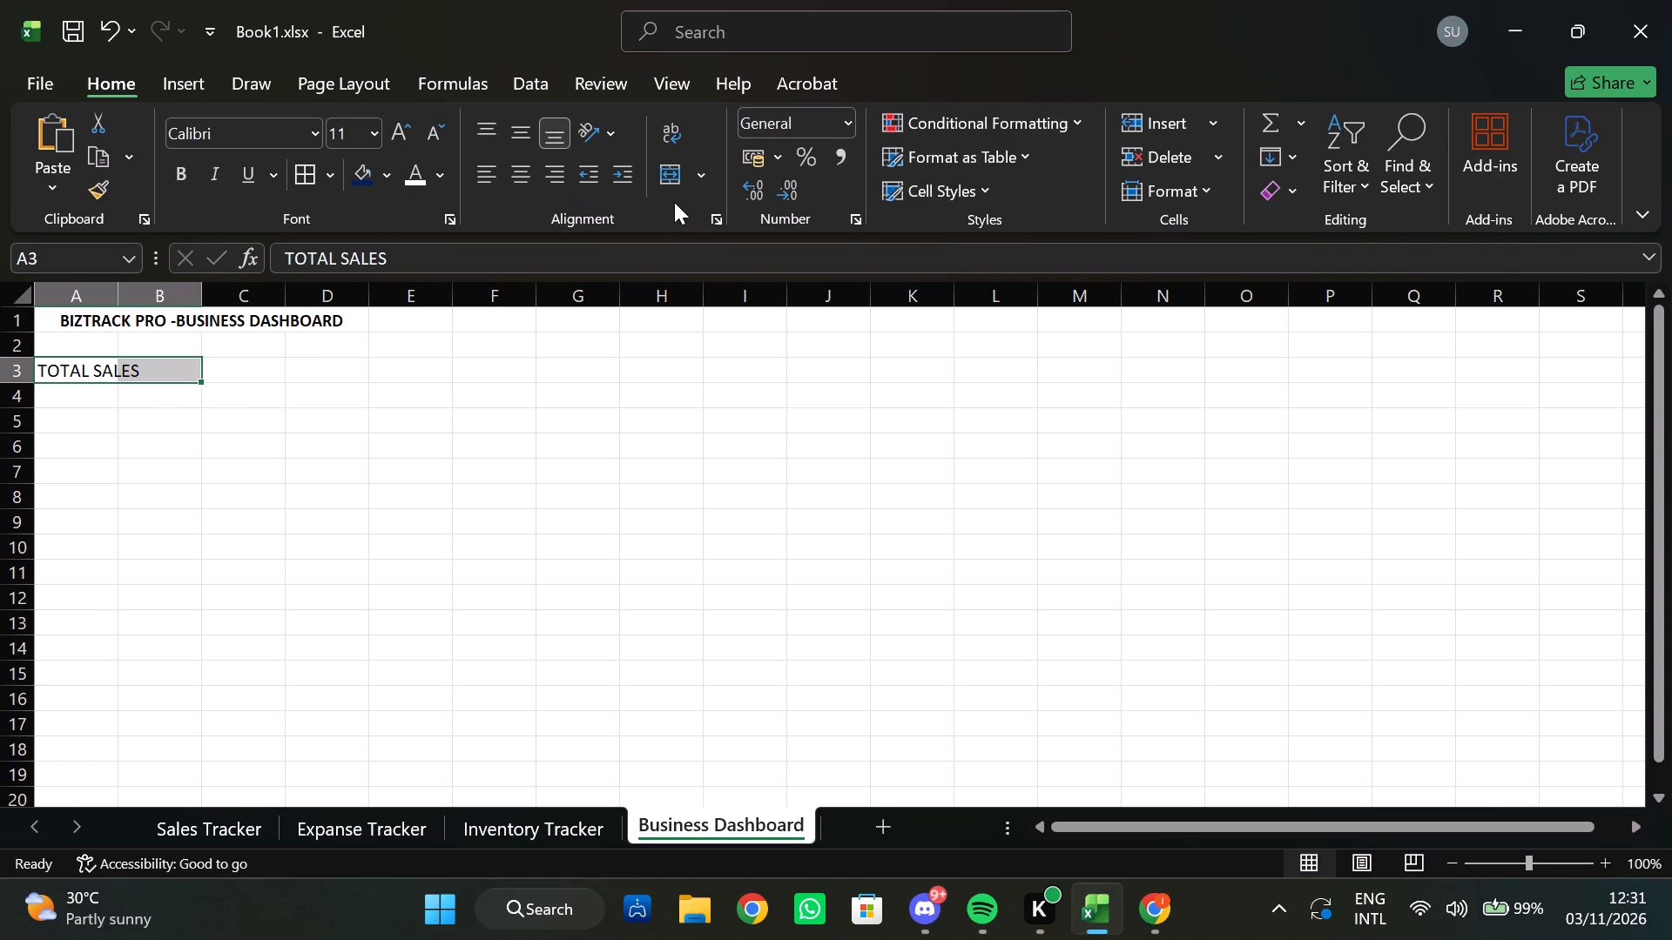
pyautogui.click(698, 171)
pyautogui.click(725, 202)
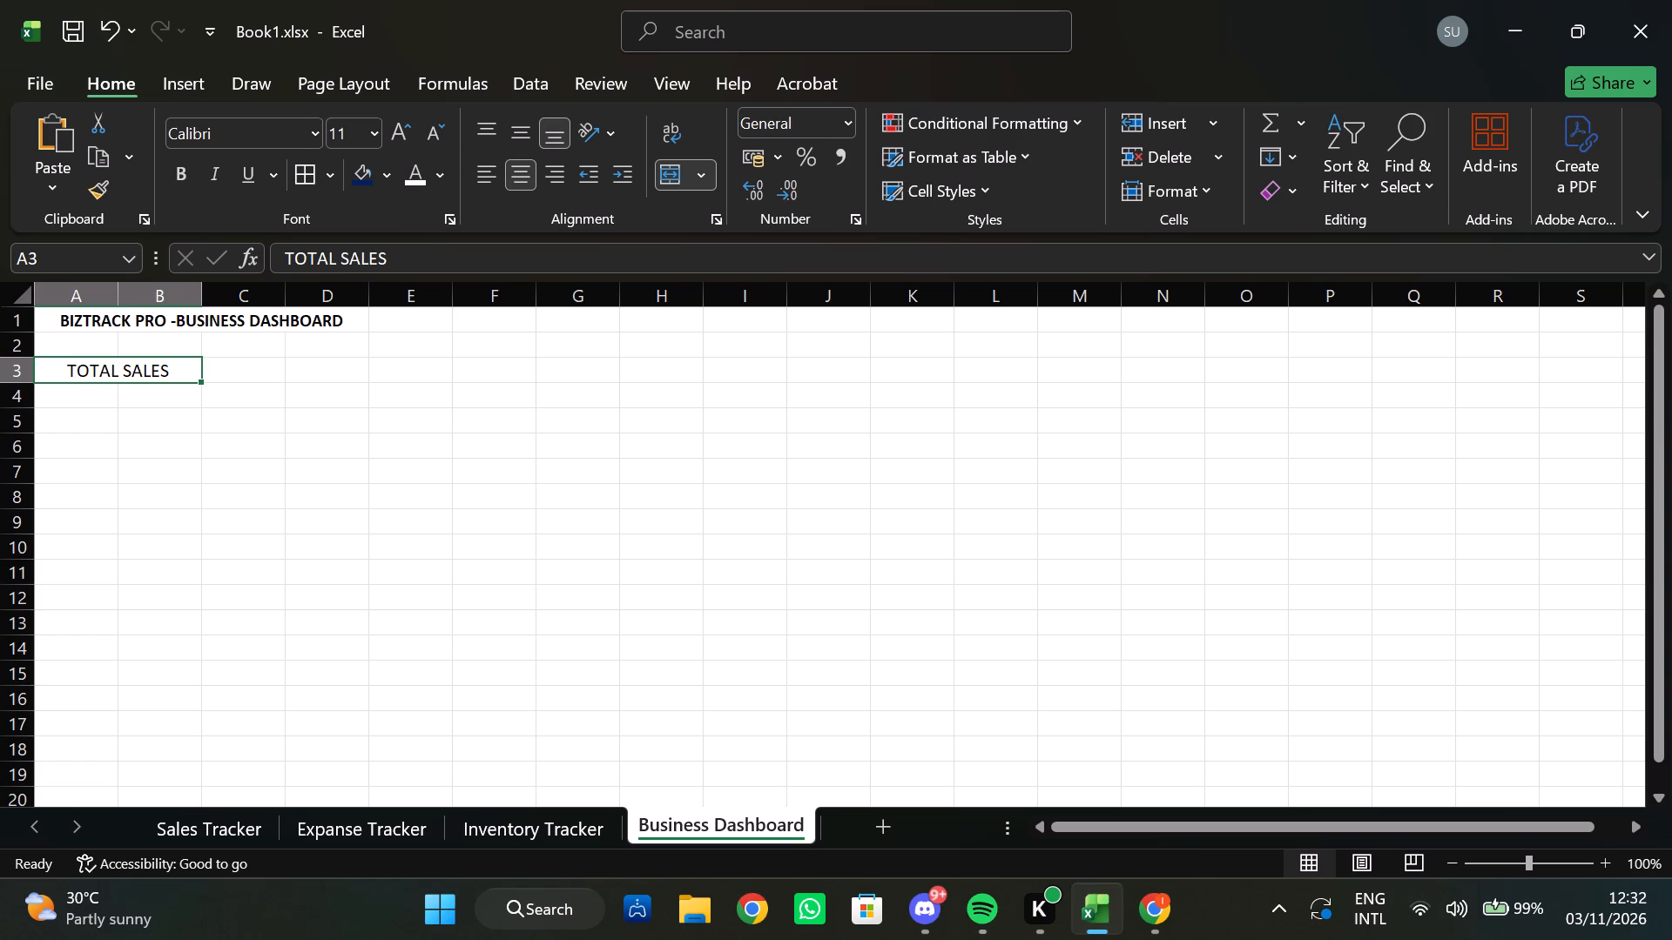
# Enter the formula ='Sales Tracker'!E8 in cell C3 beside the TOTAL SALES label.
pyautogui.click(237, 377)
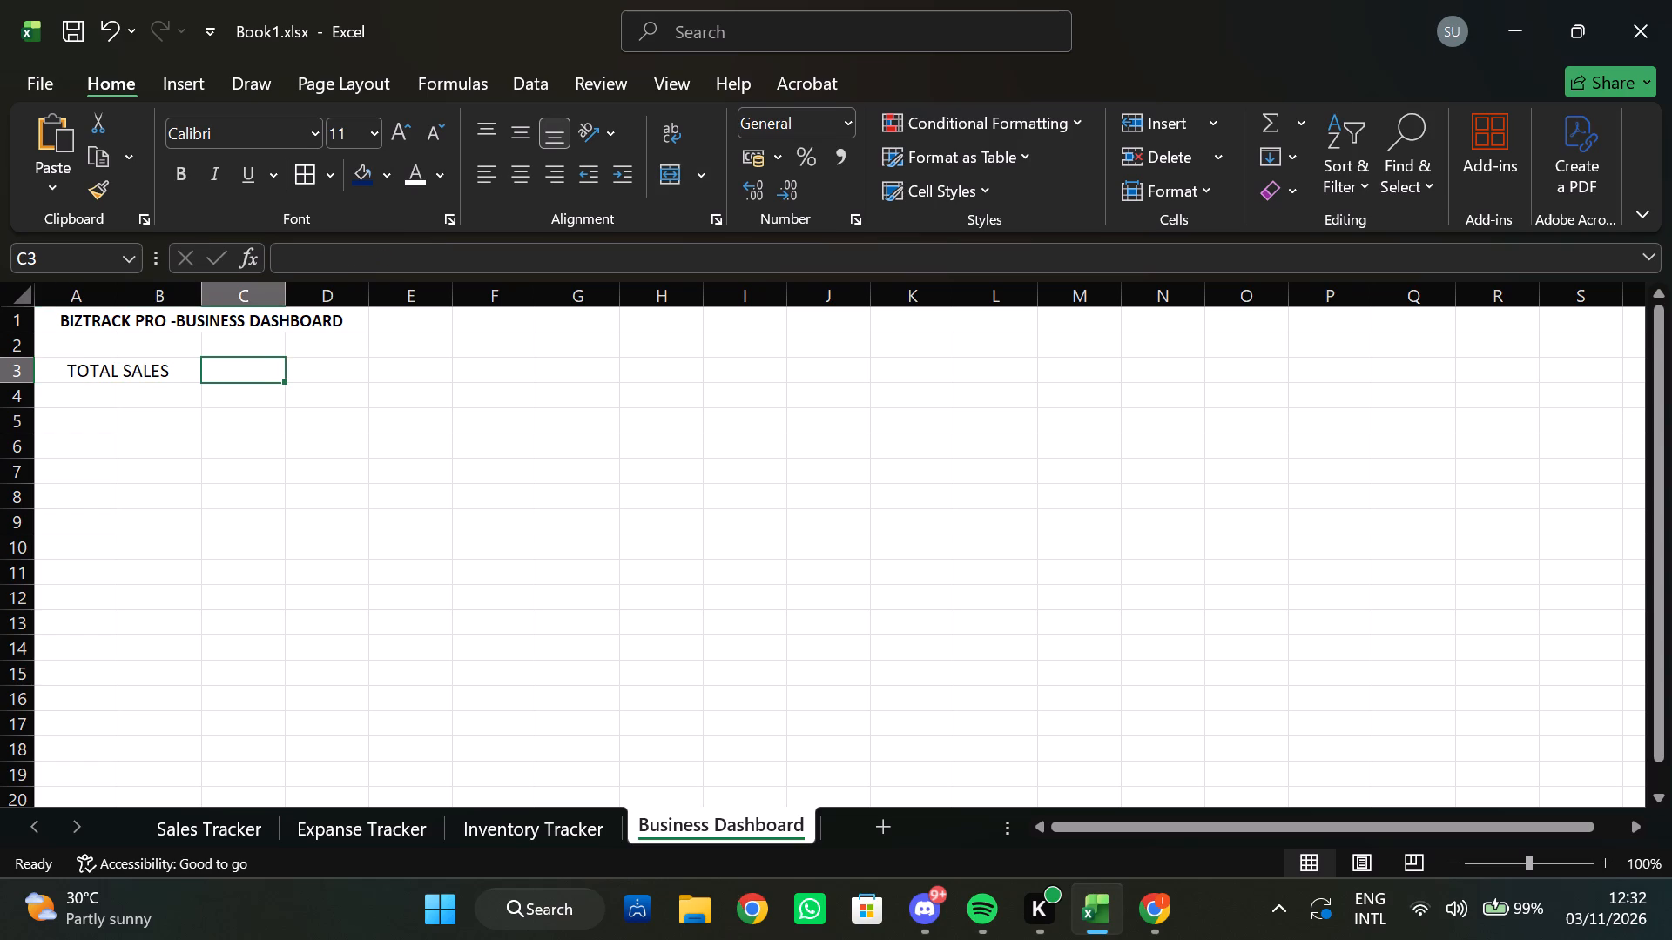
pyautogui.click(236, 377)
pyautogui.doubleClick(236, 377)
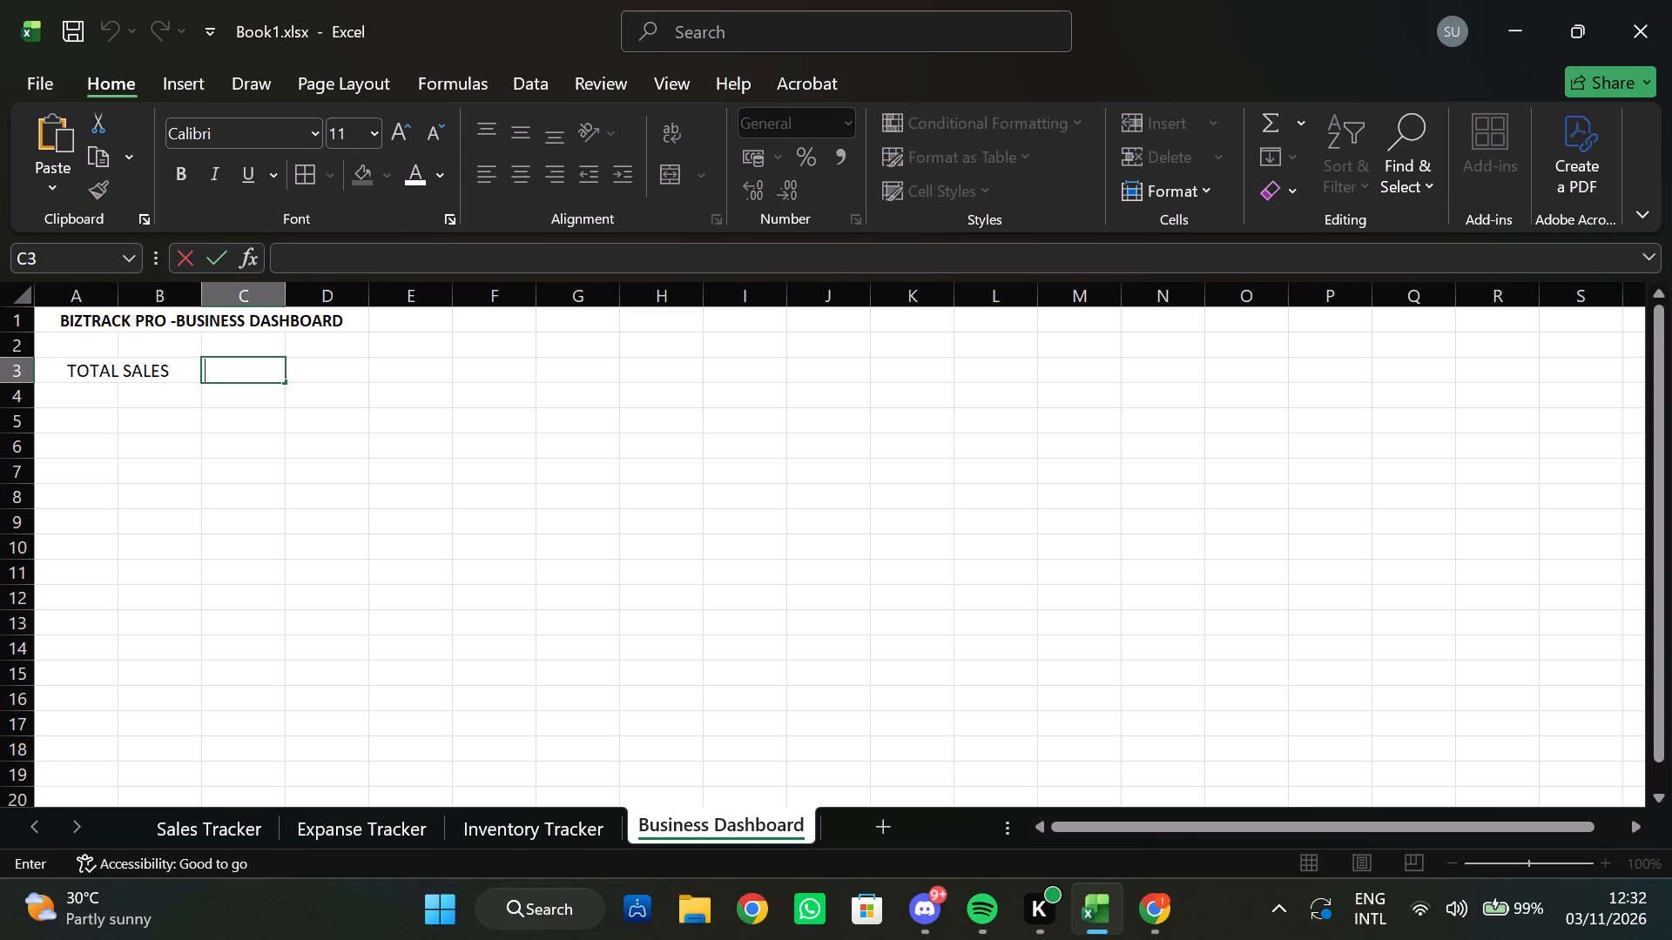
pyautogui.press('=')
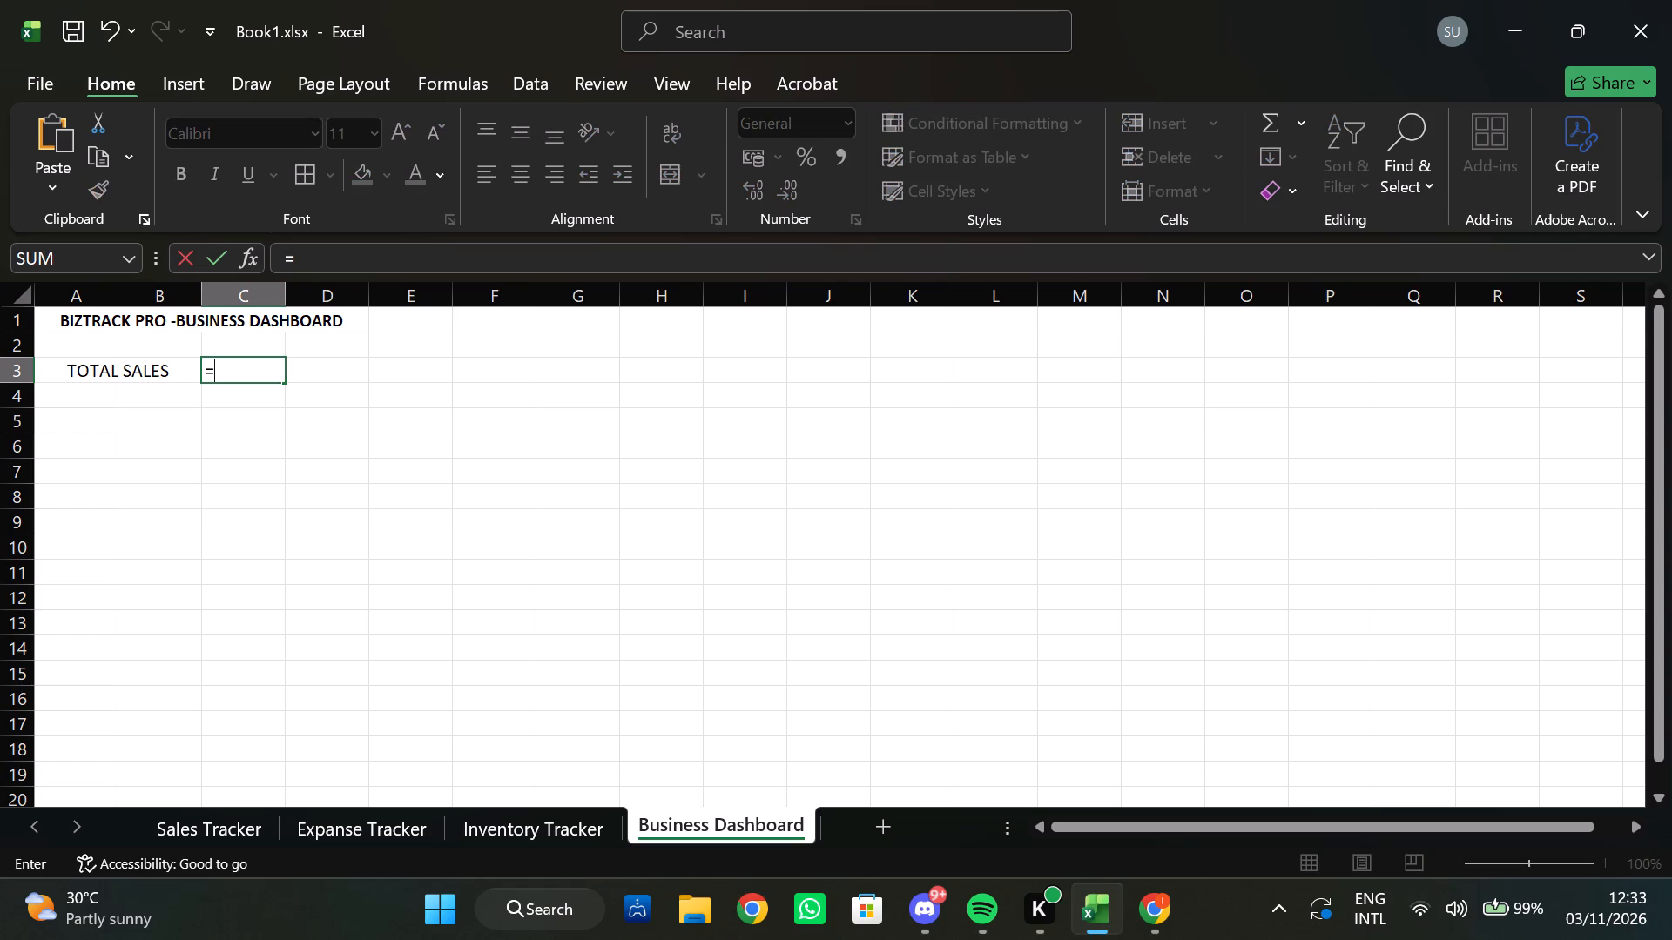
pyautogui.press("'")
pyautogui.write('sA')
pyautogui.press('BackSpace')
pyautogui.press('BackSpace')
pyautogui.write('sales')
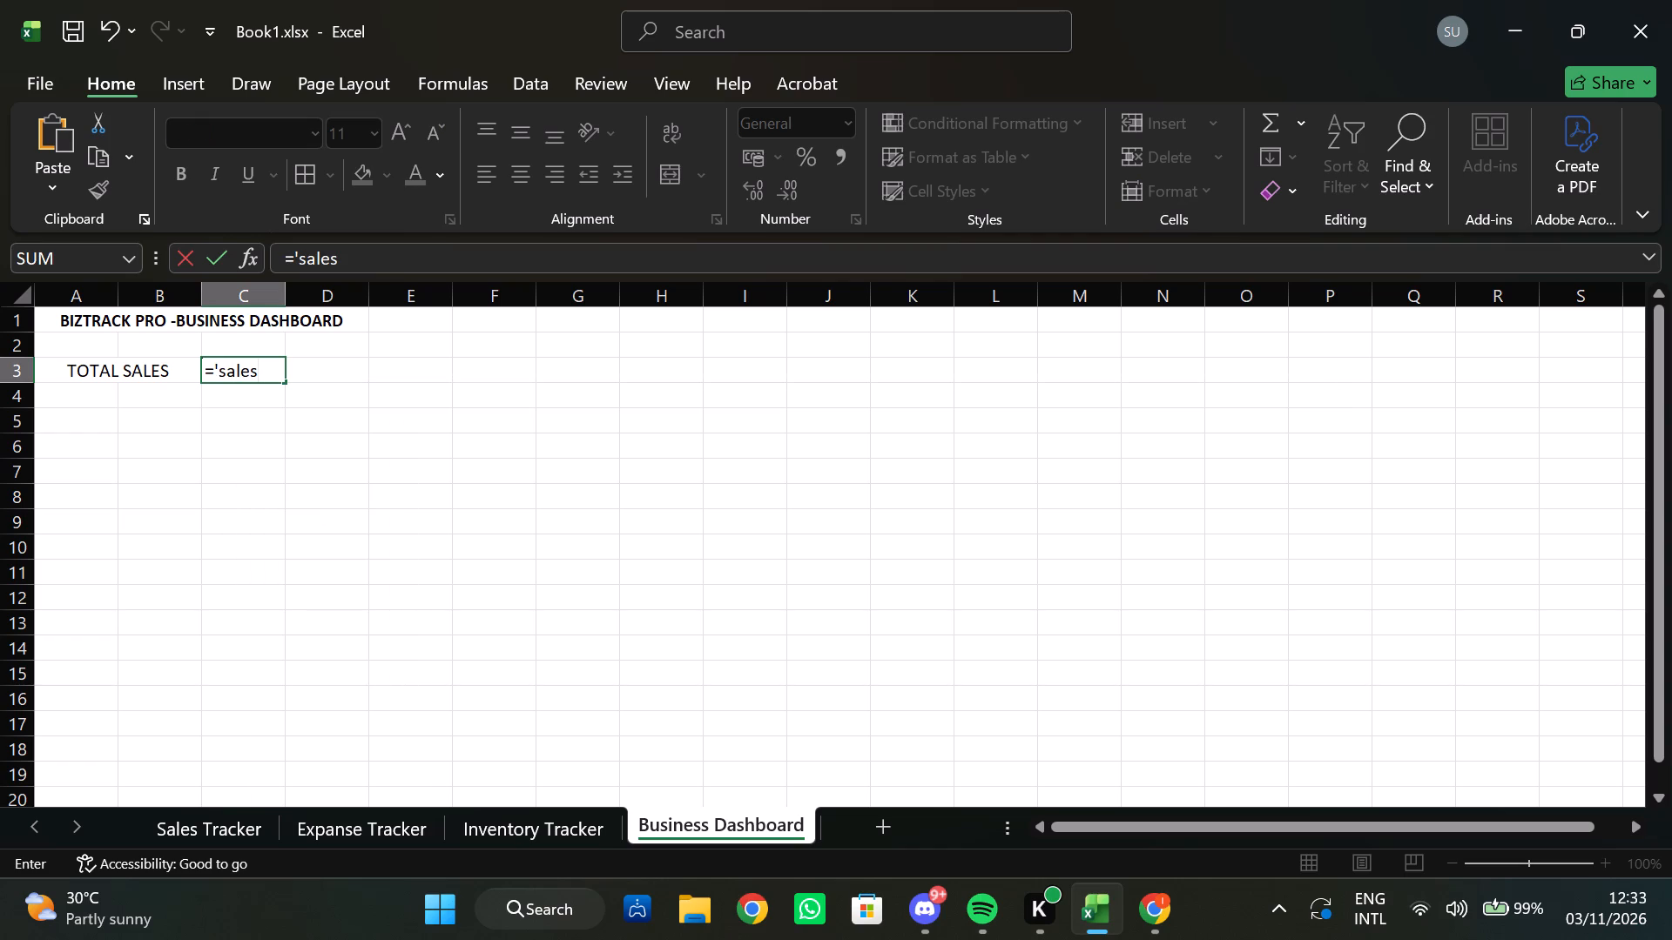
pyautogui.click(225, 370)
pyautogui.press('BackSpace')
pyautogui.press('s')
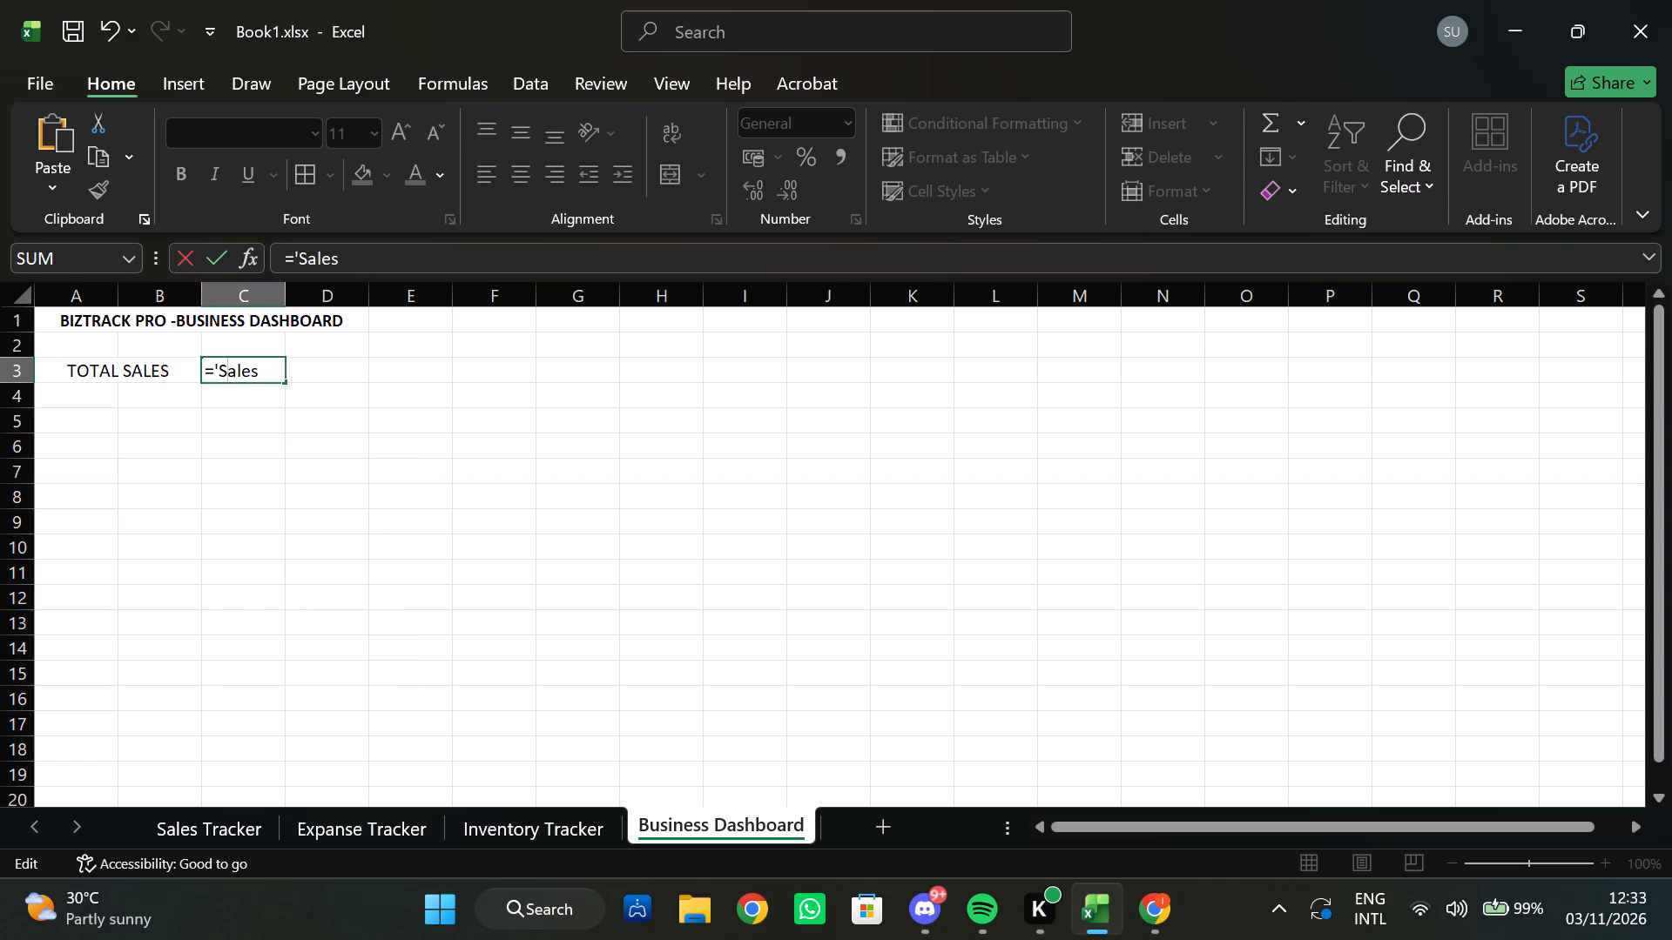
pyautogui.click(261, 367)
pyautogui.press('space')
pyautogui.press('t')
pyautogui.write('racke')
pyautogui.press('r')
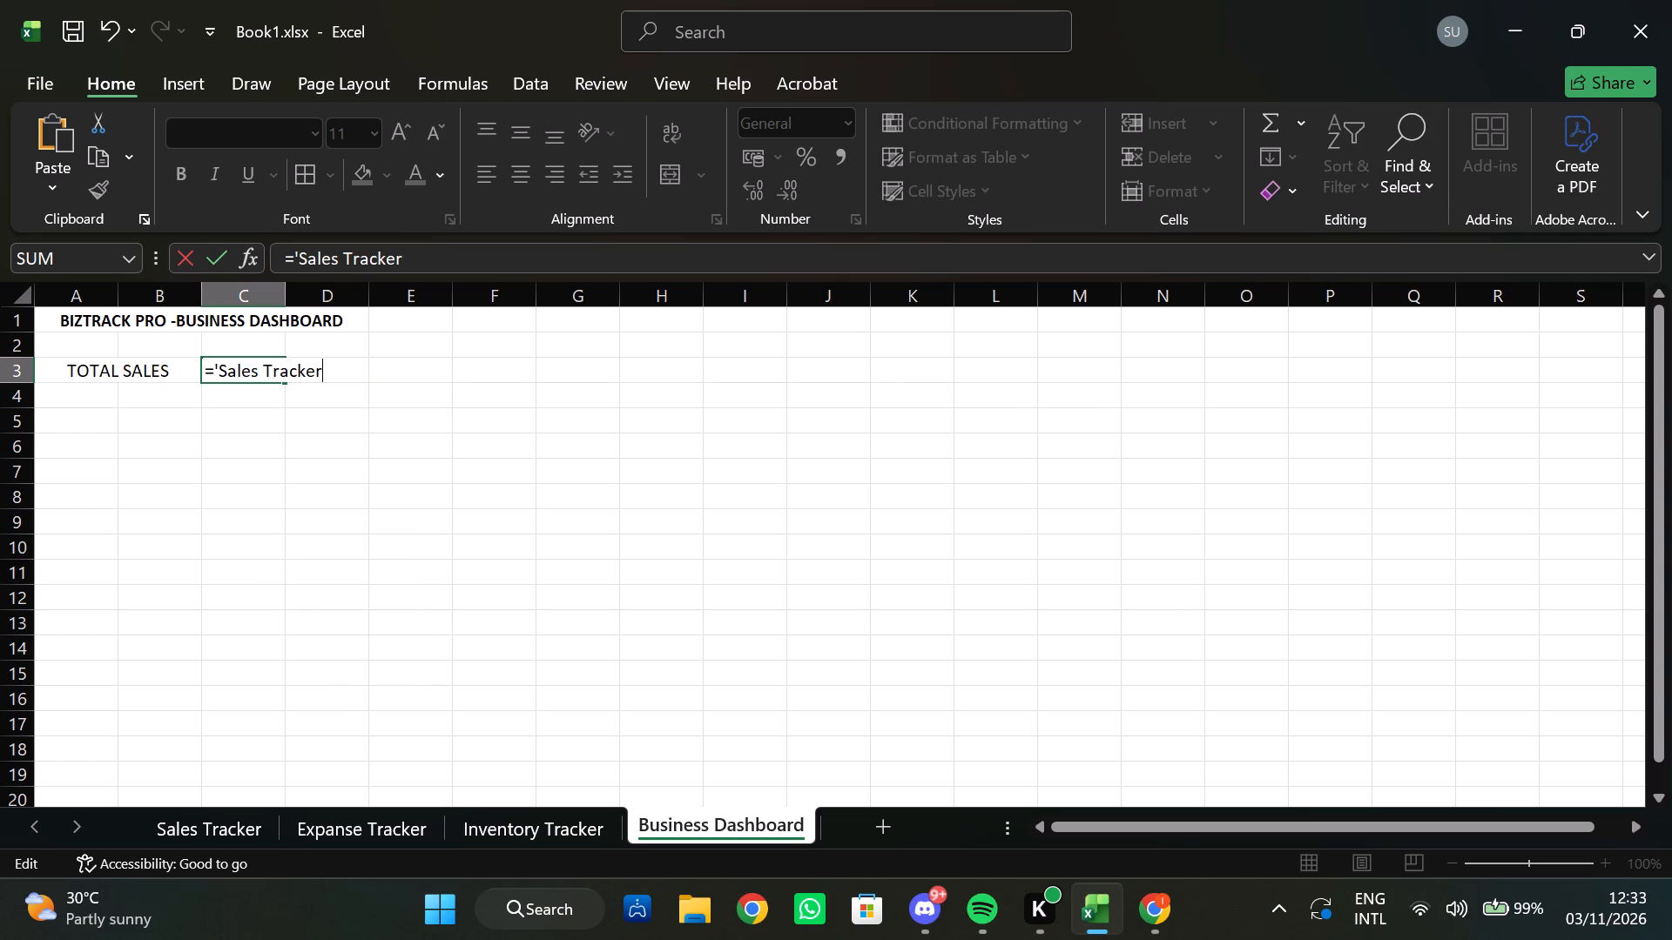
pyautogui.write("'")
pyautogui.press('space')
pyautogui.hotkey('shift', '!')
pyautogui.press('e')
pyautogui.press('8')
pyautogui.press('Return')
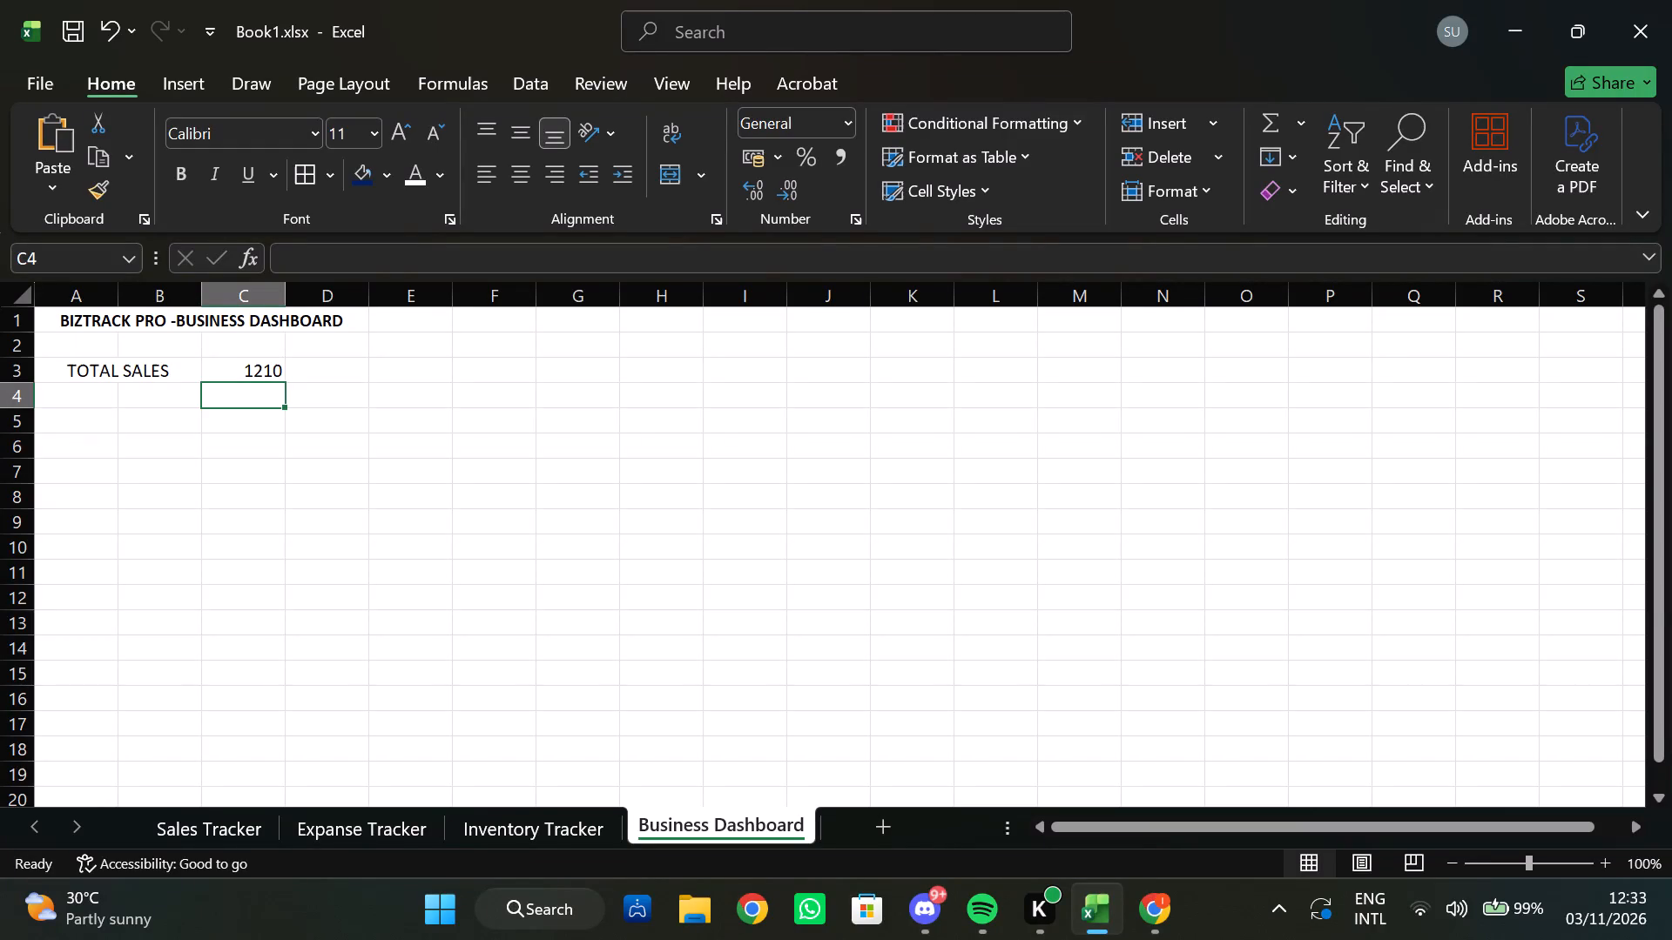
# Enter the label TOTAL SALES in cell A4 of the Business Dashboard sheet.
pyautogui.doubleClick(85, 405)
pyautogui.doubleClick(86, 393)
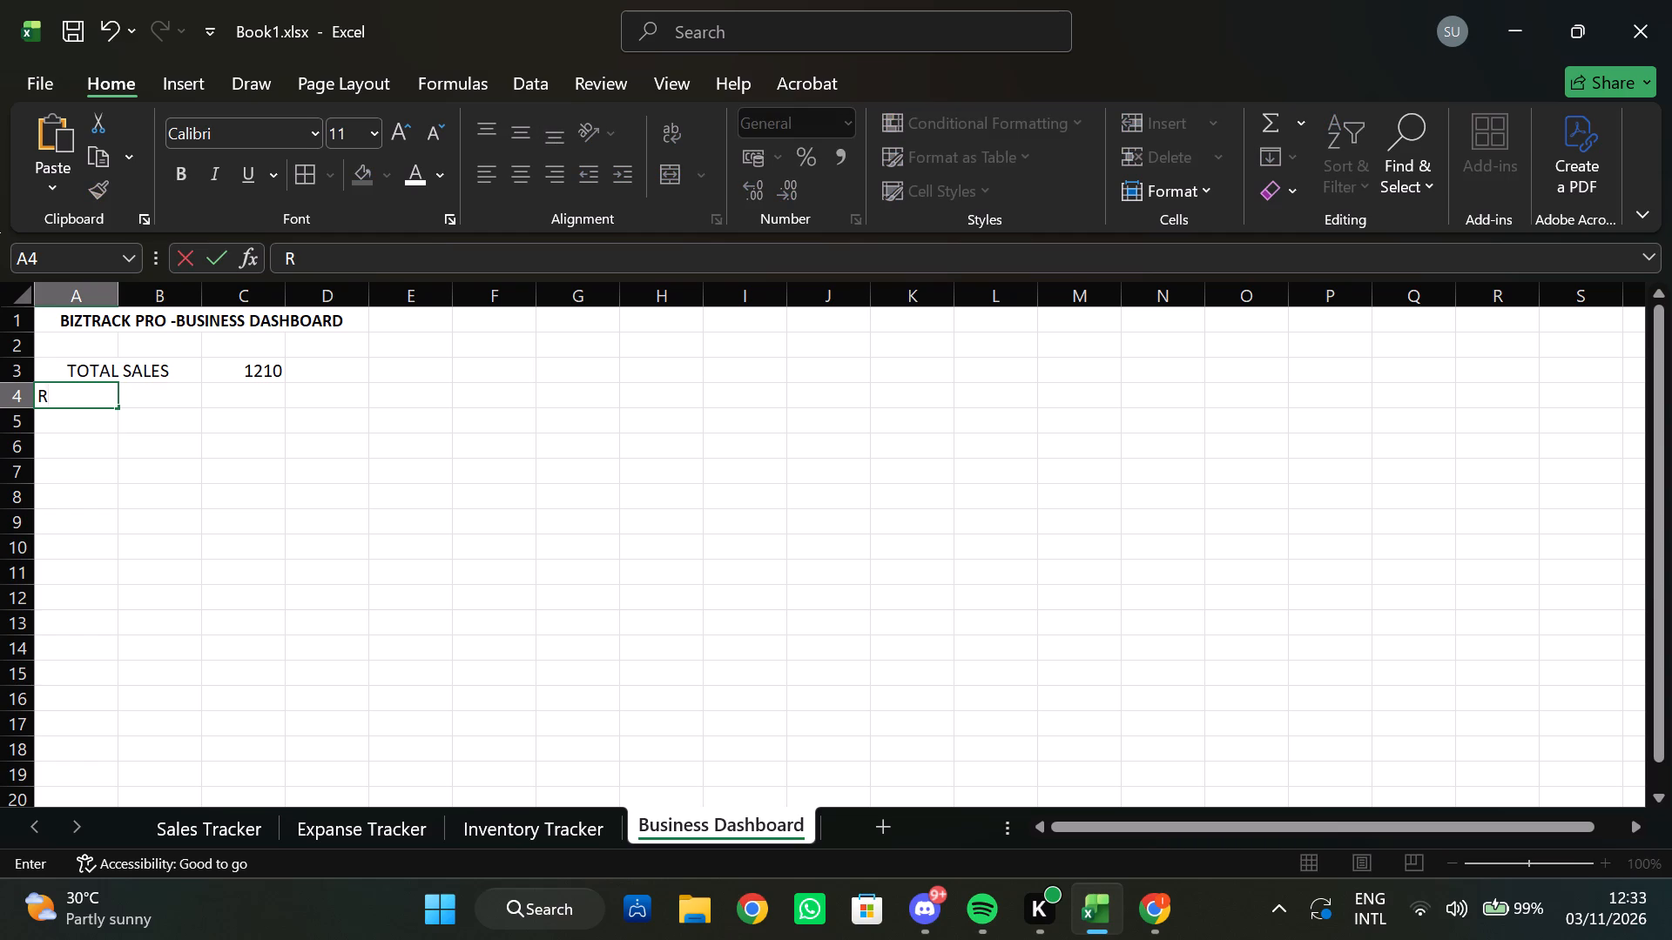
pyautogui.press('BackSpace')
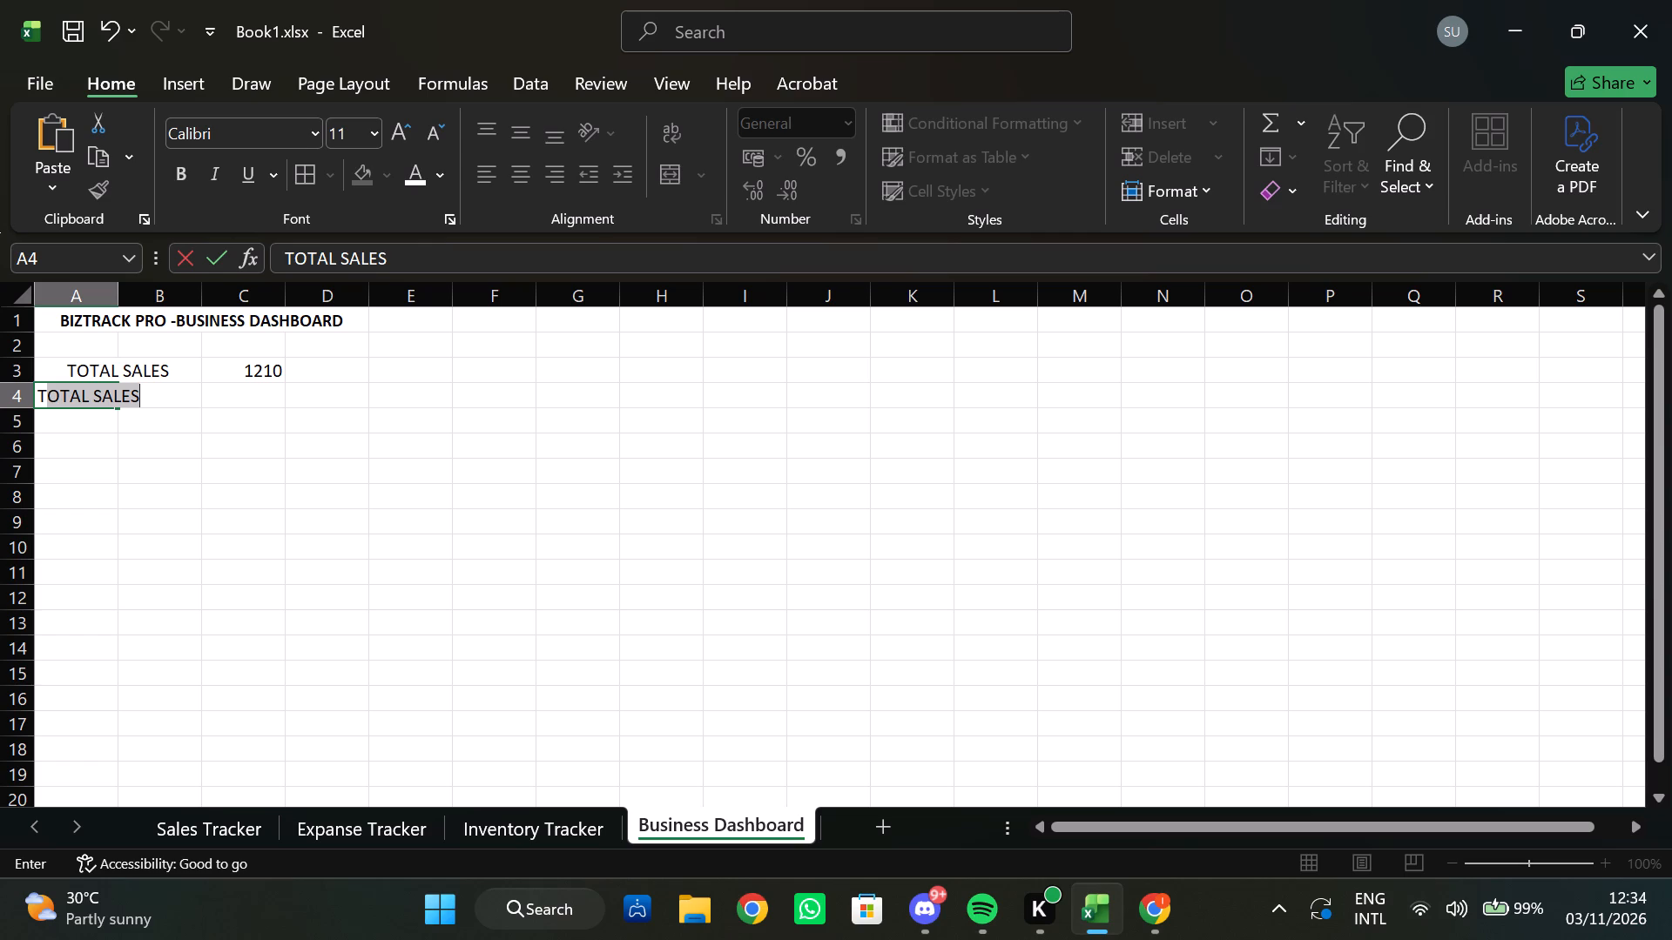
pyautogui.write('OTA')
pyautogui.write('L SALES')
pyautogui.press('Return')
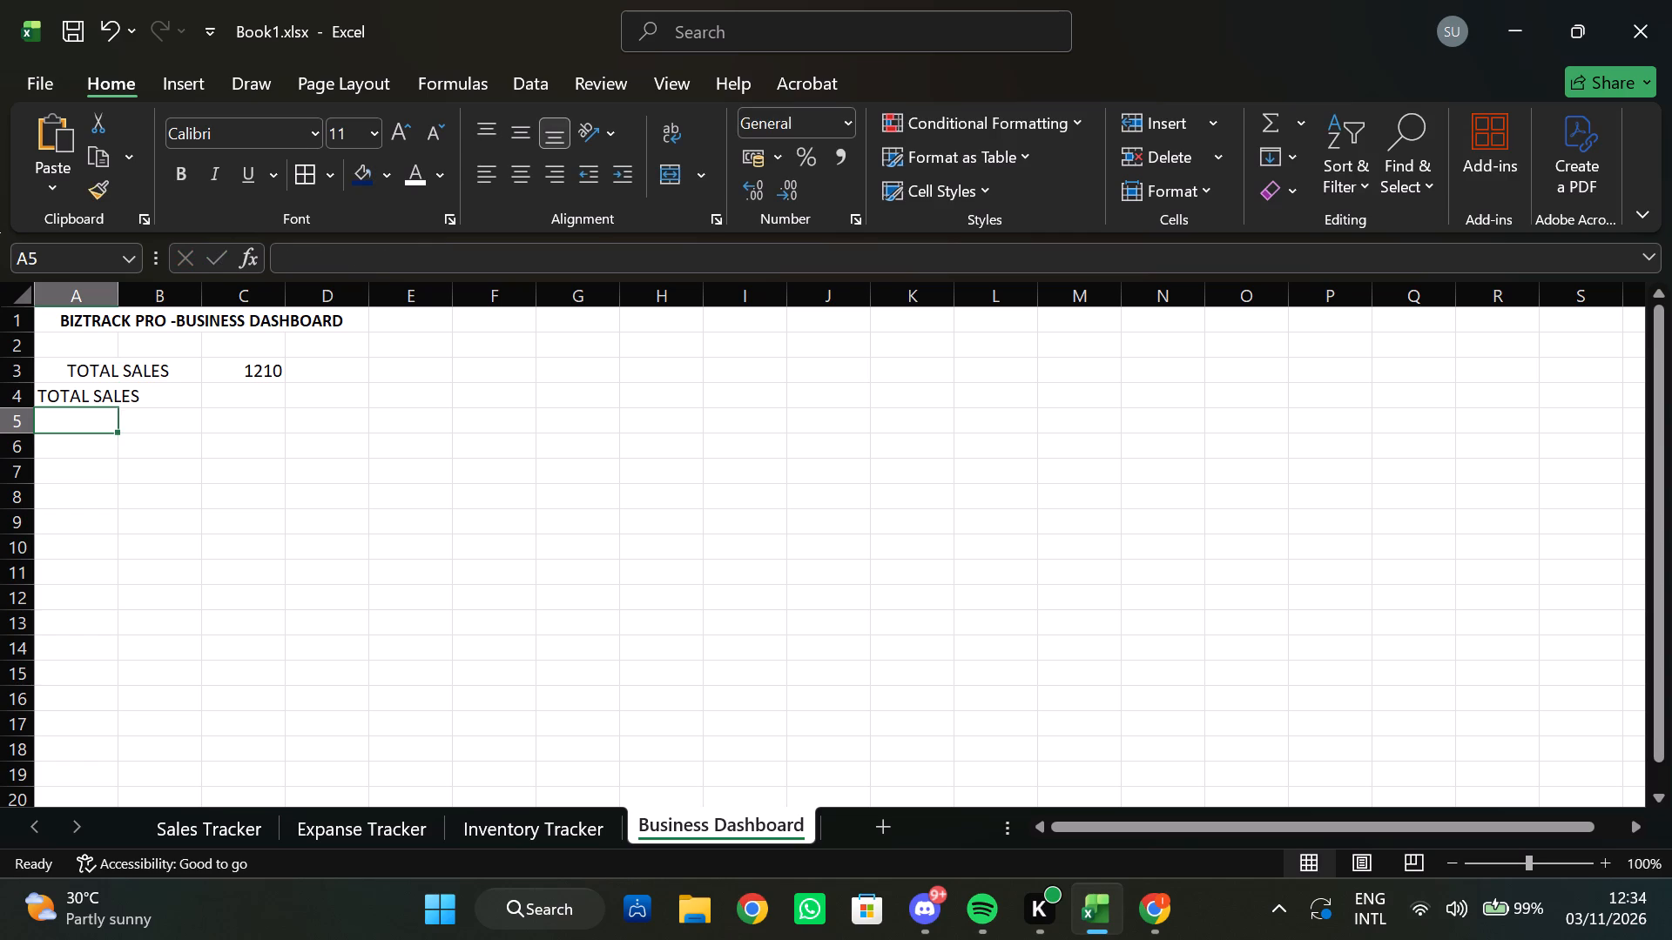
# Merge and center the label in row 4 across cells A4:B4.
pyautogui.click(86, 393)
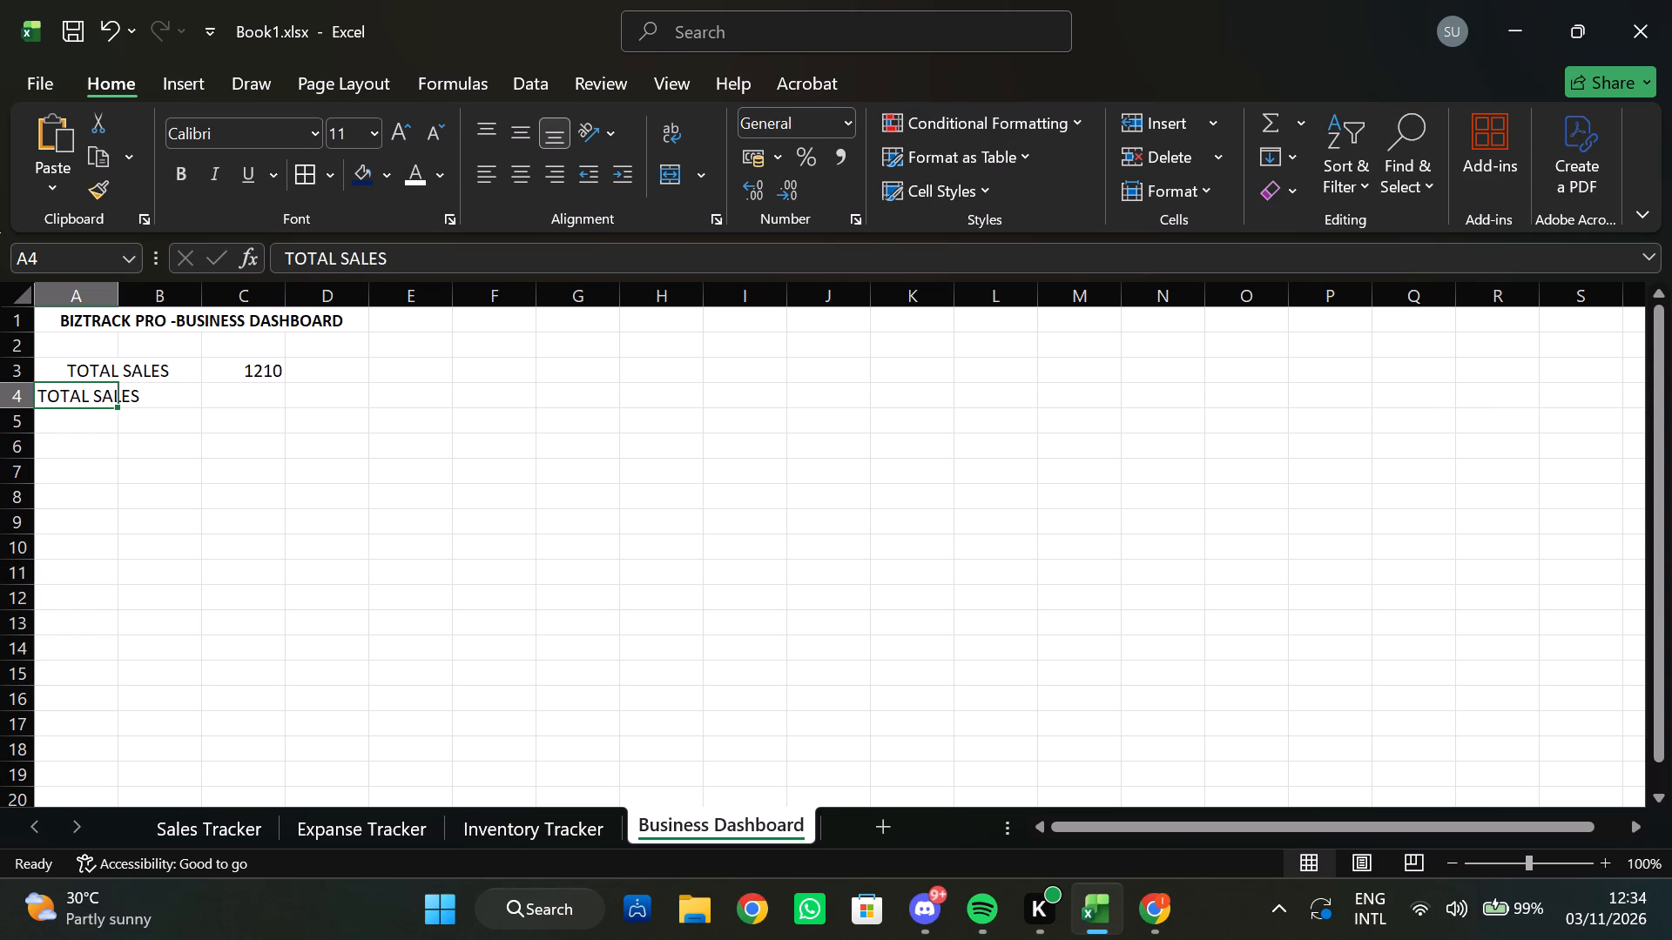
pyautogui.click(84, 395)
pyautogui.click(161, 392)
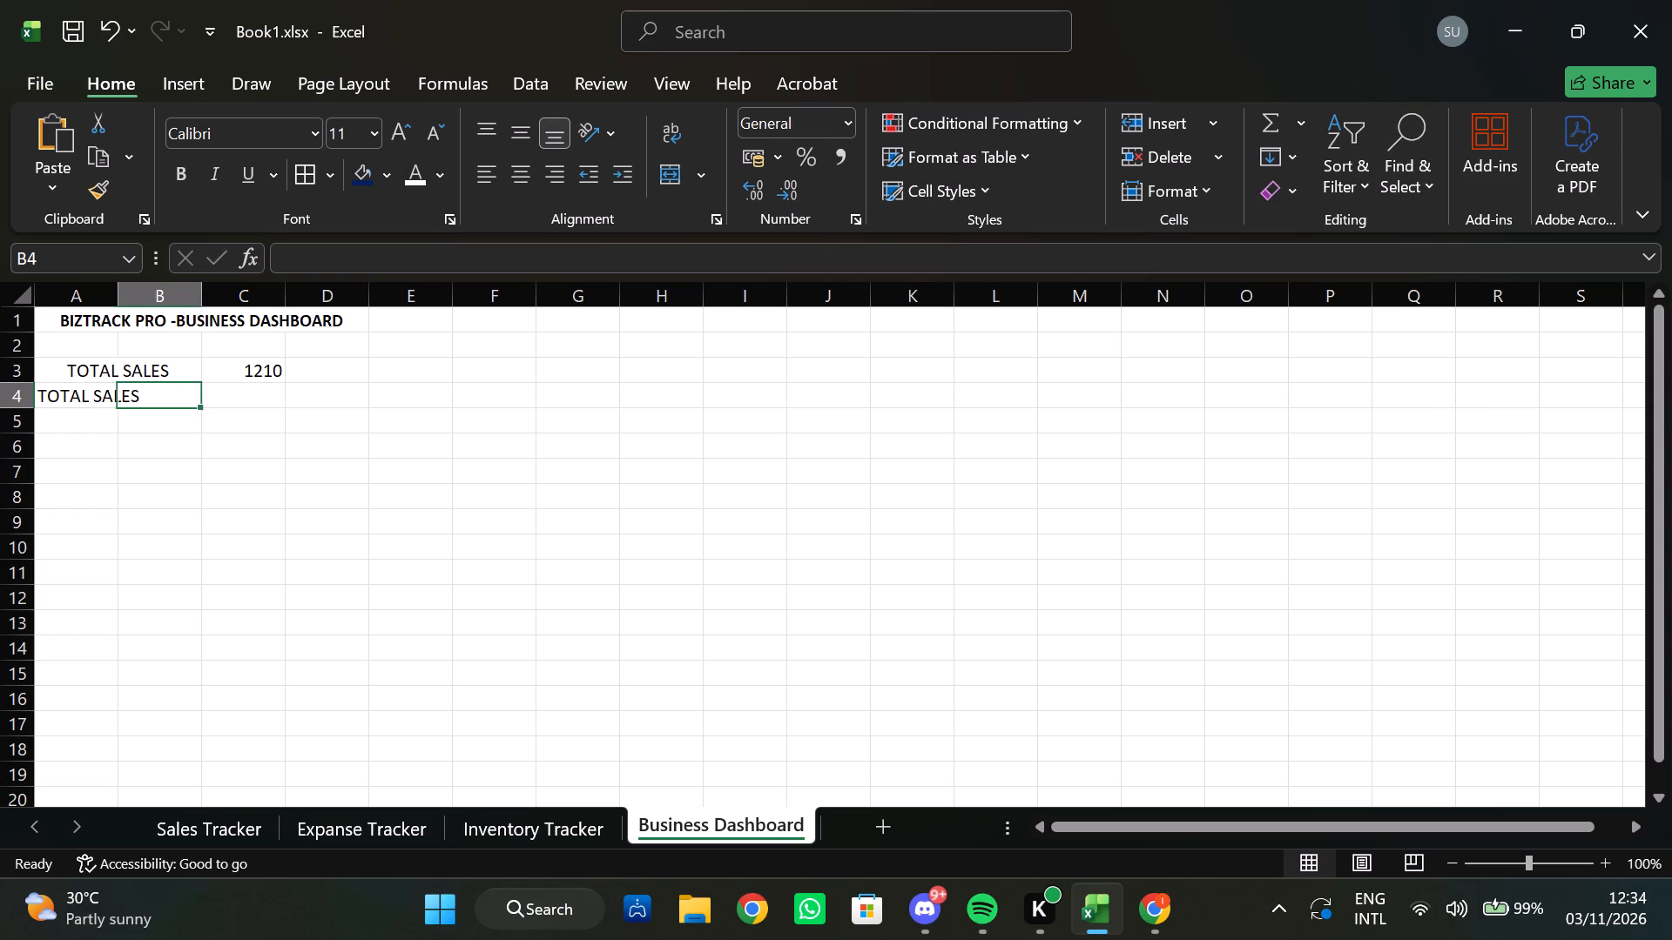
pyautogui.click(74, 396)
pyautogui.moveTo(74, 396); pyautogui.dragTo(138, 399)
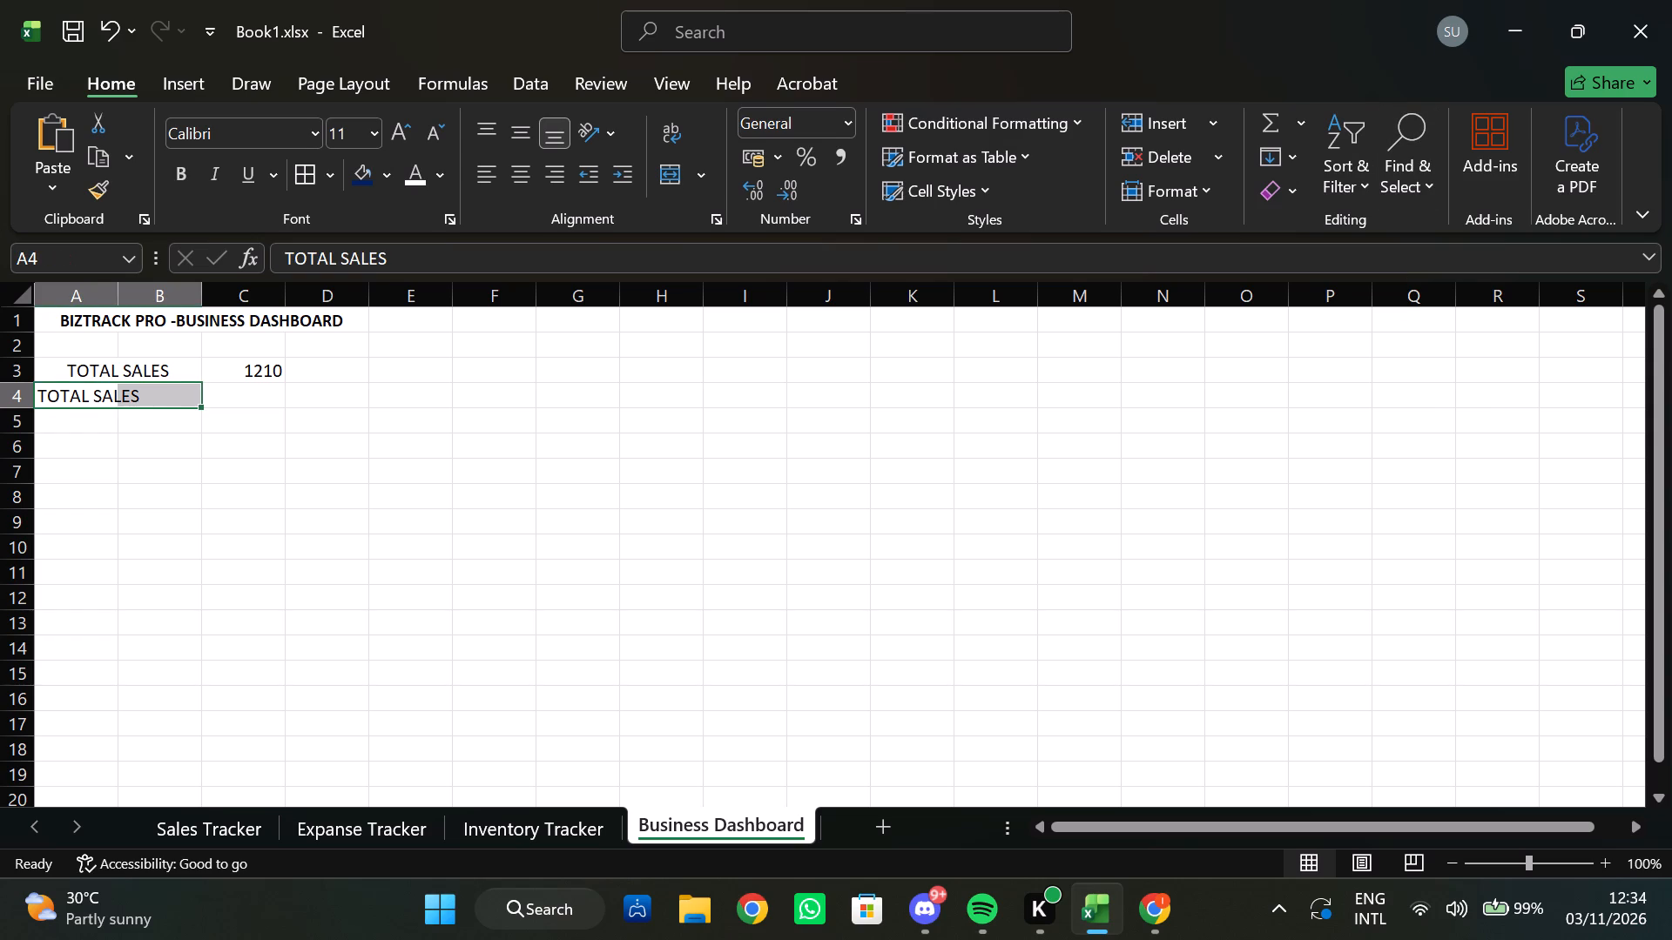
pyautogui.click(700, 183)
pyautogui.click(701, 213)
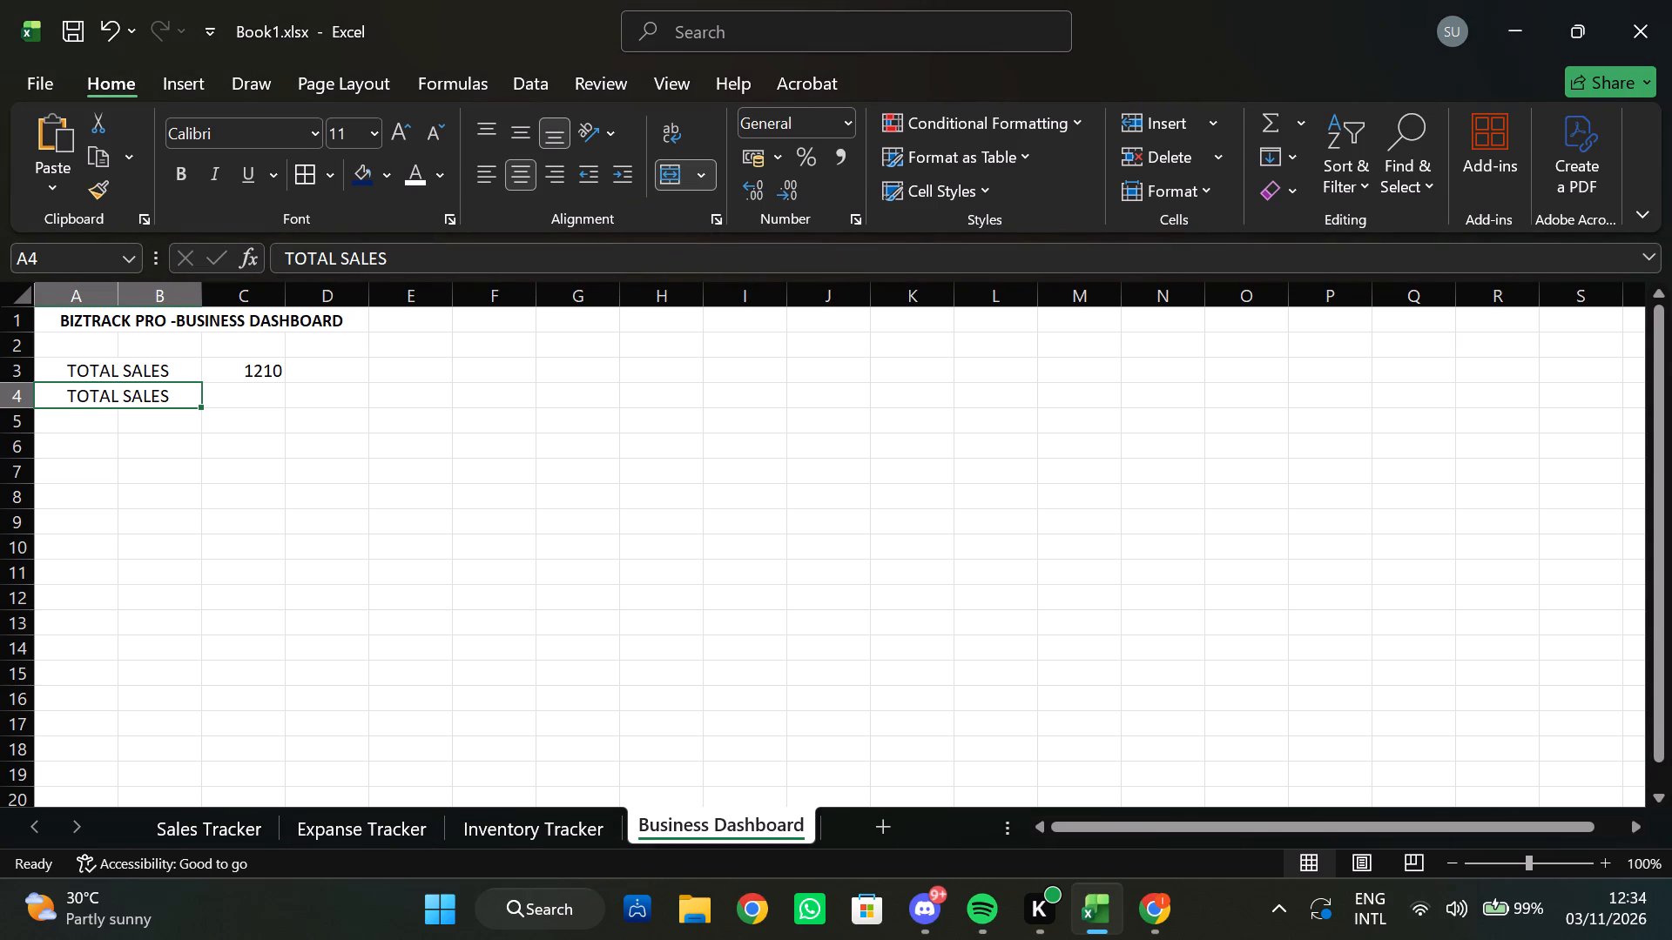
# Change the label in merged cell A4 to TOTAL EXPENSES.
pyautogui.doubleClick(174, 398)
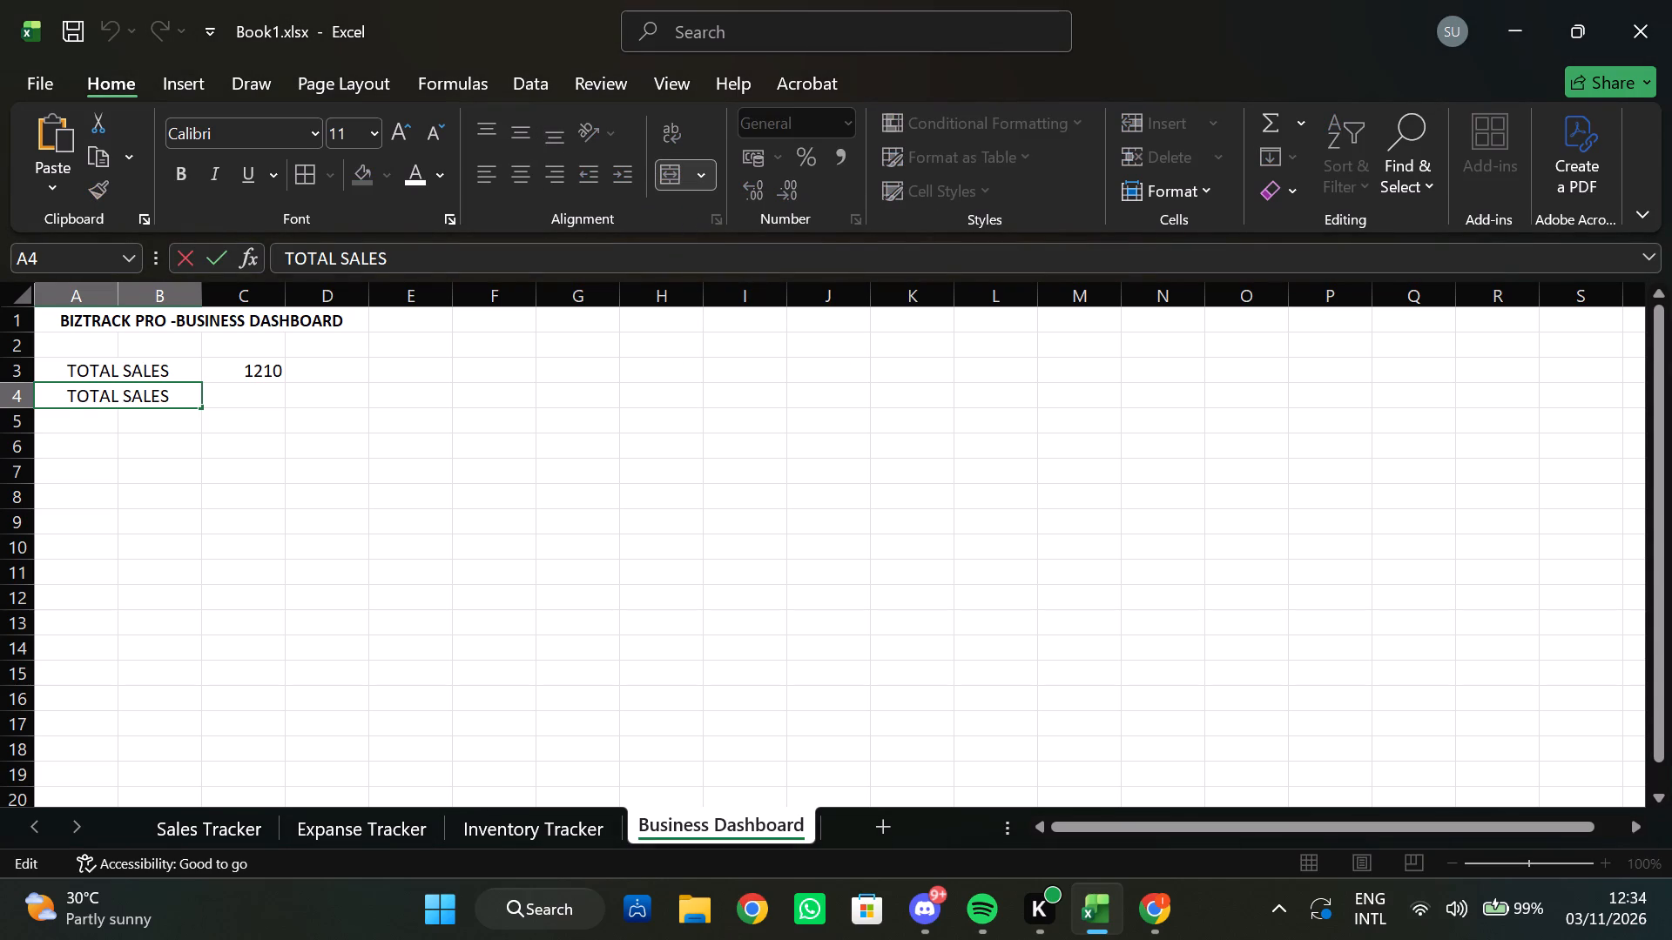
pyautogui.press('BackSpace')
pyautogui.press('BackSpace')
pyautogui.press('BackSpace')
pyautogui.press('BackSpace')
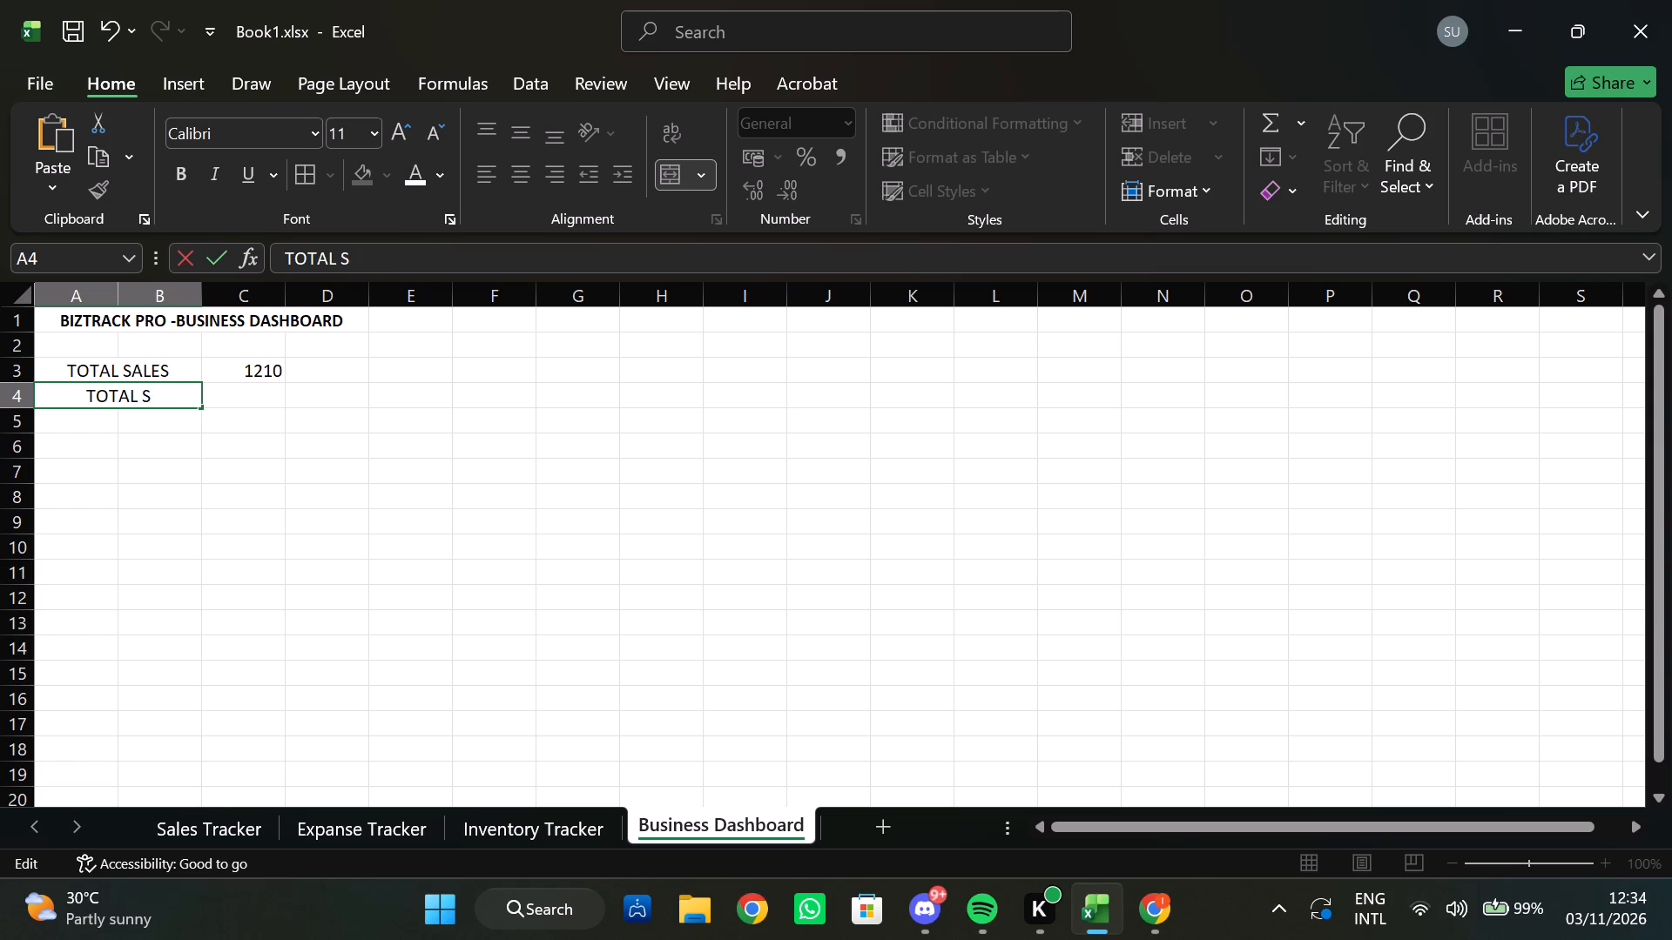
pyautogui.press('BackSpace')
pyautogui.write('EXPENSES')
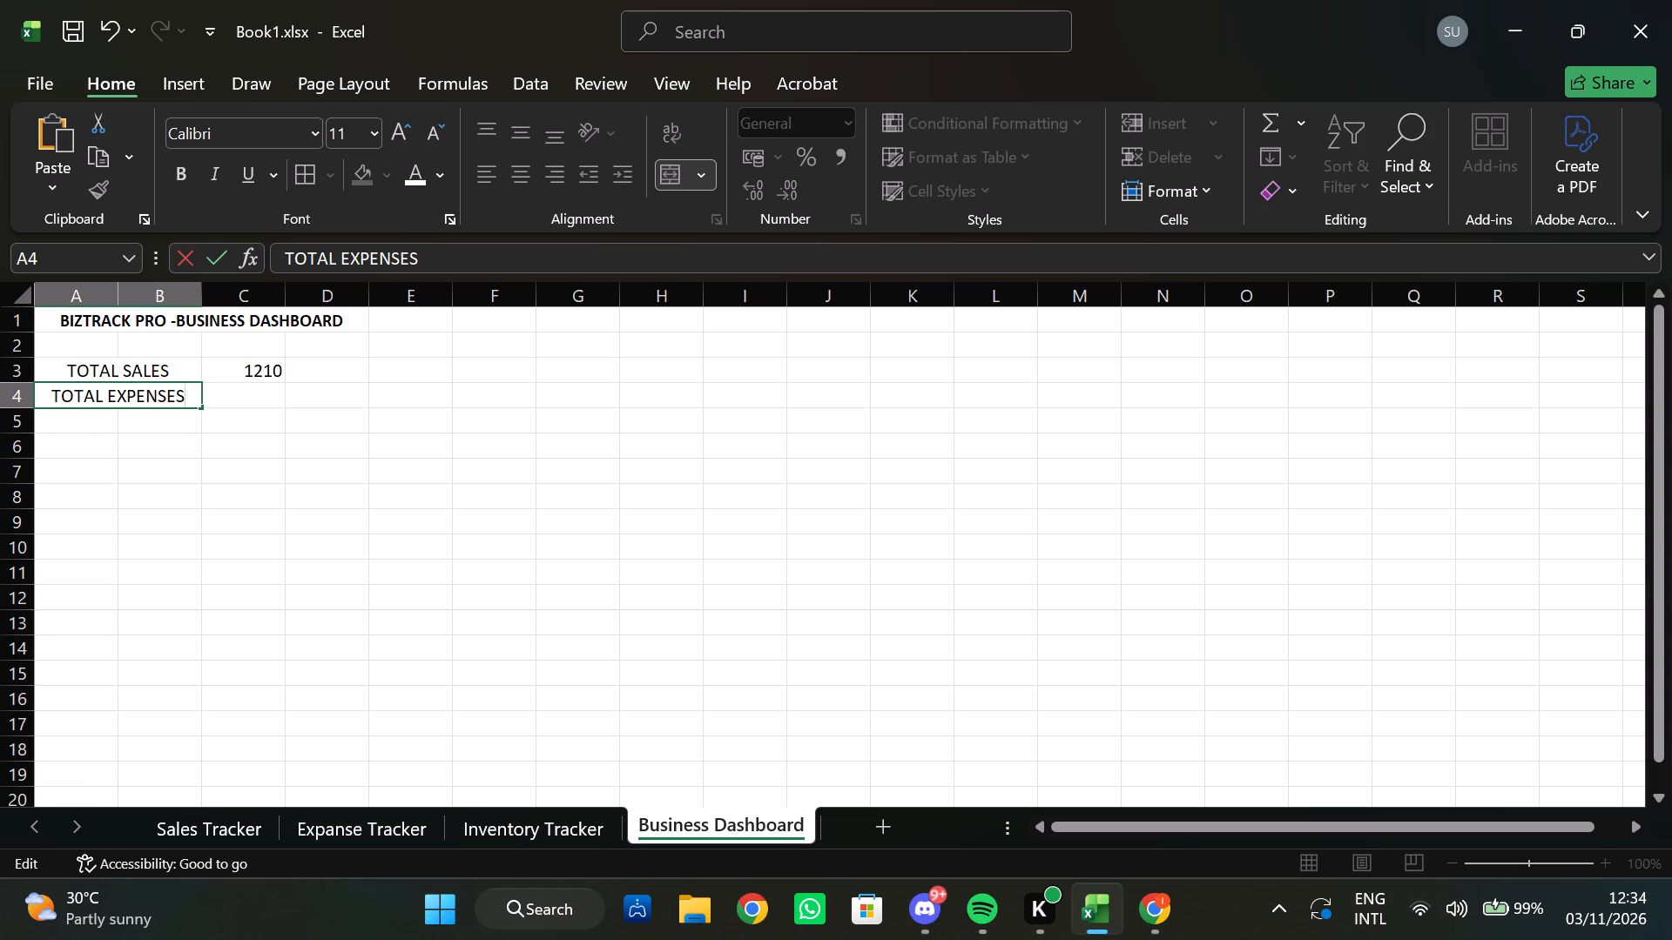
pyautogui.press('Return')
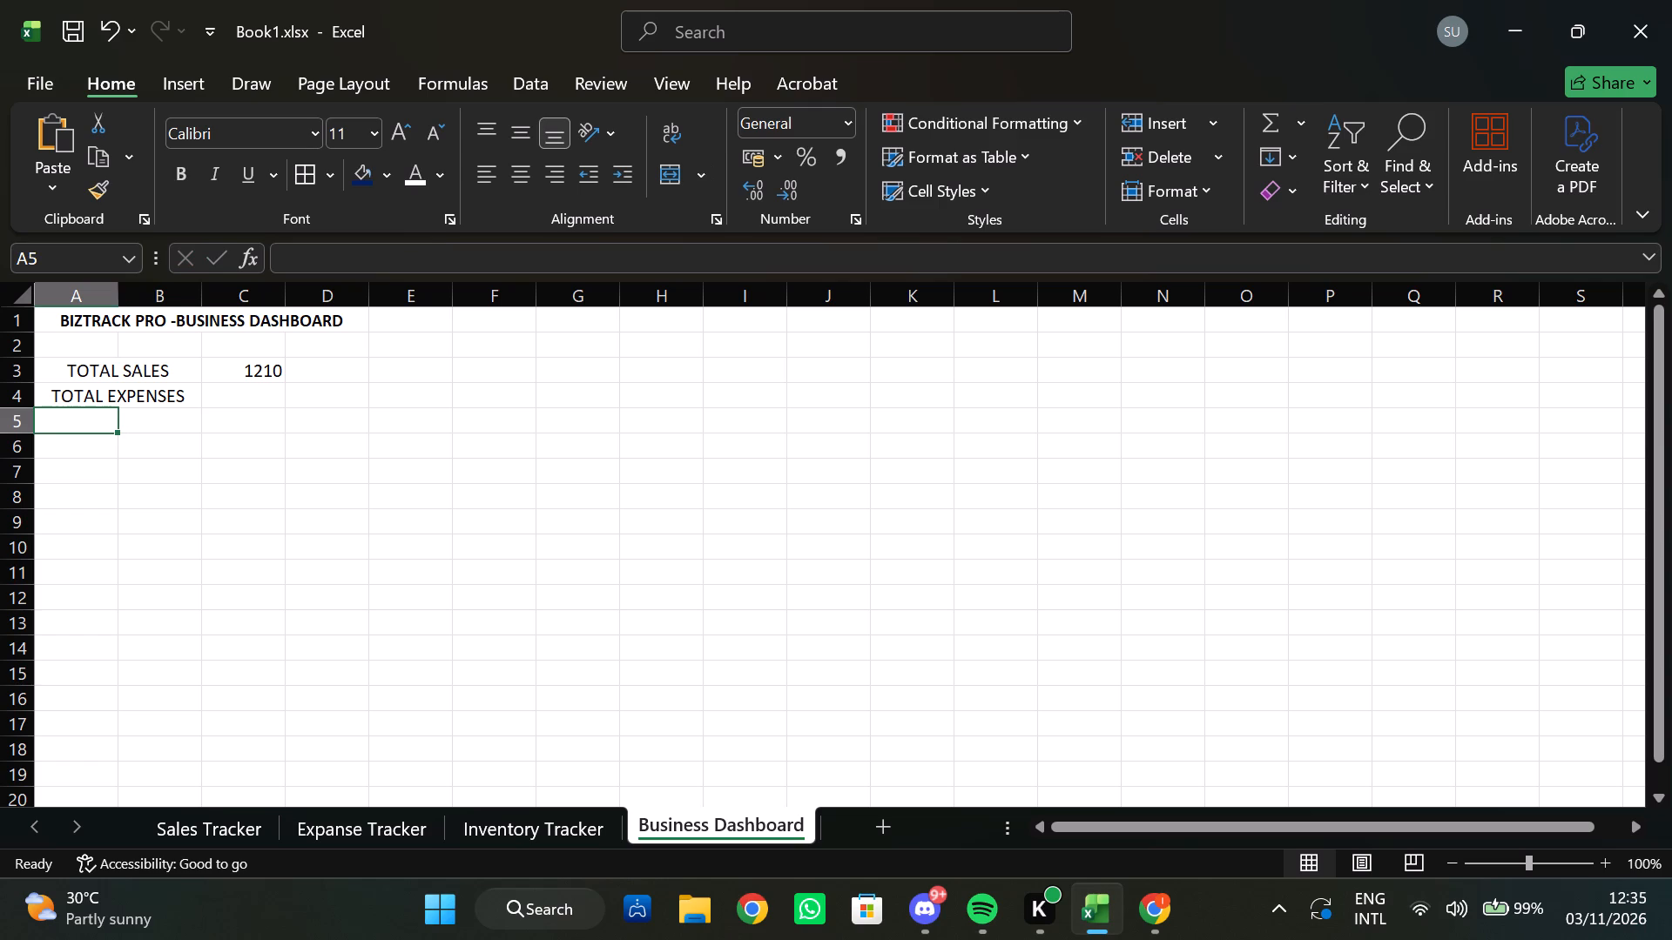
# Enter the formula =D4 in cell C4 beside the TOTAL EXPENSES label.
pyautogui.click(256, 395)
pyautogui.doubleClick(256, 395)
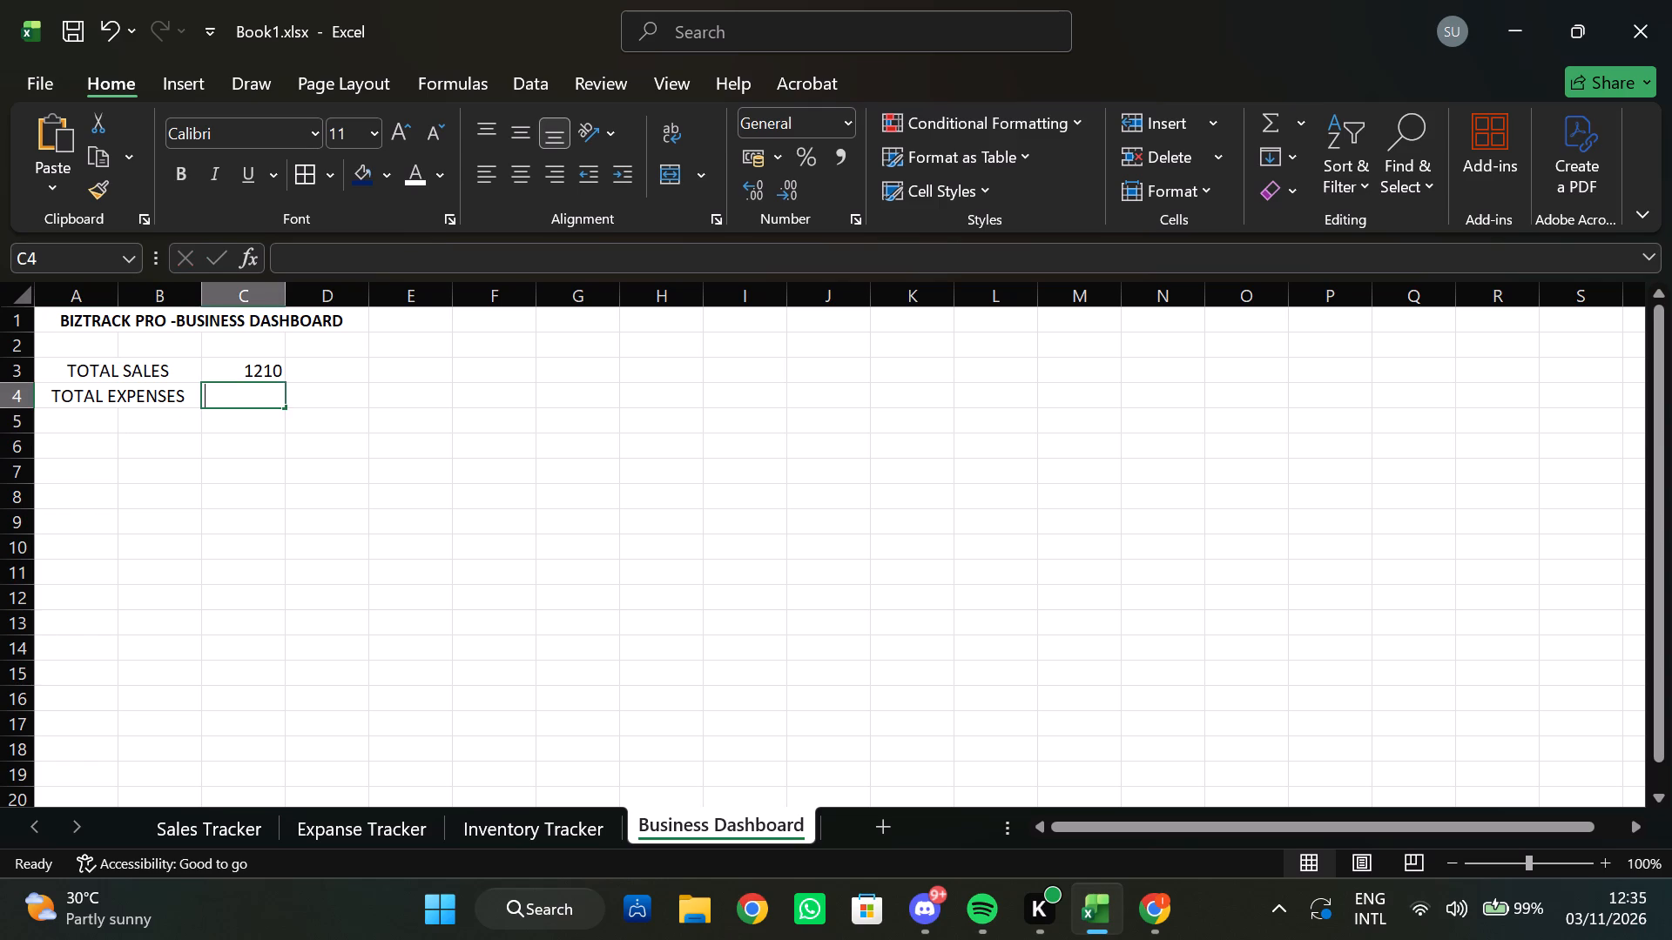
pyautogui.press('=')
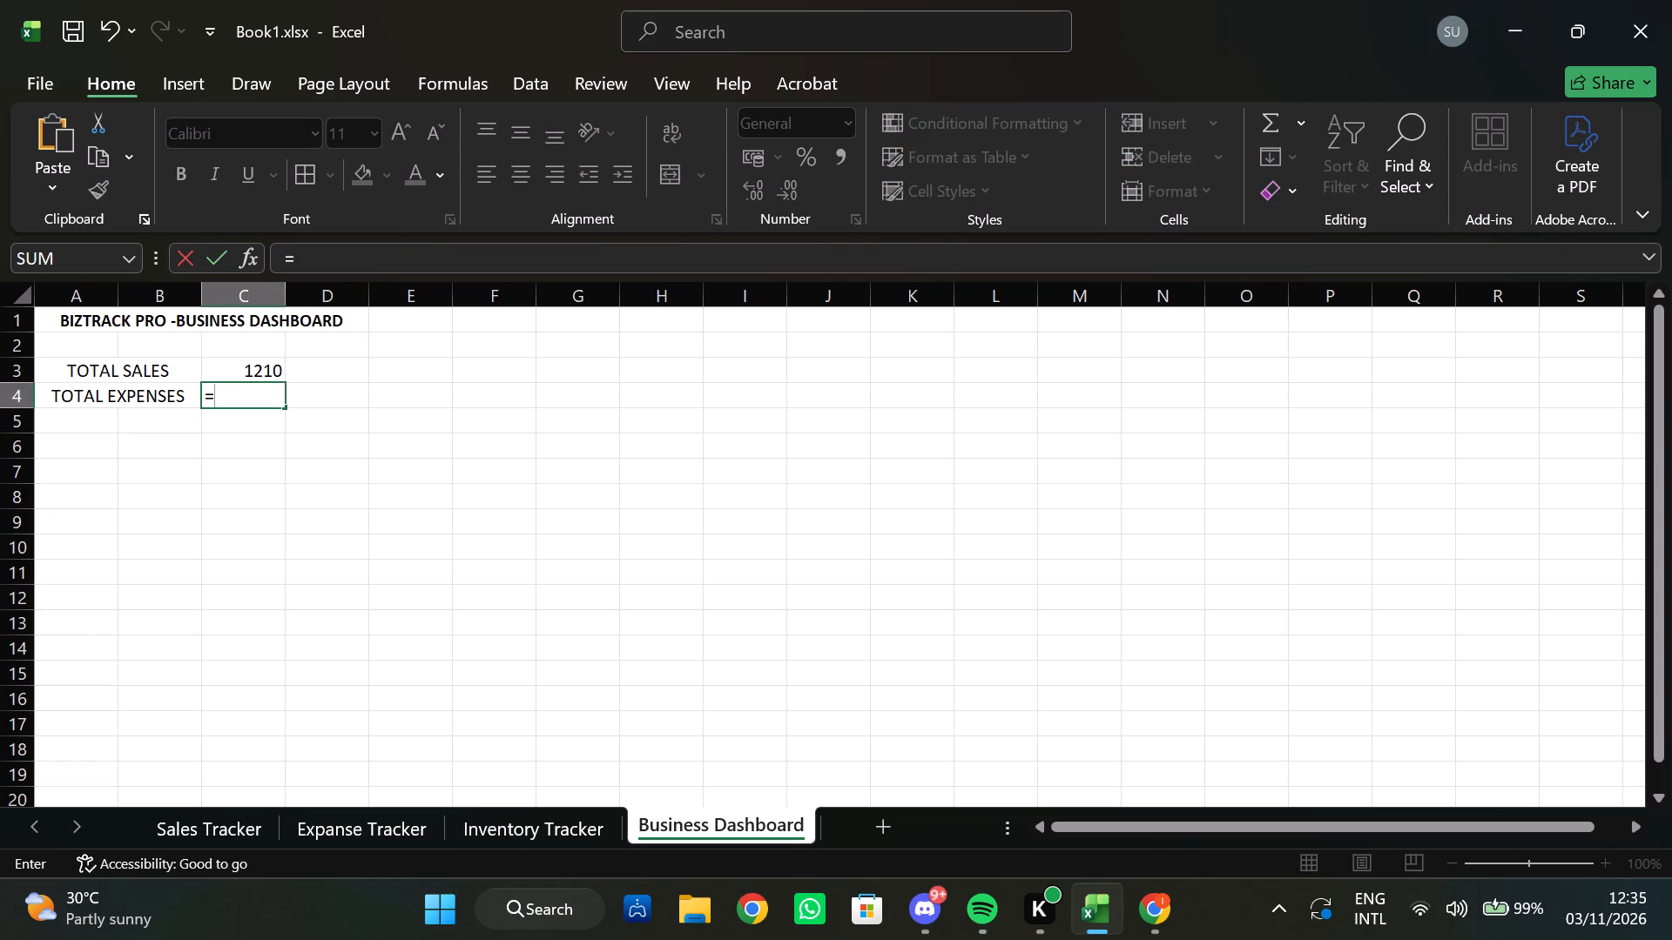
pyautogui.press(';')
pyautogui.press('BackSpace')
pyautogui.click(319, 395)
pyautogui.click(248, 396)
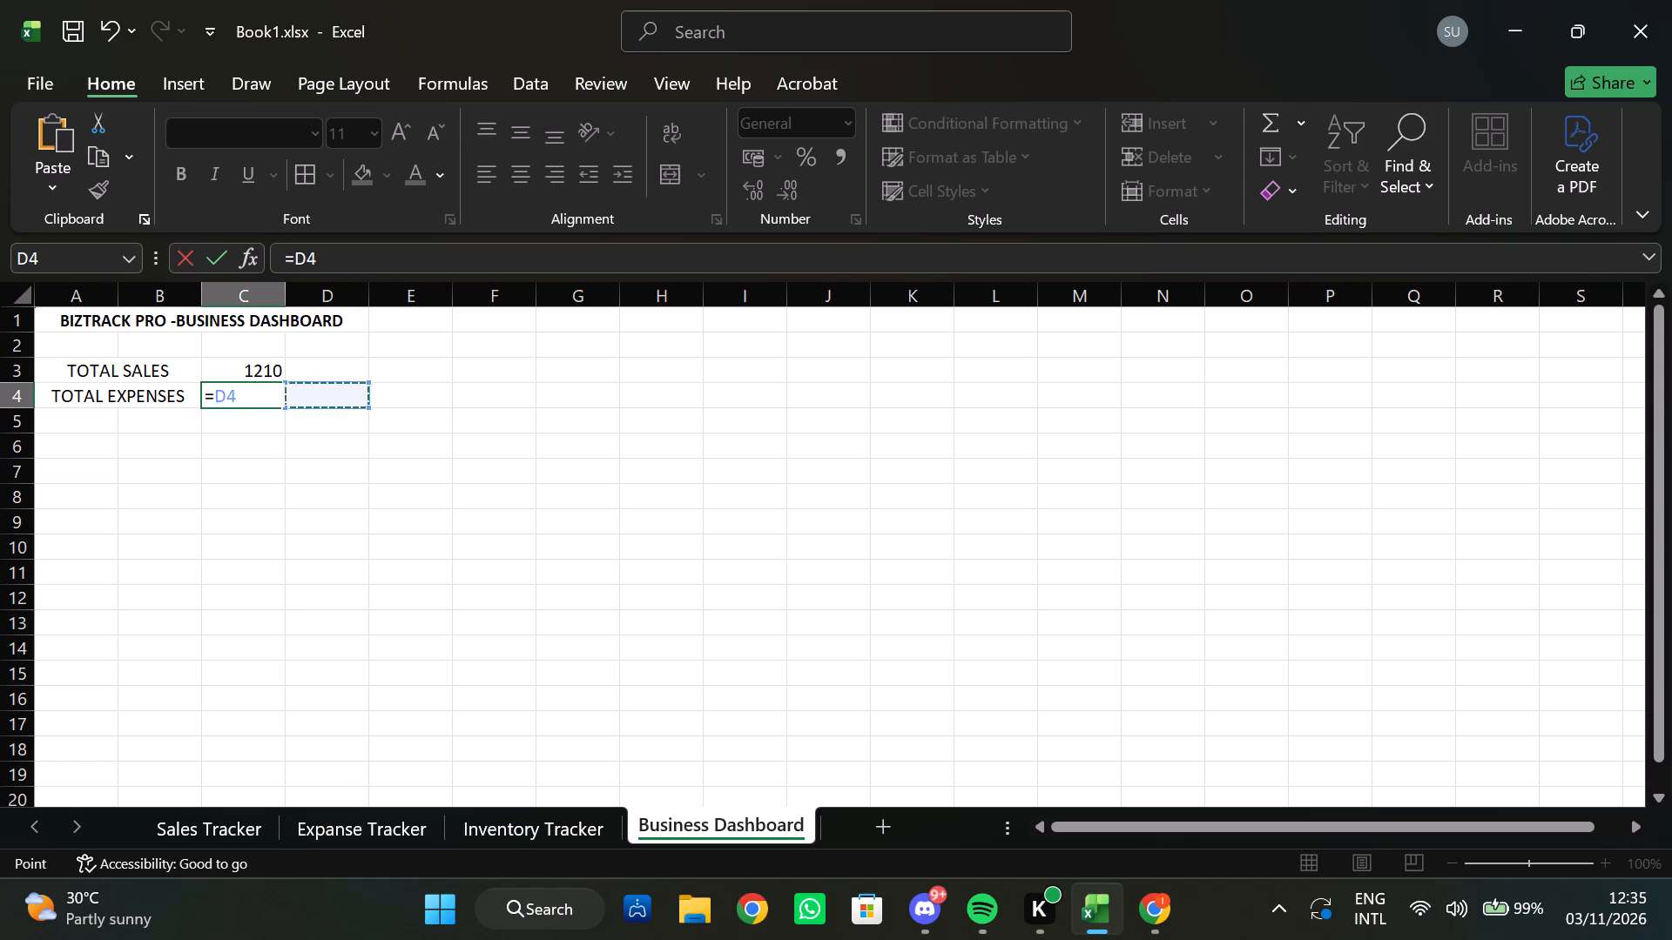
pyautogui.press('BackSpace')
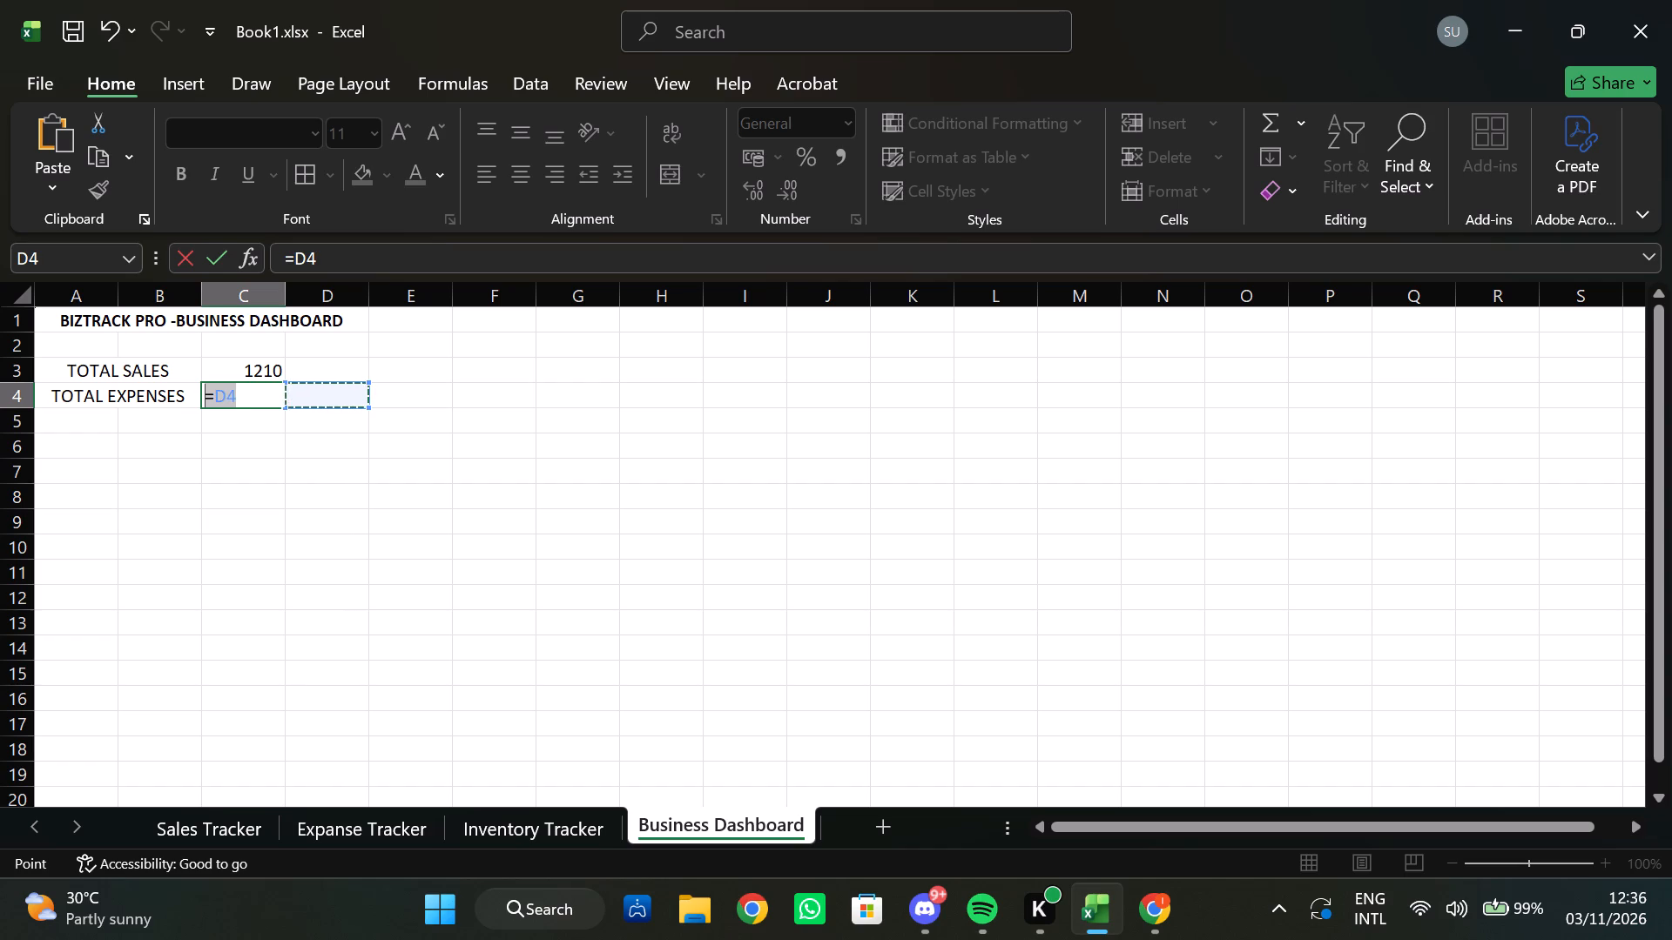
pyautogui.click(265, 394)
pyautogui.click(251, 423)
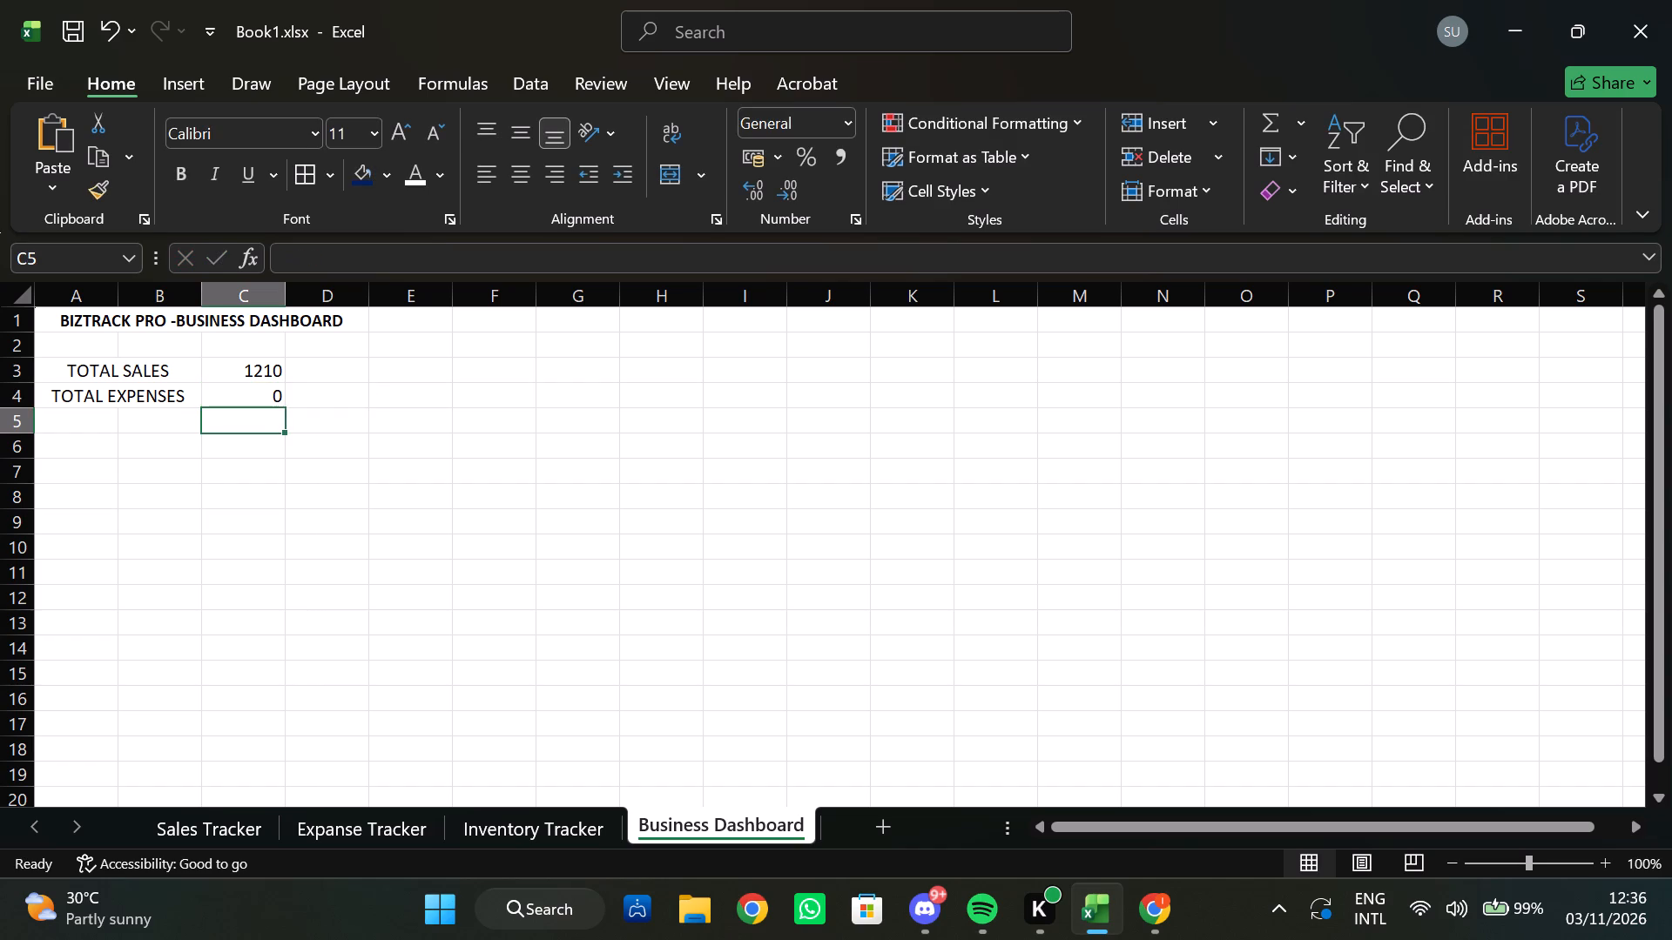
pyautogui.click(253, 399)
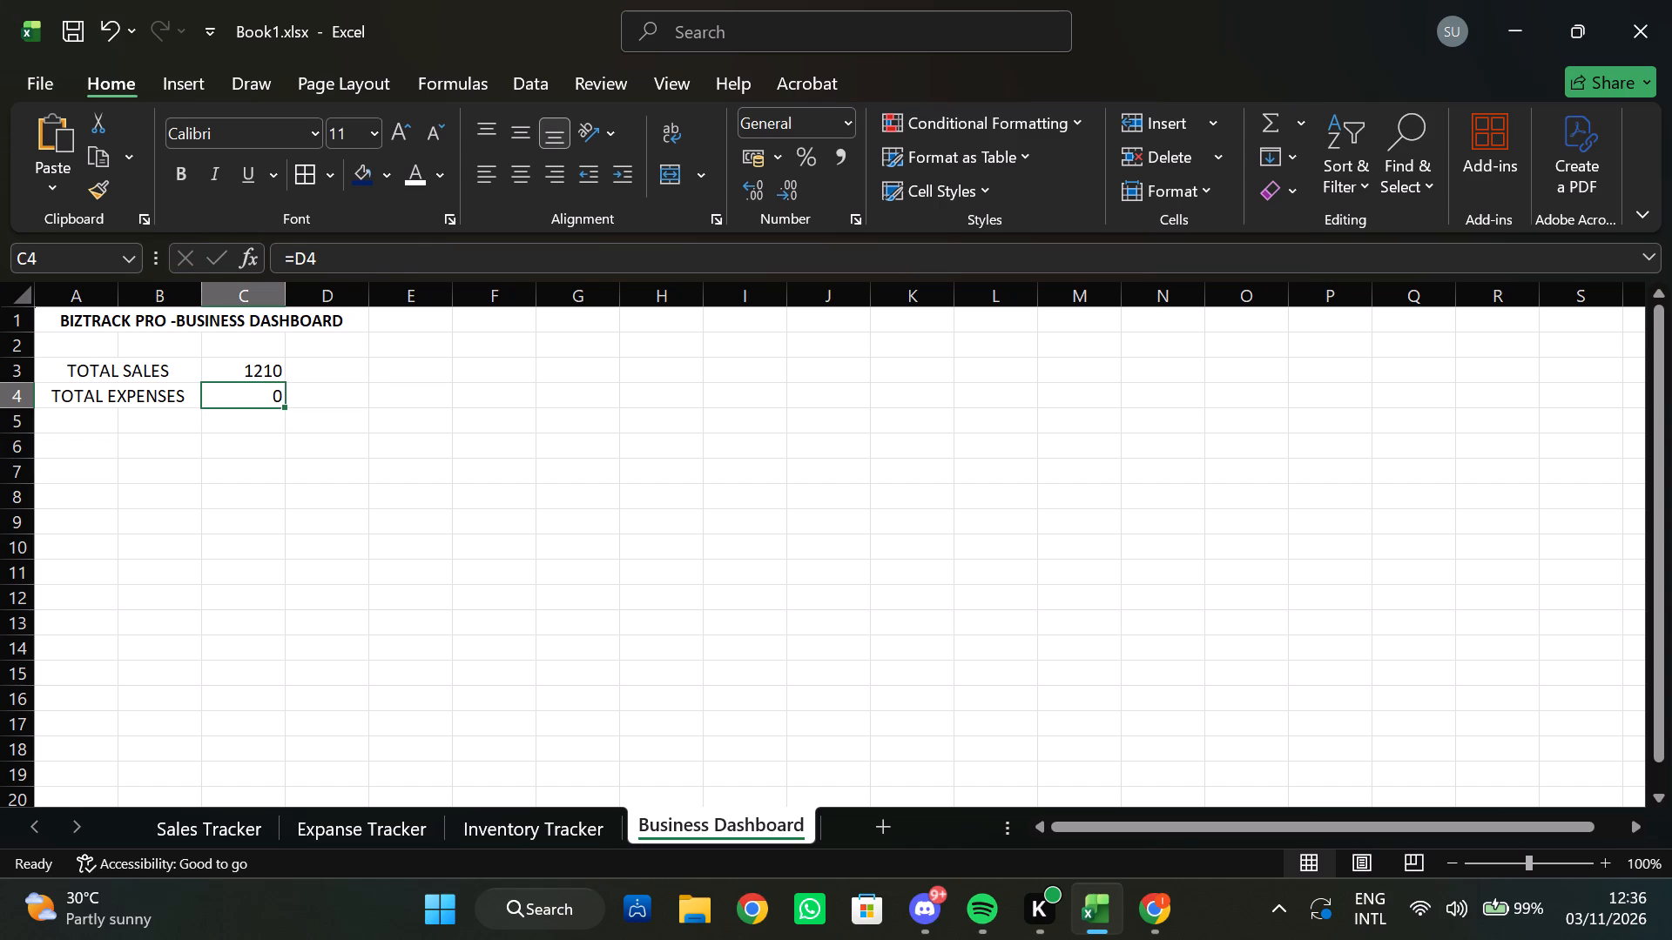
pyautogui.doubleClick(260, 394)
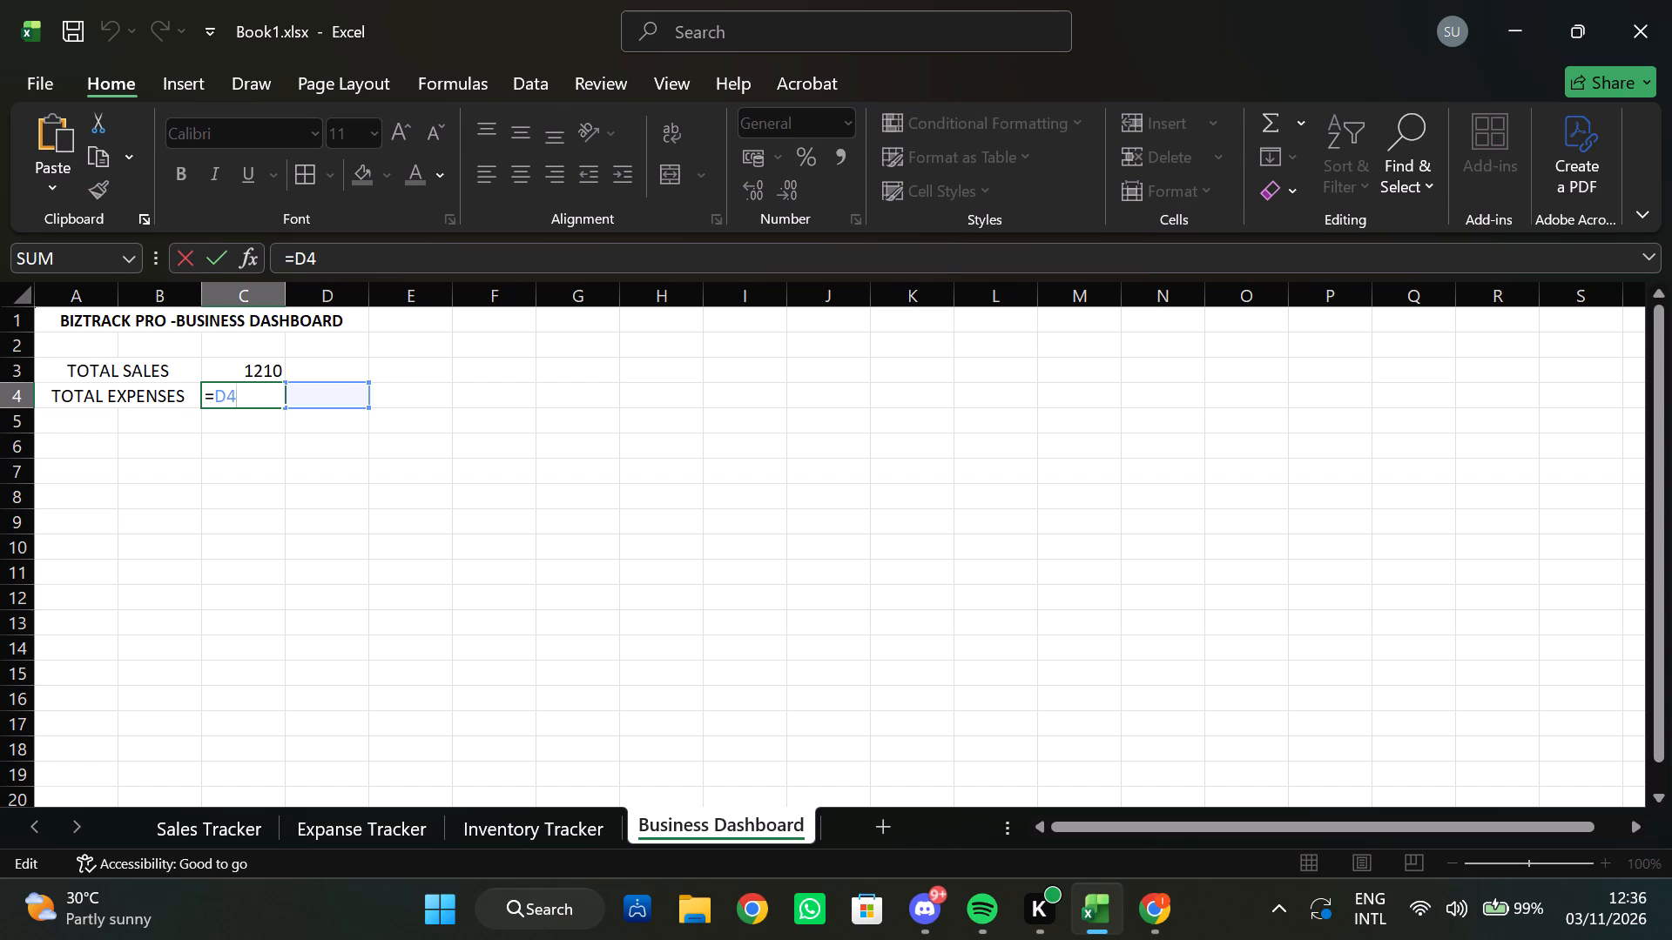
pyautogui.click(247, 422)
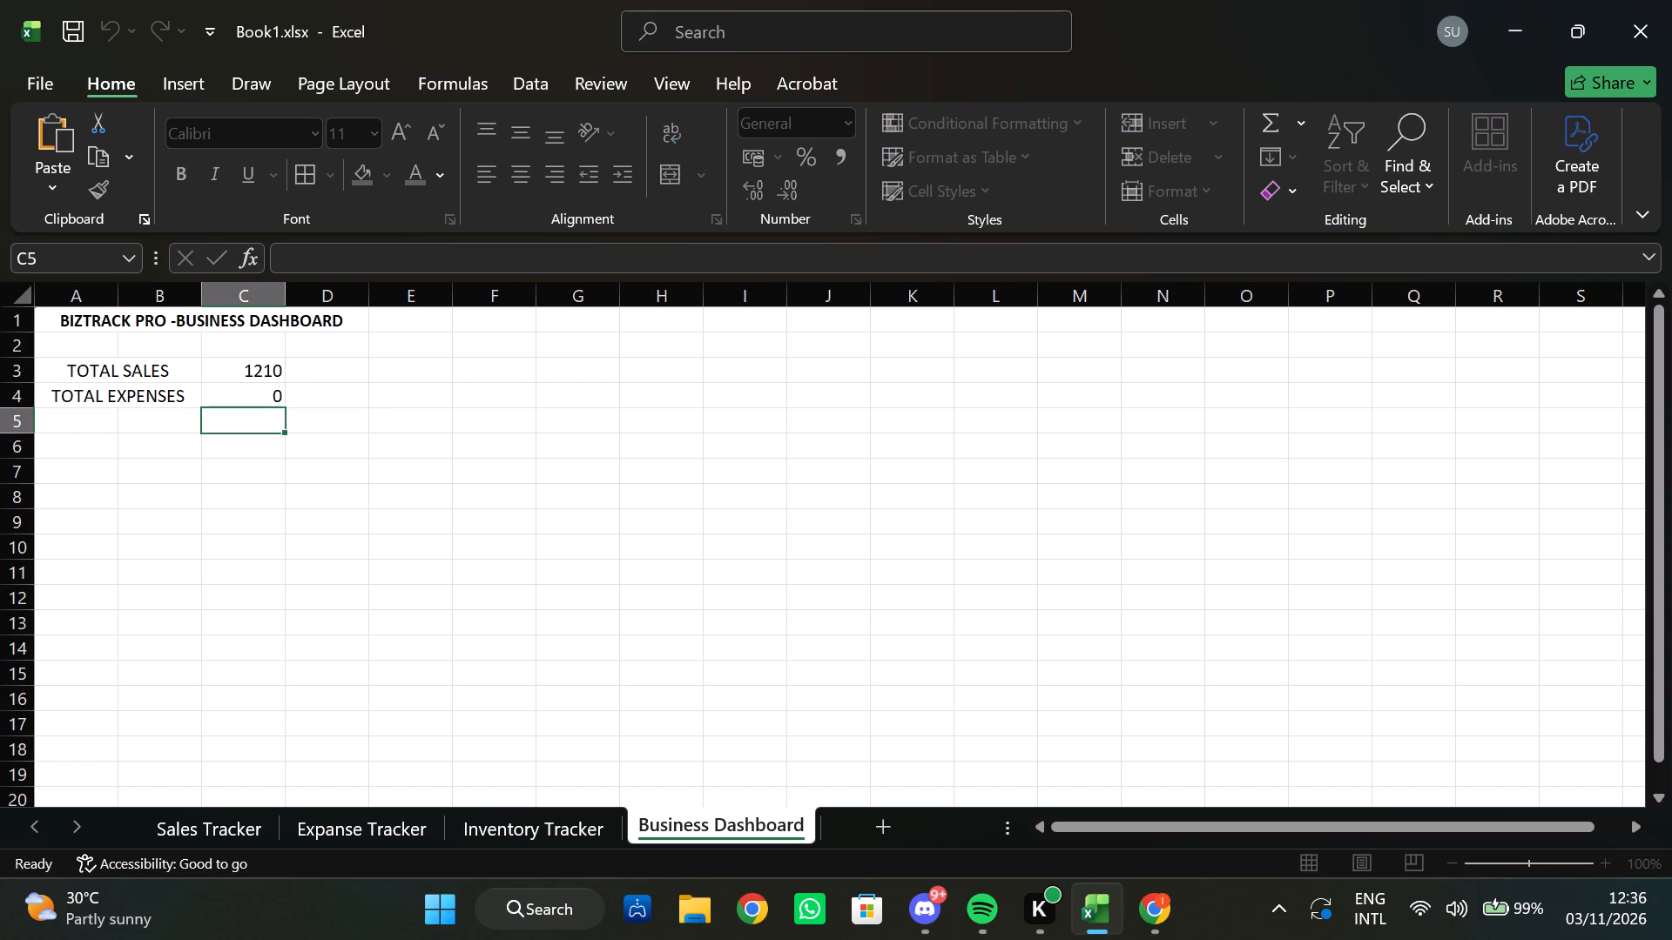
# Replace the formula in cell C4 beside TOTAL EXPENSES with ='Expense Tracker'!D8, without choosing a source file.
pyautogui.click(304, 390)
pyautogui.click(256, 392)
pyautogui.doubleClick(255, 392)
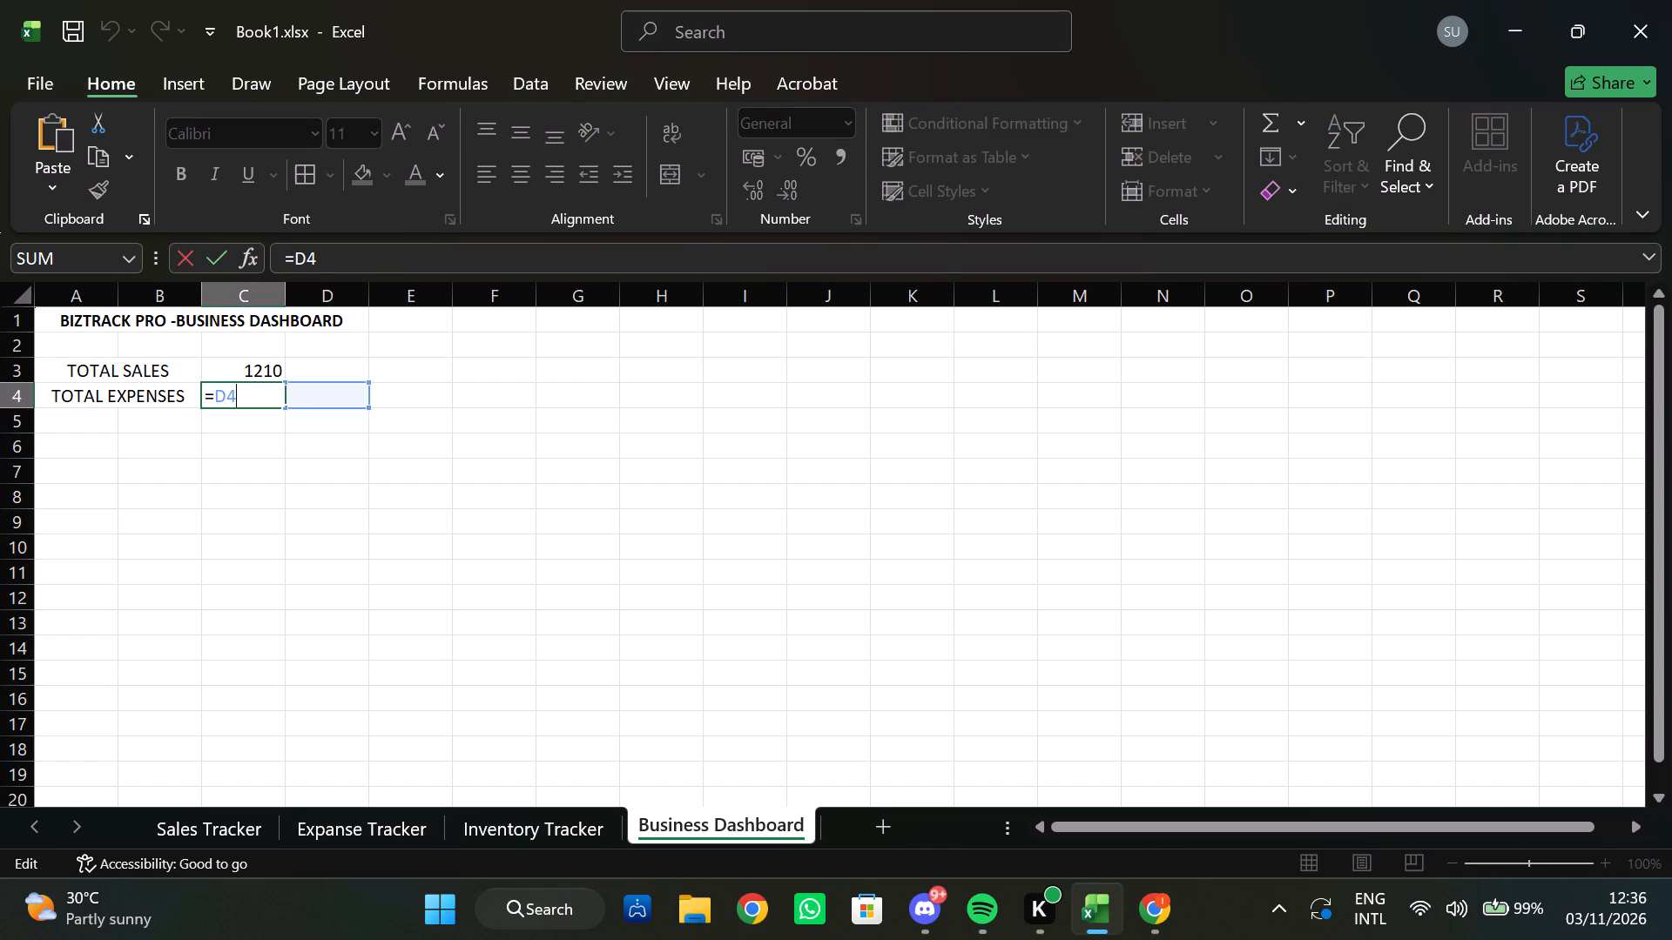
pyautogui.press('BackSpace')
pyautogui.press('BackSpace')
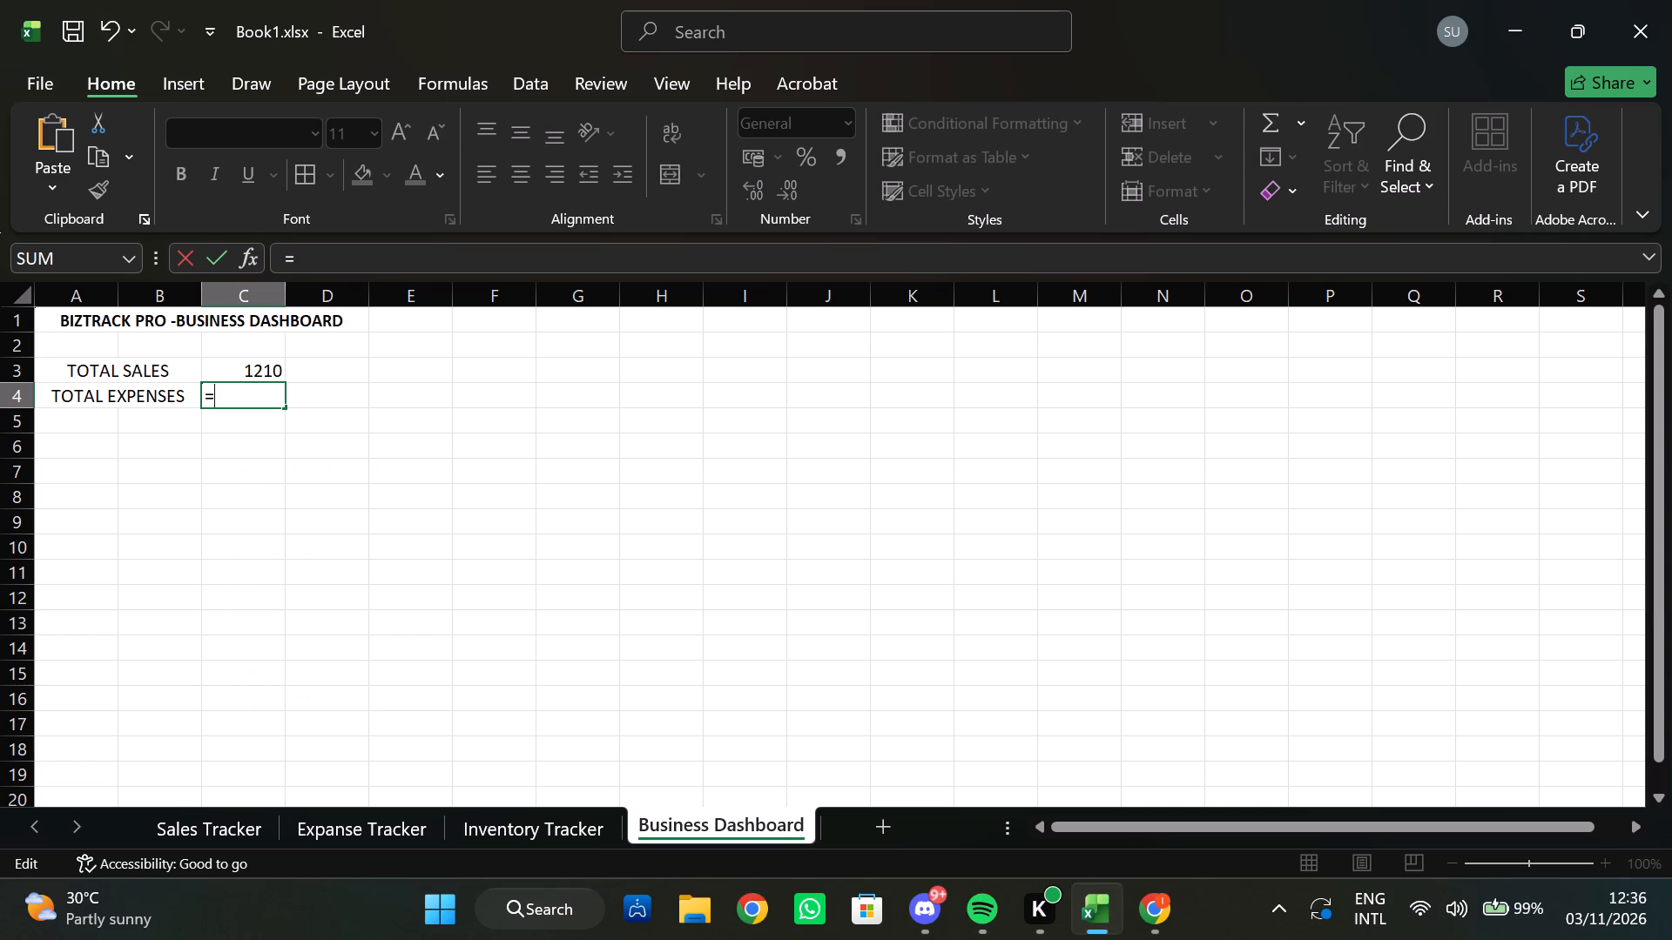
pyautogui.press("'")
pyautogui.press('e')
pyautogui.press('BackSpace')
pyautogui.press("'")
pyautogui.press('e')
pyautogui.press('BackSpace')
pyautogui.write("'c")
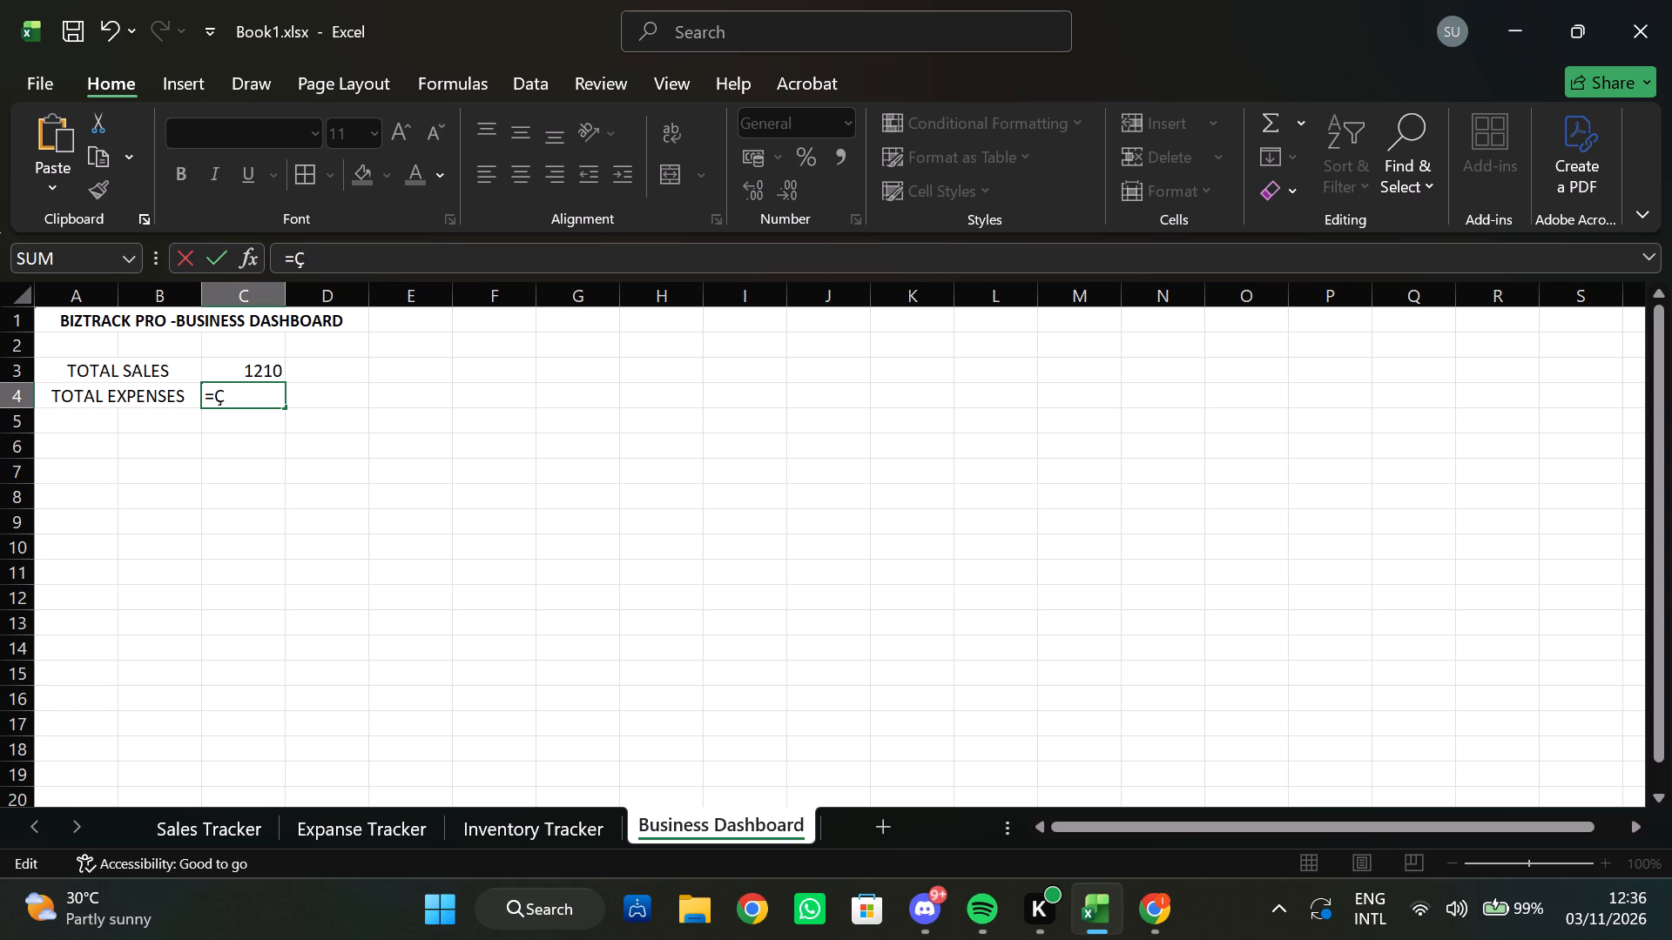
pyautogui.press('BackSpace')
pyautogui.write('"')
pyautogui.press('space')
pyautogui.press('BackSpace')
pyautogui.press(';')
pyautogui.press('BackSpace')
pyautogui.press("'")
pyautogui.press('space')
pyautogui.press('e')
pyautogui.write('xpense')
pyautogui.press('space')
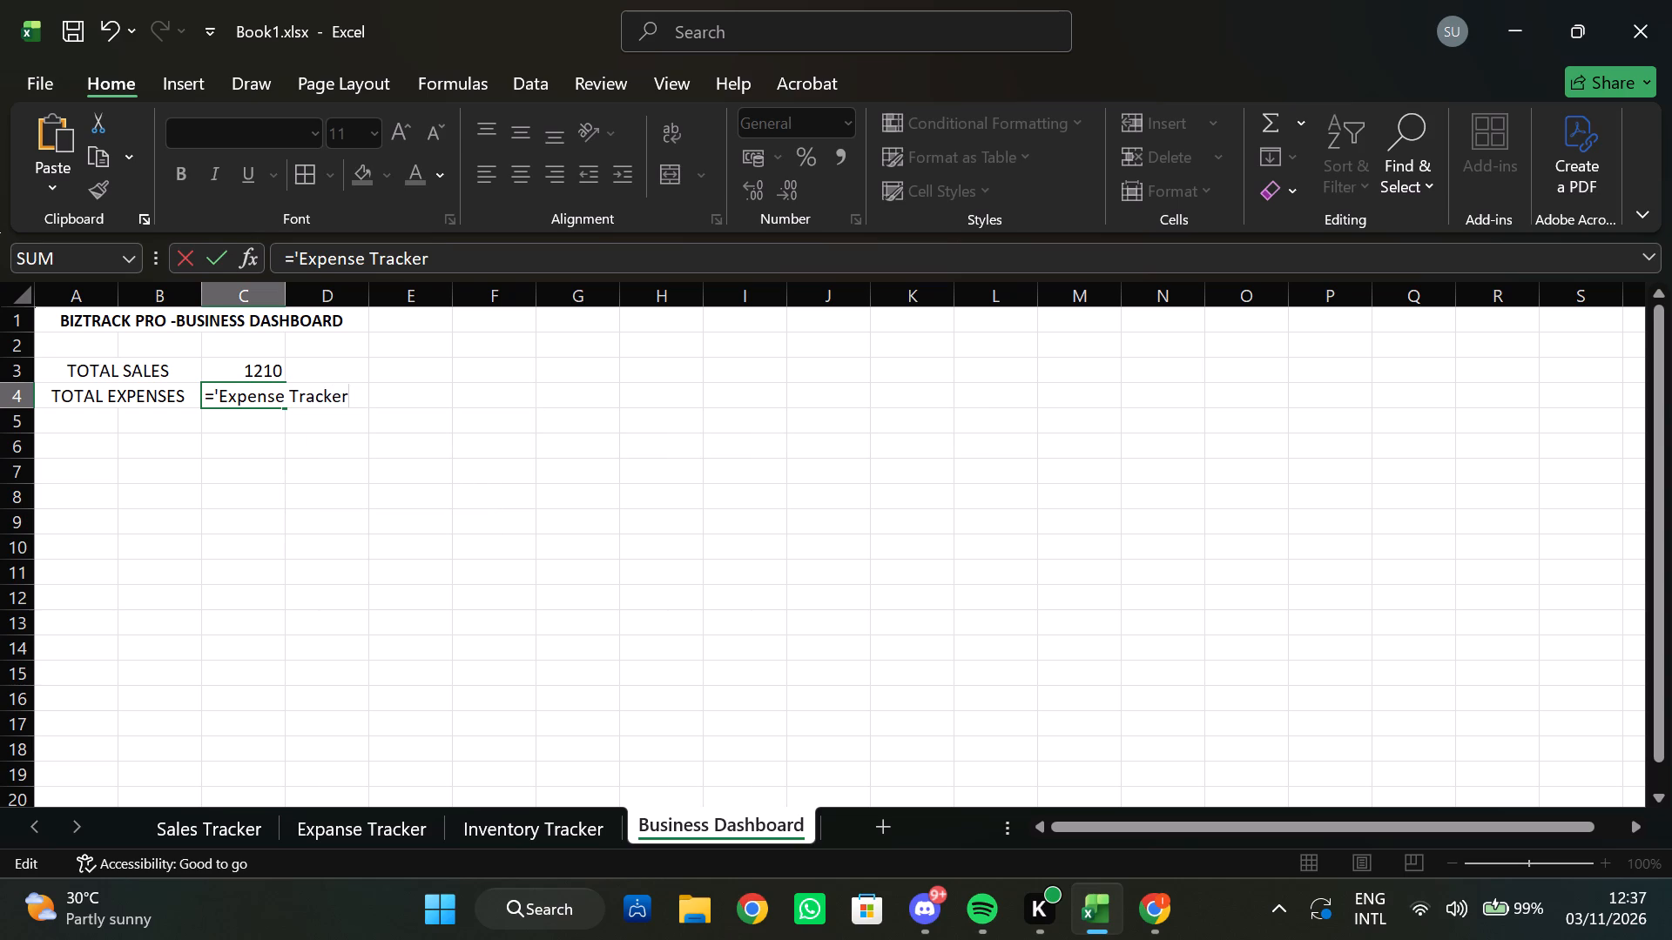
pyautogui.write("'")
pyautogui.press('space')
pyautogui.hotkey('shift', '!')
pyautogui.press('8')
pyautogui.press('Return')
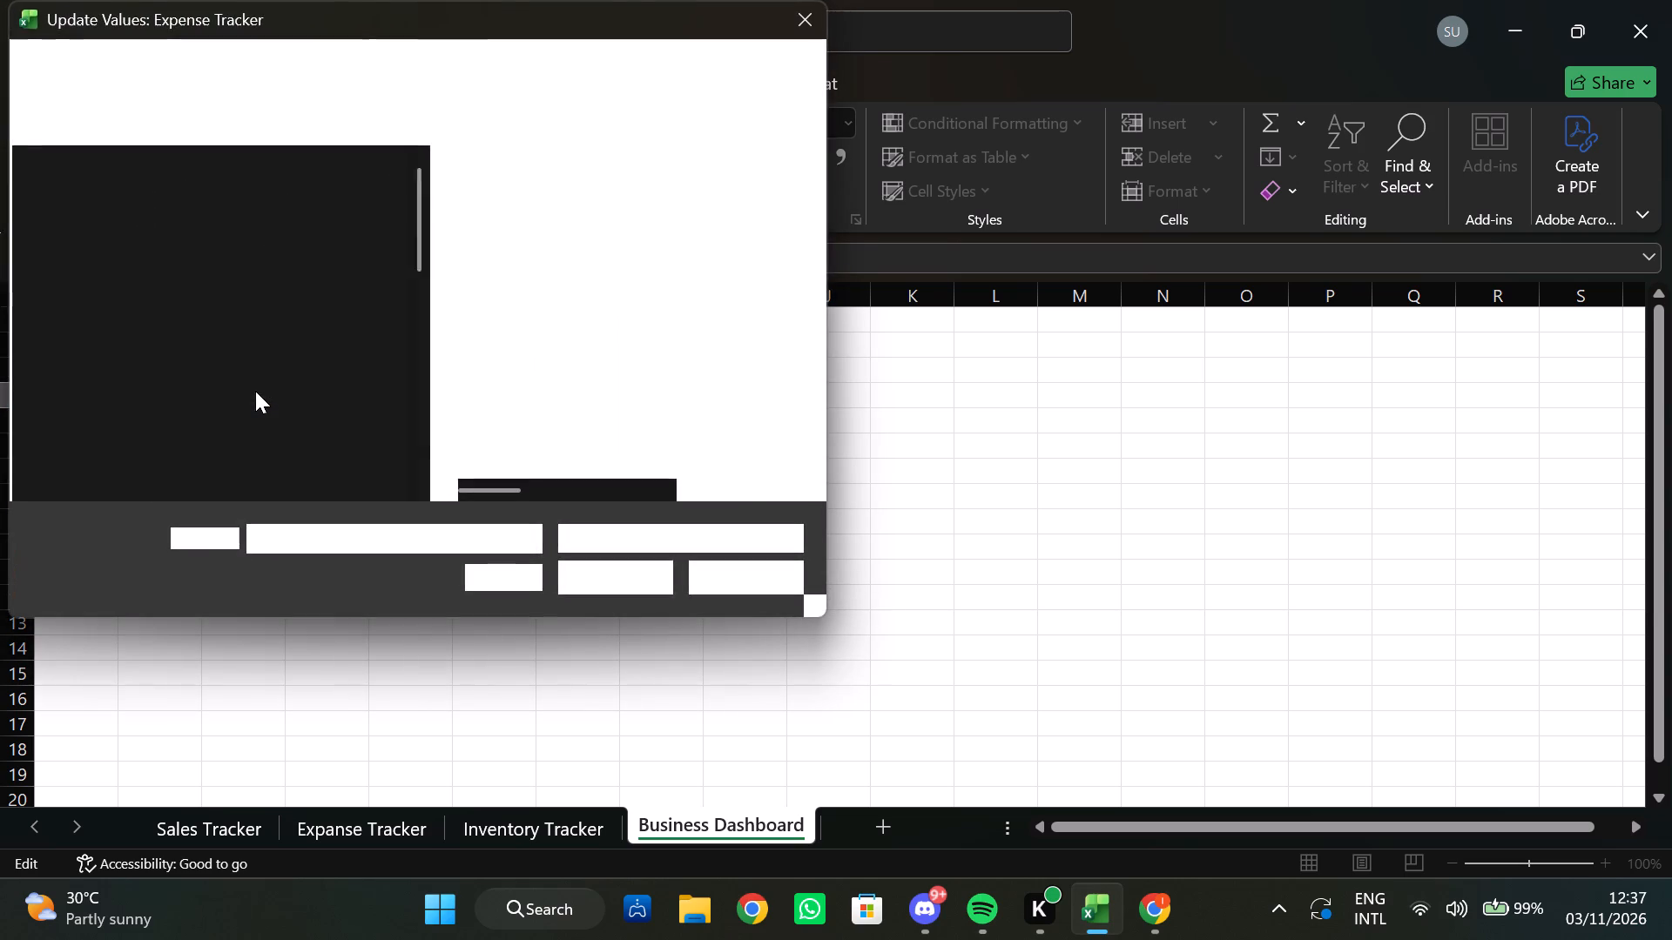
pyautogui.click(795, 32)
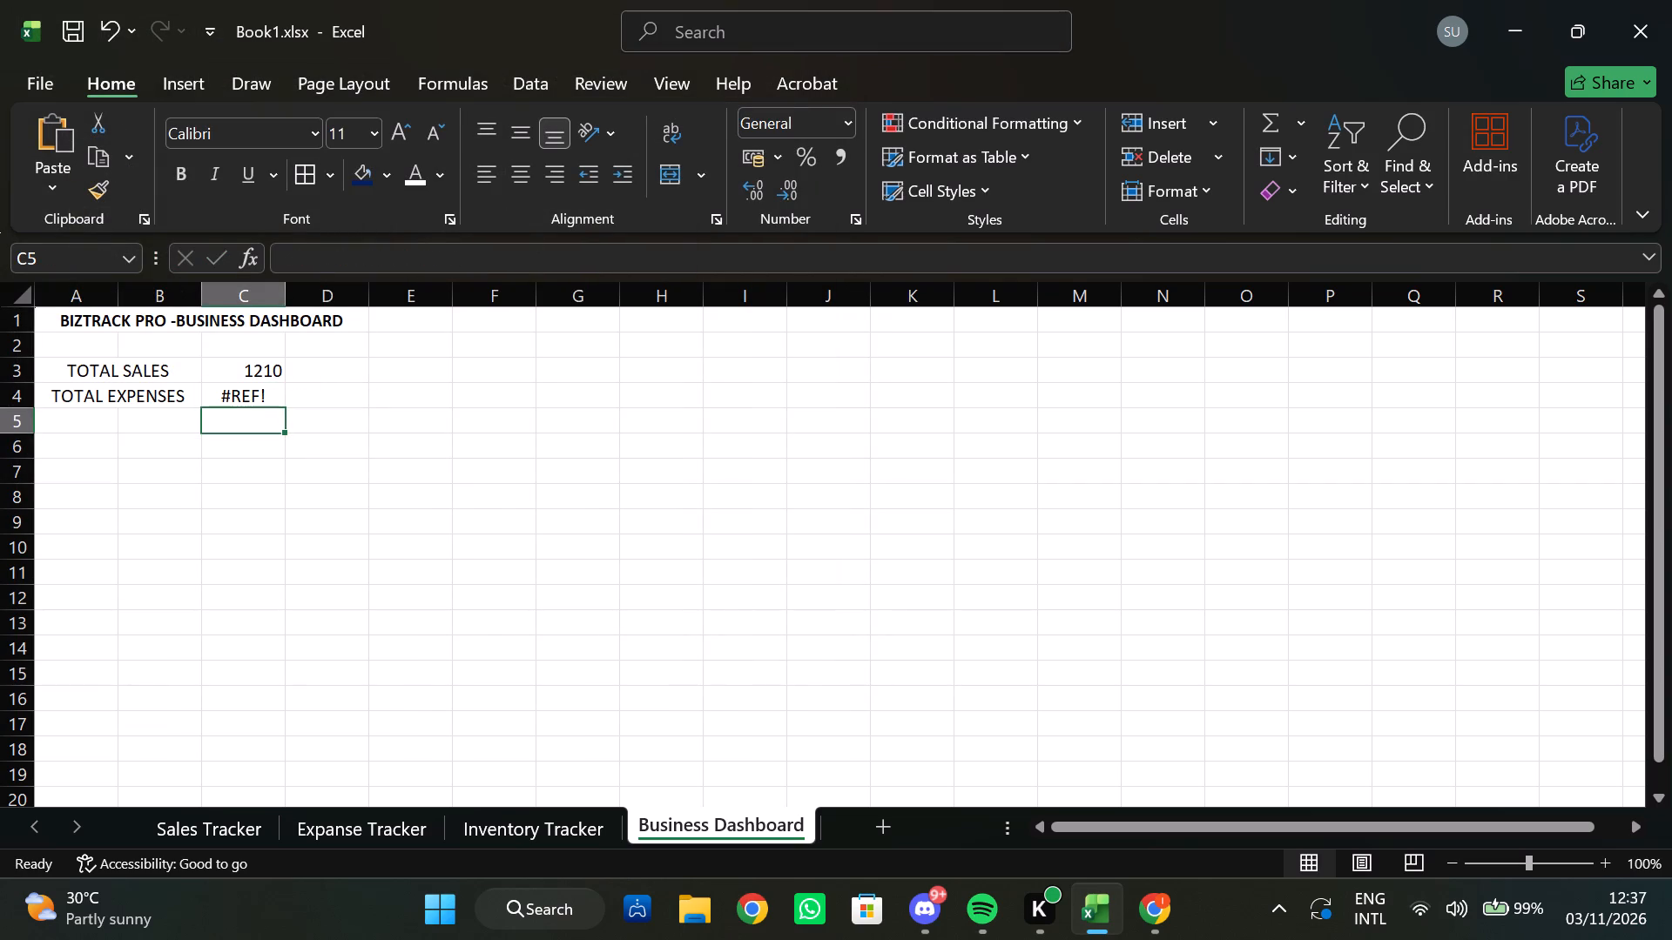
# Check the expense total's cell on the Expanse Tracker sheet and change dashboard cell C4's formula to ='Expense Tracker'!E8, without choosing a source file.
pyautogui.click(220, 394)
pyautogui.doubleClick(220, 394)
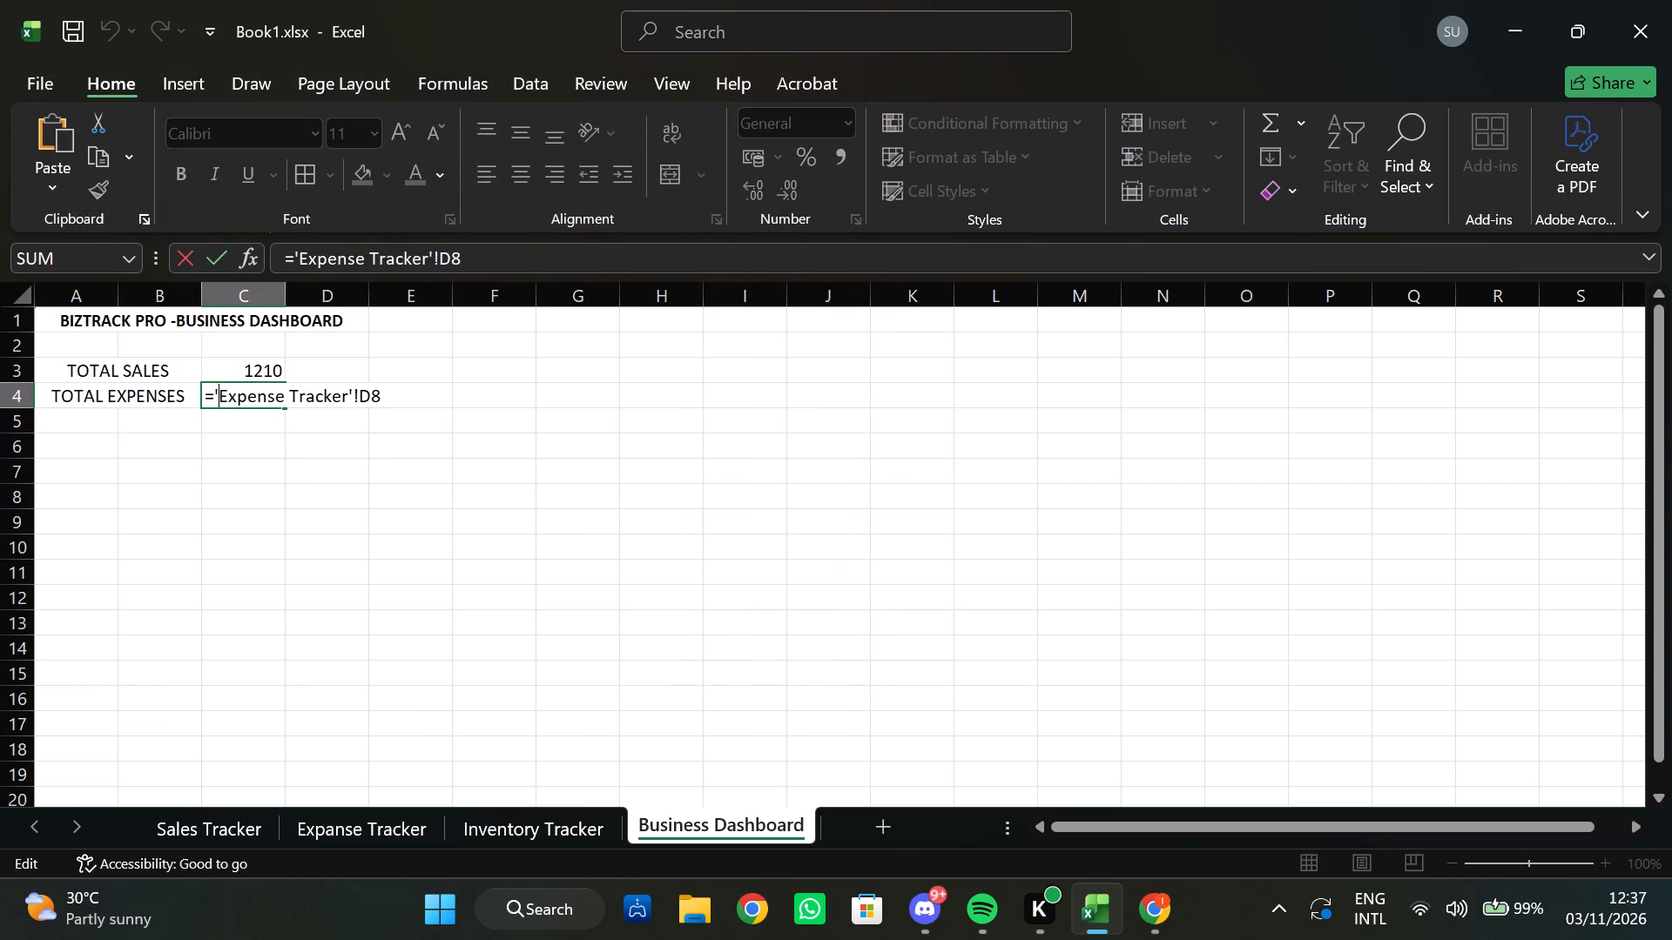
pyautogui.click(386, 392)
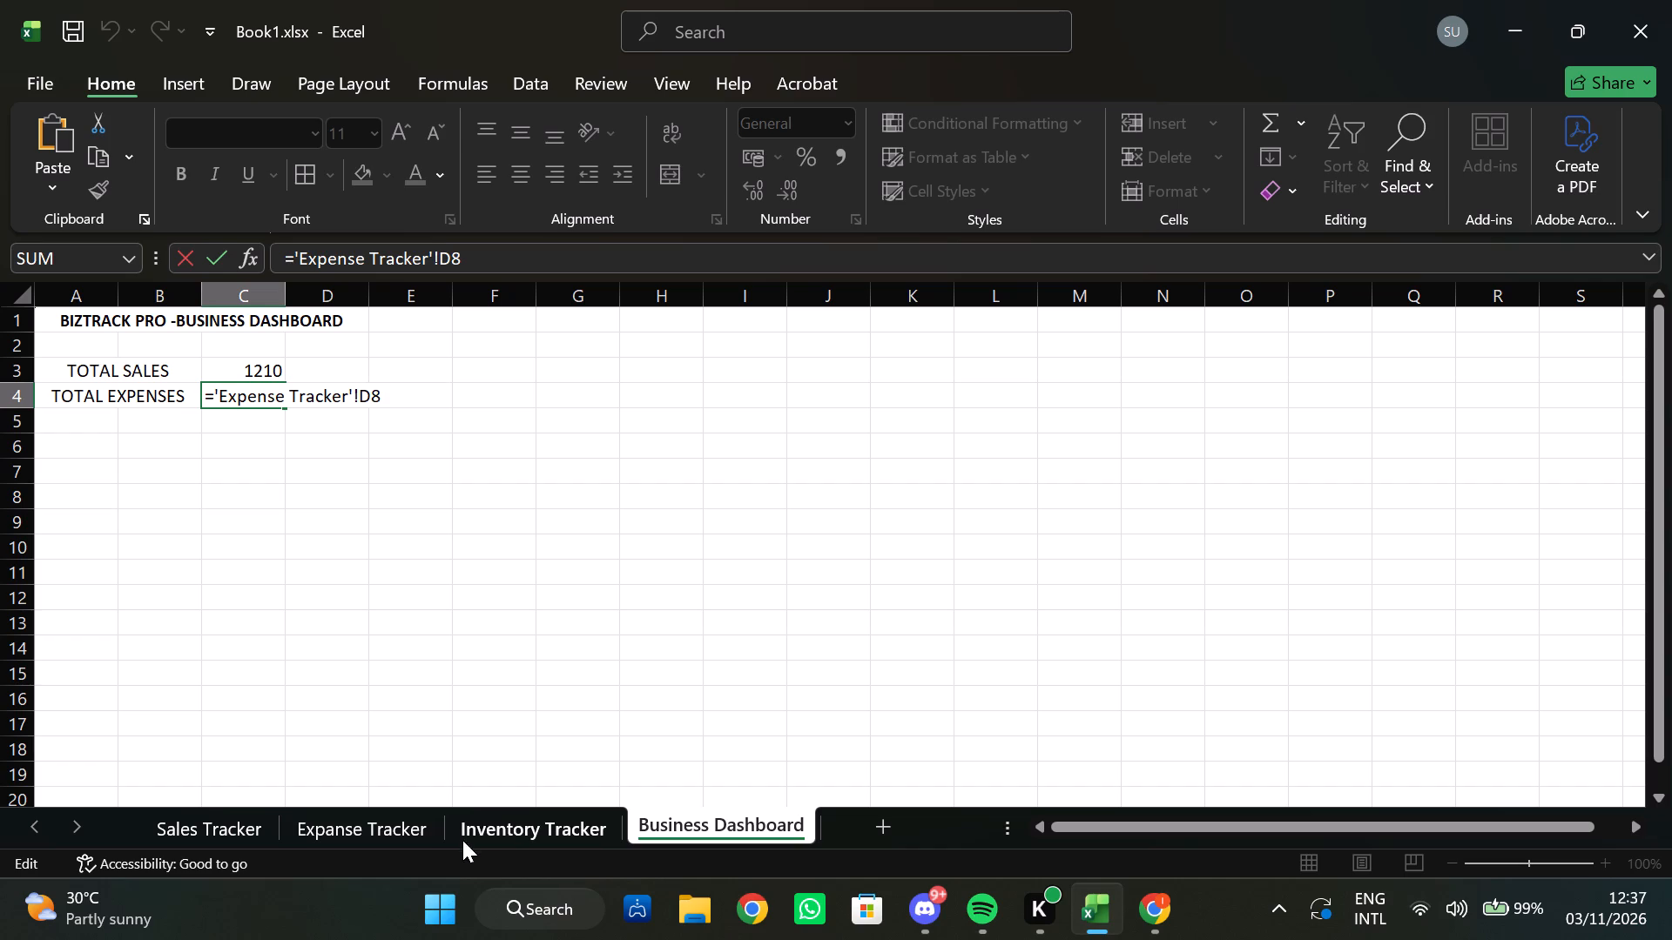
pyautogui.click(373, 832)
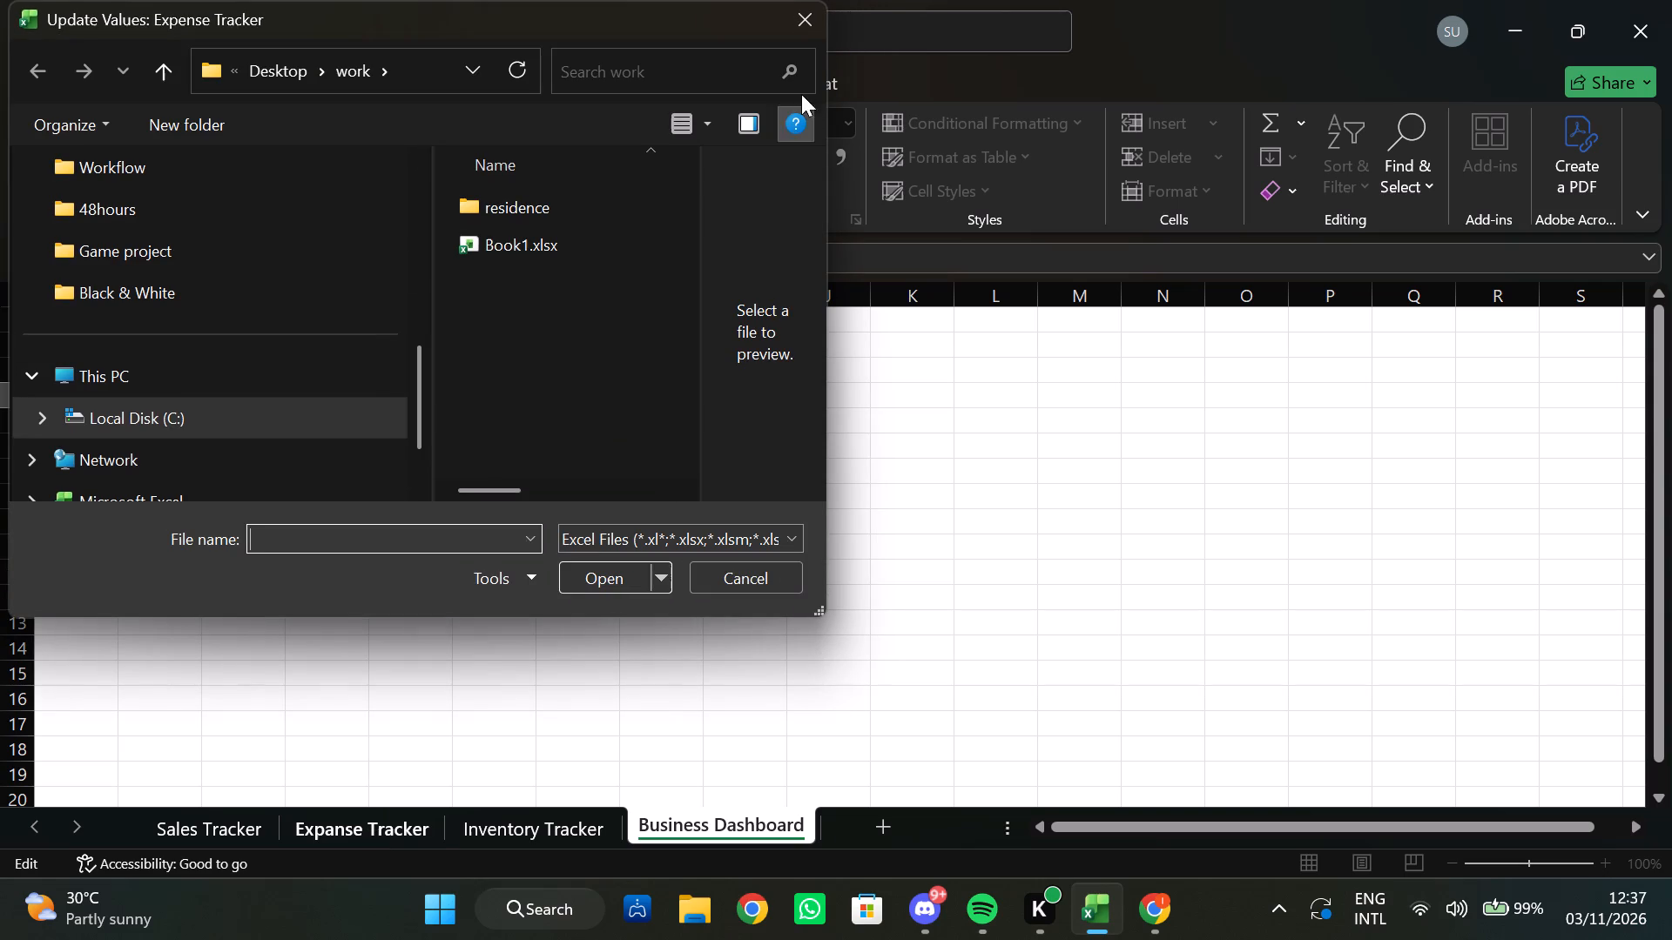
pyautogui.click(806, 3)
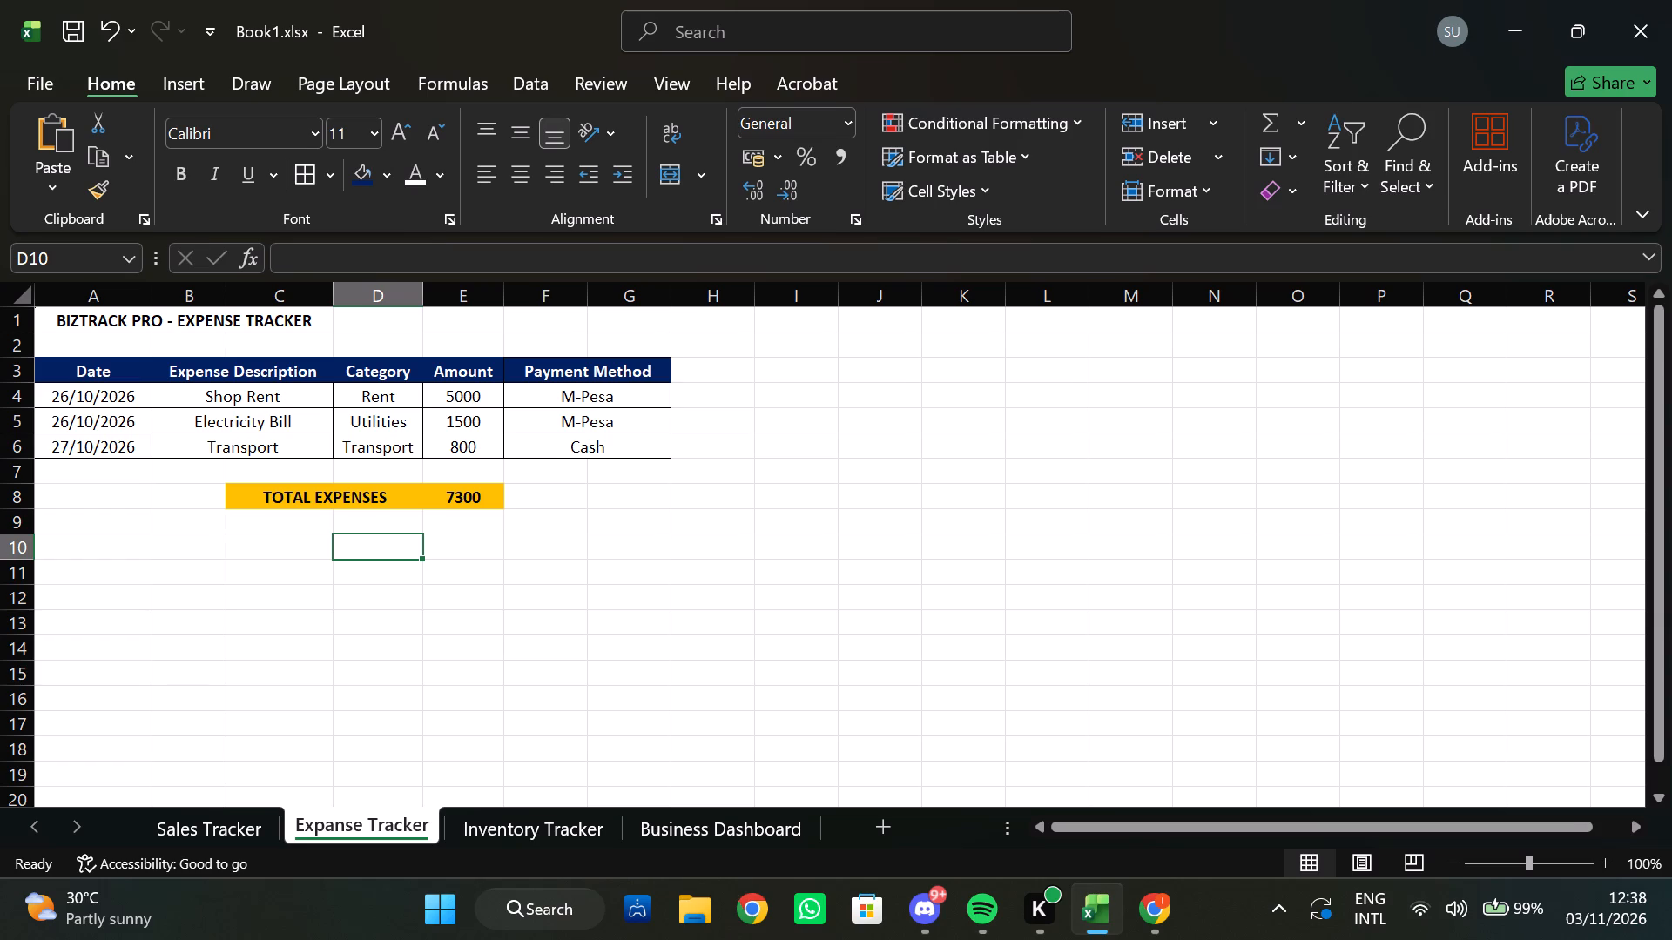
pyautogui.click(720, 829)
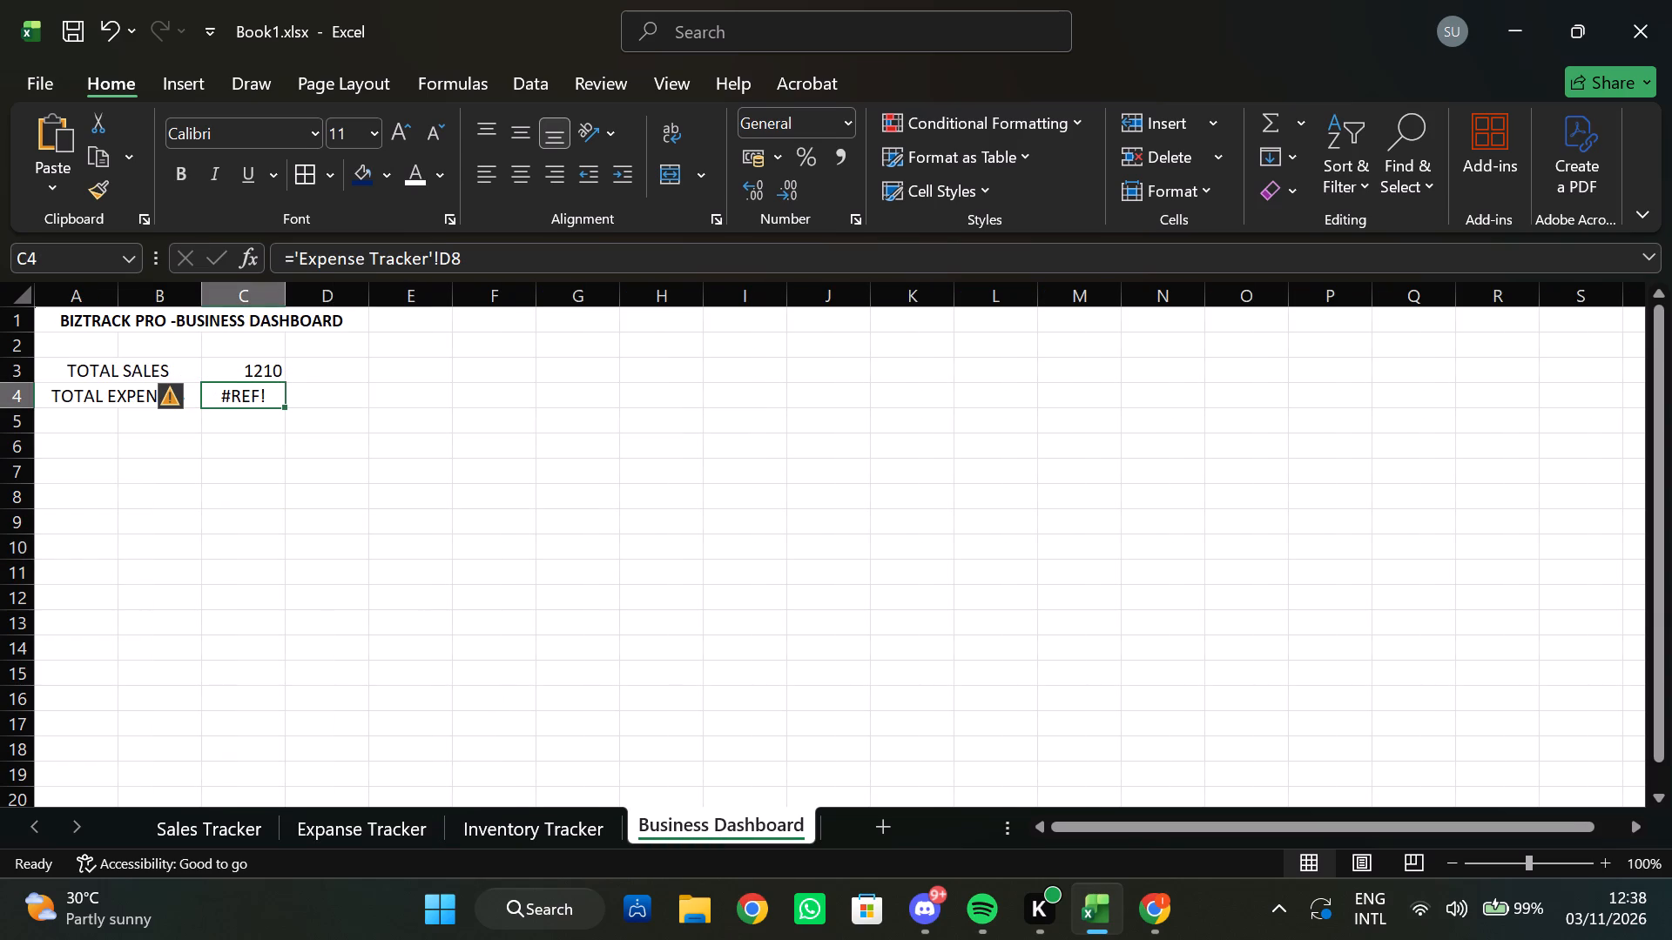
pyautogui.doubleClick(249, 399)
pyautogui.click(388, 389)
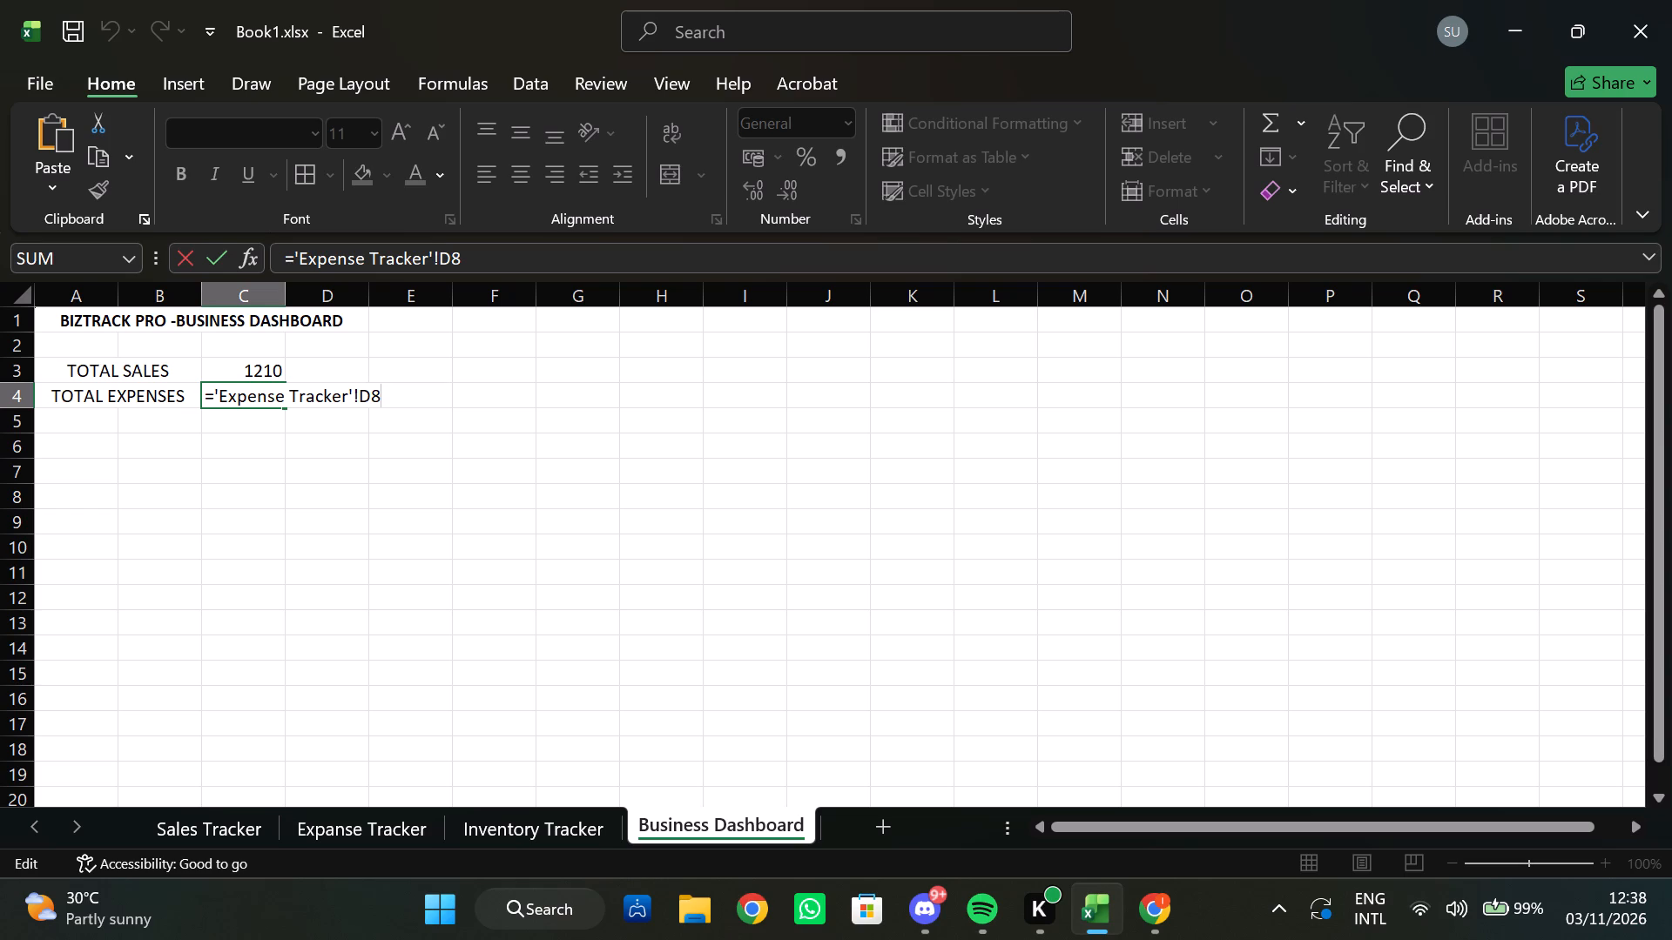
pyautogui.press('BackSpace')
pyautogui.press('BackSpace')
pyautogui.write('e8')
pyautogui.press('BackSpace')
pyautogui.press('BackSpace')
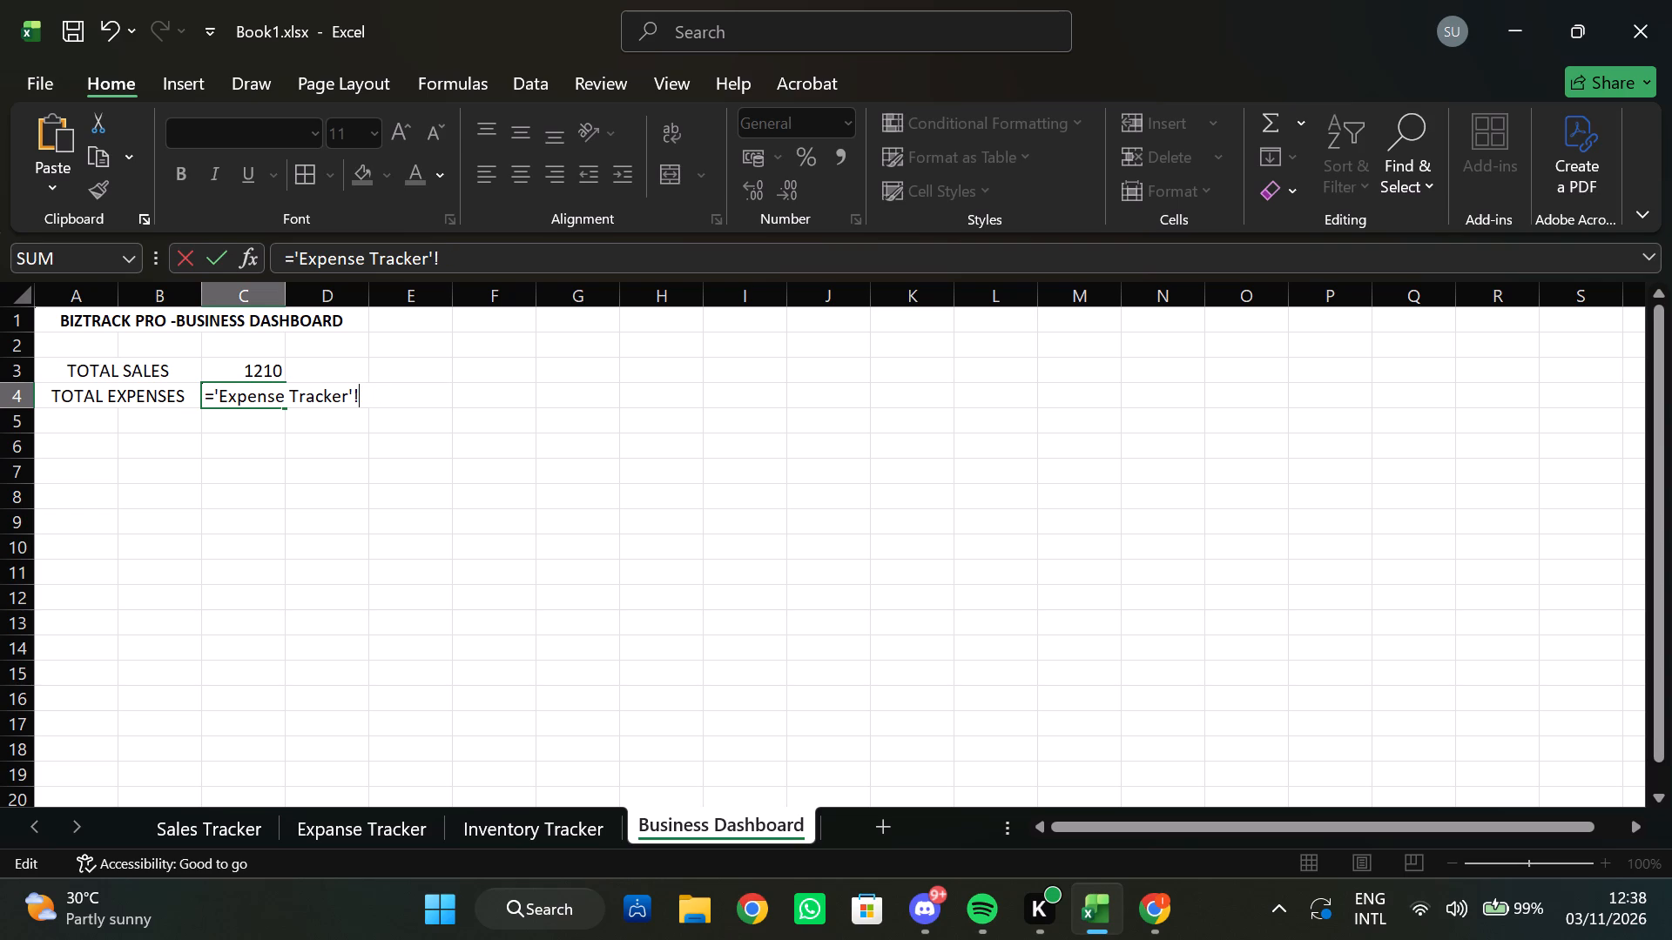
pyautogui.press('e')
pyautogui.press('8')
pyautogui.press('Return')
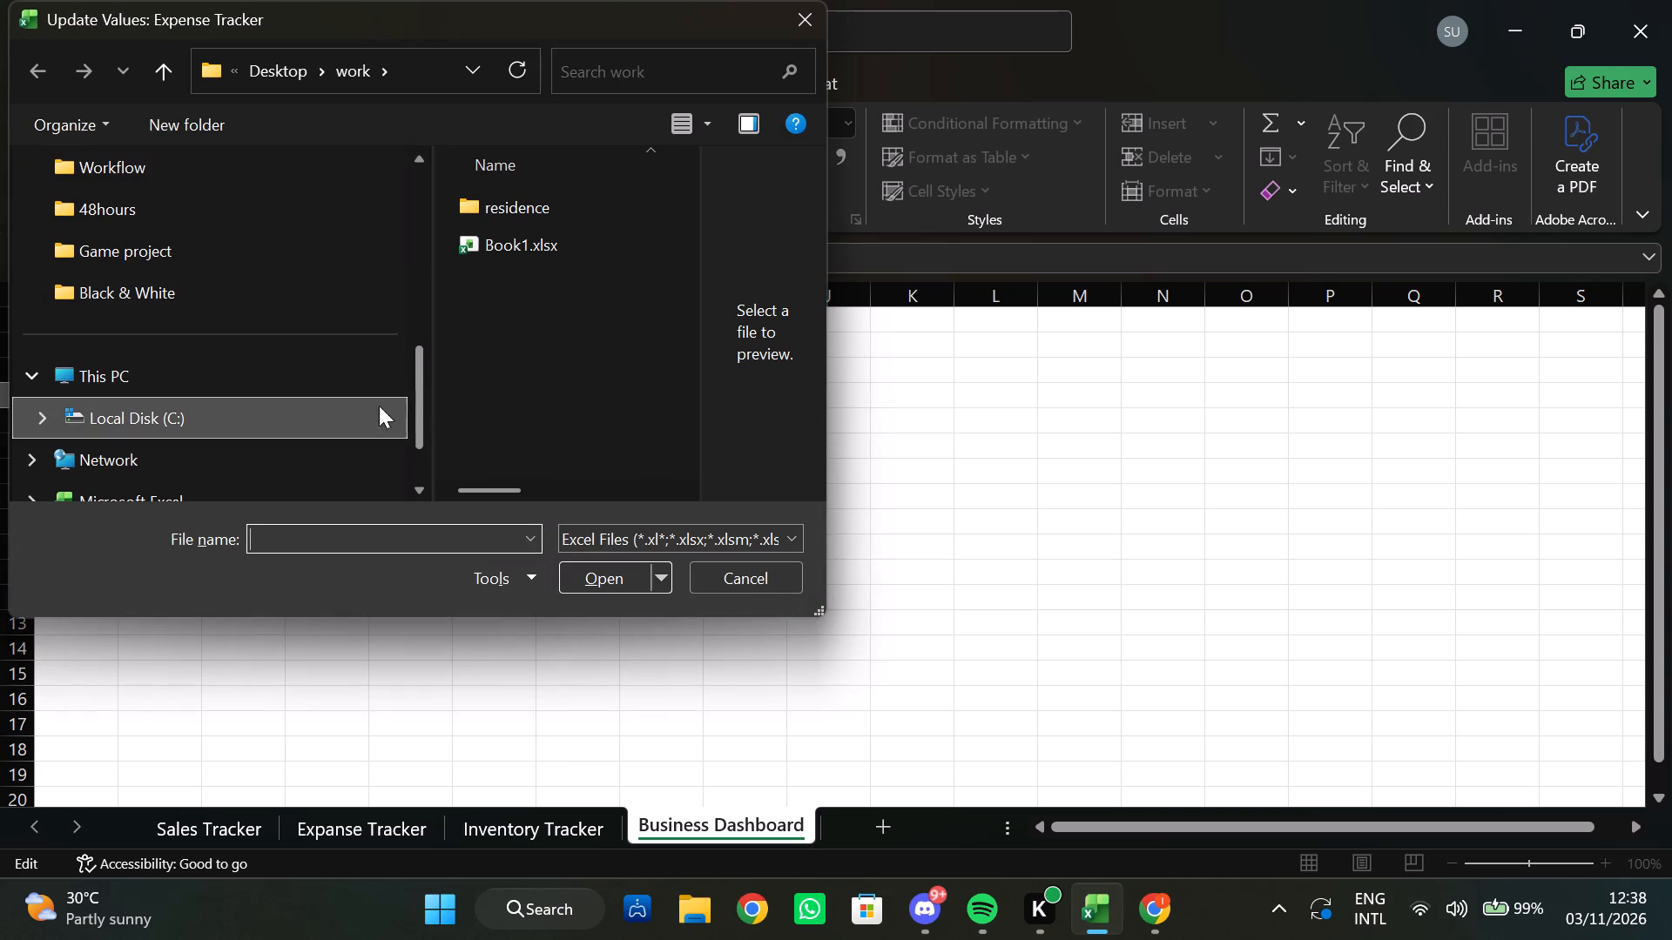
pyautogui.click(805, 16)
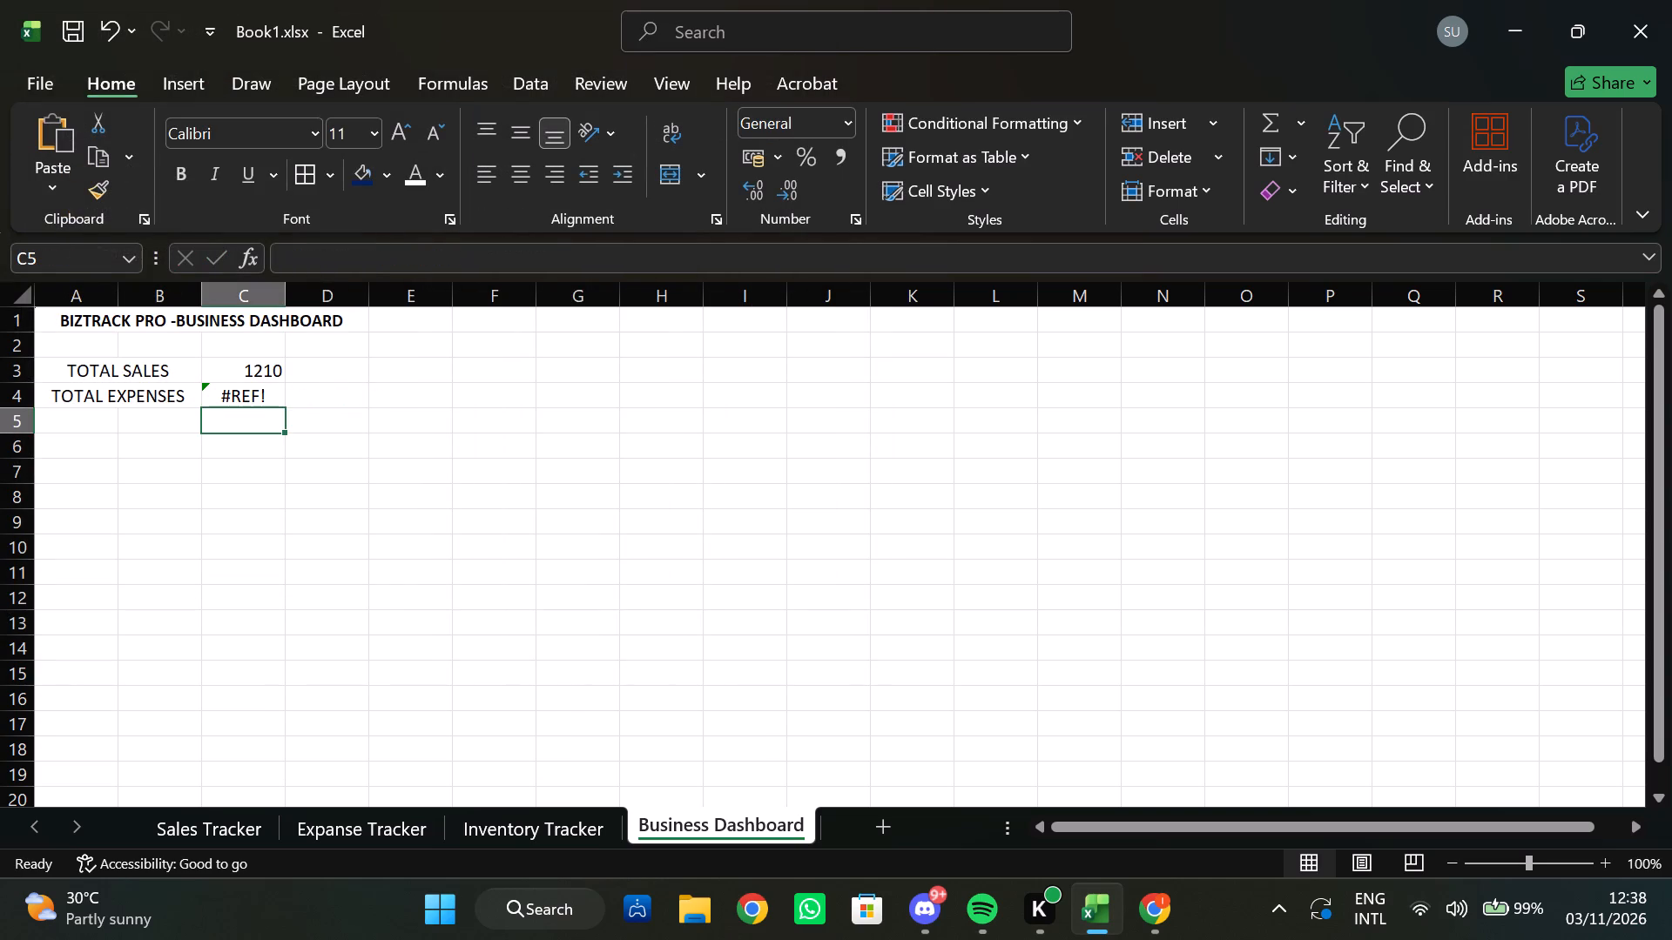
# Examine the sheet name and cell reference in dashboard cell C4's formula, closing it without edits or choosing a source file.
pyautogui.doubleClick(265, 401)
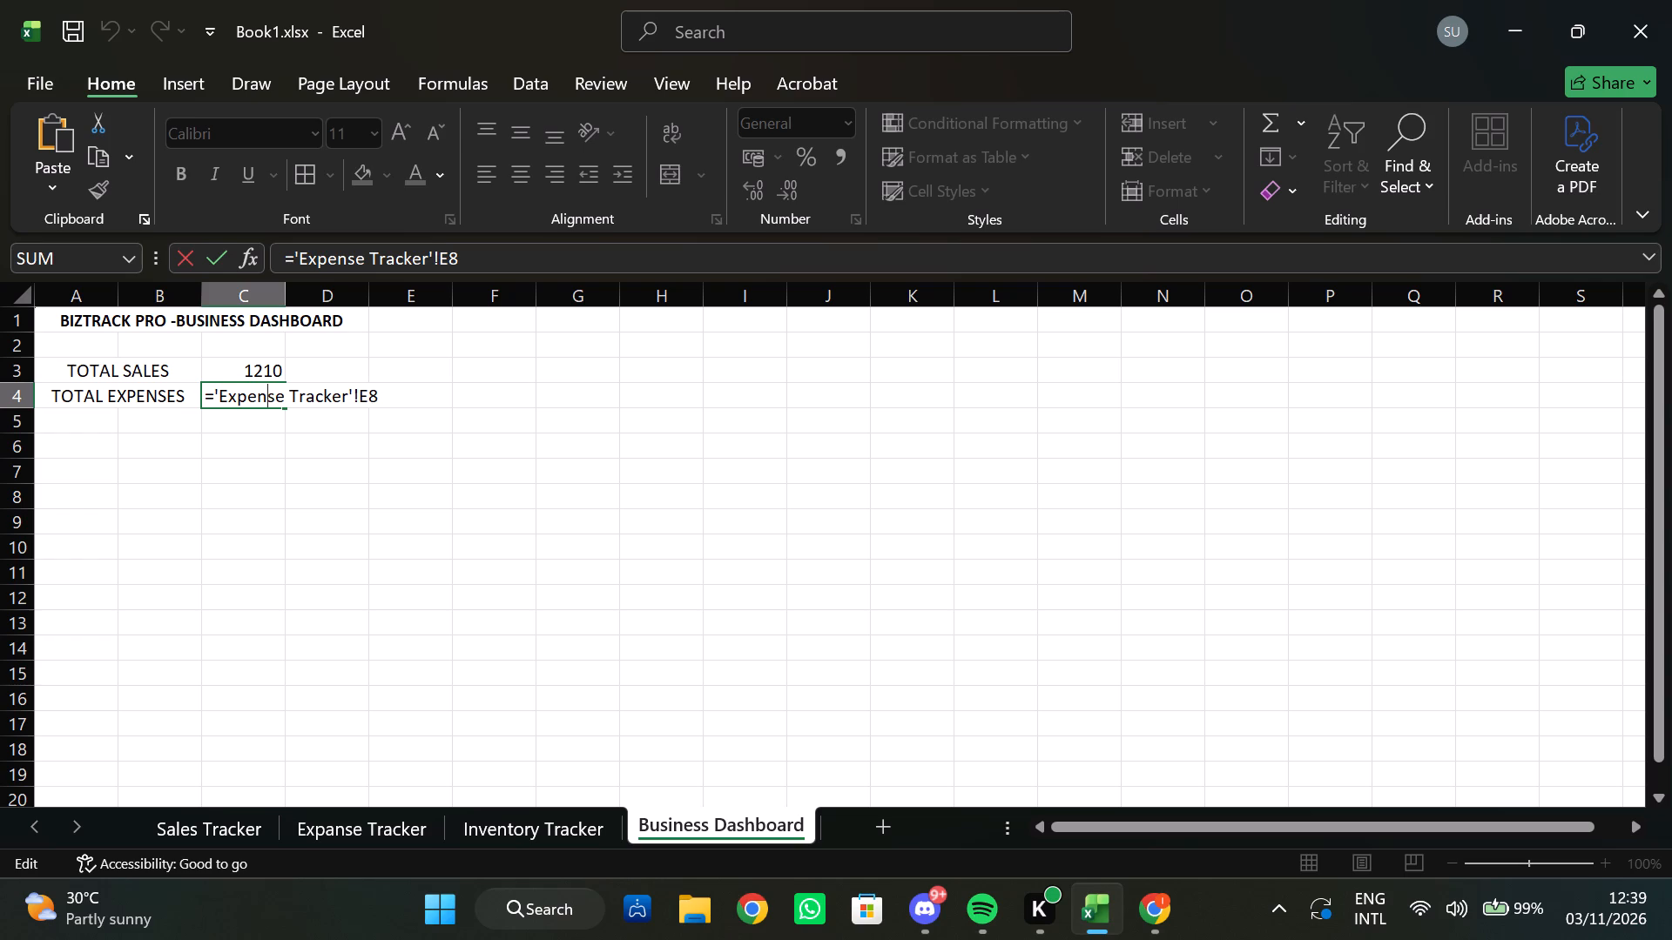
pyautogui.click(233, 394)
pyautogui.click(212, 392)
pyautogui.press('Right')
pyautogui.press('Right')
pyautogui.press('Right')
pyautogui.press('Right')
pyautogui.press('Right')
pyautogui.press('Right')
pyautogui.press('Right')
pyautogui.press('Right')
pyautogui.press('Right')
pyautogui.press('Right')
pyautogui.press('Right')
pyautogui.press('Right')
pyautogui.press('Right')
pyautogui.press('Right')
pyautogui.press('Right')
pyautogui.press('Right')
pyautogui.click(239, 391)
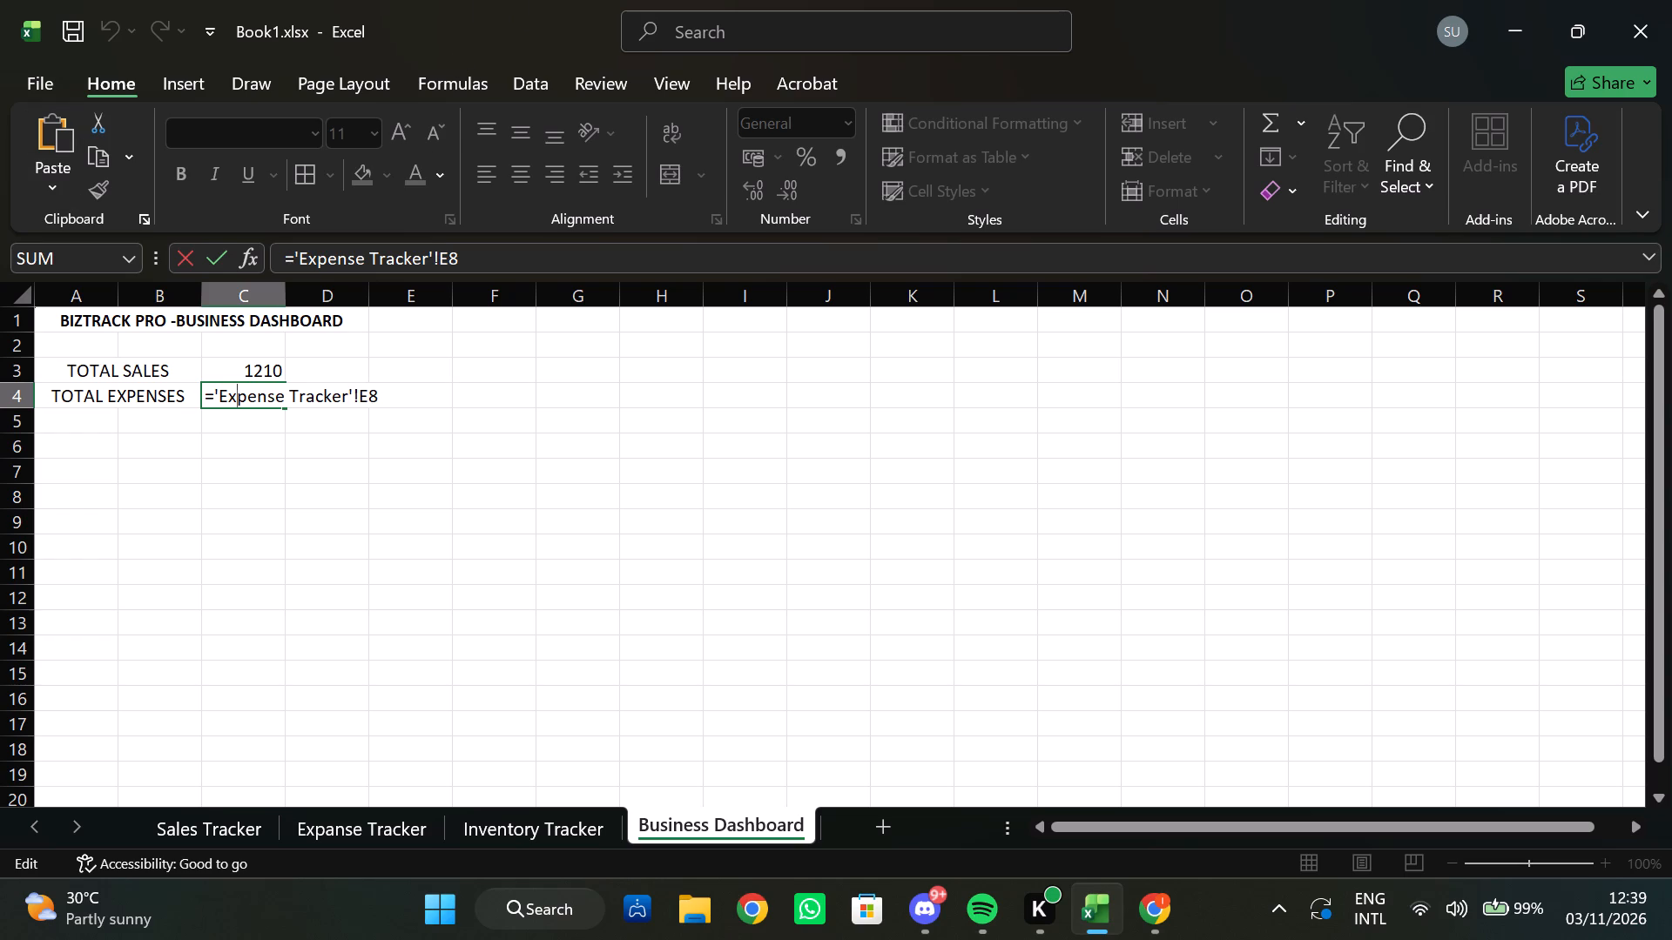
pyautogui.click(221, 397)
pyautogui.click(556, 833)
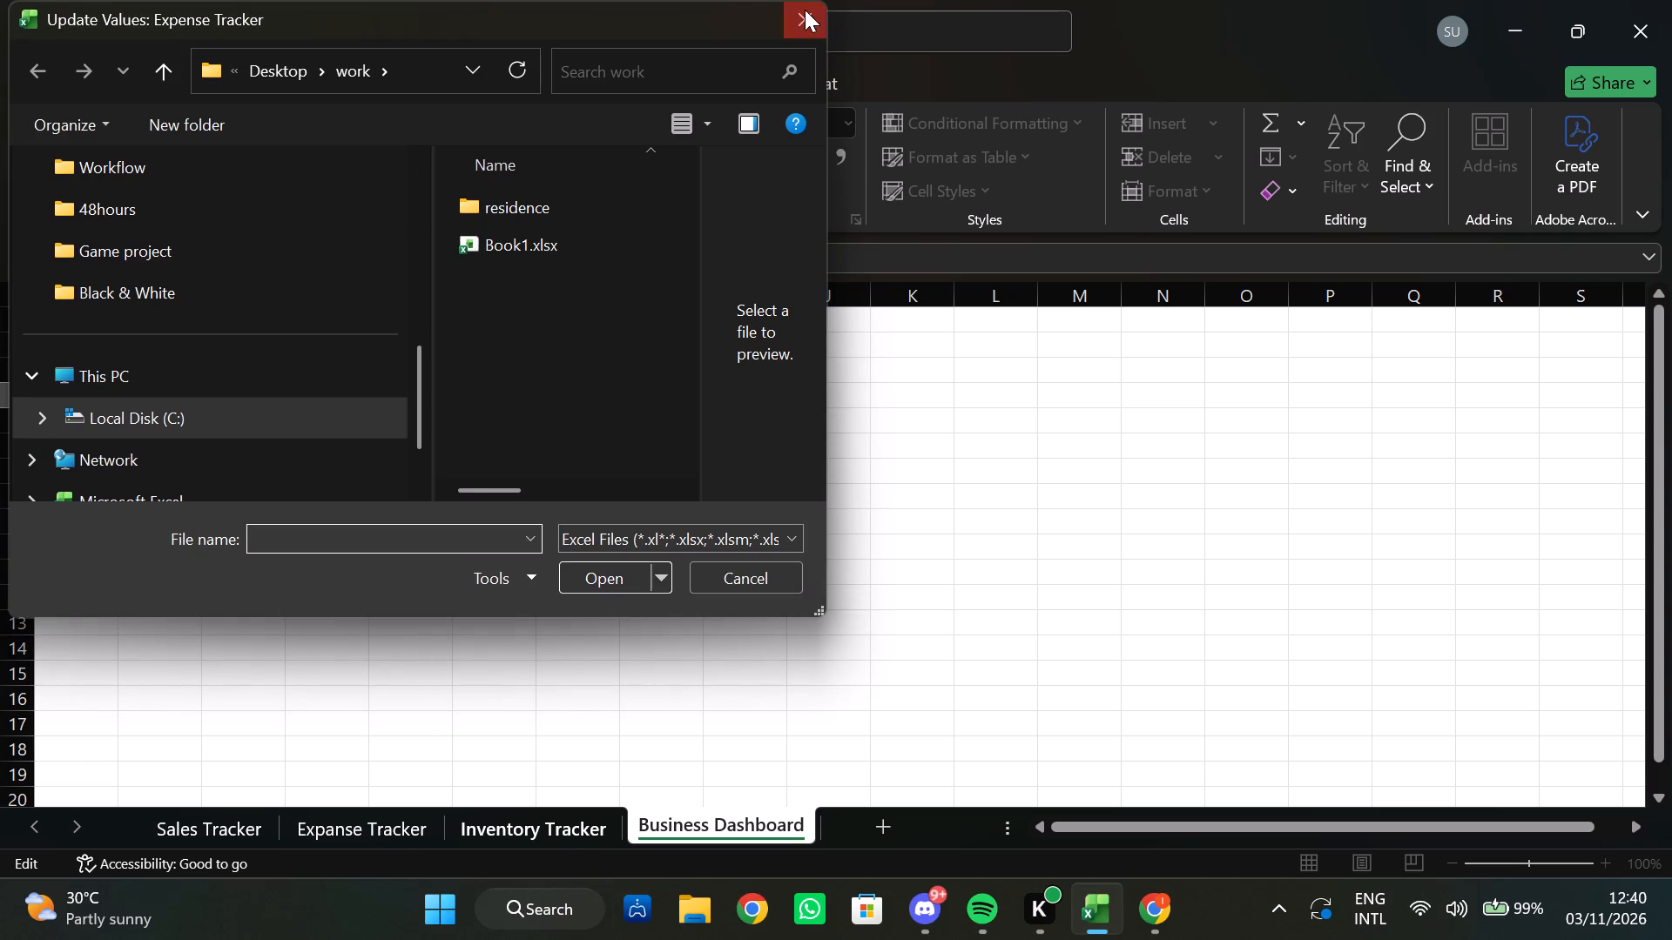
pyautogui.click(805, 10)
# Examine the TOTAL EXPENSES label and the formula cell beside it in row 8 of the Expanse Tracker sheet, comparing with the other sheets.
pyautogui.click(371, 827)
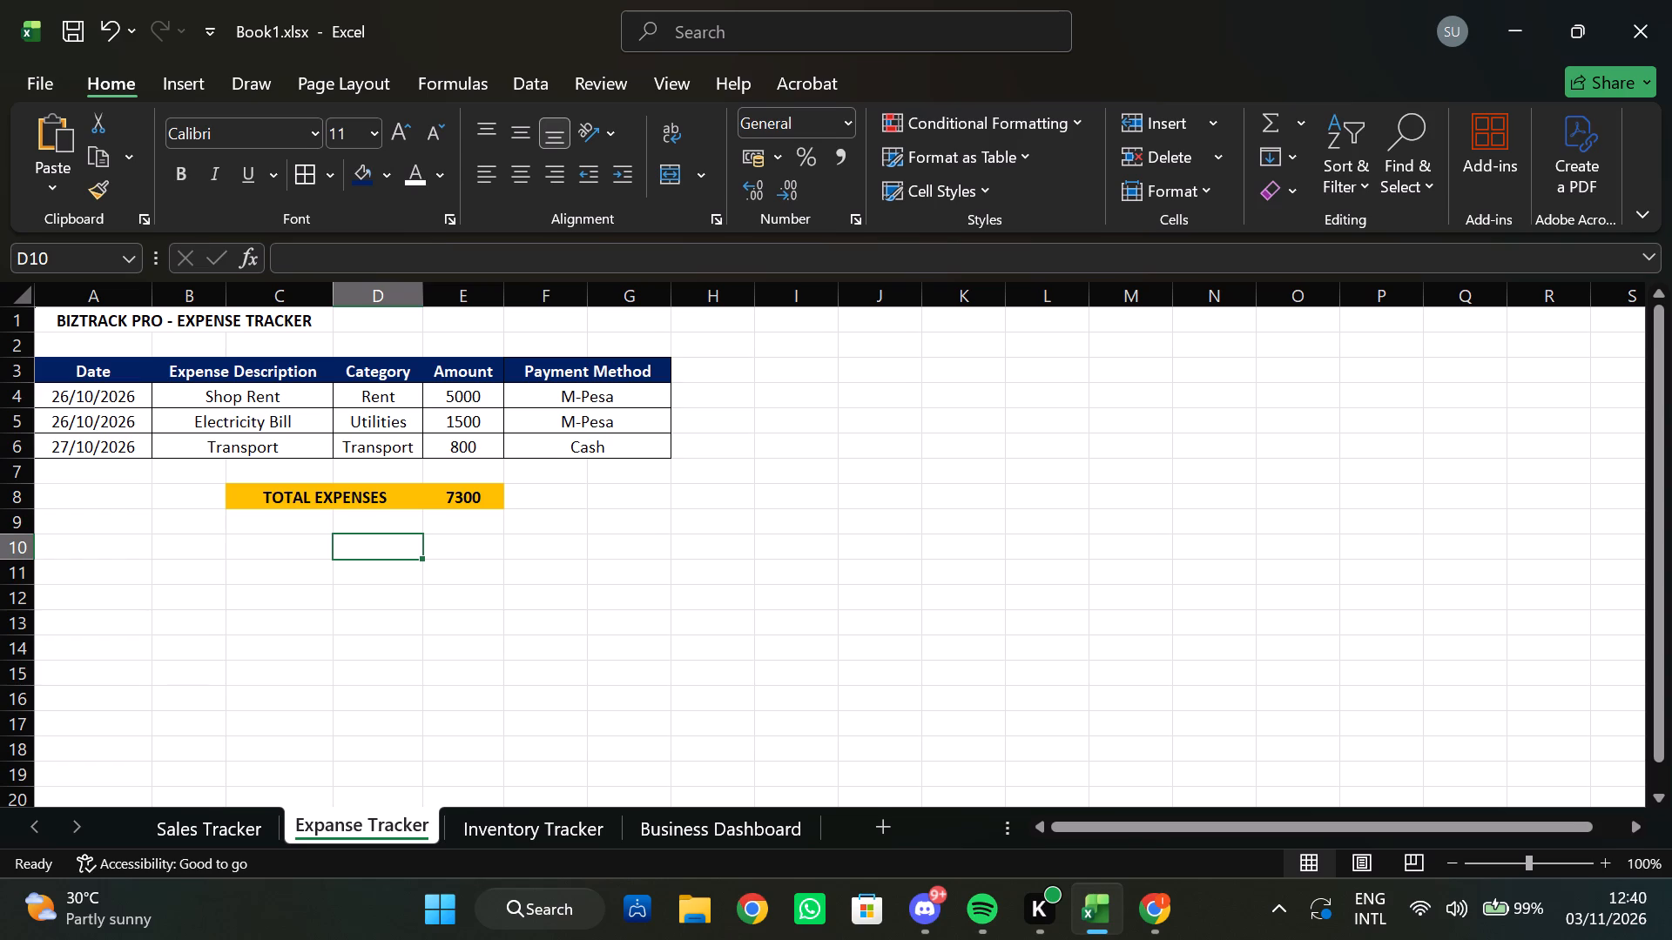
pyautogui.click(307, 508)
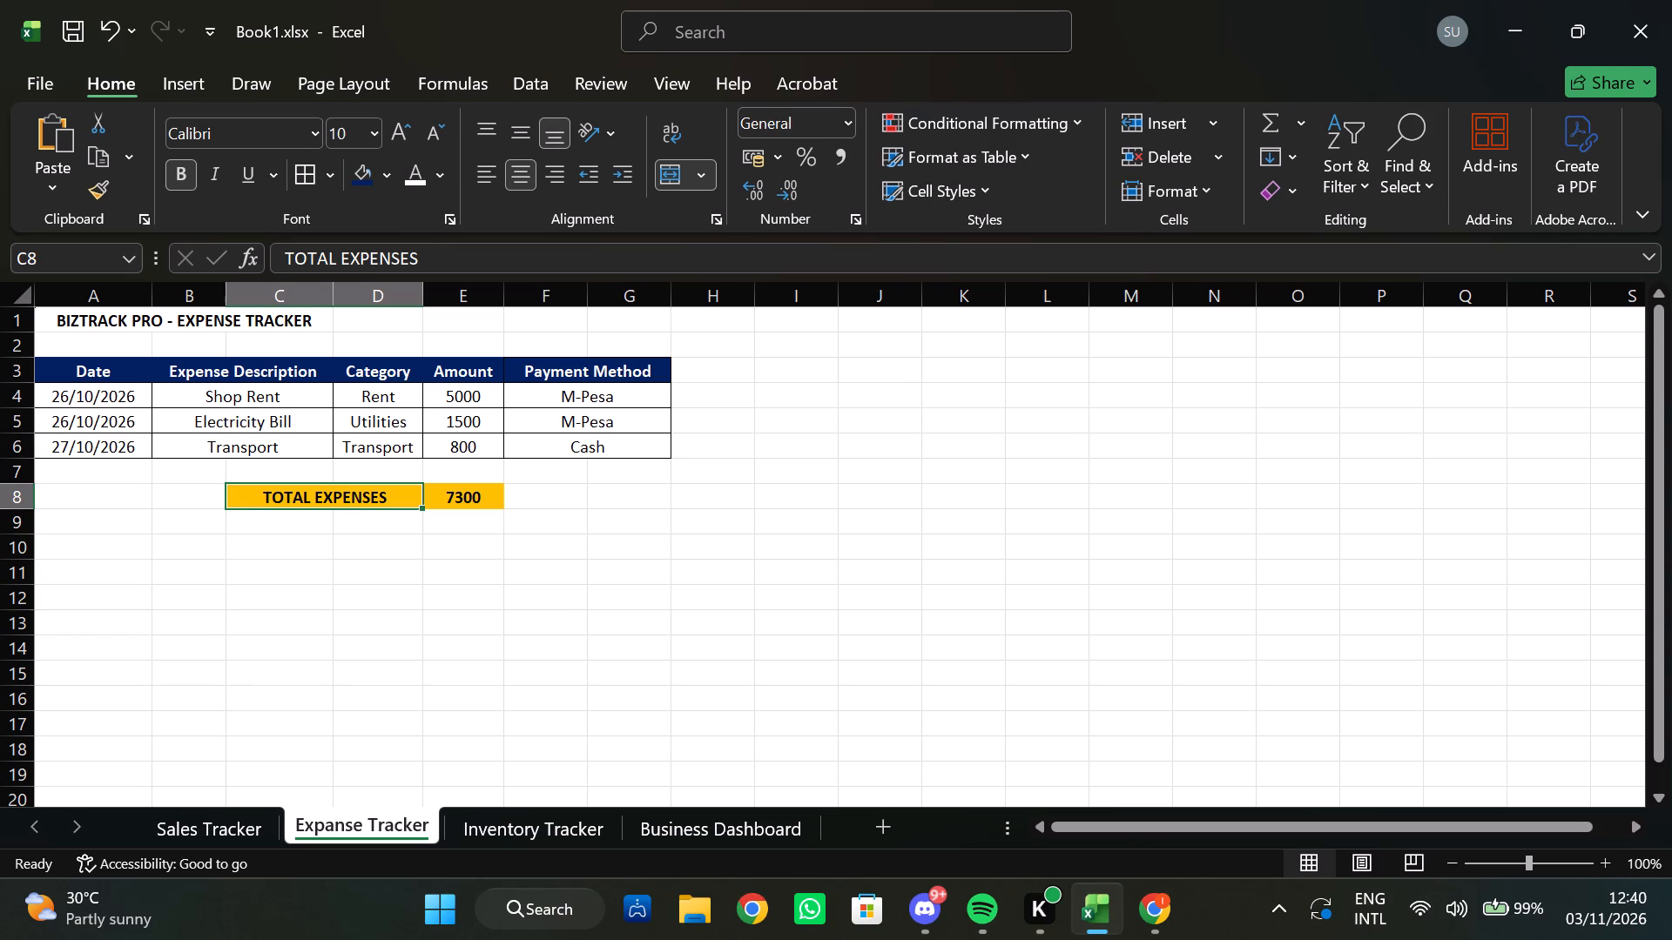
pyautogui.click(482, 497)
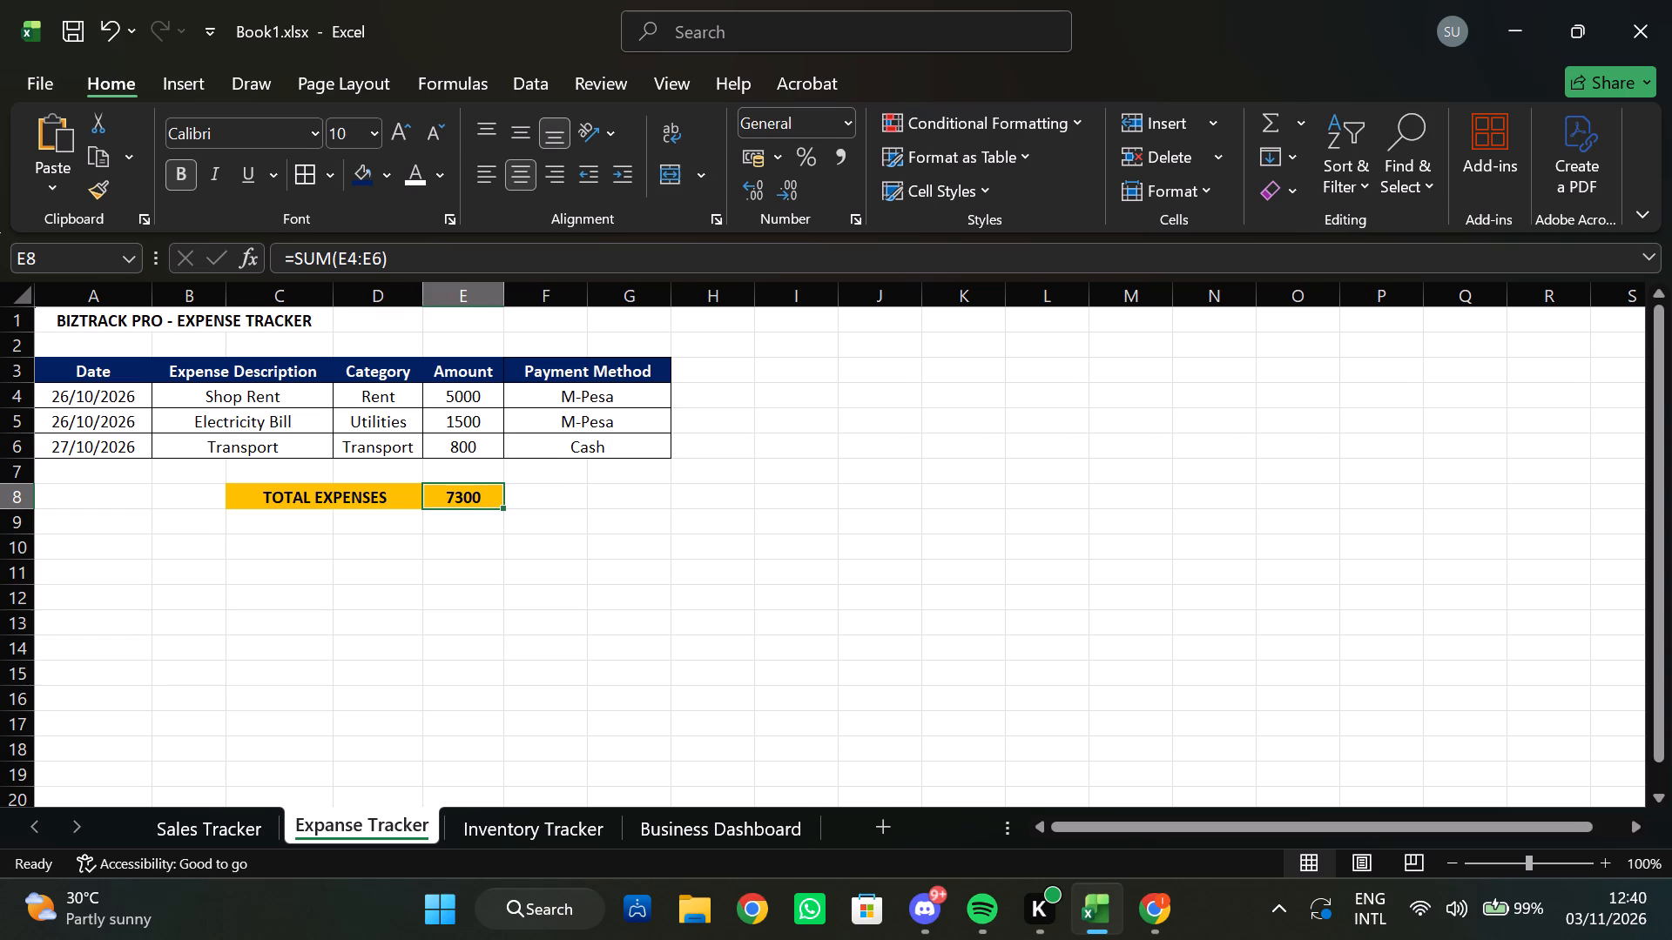
pyautogui.click(290, 496)
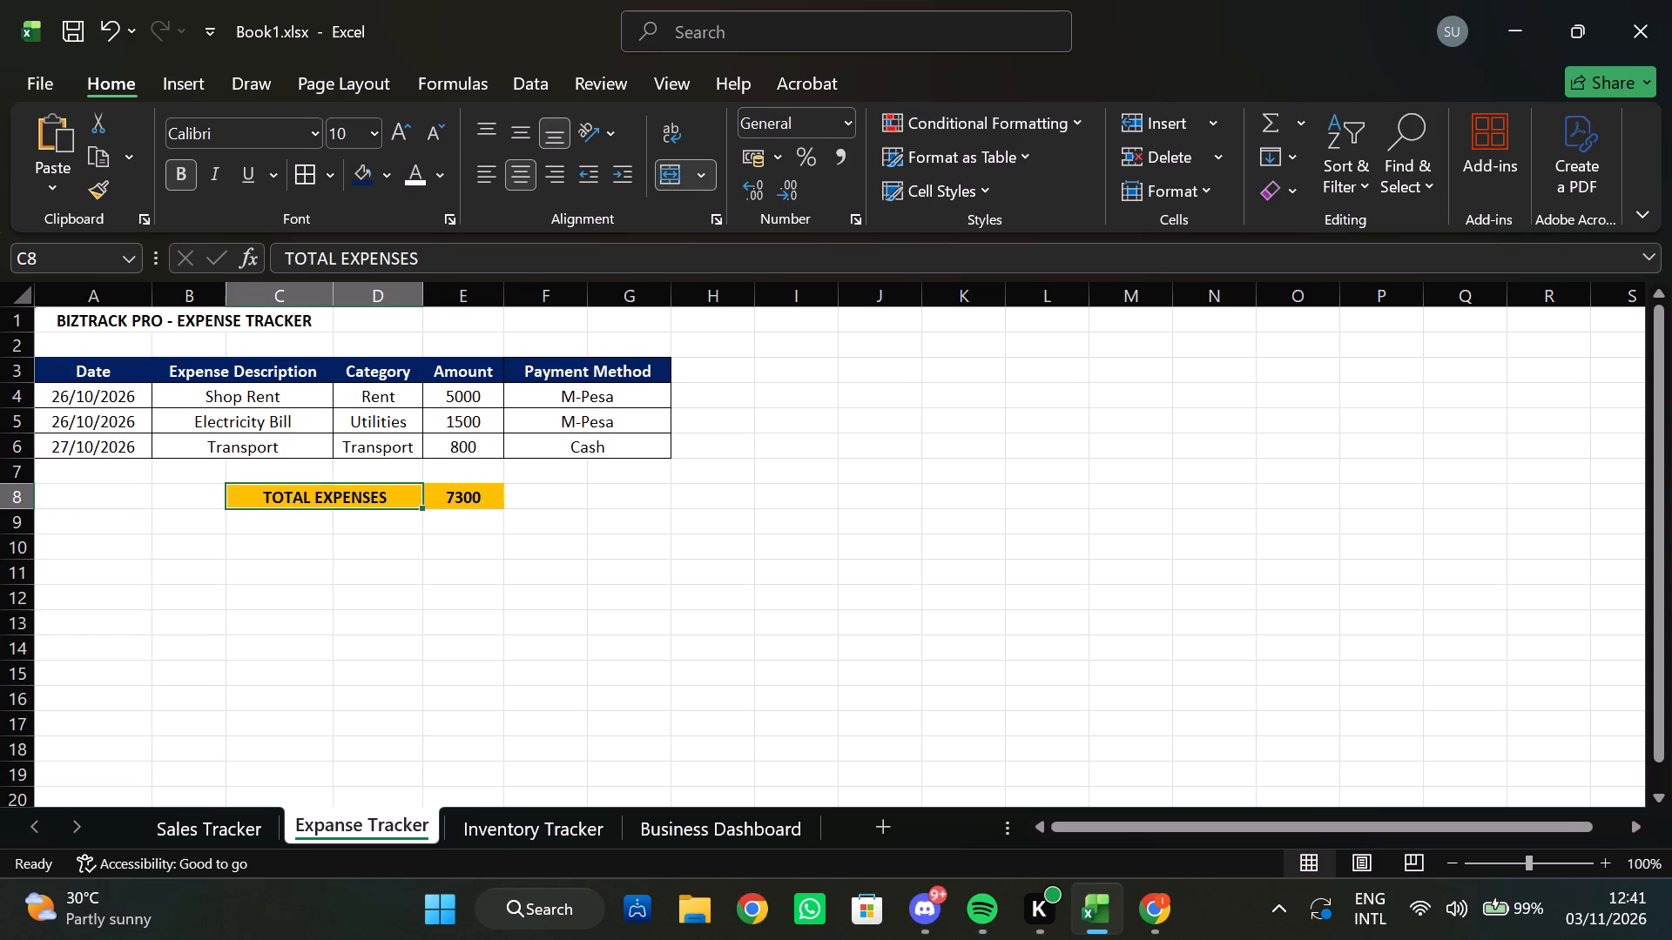
pyautogui.click(647, 837)
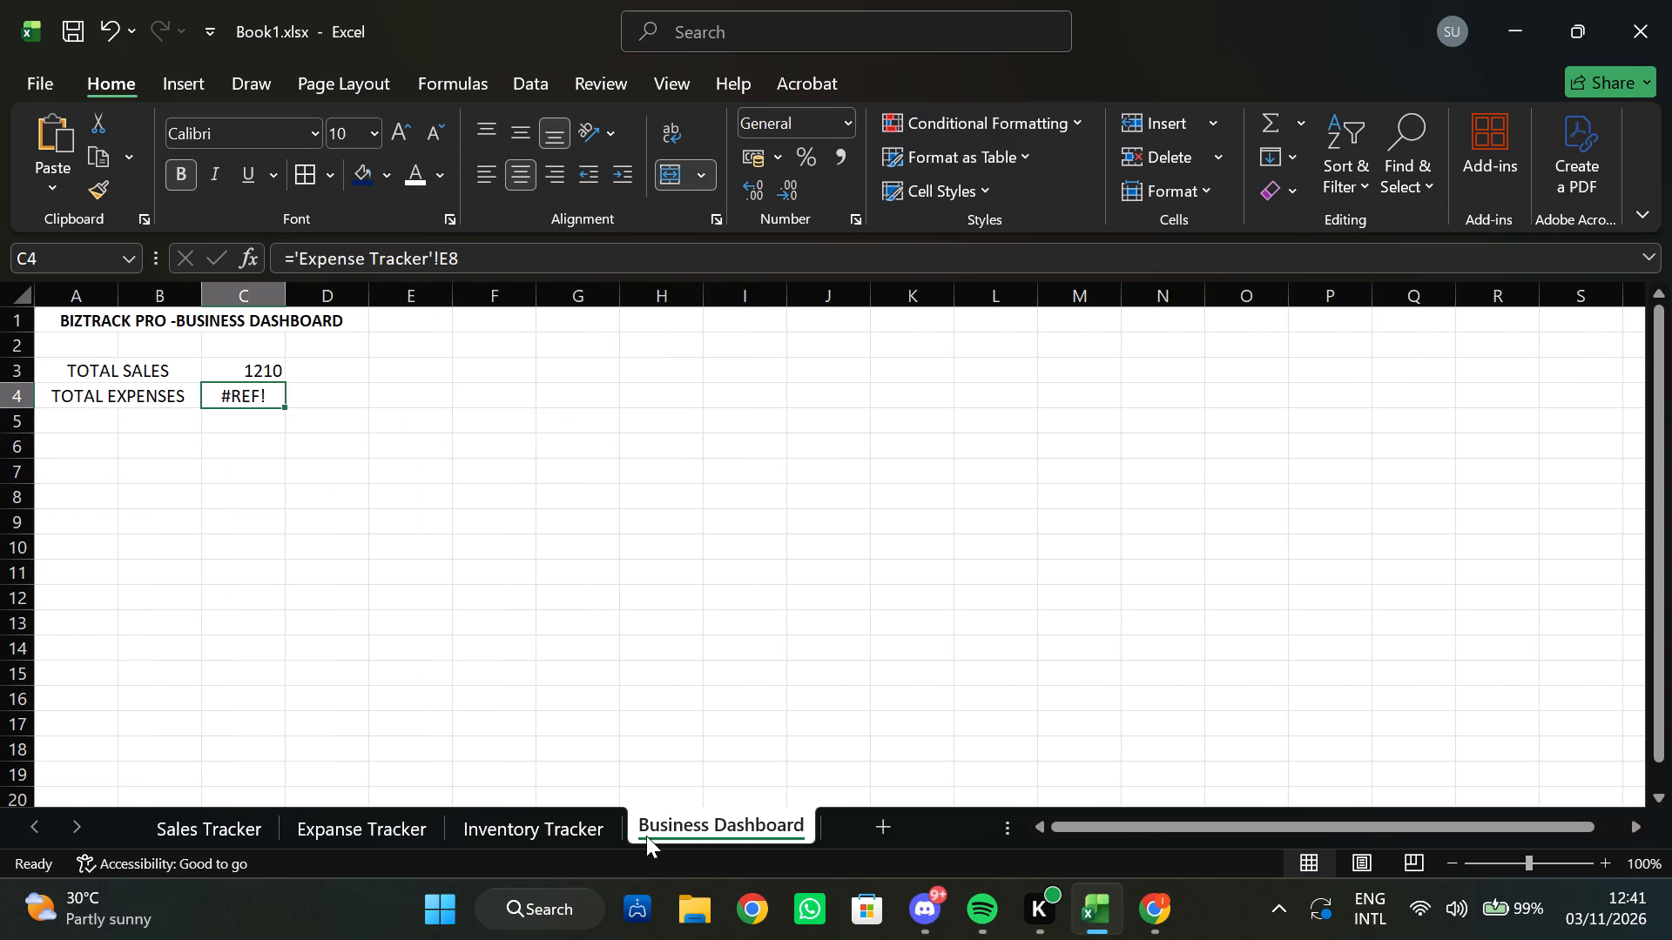
pyautogui.click(493, 823)
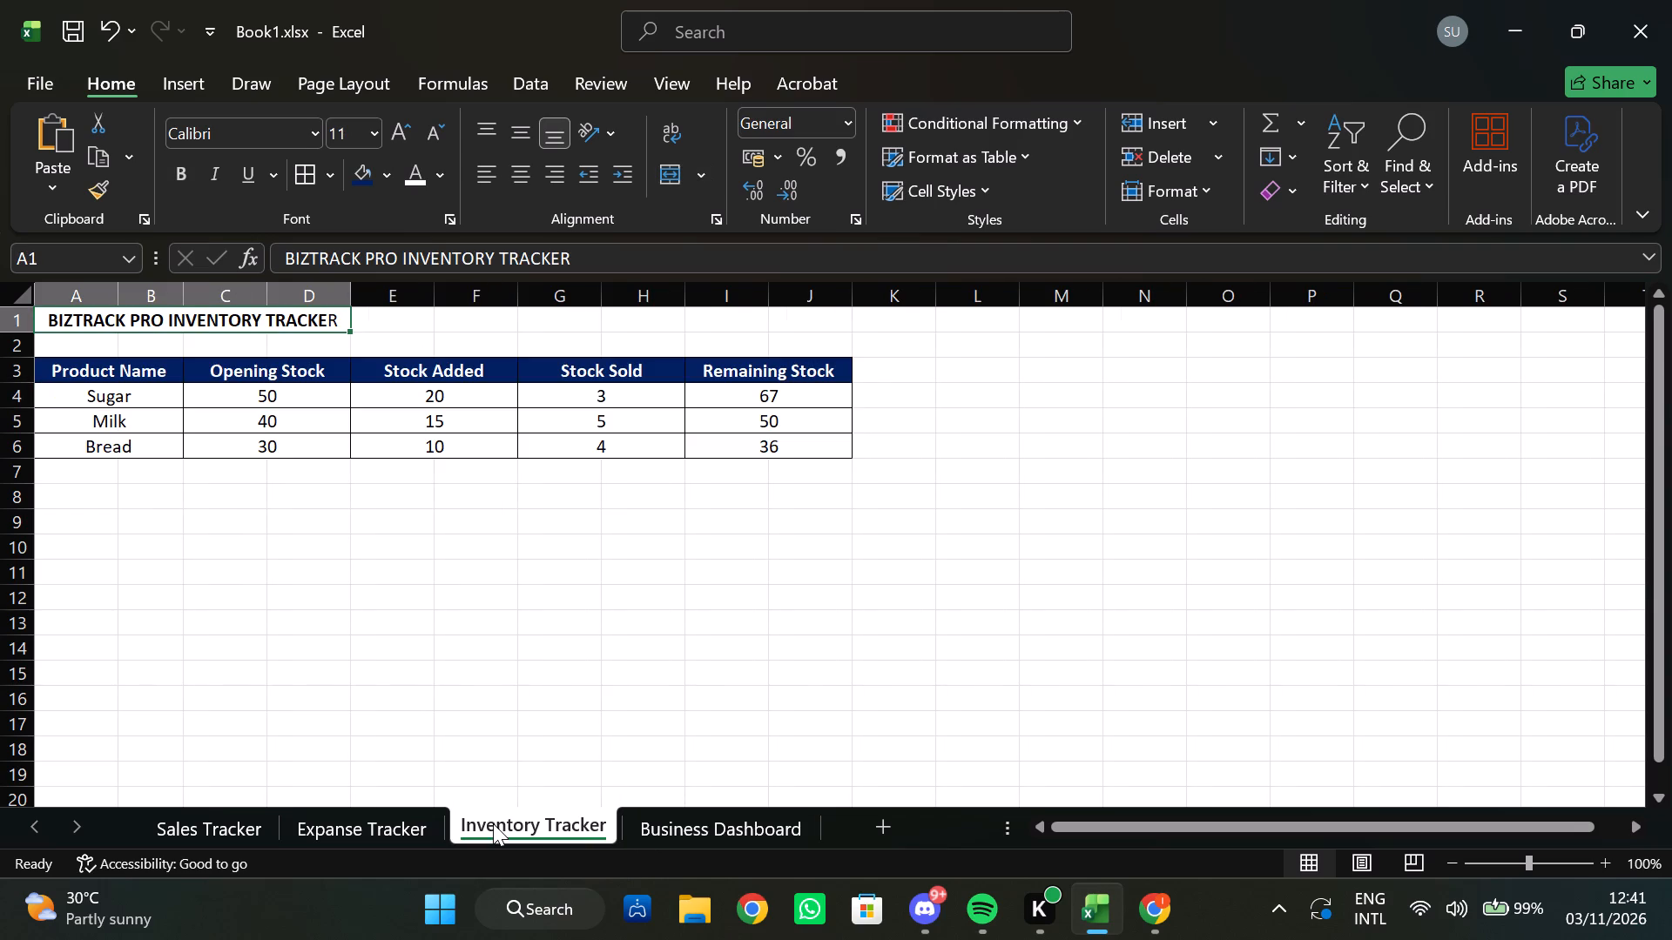
pyautogui.click(380, 822)
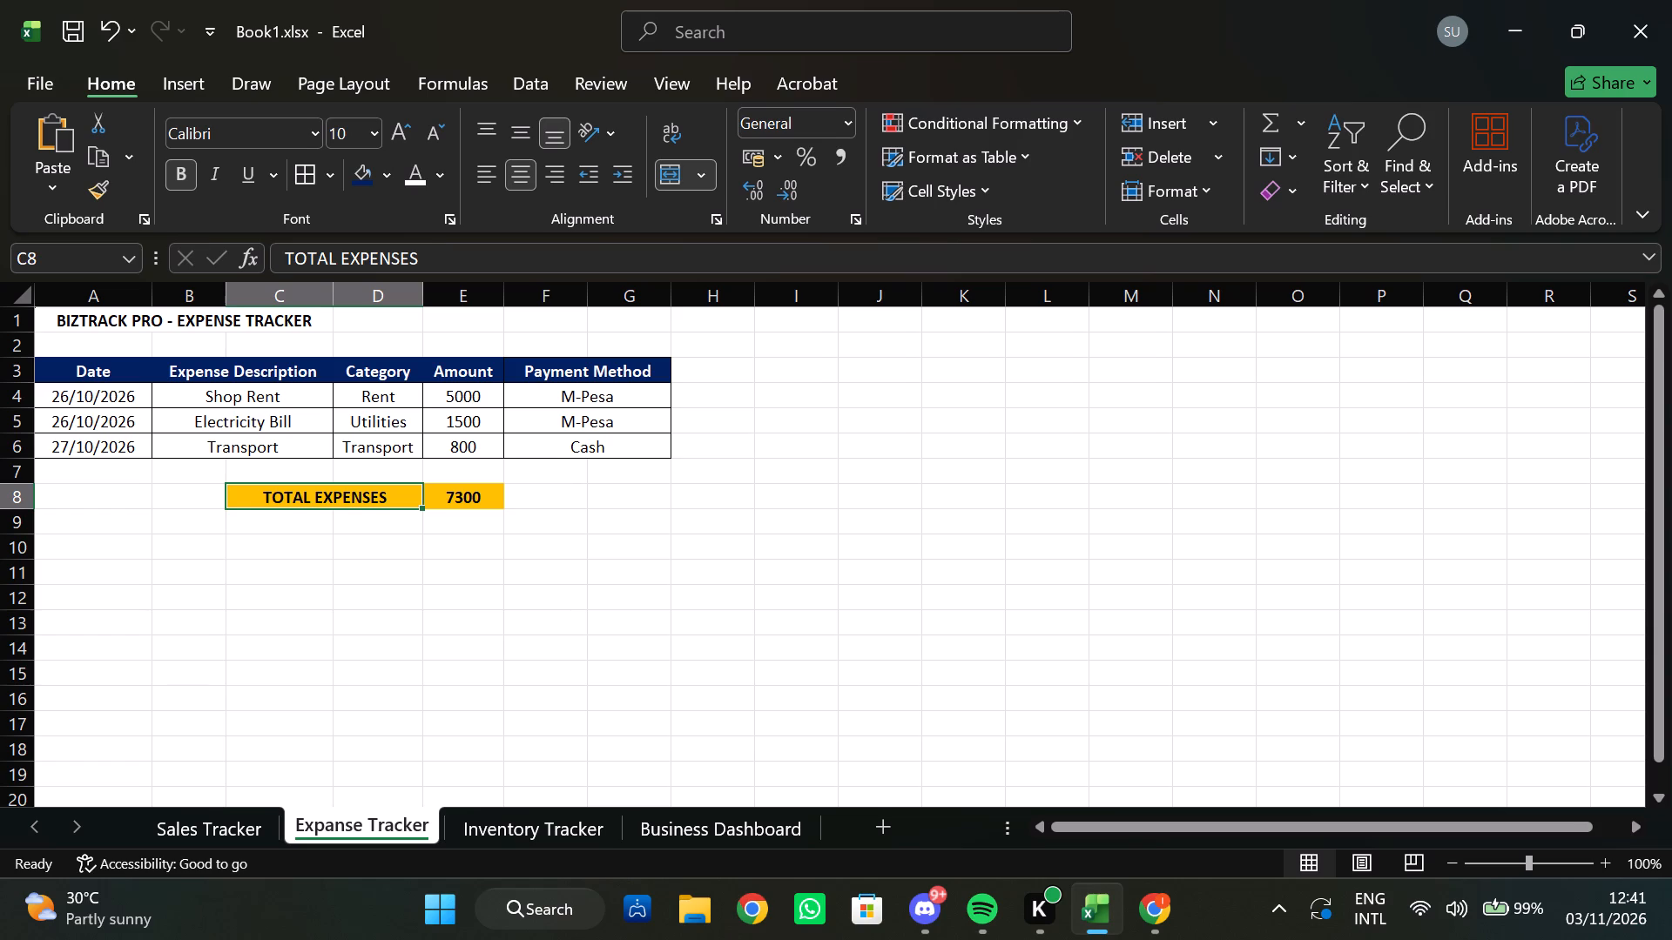
pyautogui.moveTo(701, 679); pyautogui.dragTo(977, 919)
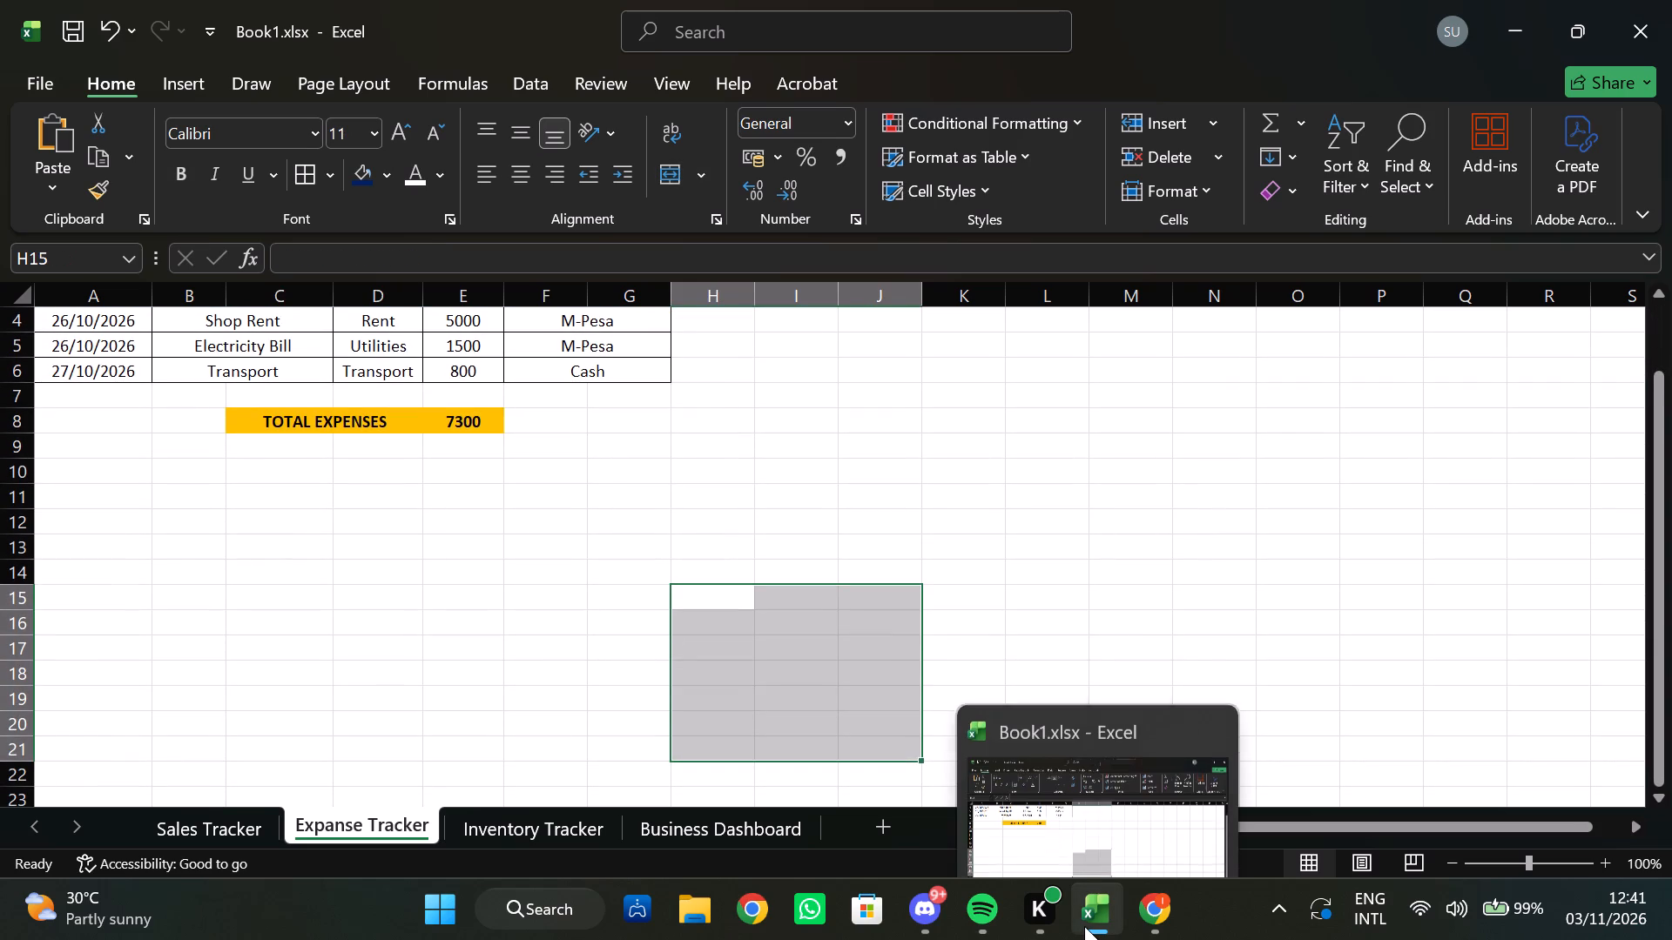
pyautogui.click(489, 590)
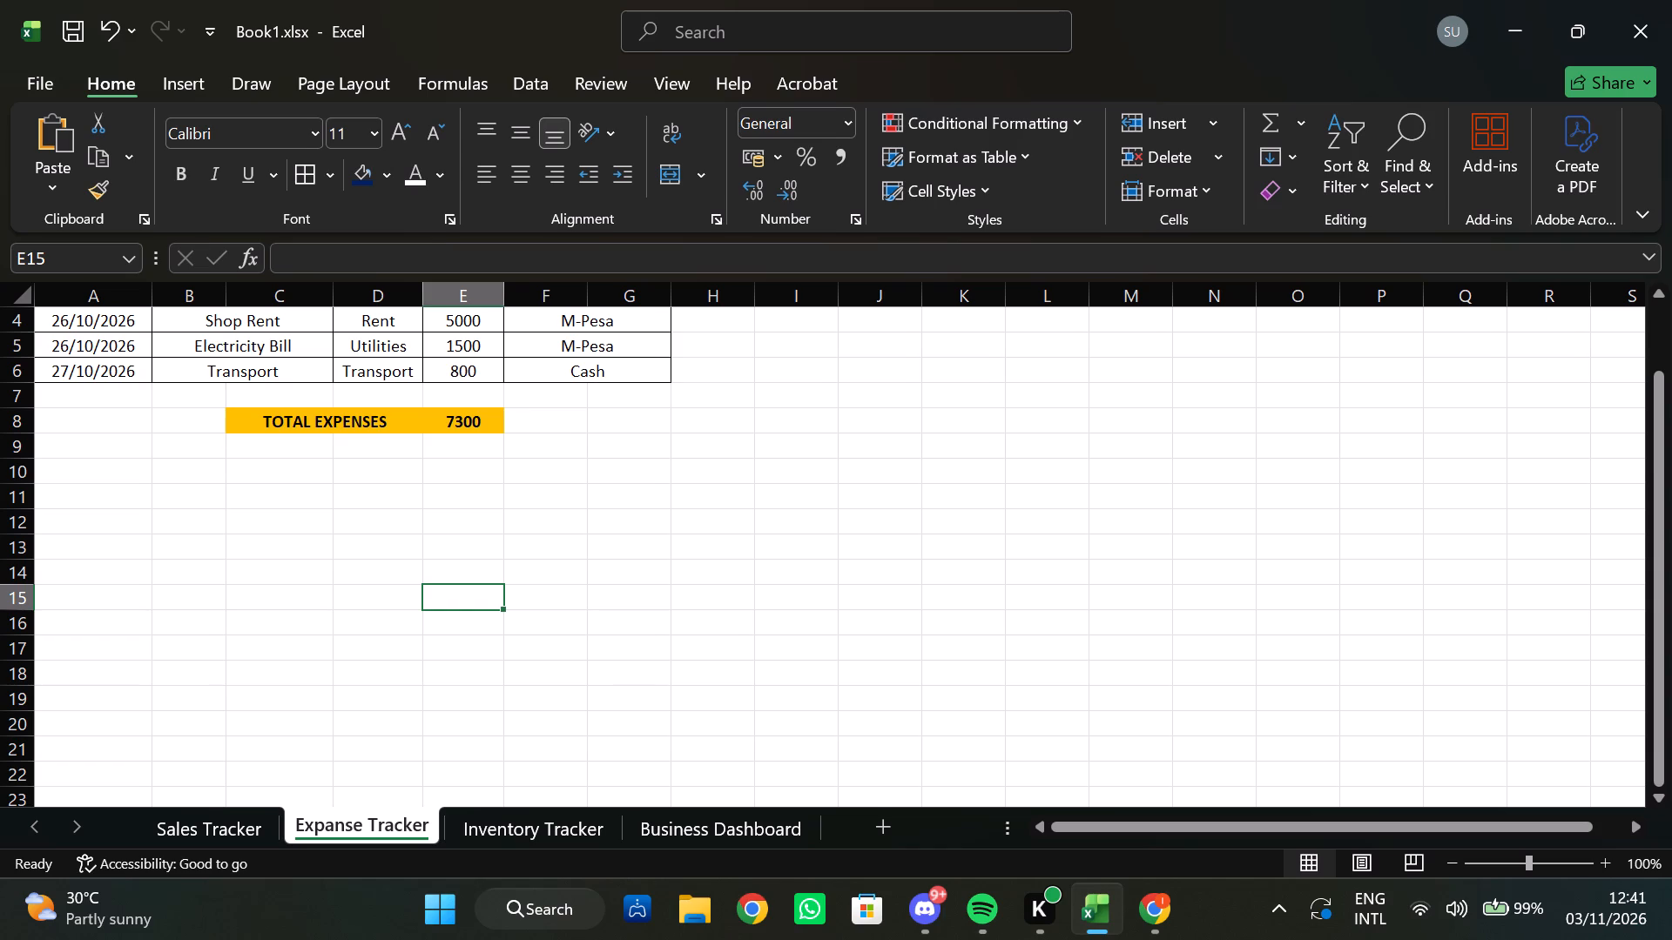
pyautogui.click(304, 420)
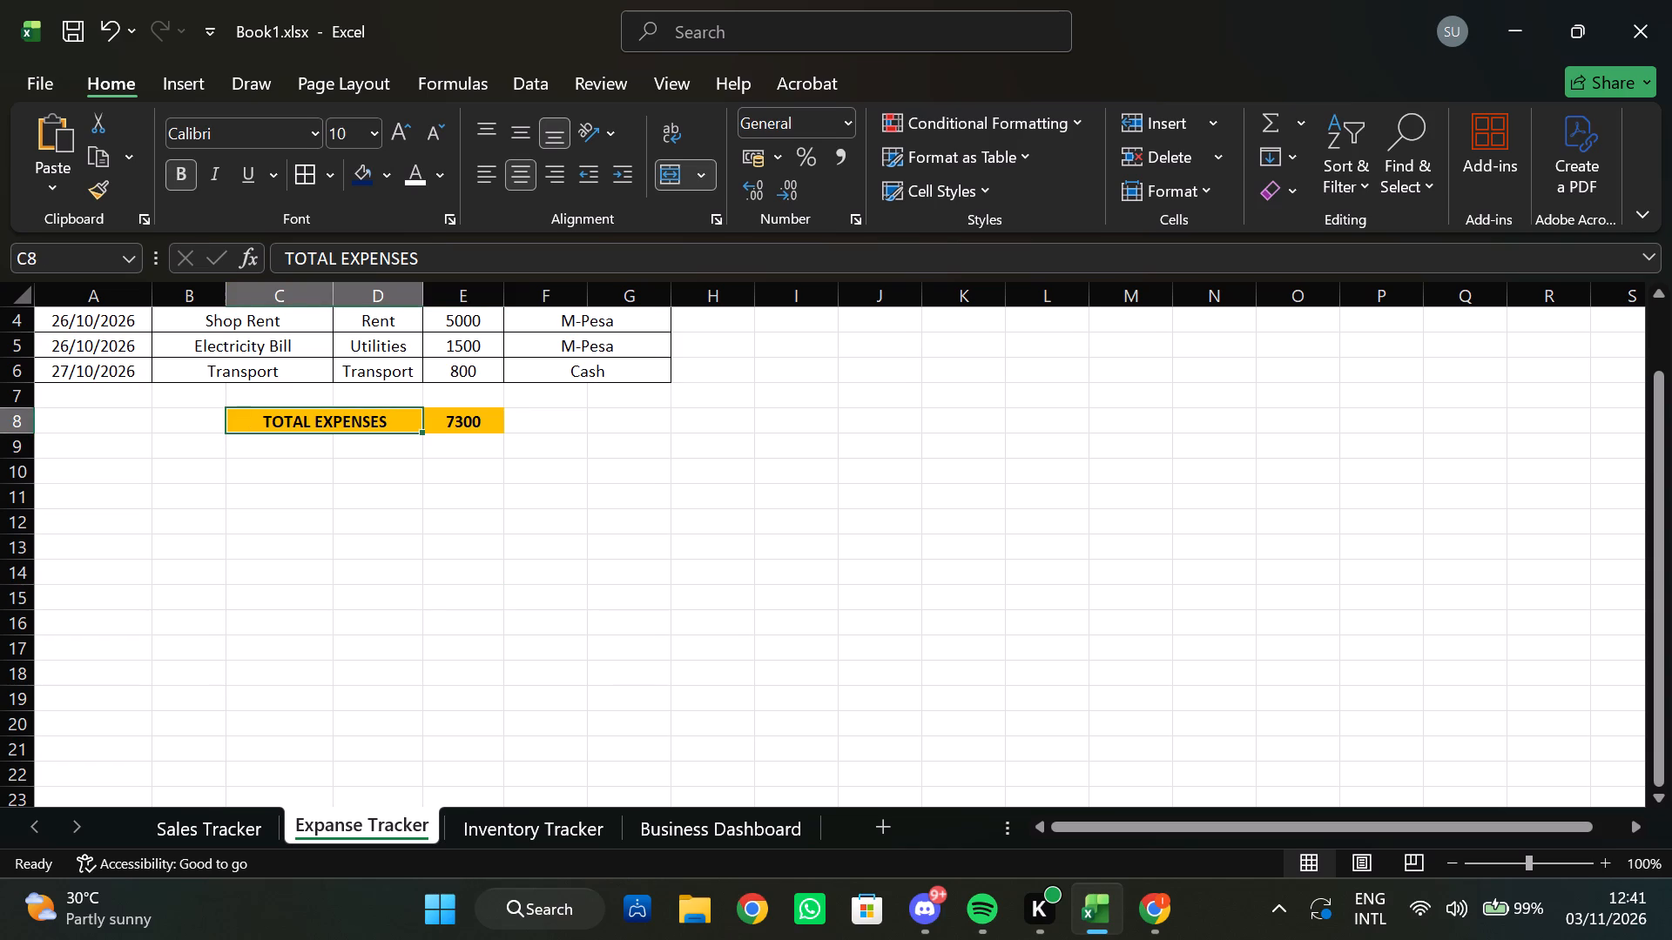
pyautogui.click(477, 429)
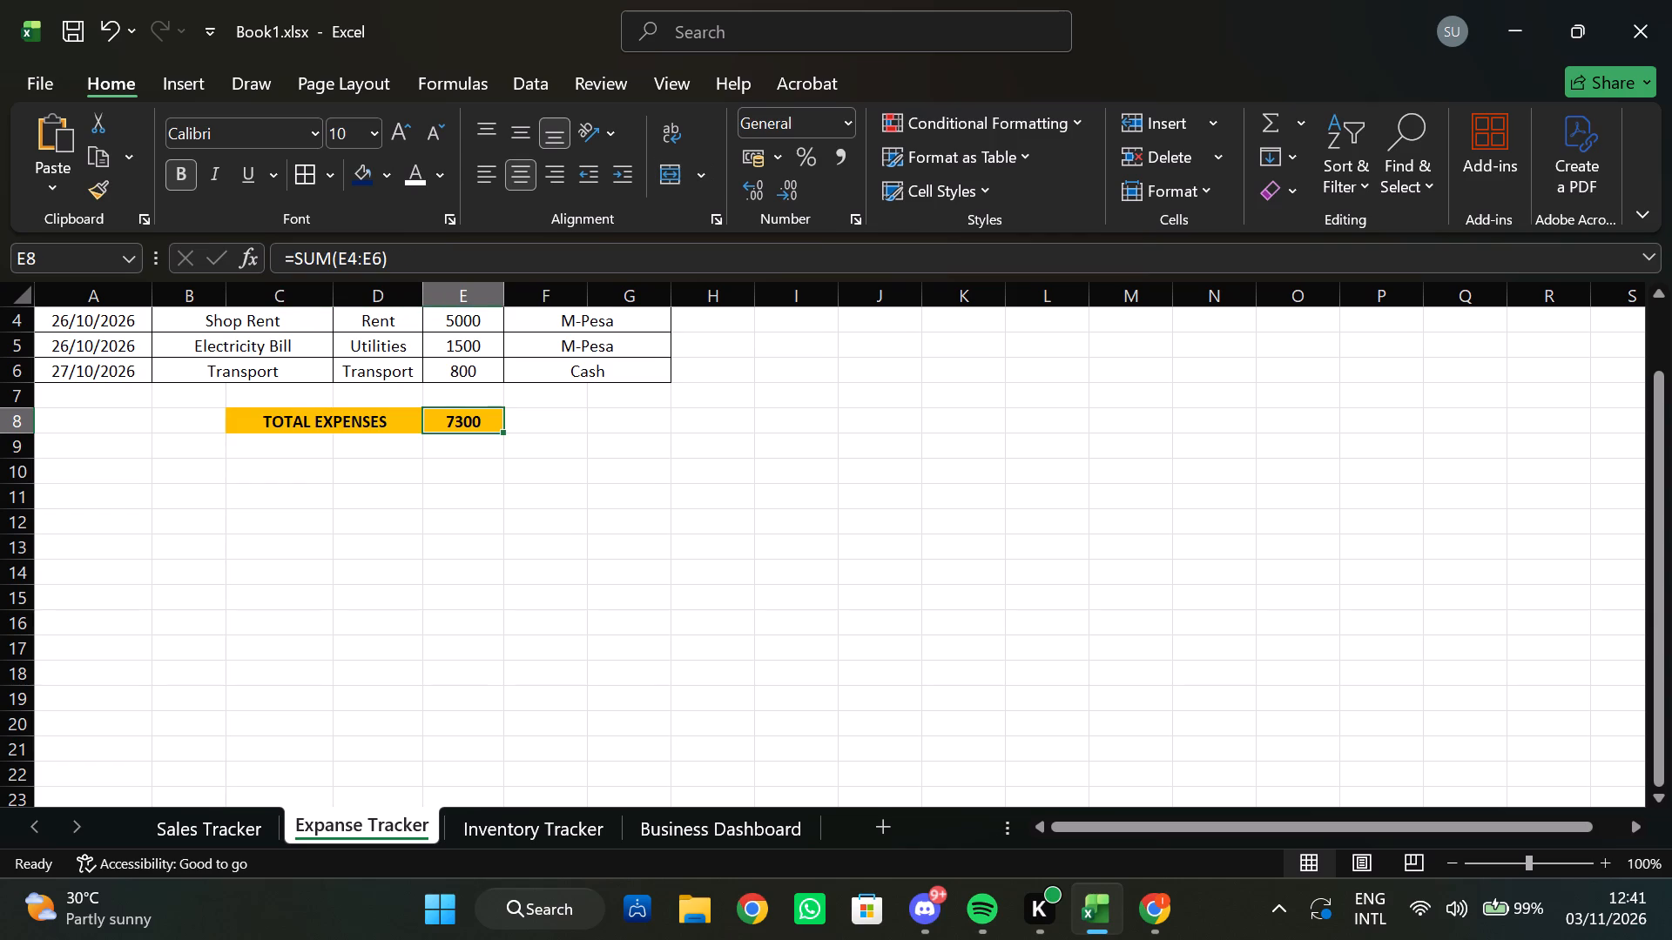
pyautogui.click(332, 420)
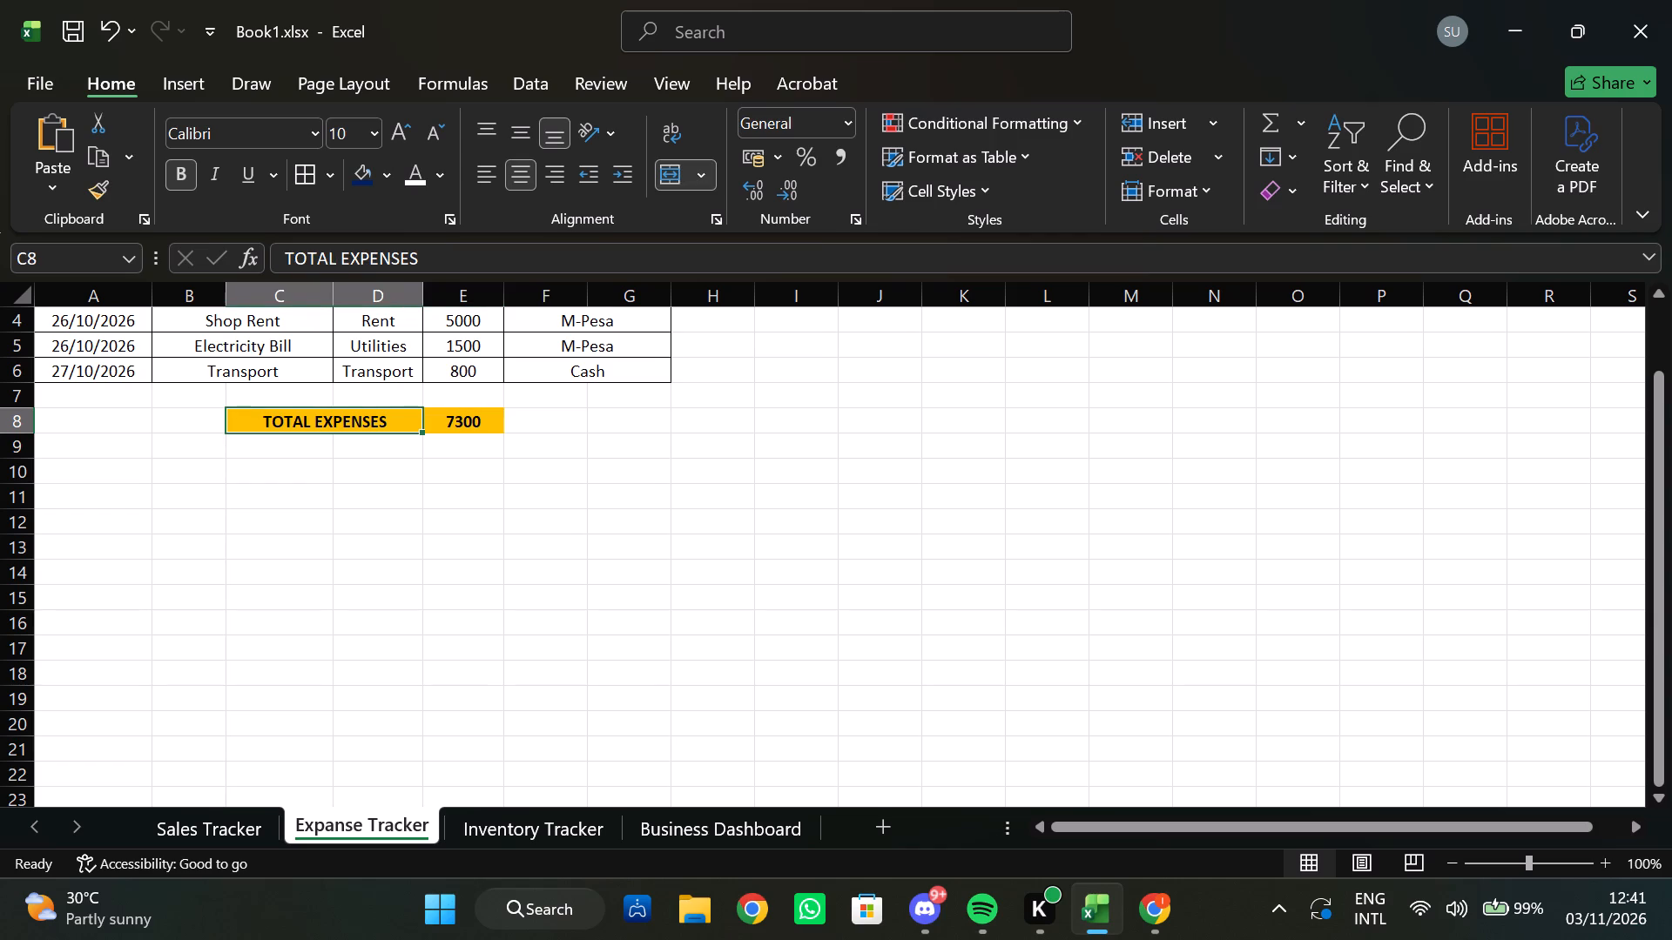
# Examine the formulas in dashboard cells C4 and C3, closing C4's without edits or choosing a source file.
pyautogui.click(451, 426)
pyautogui.click(746, 829)
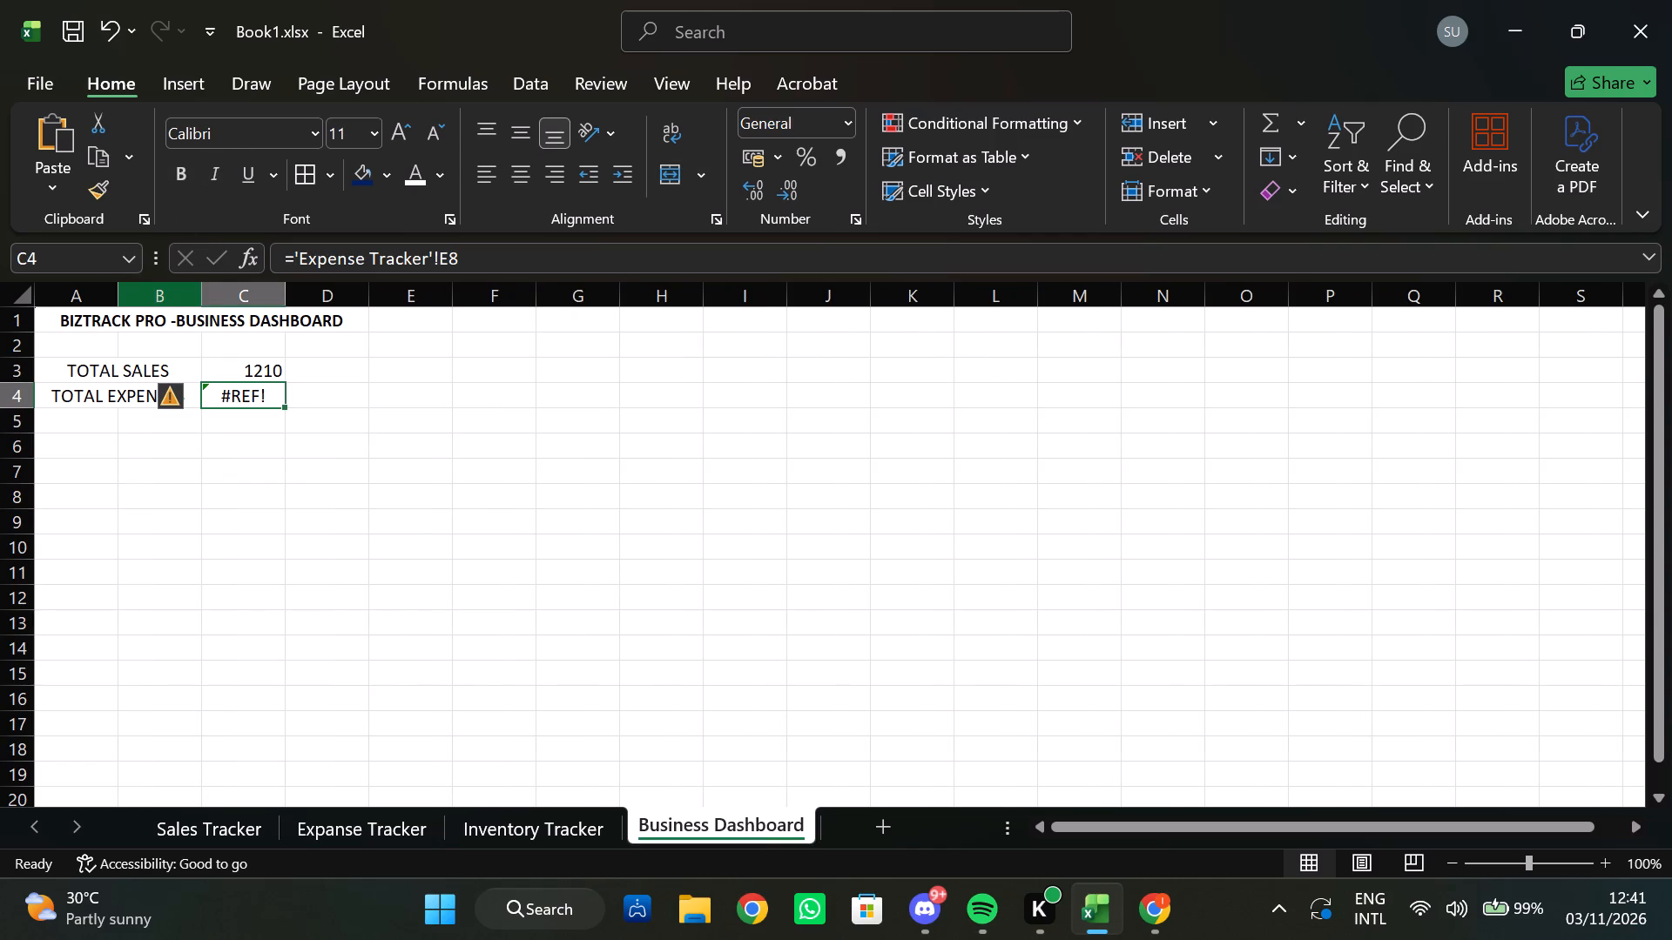
pyautogui.doubleClick(259, 396)
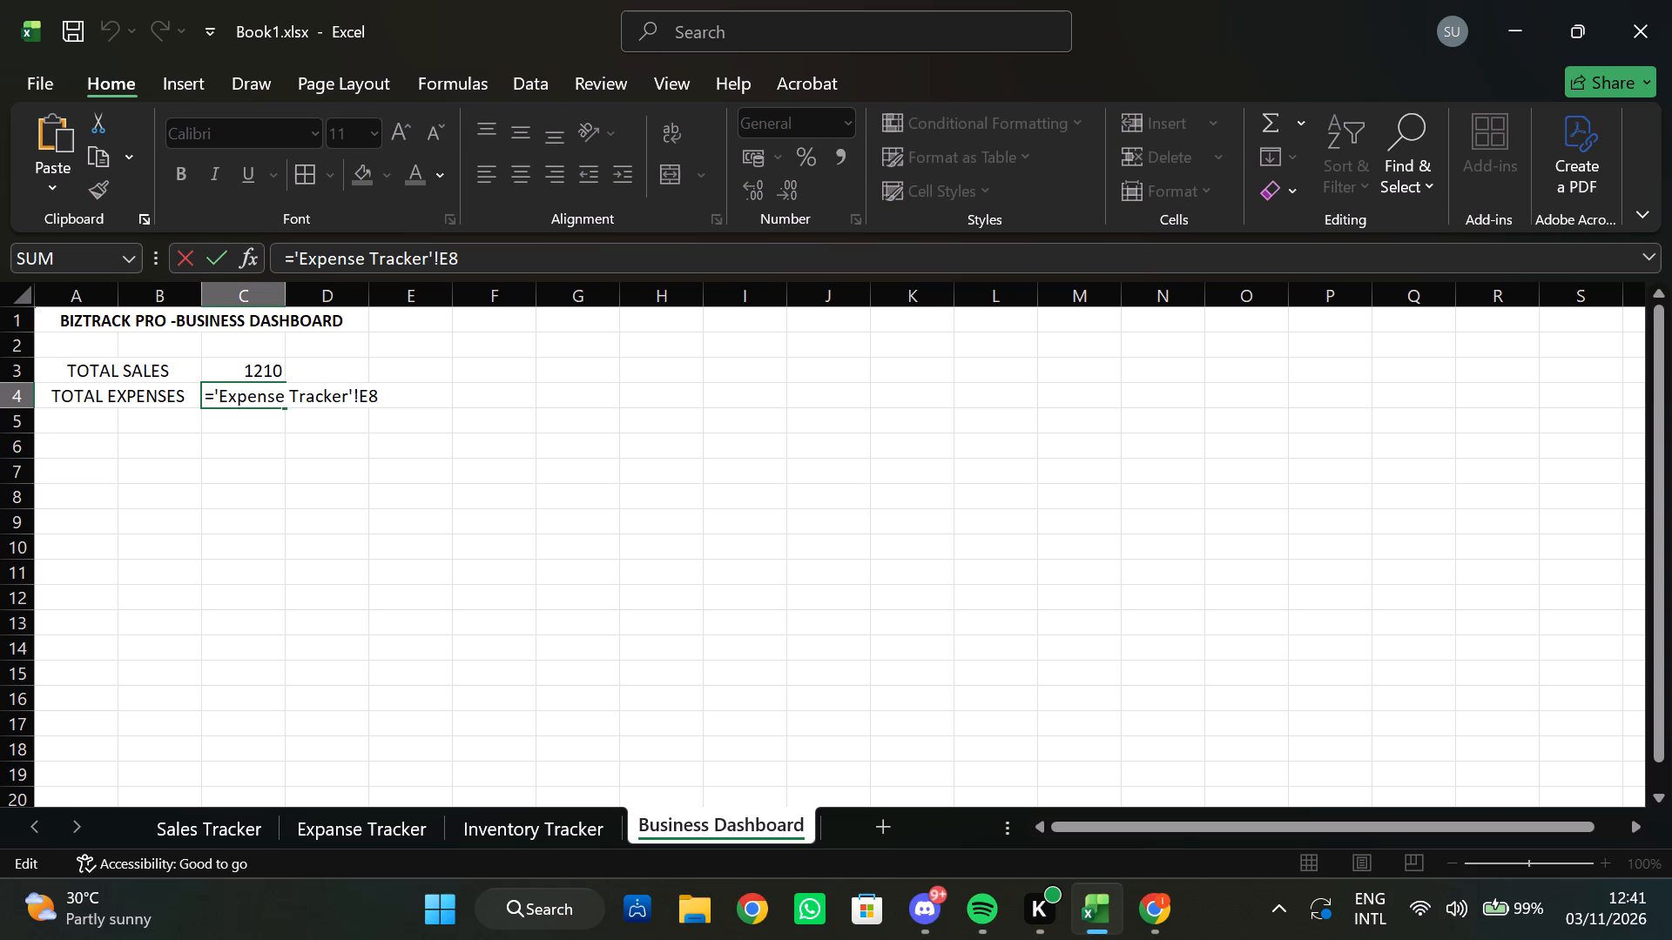
pyautogui.click(394, 391)
pyautogui.click(243, 376)
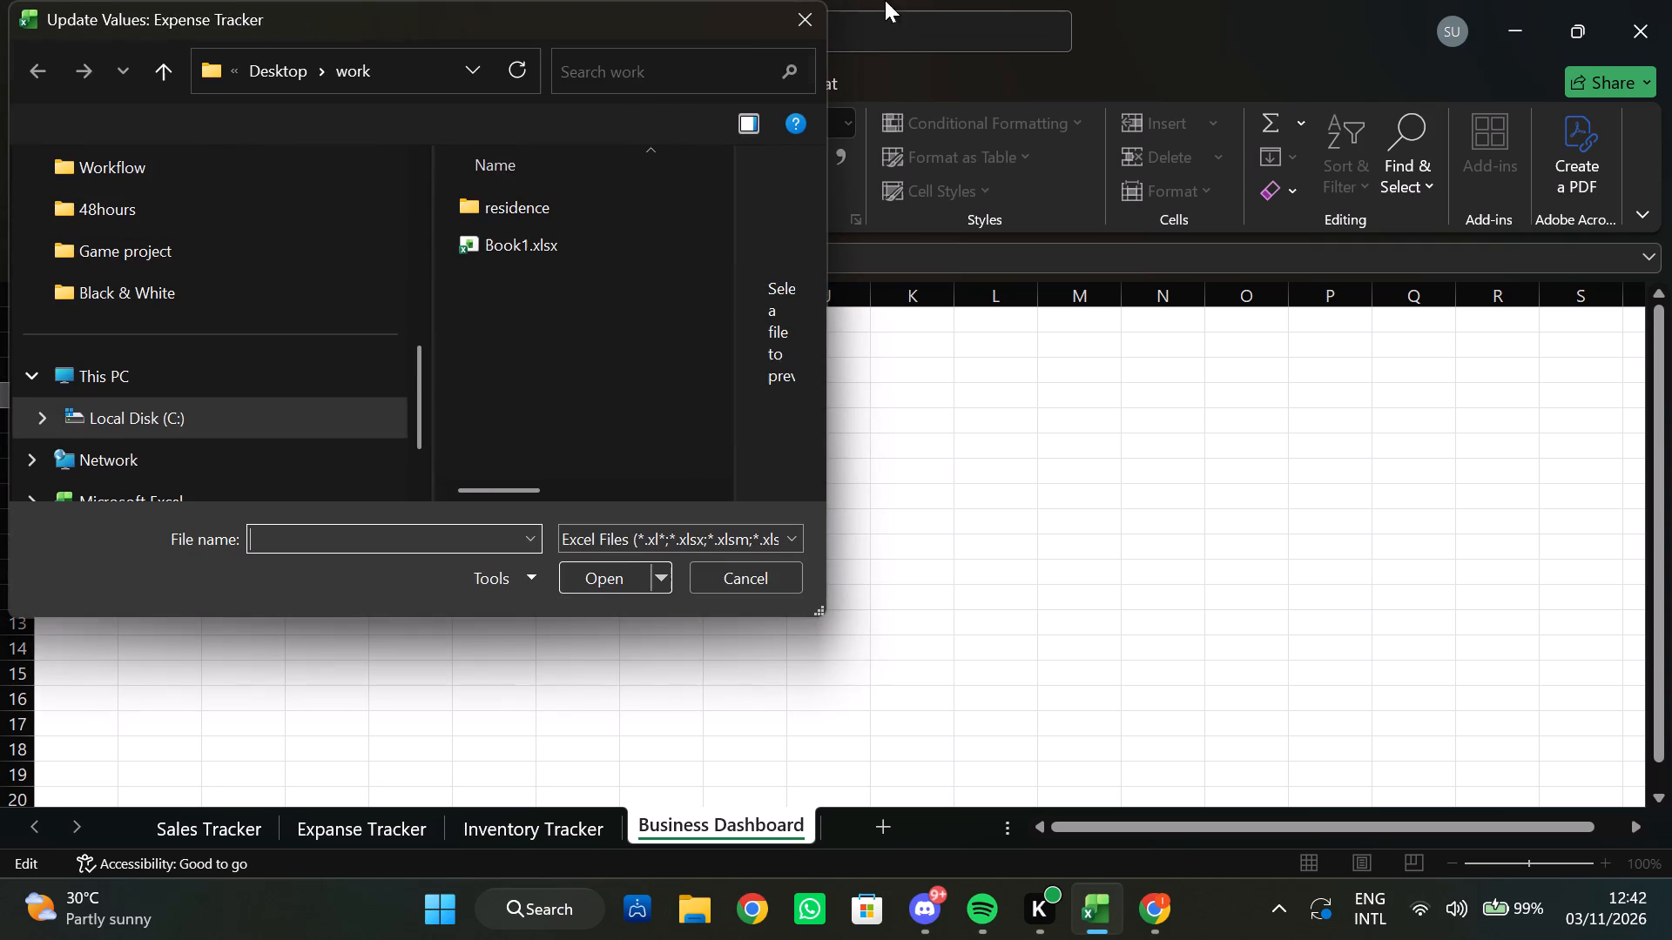
pyautogui.click(800, 17)
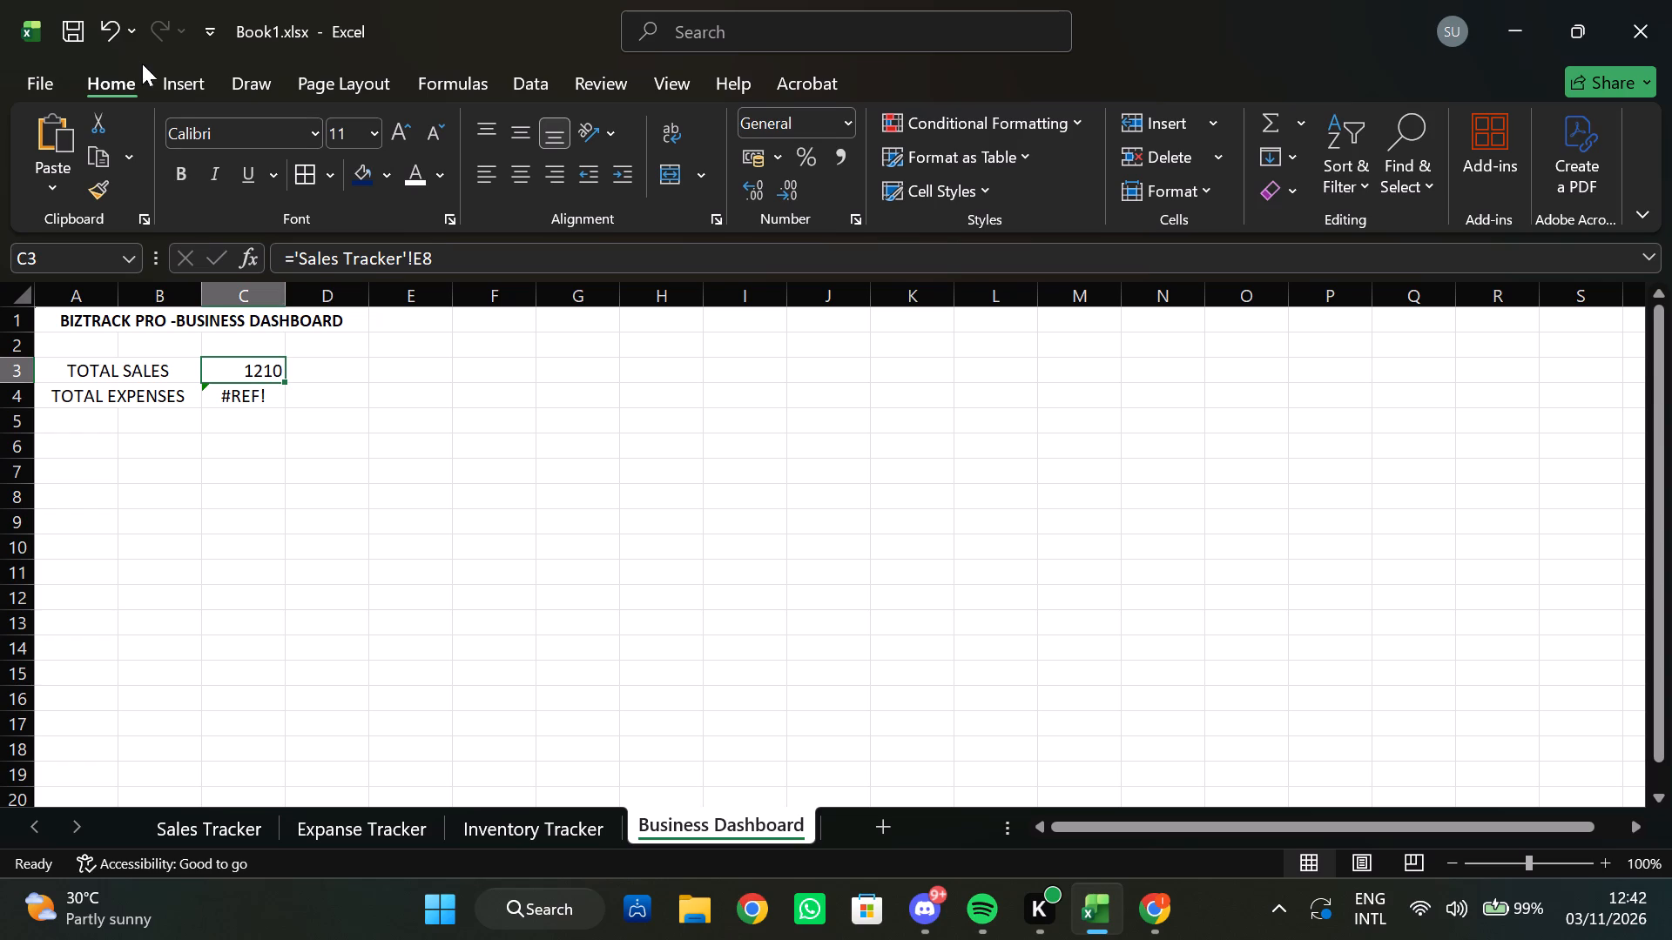
pyautogui.click(264, 374)
pyautogui.click(321, 374)
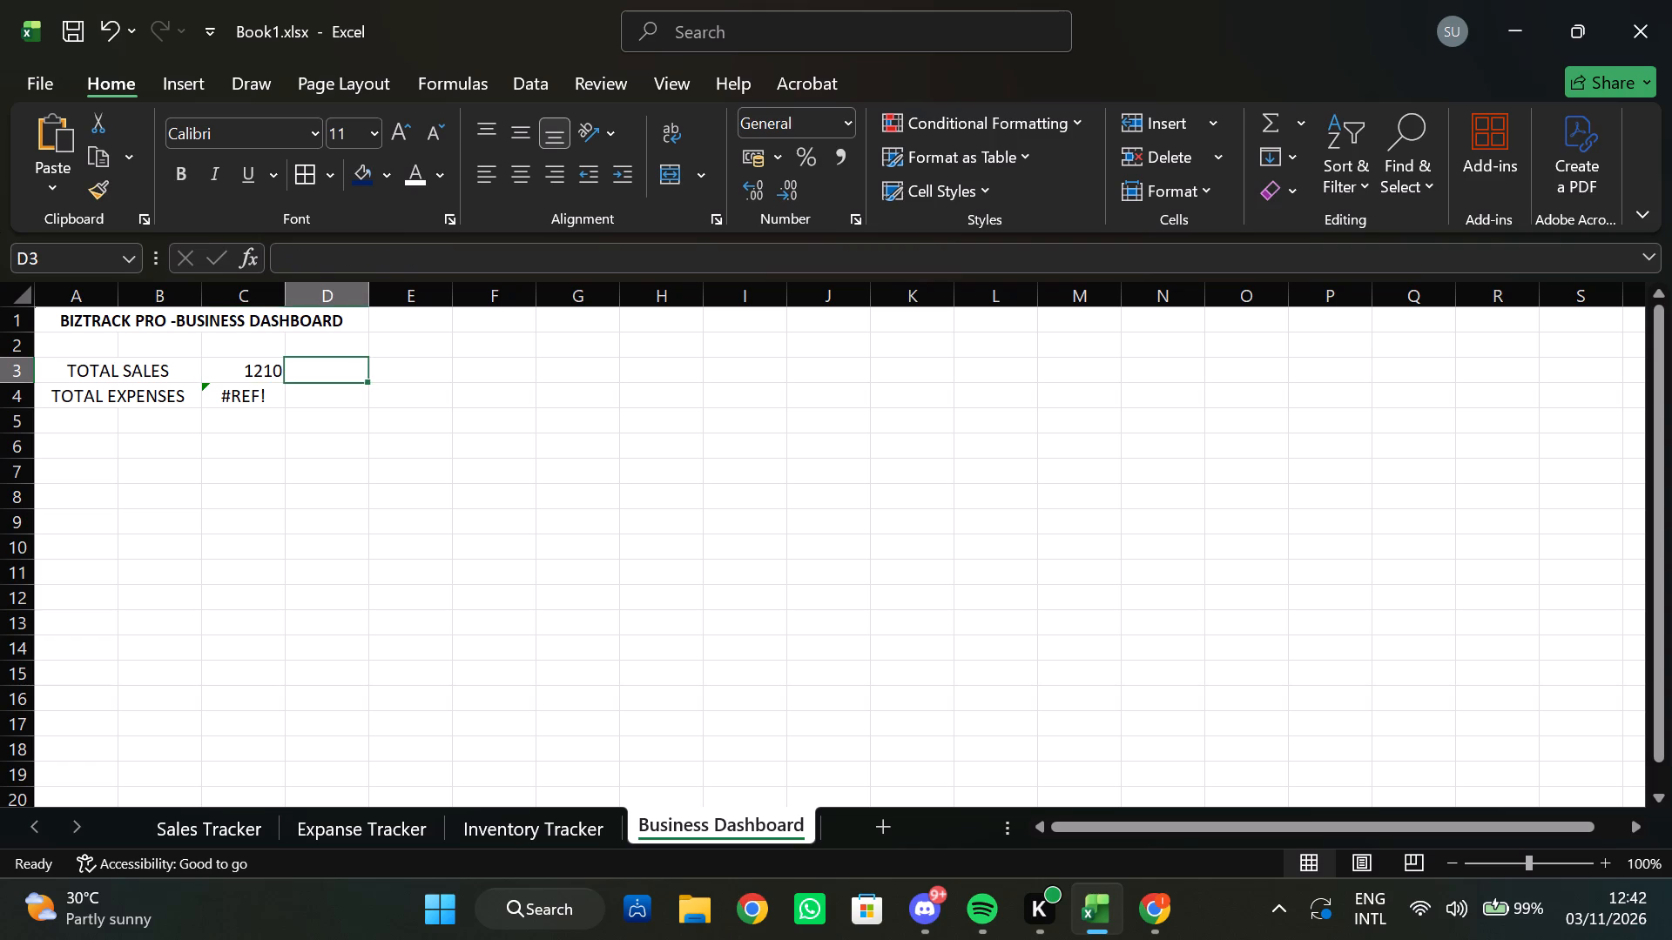
pyautogui.click(264, 374)
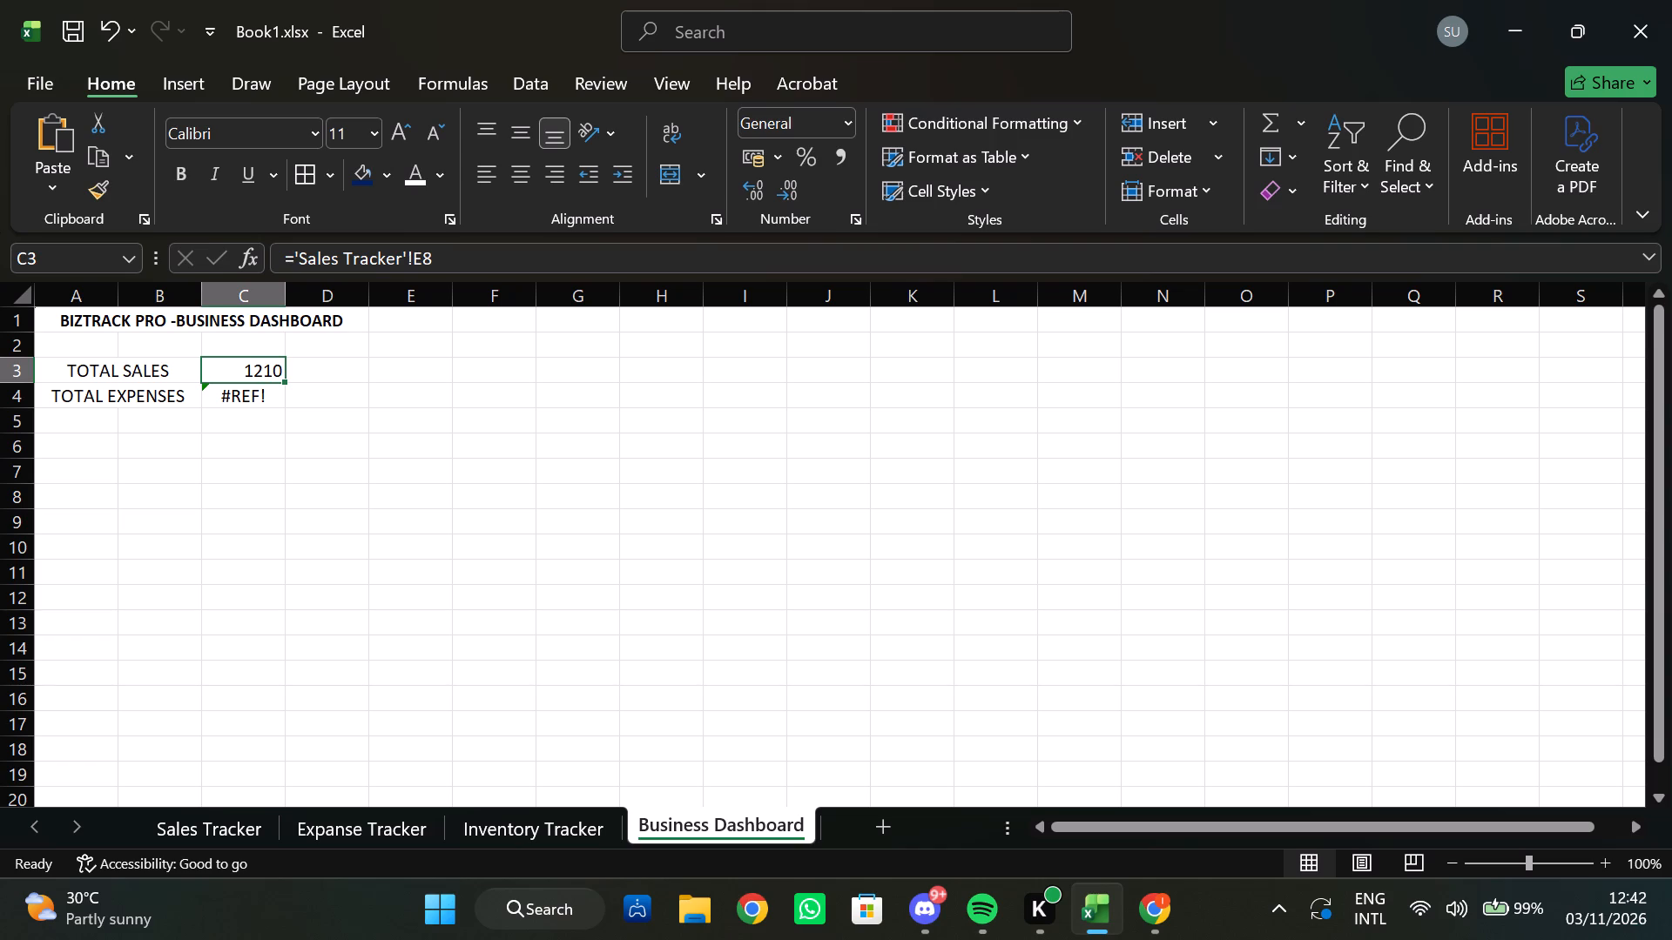
# Compare the total cells and their formulas in row 8 of the Sales Tracker and Expanse Tracker sheets.
pyautogui.click(536, 820)
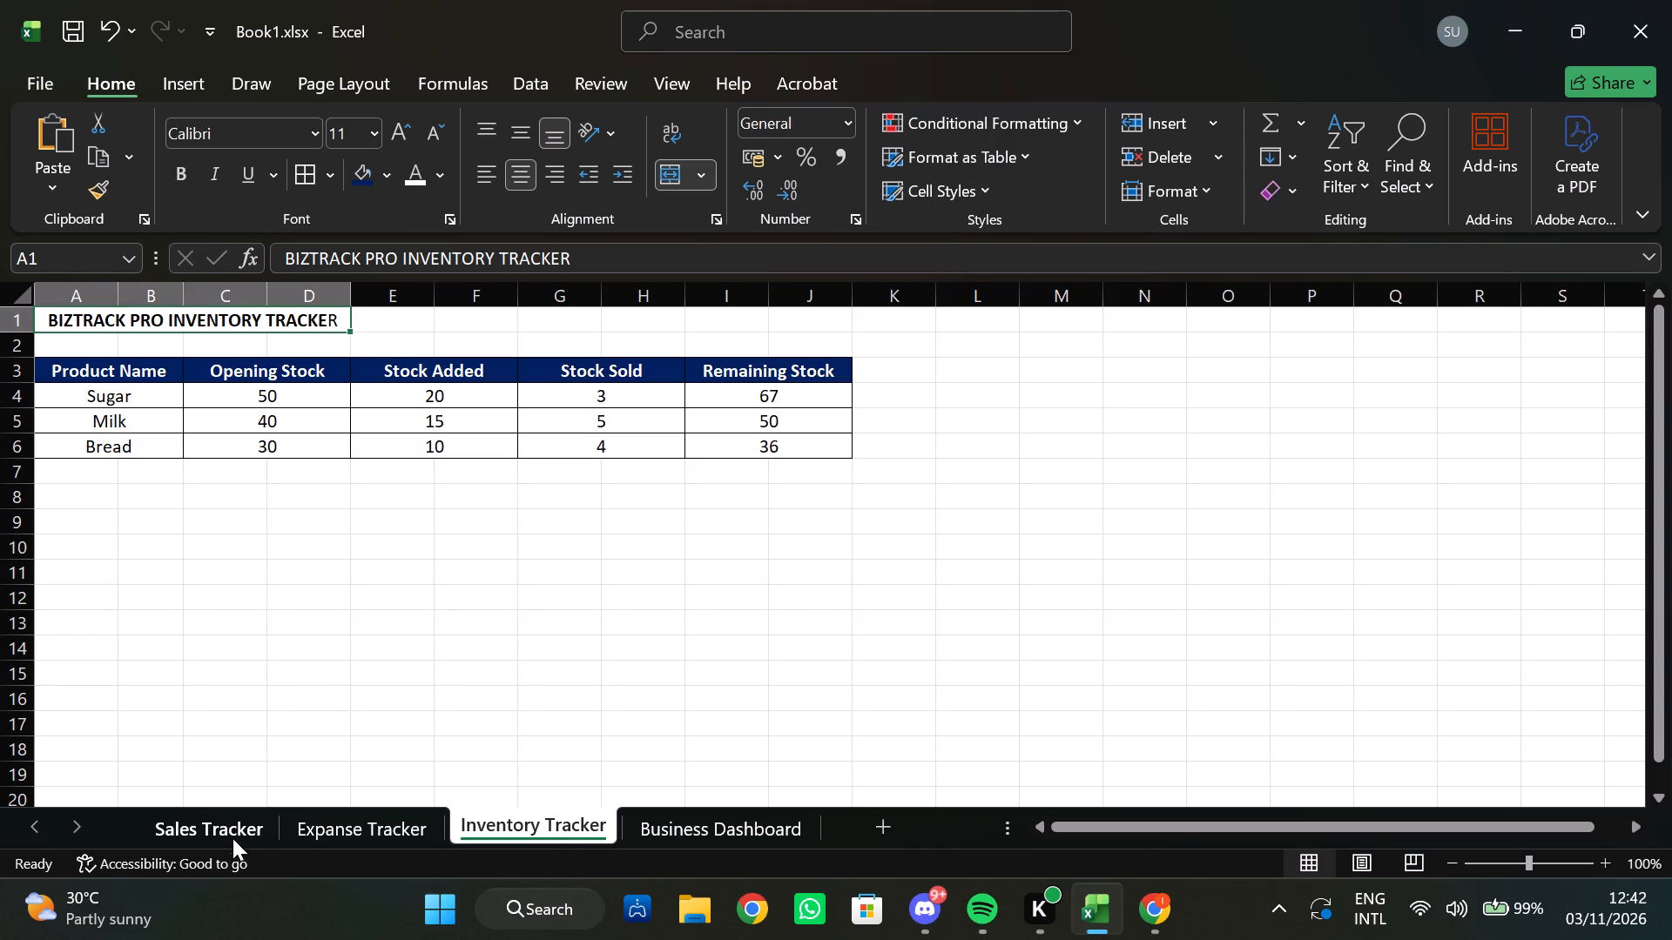
pyautogui.click(327, 829)
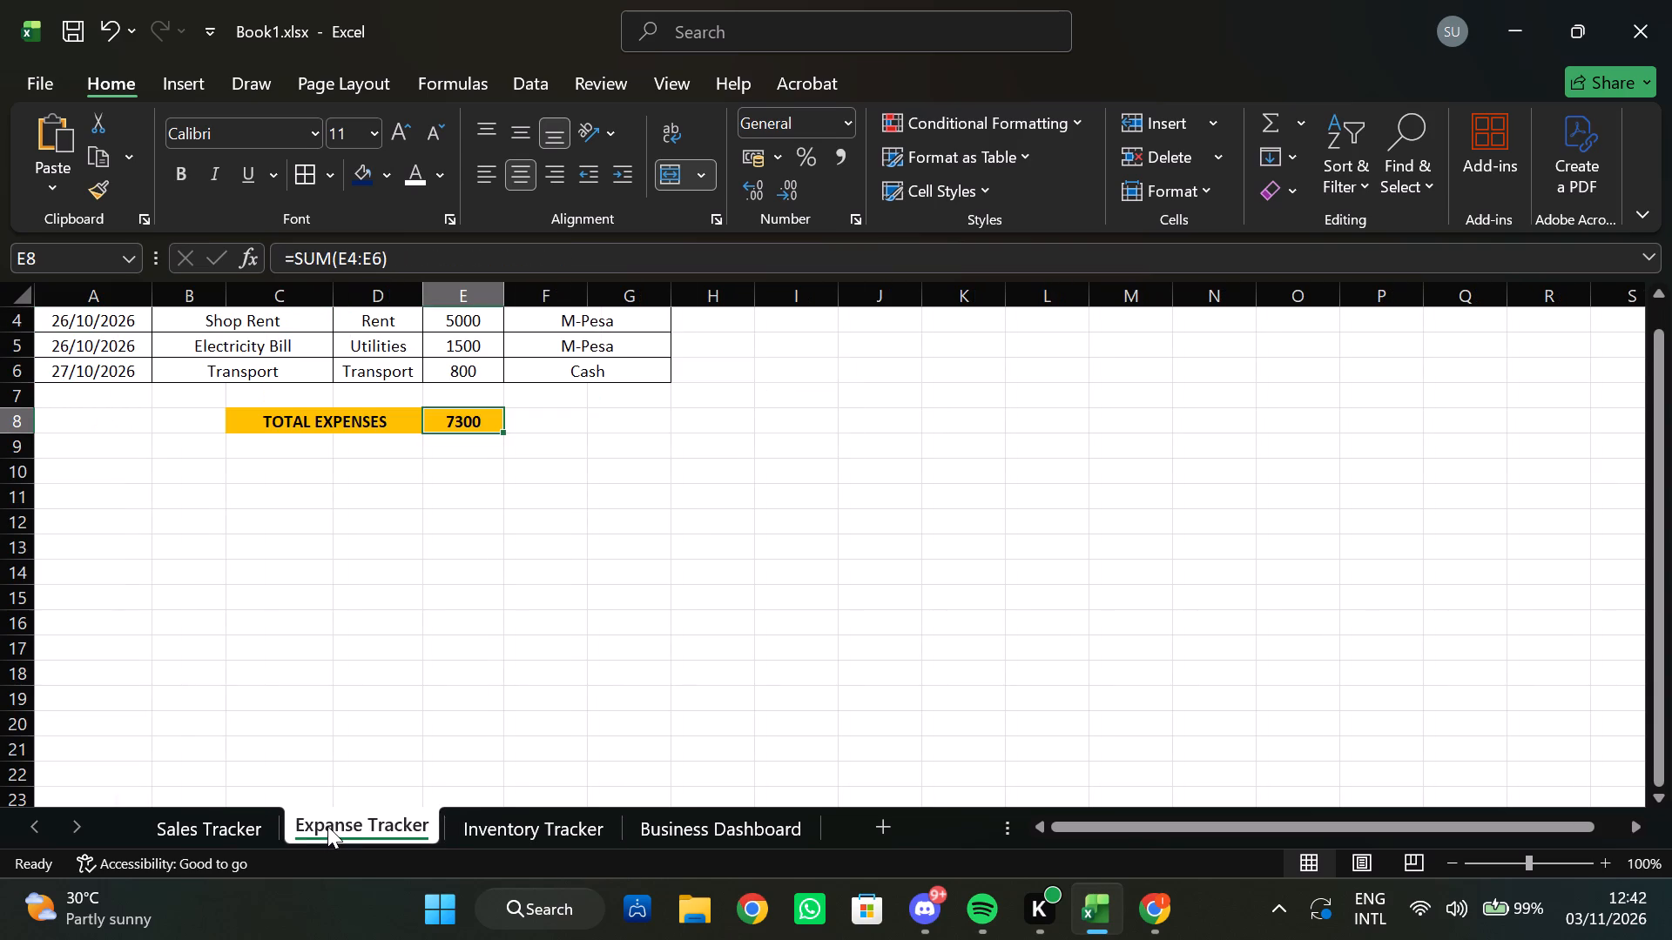
pyautogui.click(206, 822)
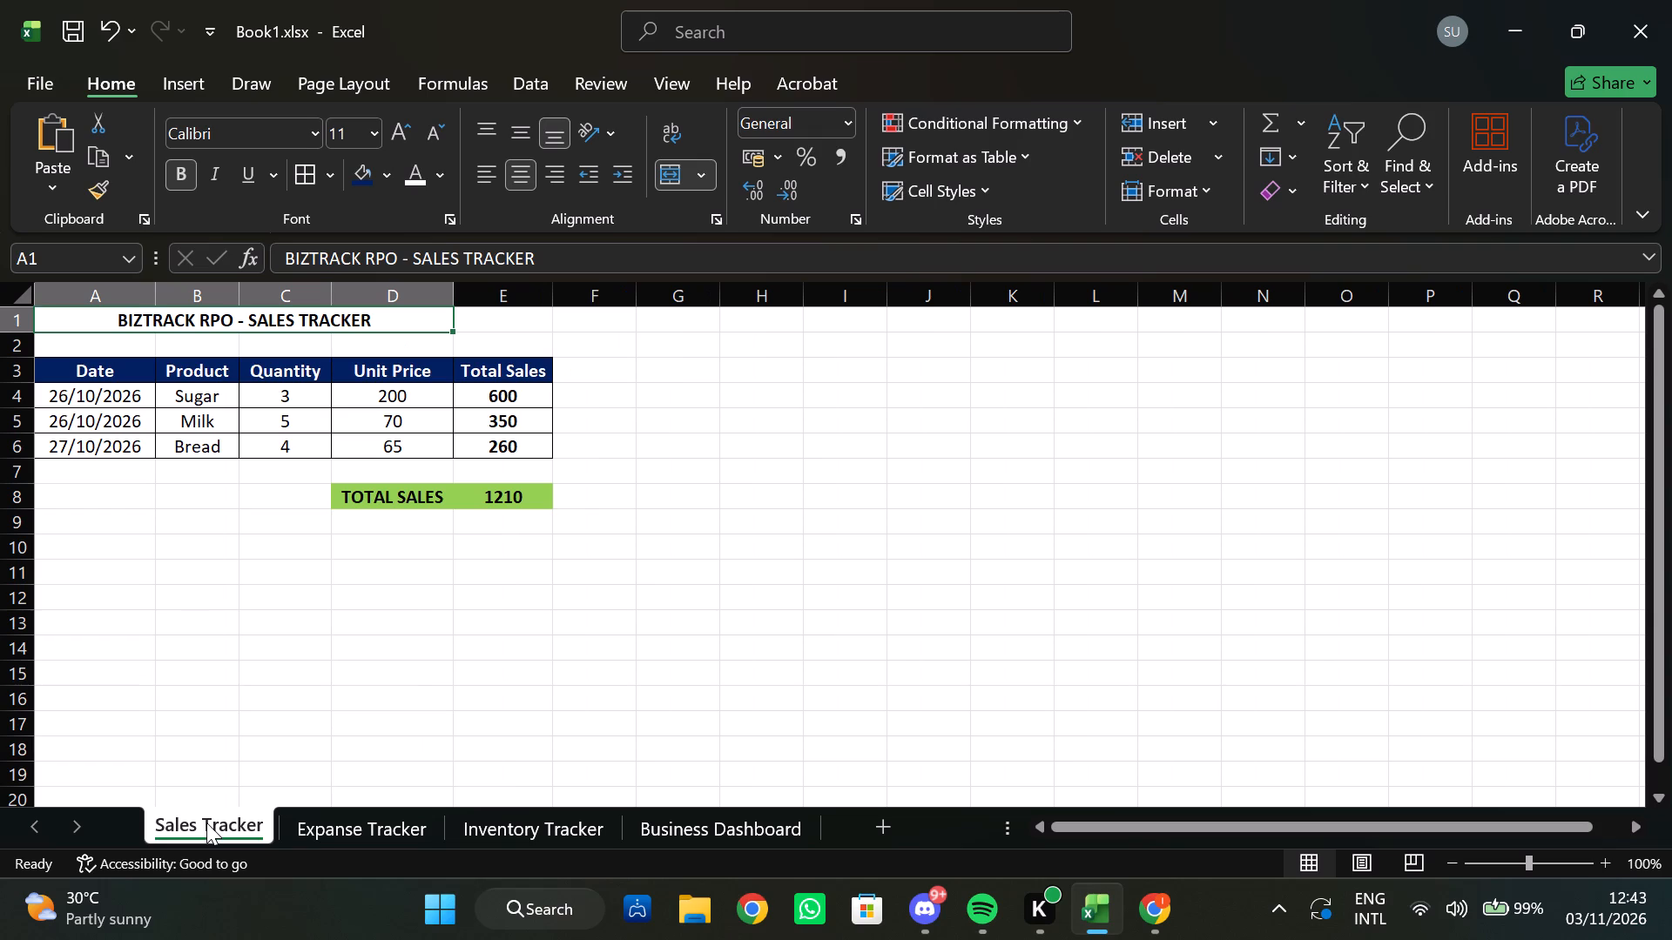
pyautogui.click(493, 496)
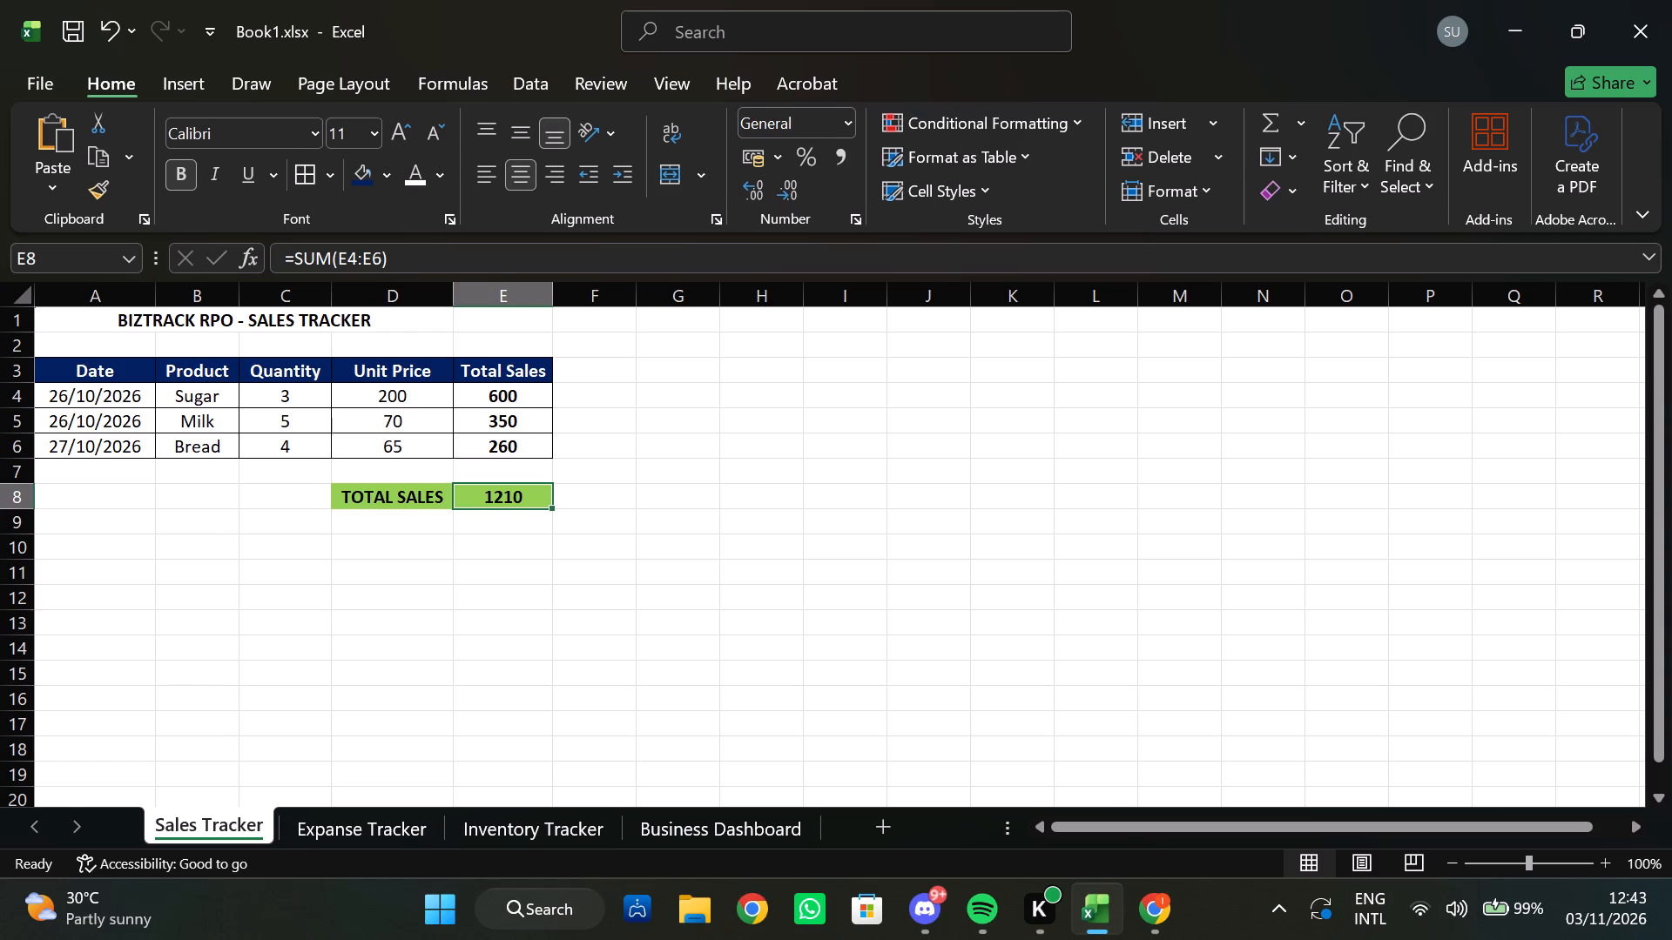
pyautogui.click(367, 839)
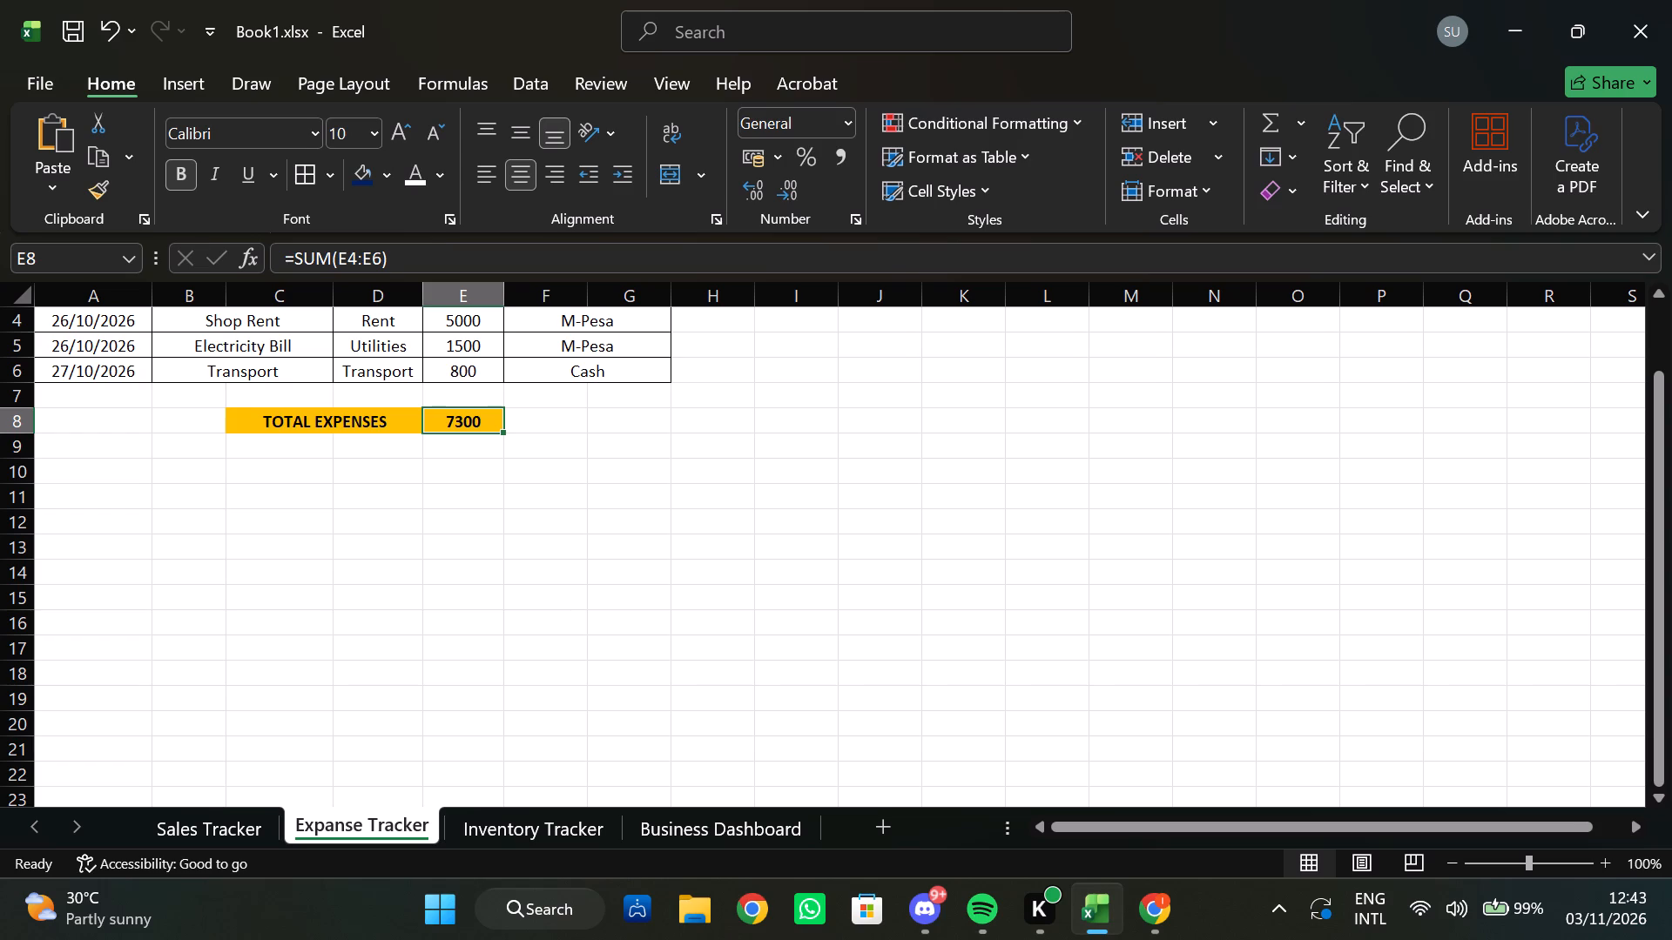
pyautogui.click(388, 418)
pyautogui.click(456, 421)
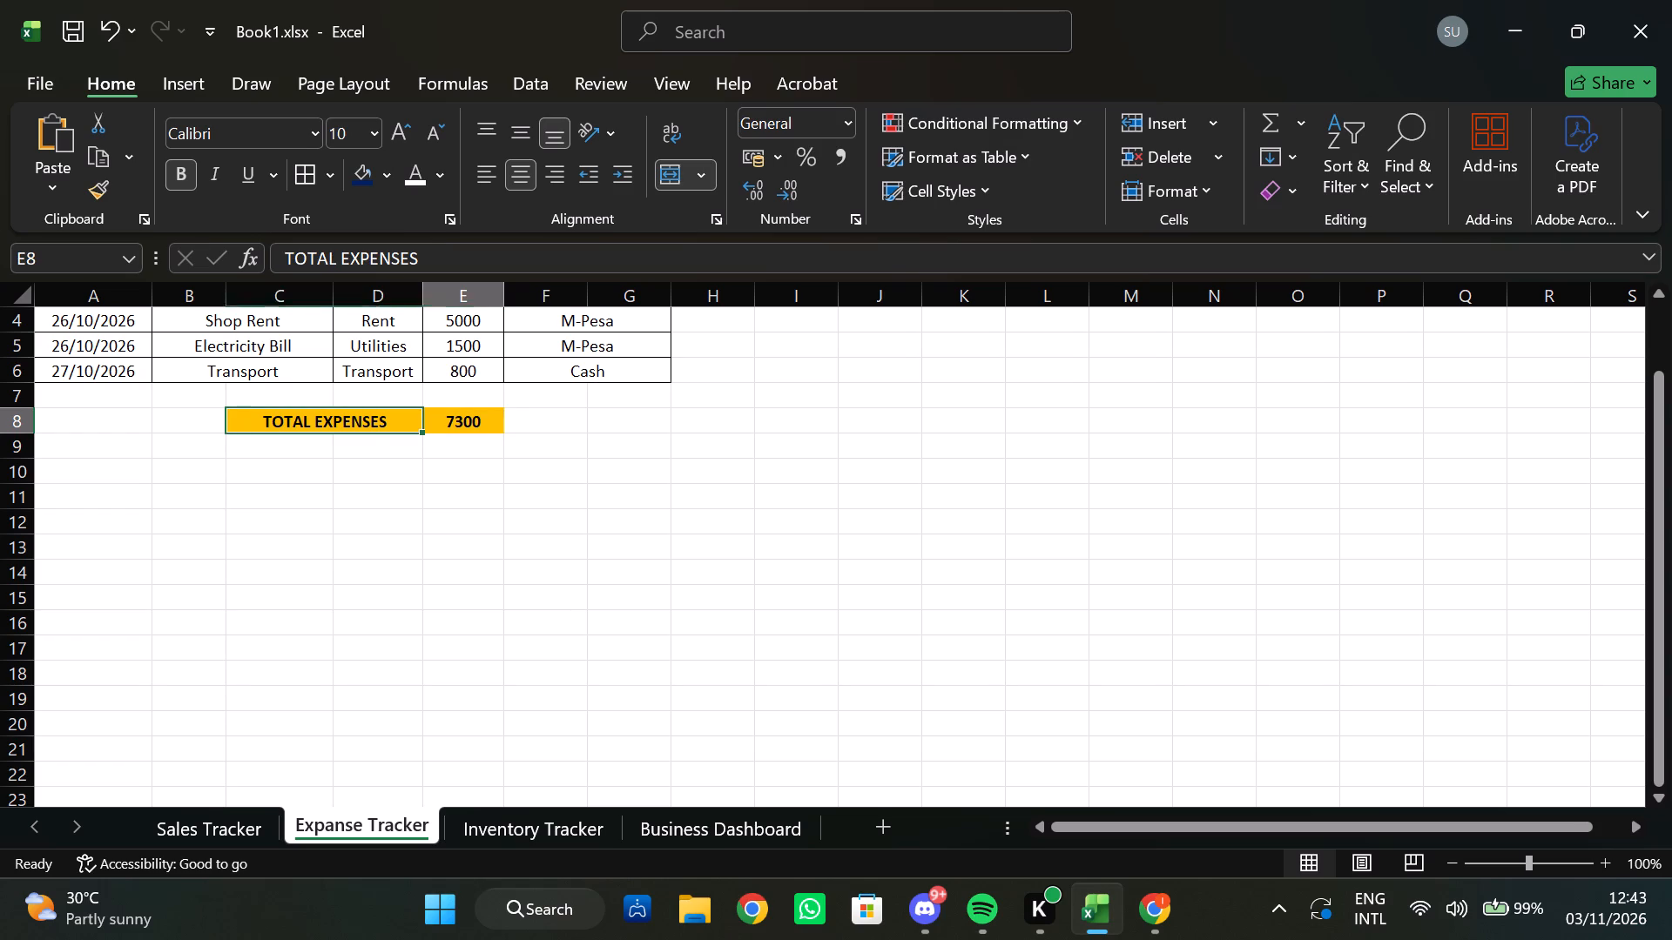
pyautogui.click(370, 424)
pyautogui.click(454, 426)
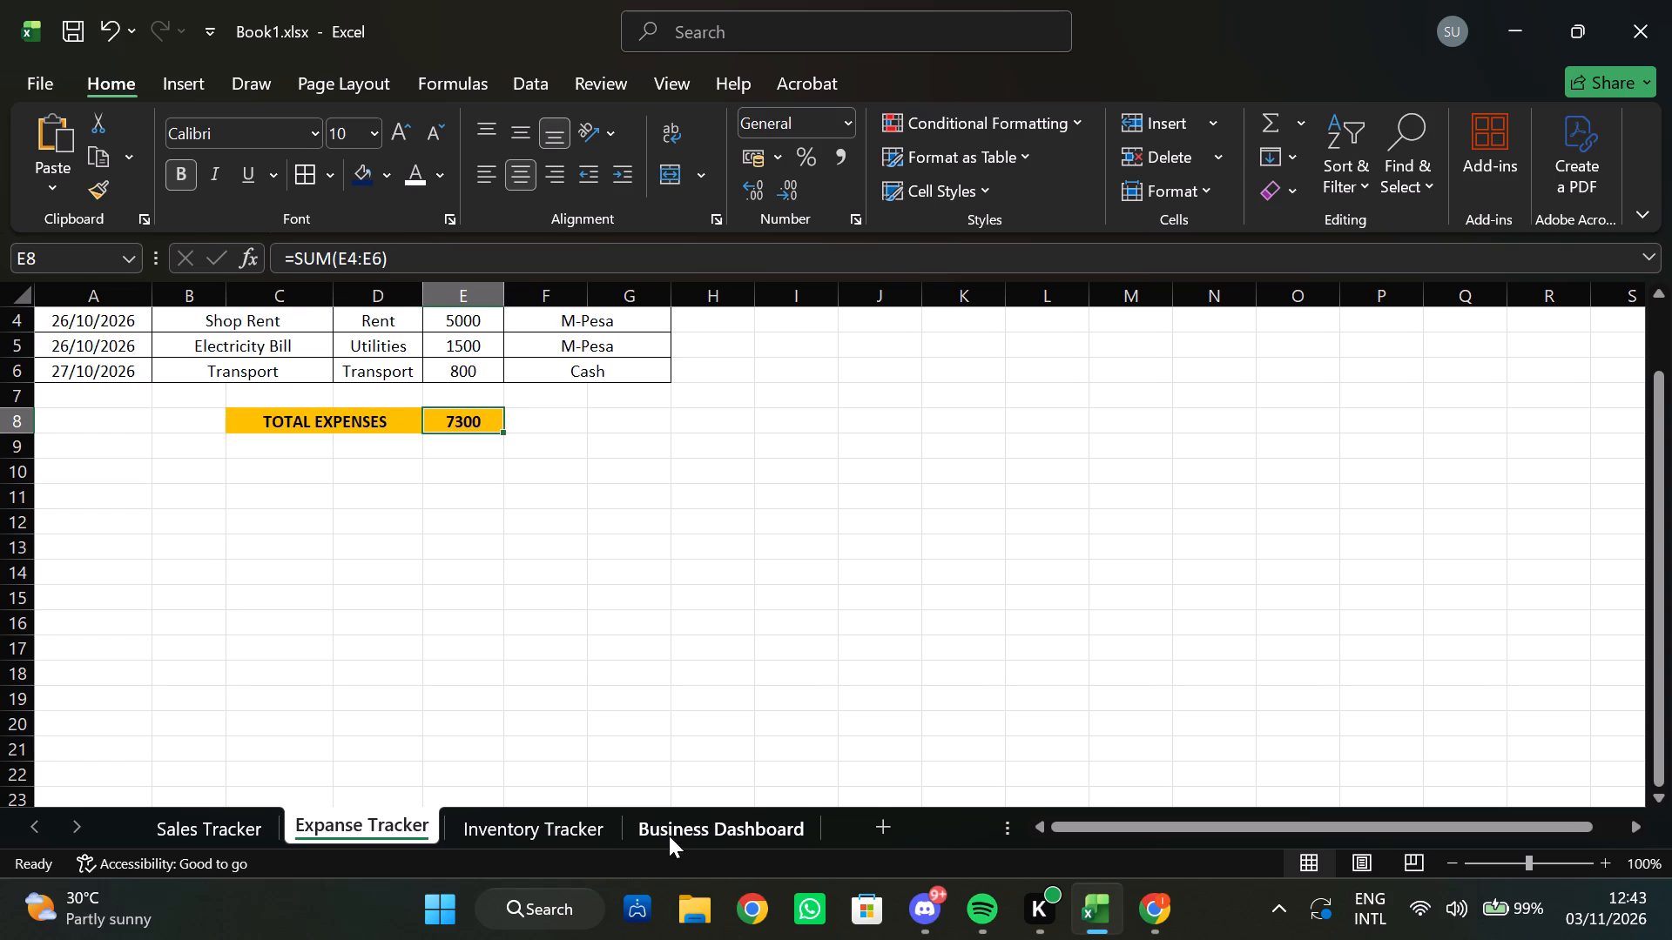
# Recheck dashboard cell C4's formula against the expense sheet's name, re-entering it unedited without choosing a source file.
pyautogui.click(726, 839)
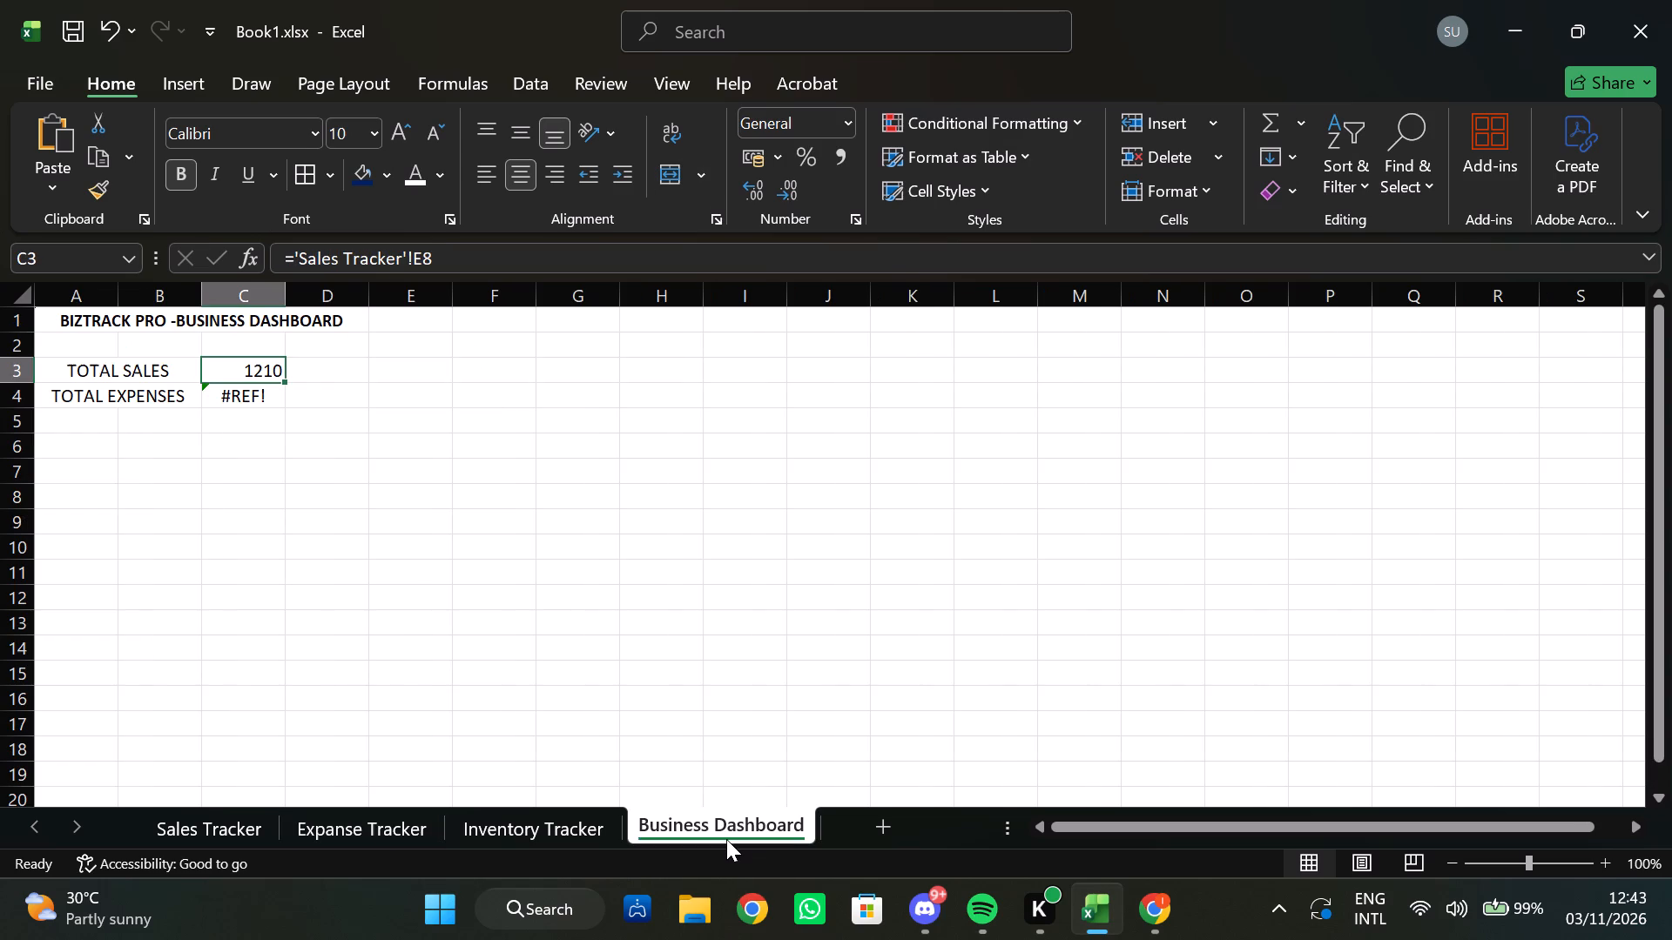
pyautogui.click(239, 405)
pyautogui.doubleClick(239, 405)
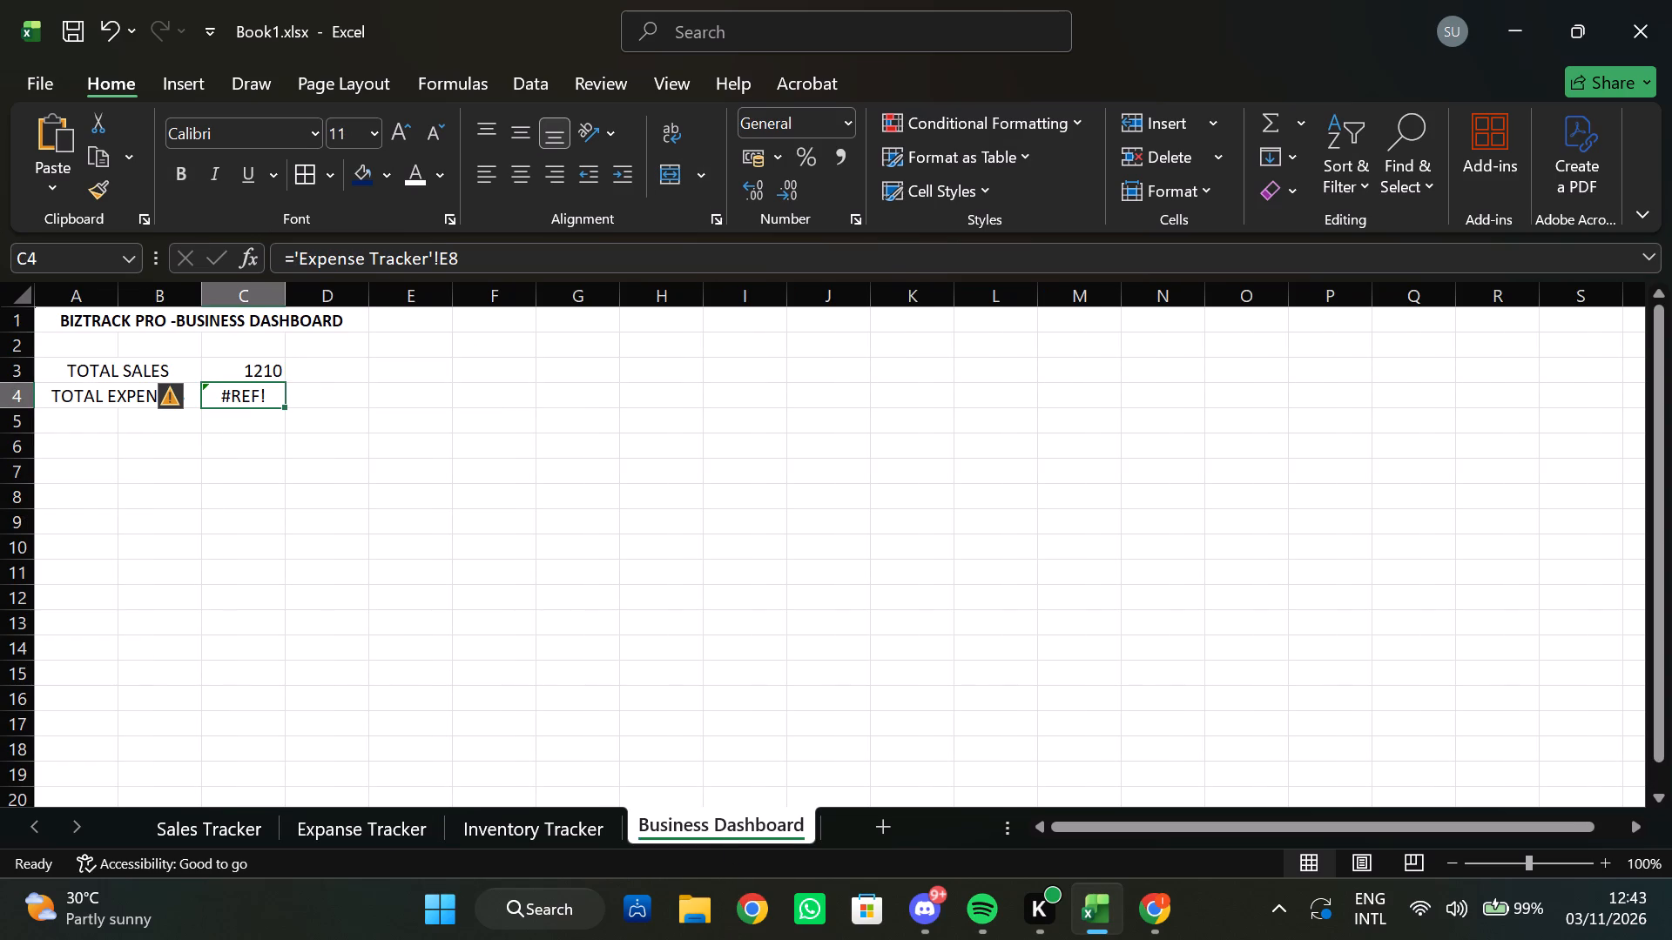
pyautogui.doubleClick(239, 399)
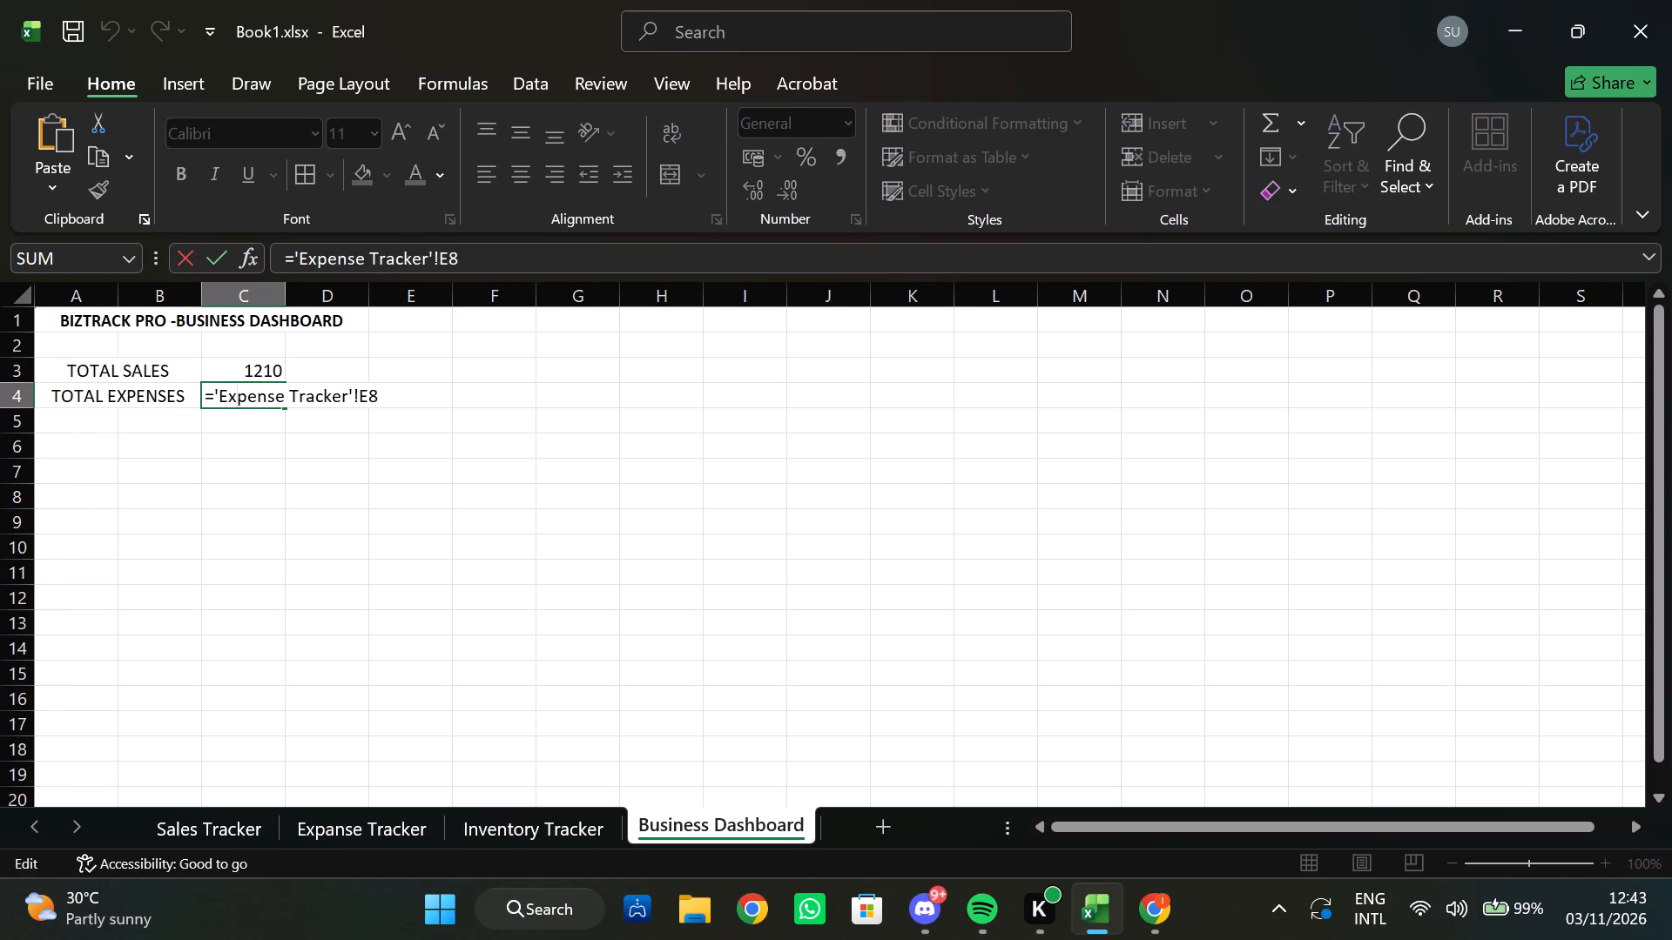
pyautogui.click(393, 395)
pyautogui.press('Return')
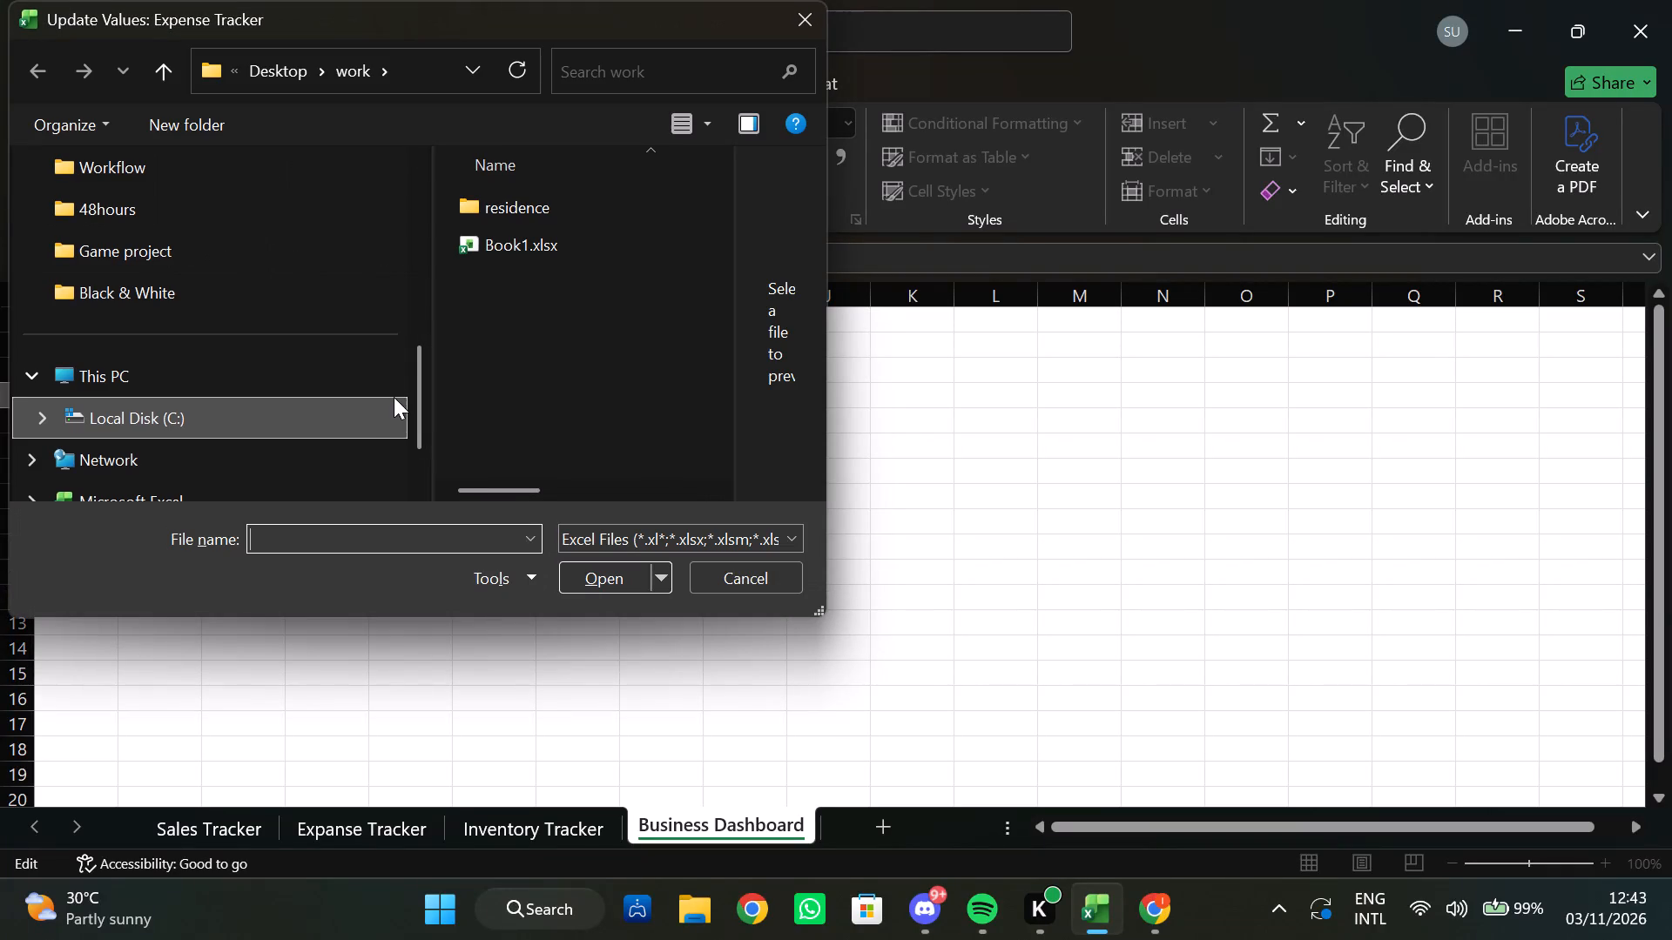
pyautogui.click(822, 23)
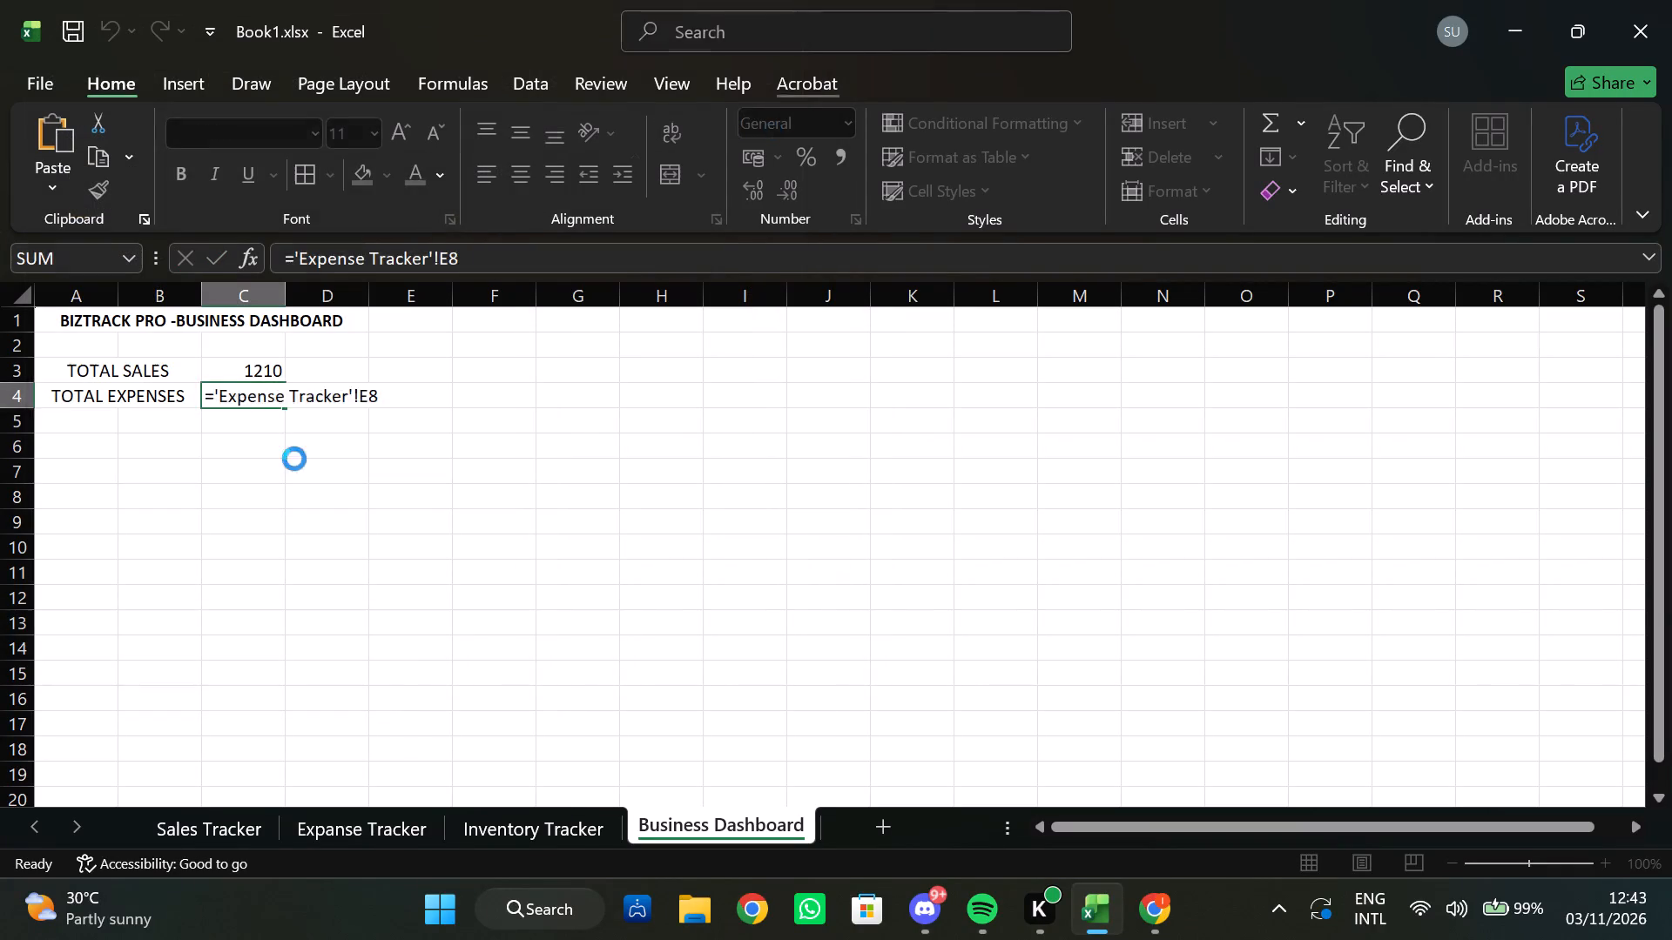
pyautogui.click(205, 389)
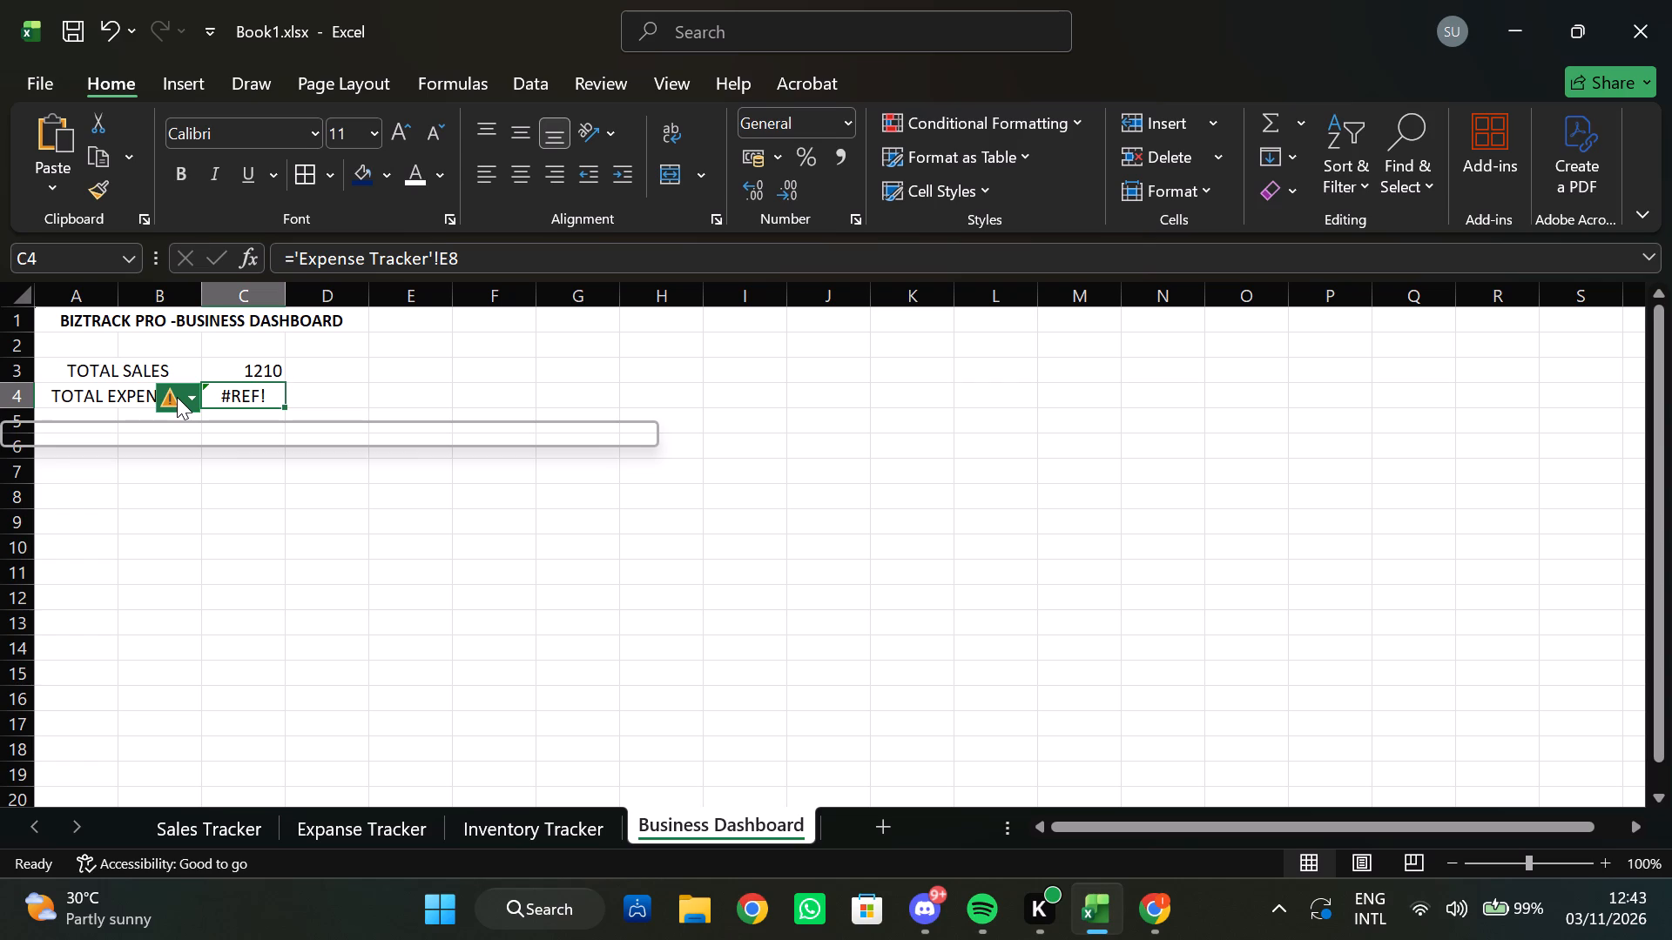
pyautogui.doubleClick(273, 399)
pyautogui.click(398, 397)
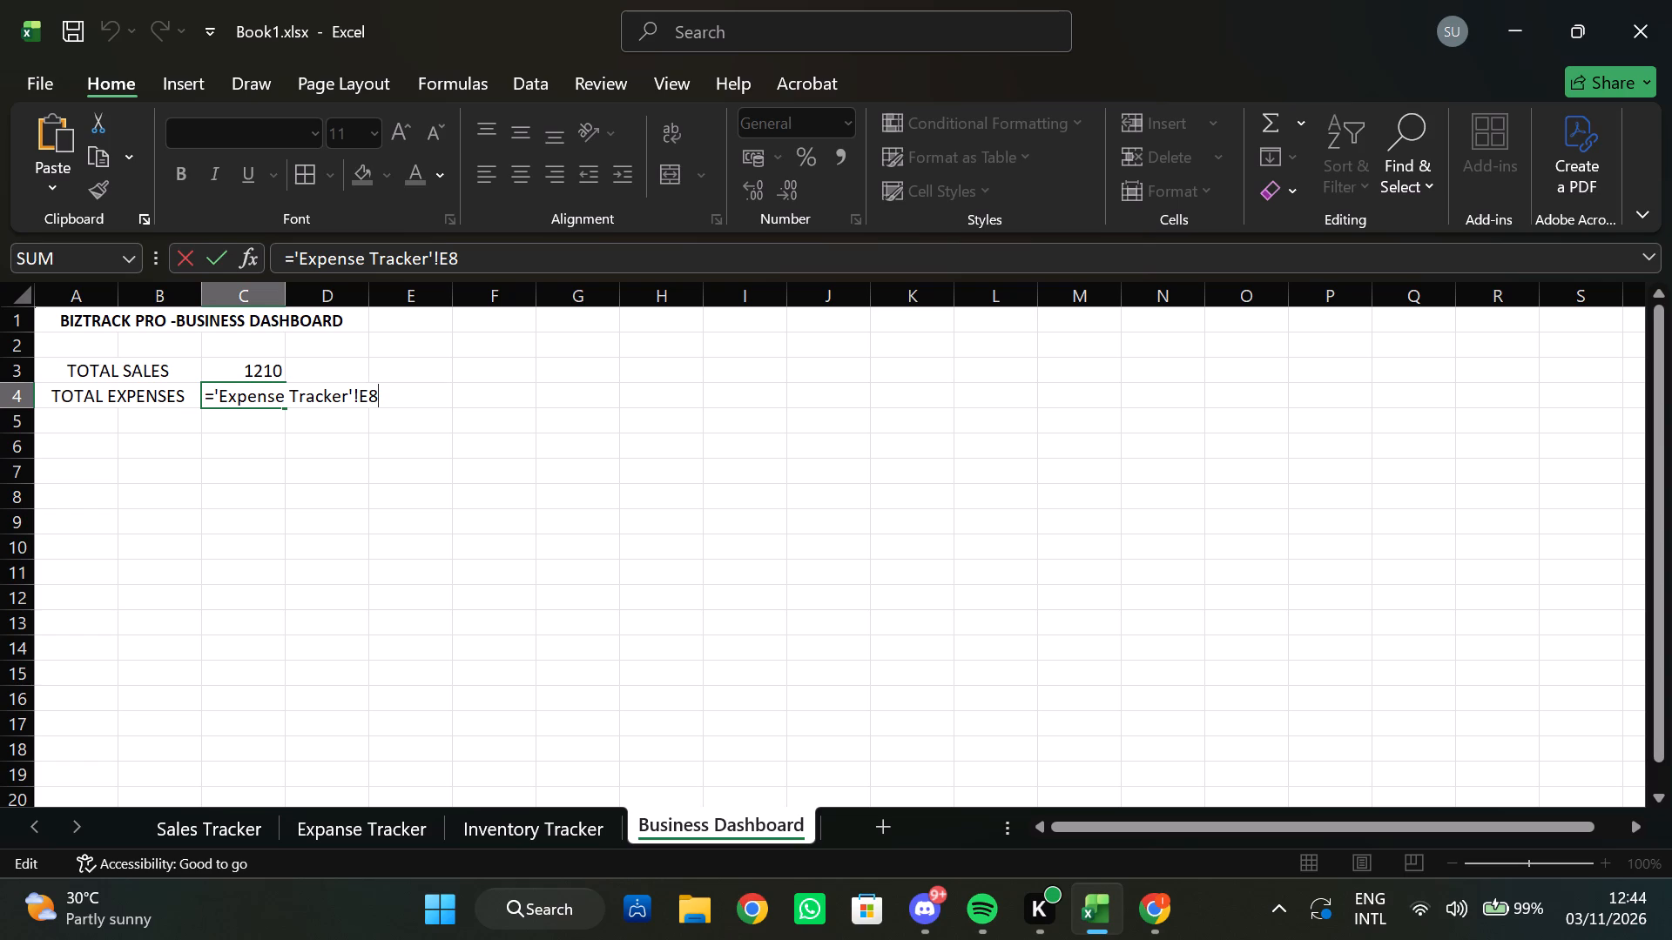
pyautogui.click(393, 831)
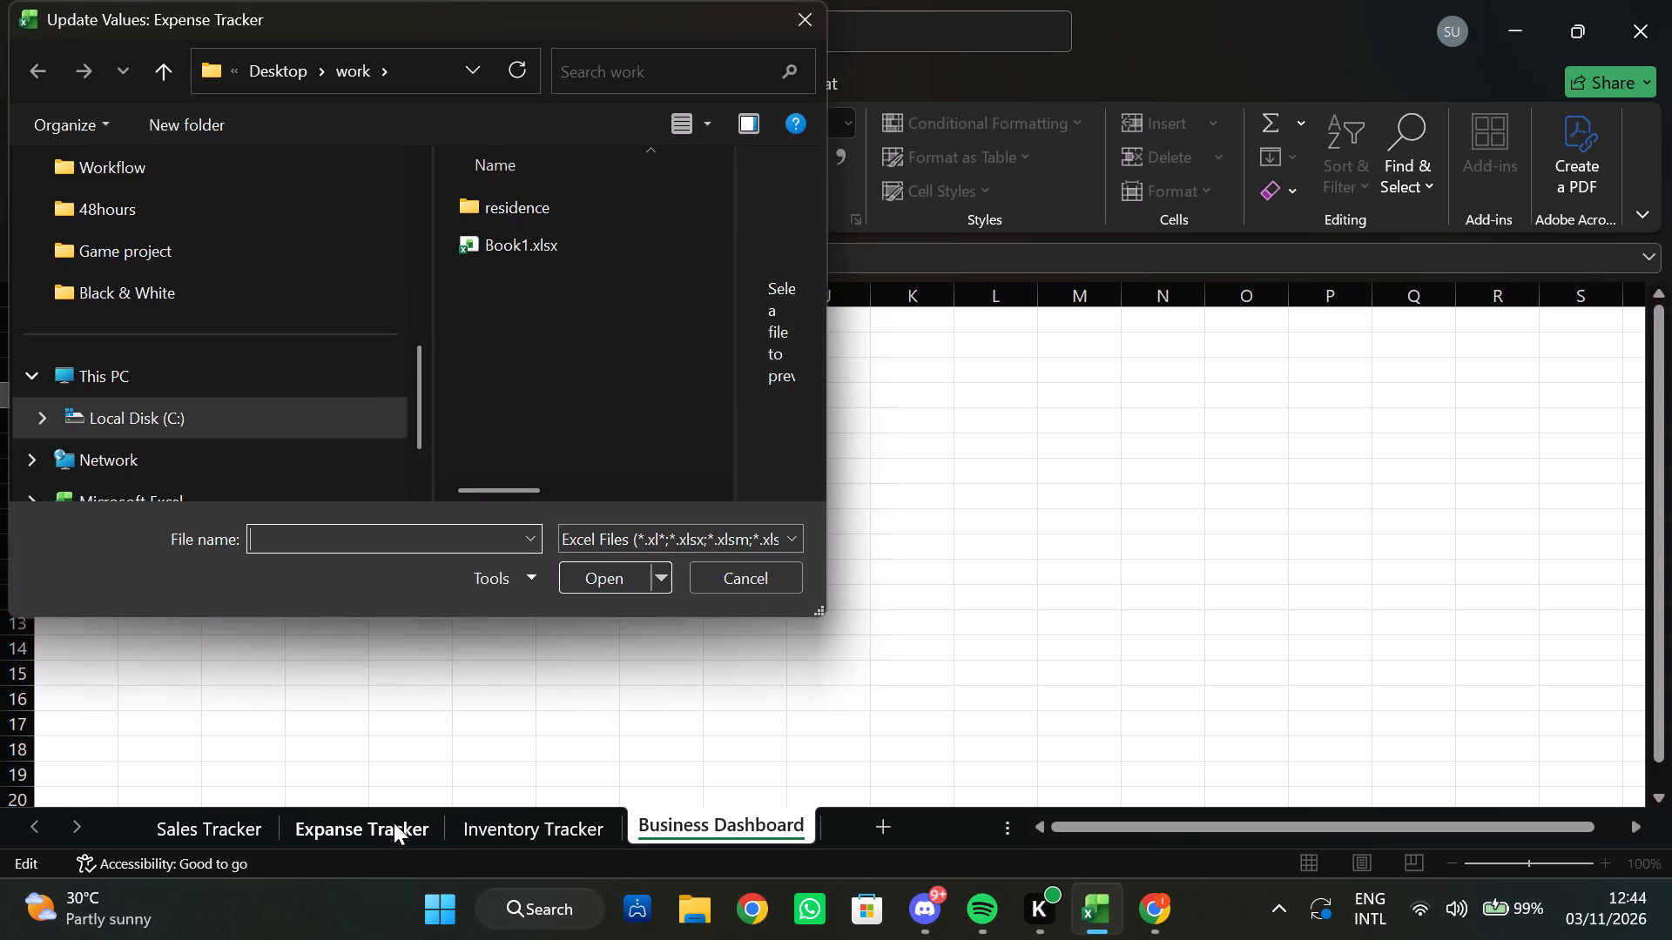
pyautogui.click(796, 14)
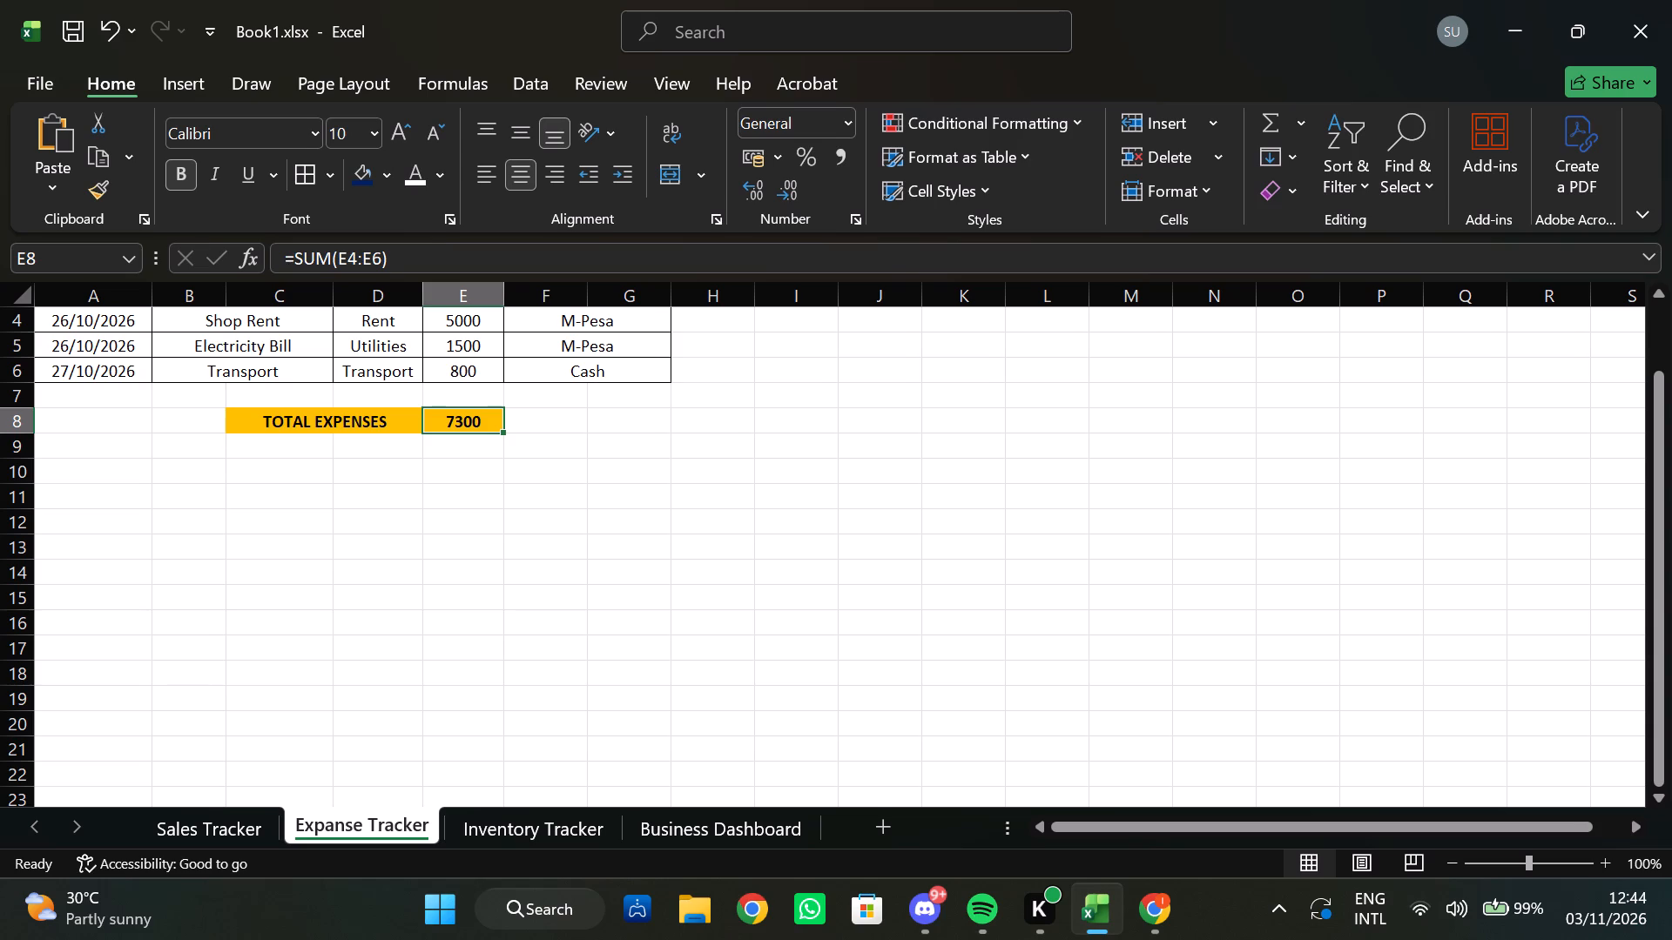
# Correct the spelling of the Expanse Tracker sheet's name to Expense Tracker.
pyautogui.doubleClick(359, 822)
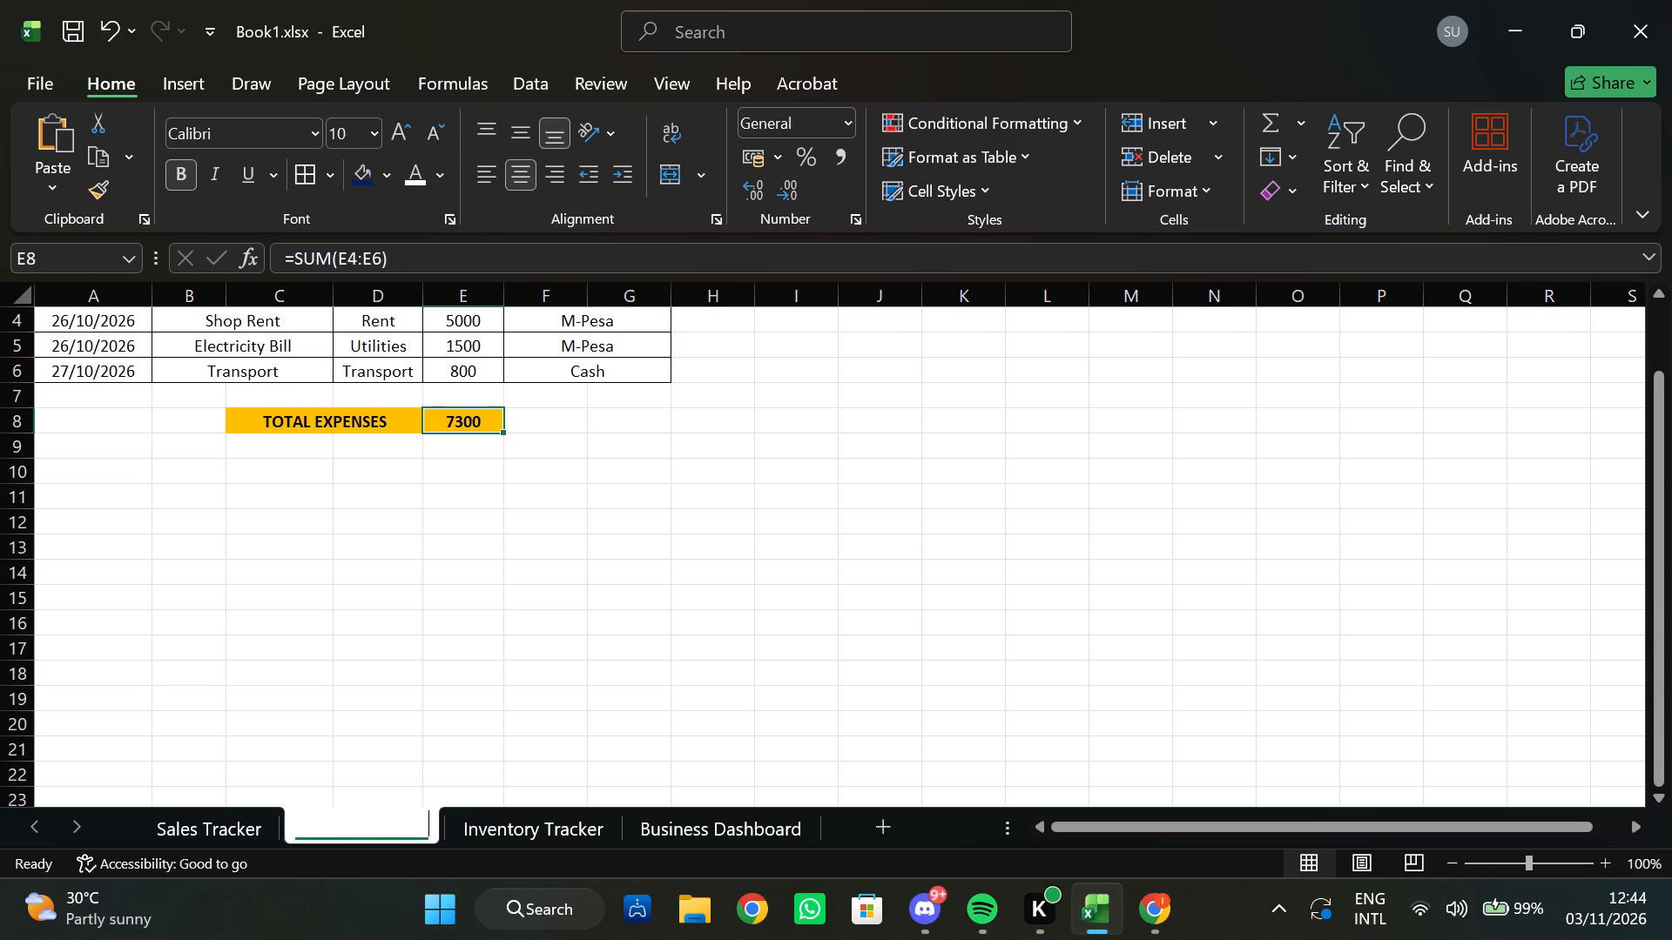
pyautogui.click(332, 821)
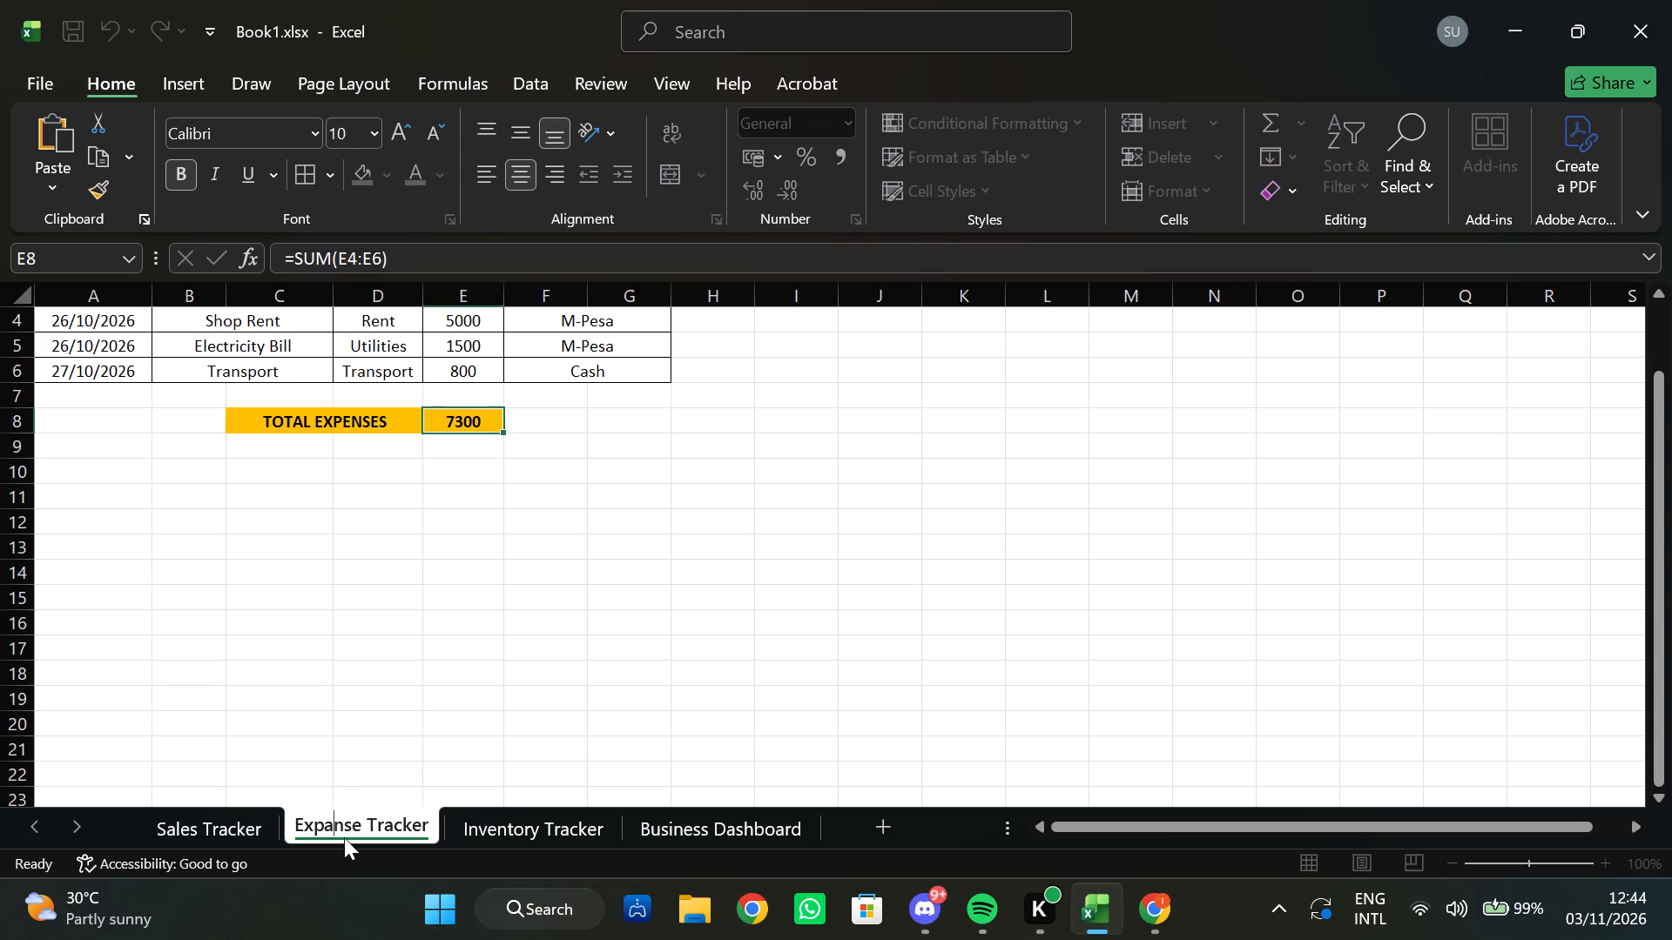
pyautogui.press('BackSpace')
pyautogui.press('e')
pyautogui.press('Return')
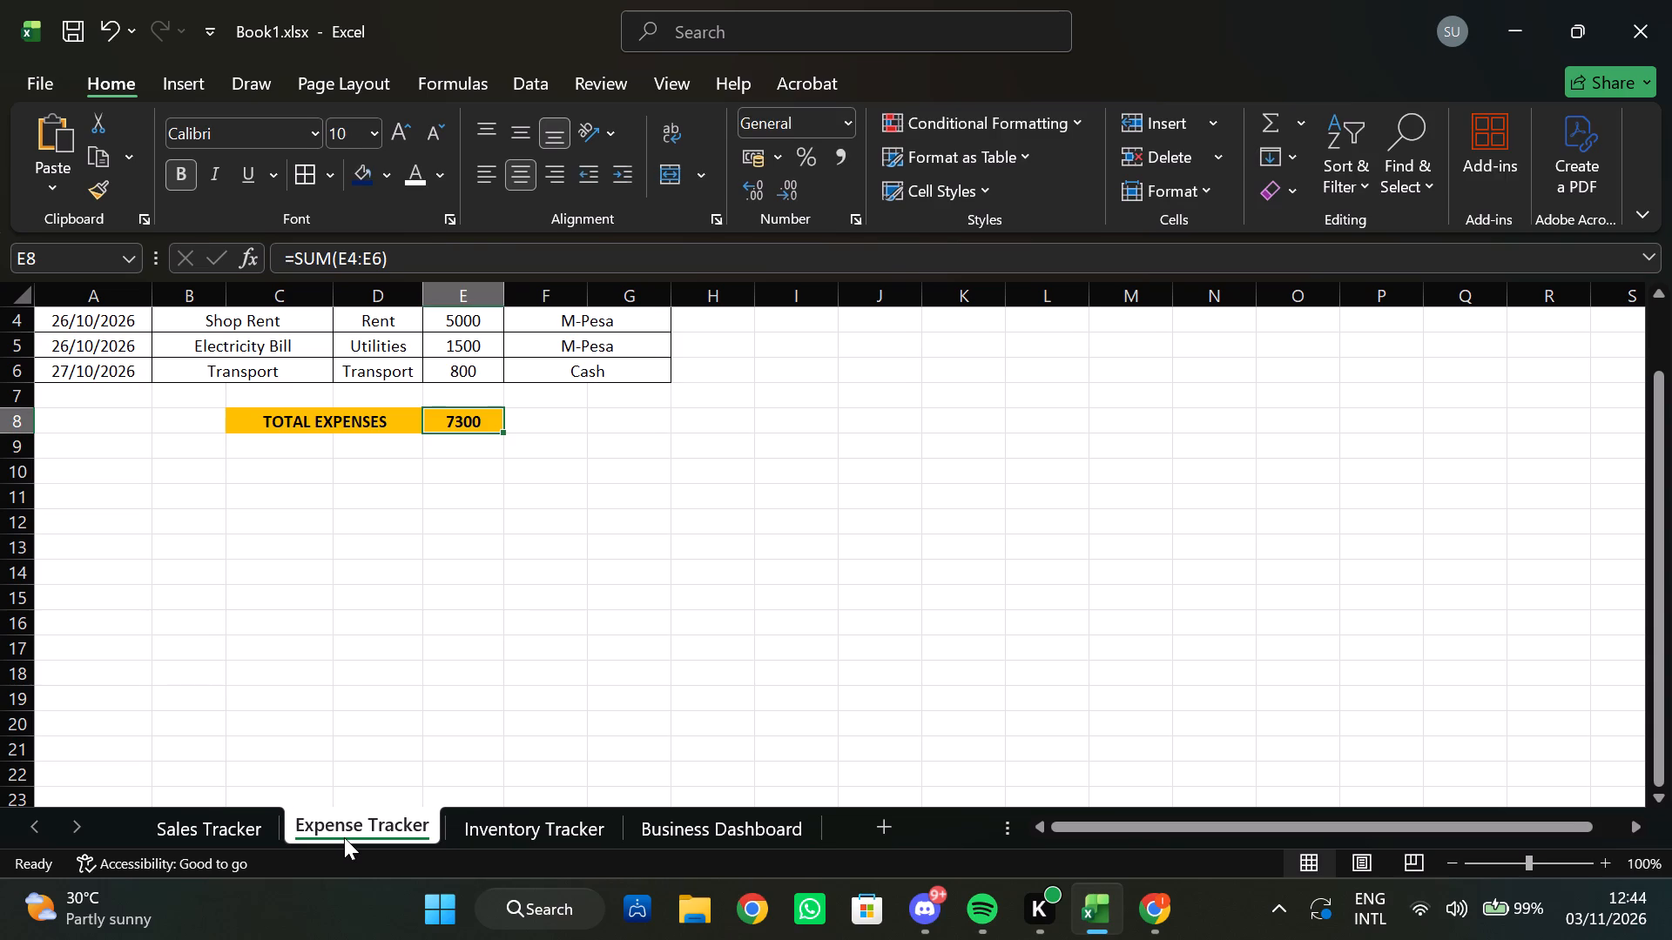
# Re-enter the unchanged TOTAL EXPENSES formula in cell C4 of the Business Dashboard sheet to refresh its reference.
pyautogui.click(488, 813)
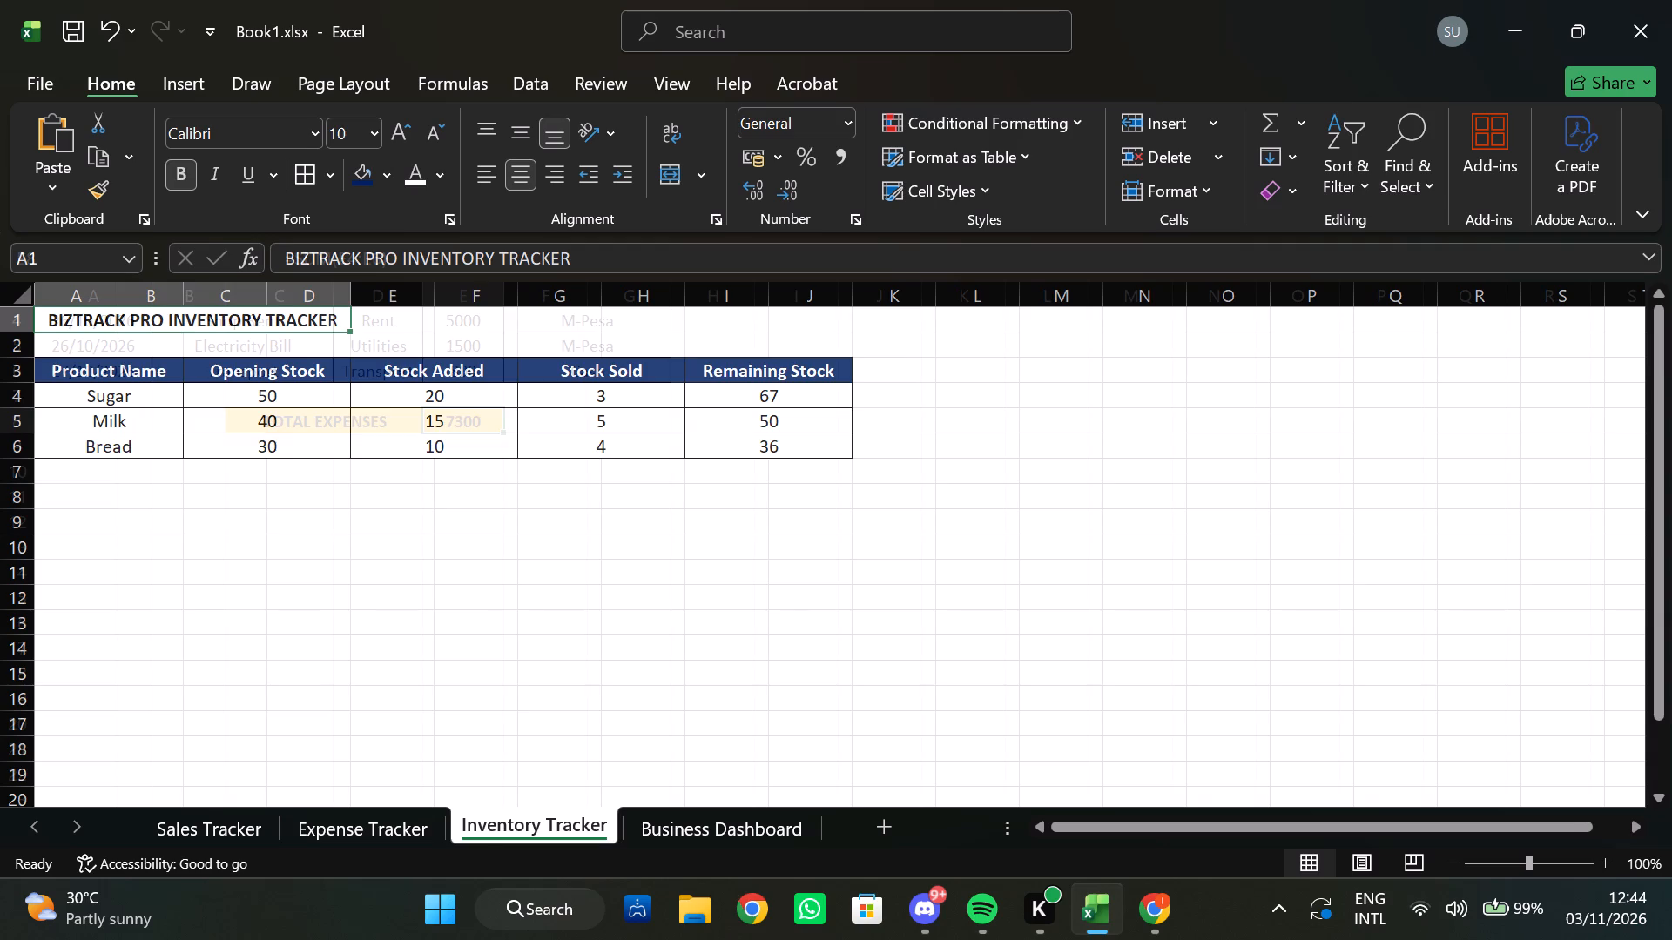
pyautogui.click(649, 823)
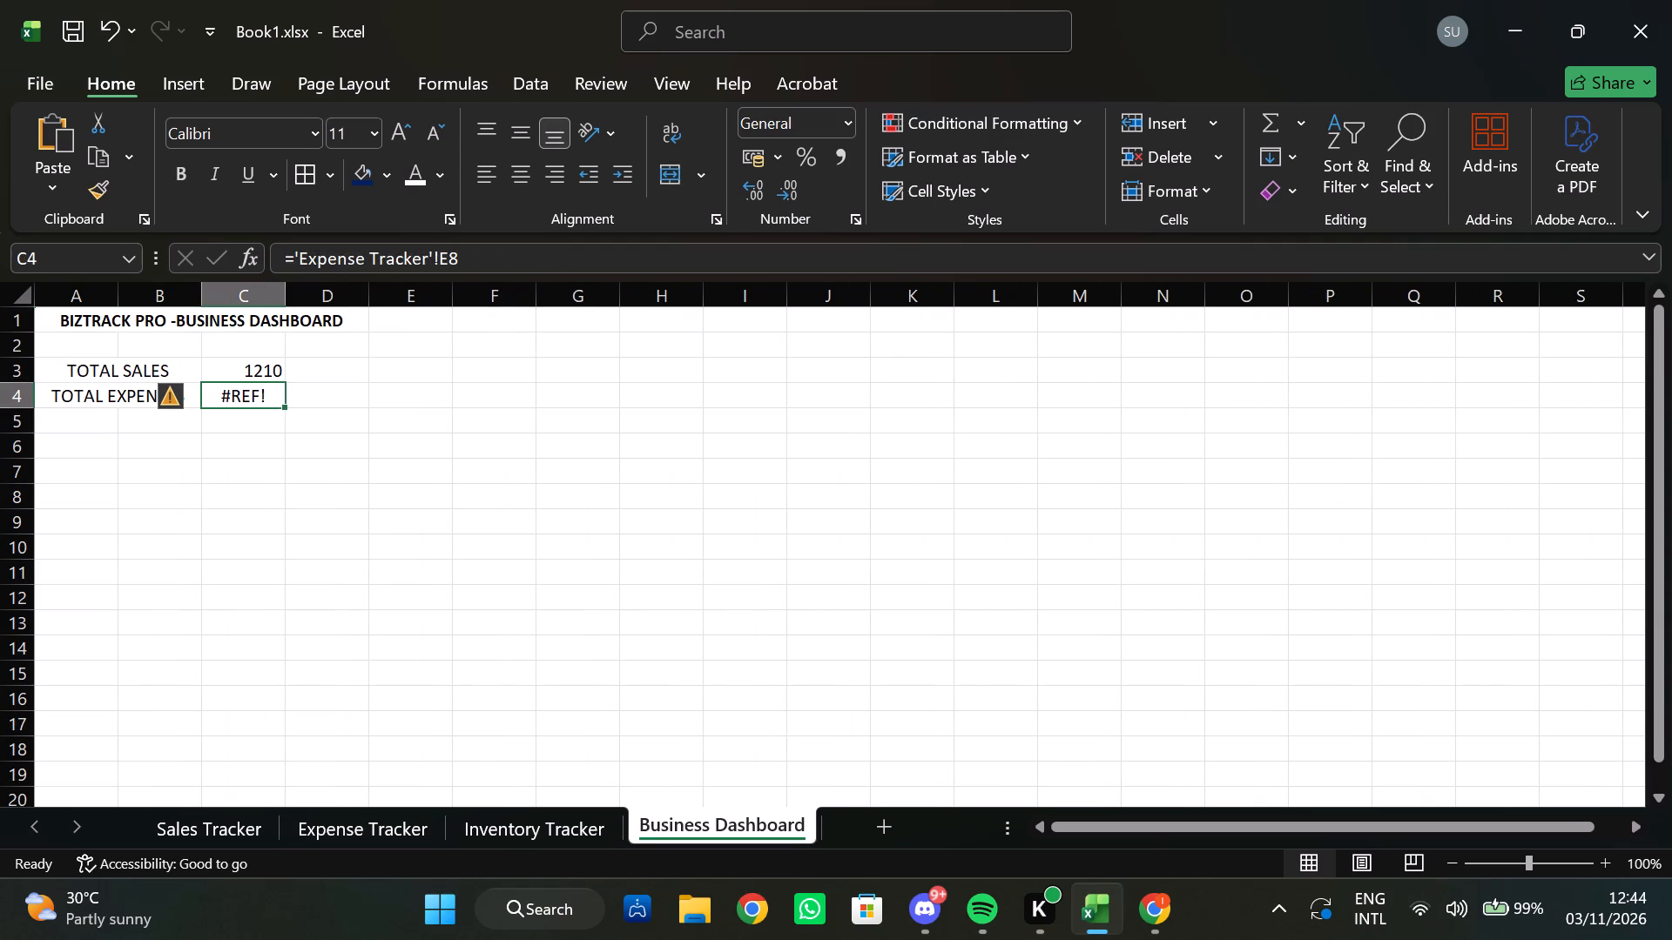
pyautogui.doubleClick(255, 398)
pyautogui.press('Return')
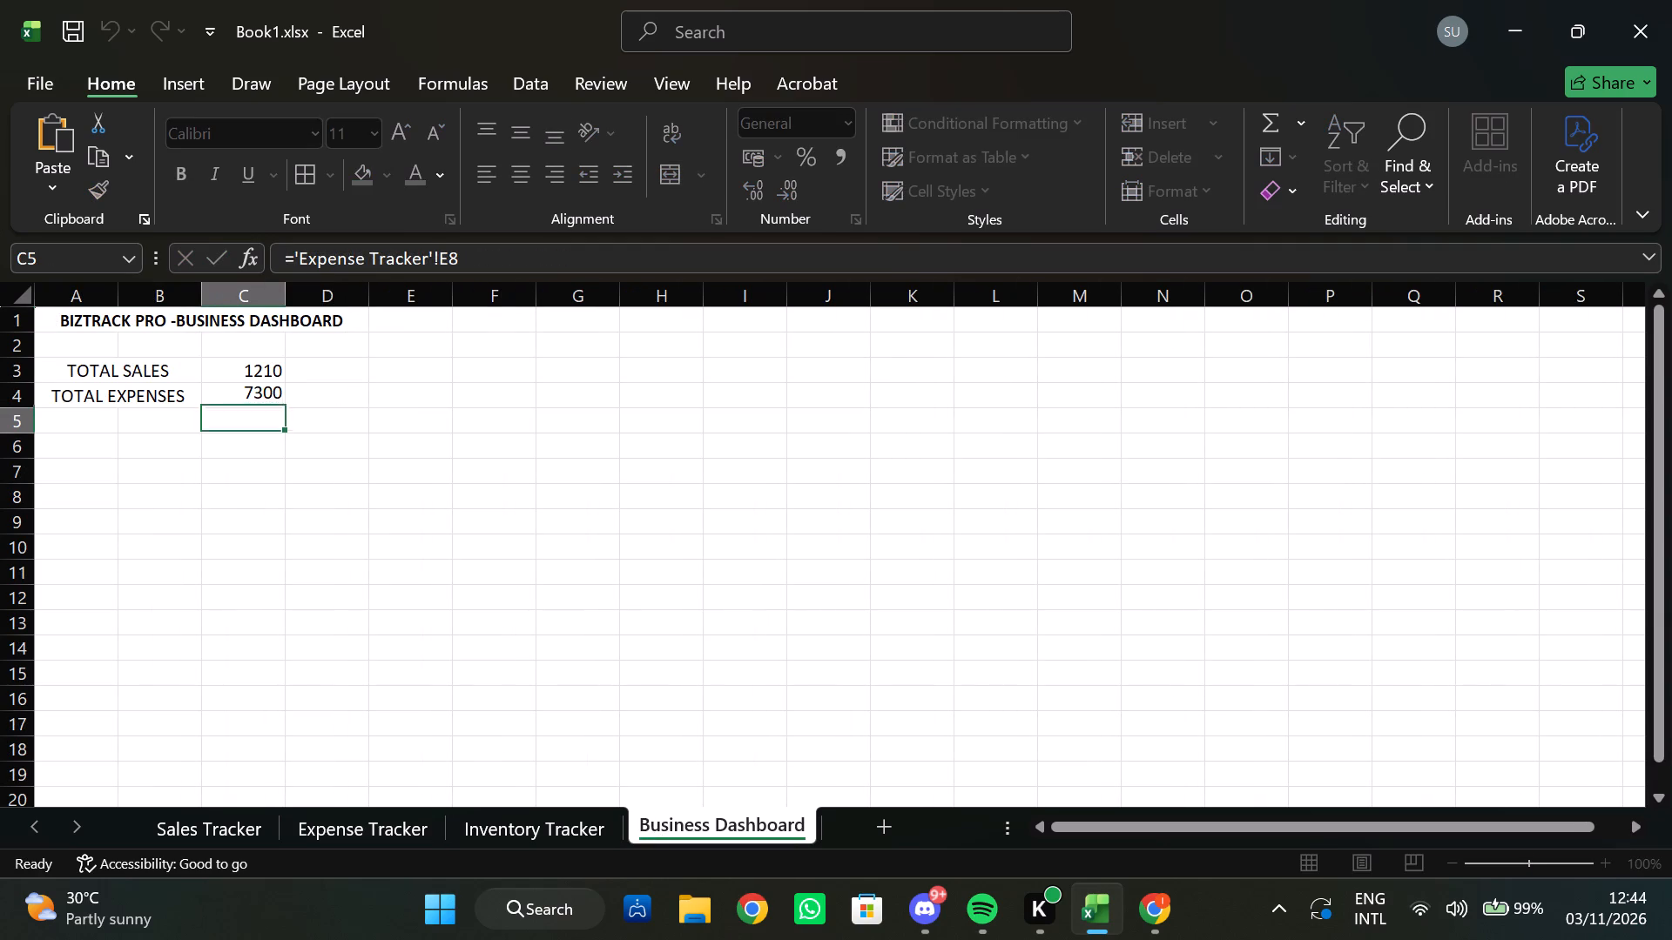
# Centre the total sales and total expenses values horizontally in dashboard cells C3 and C4.
pyautogui.click(262, 373)
pyautogui.click(507, 180)
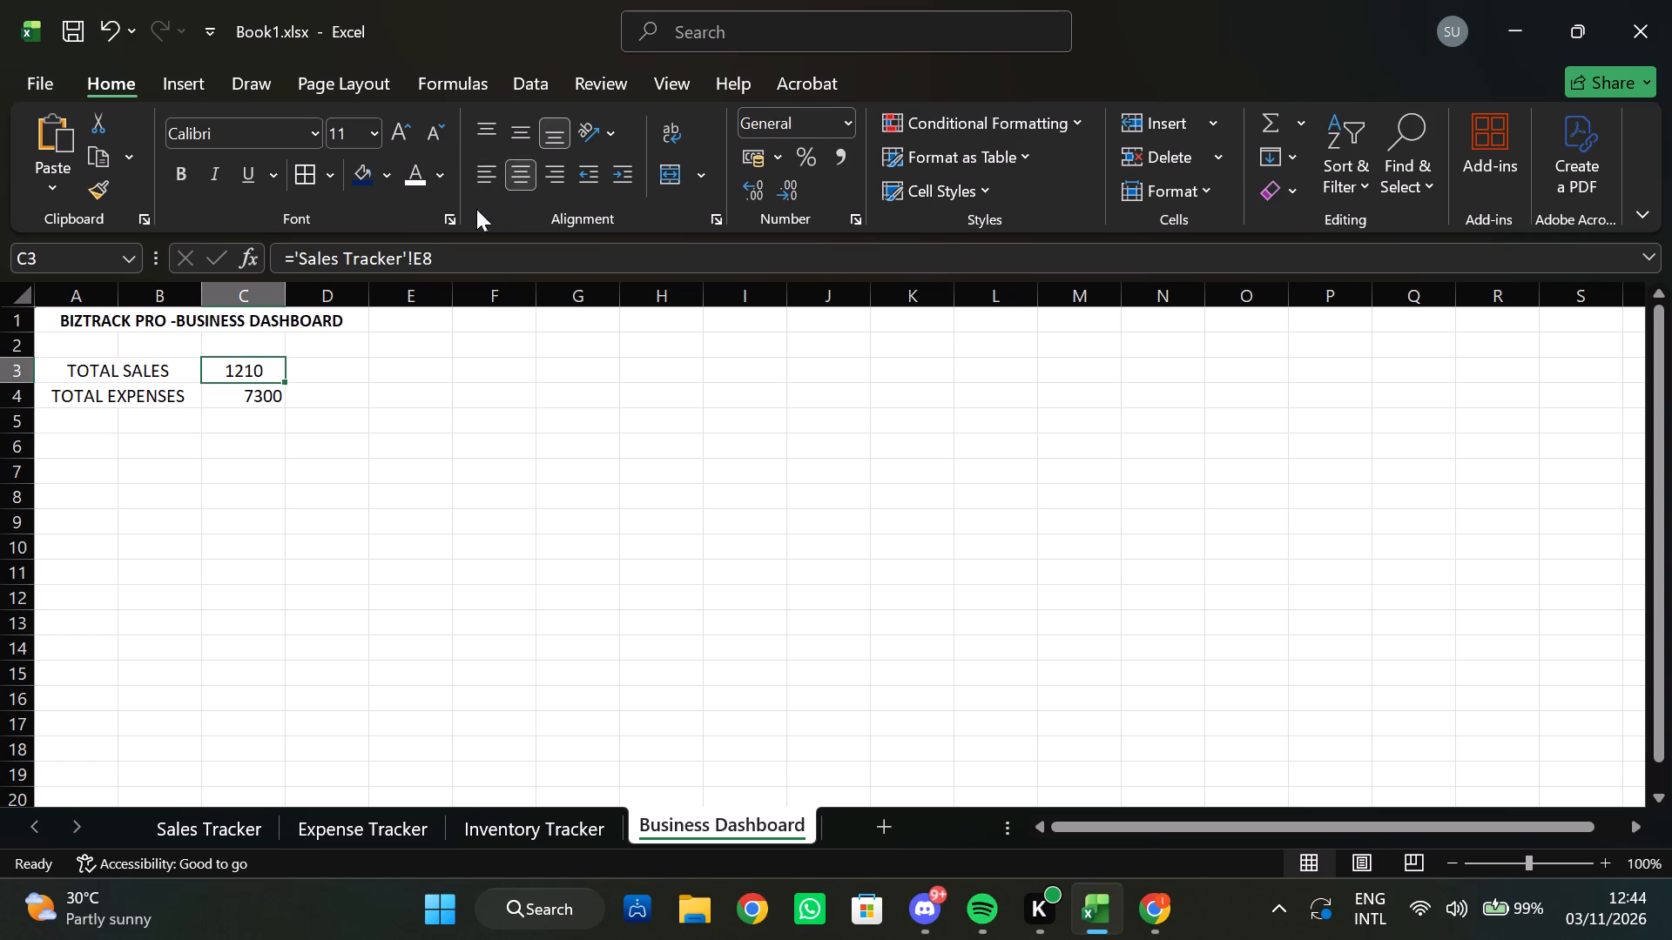
pyautogui.click(262, 403)
pyautogui.click(530, 179)
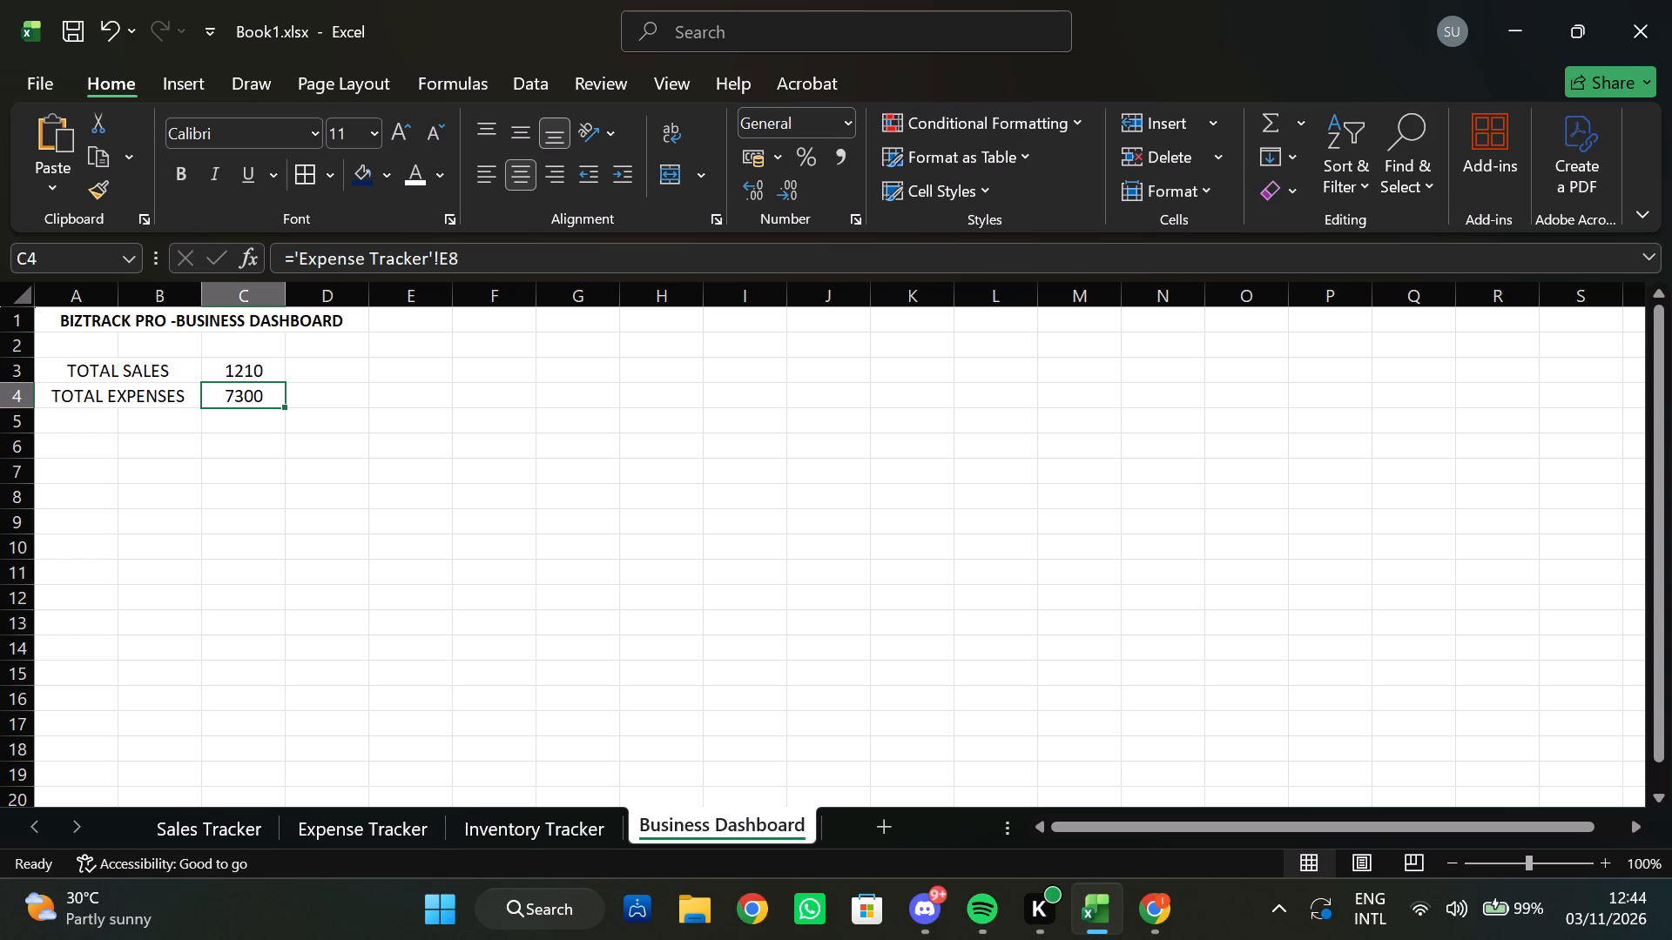
# Enter the label NET PROFIT / LOSS in cell A5 of the Business Dashboard sheet.
pyautogui.doubleClick(78, 426)
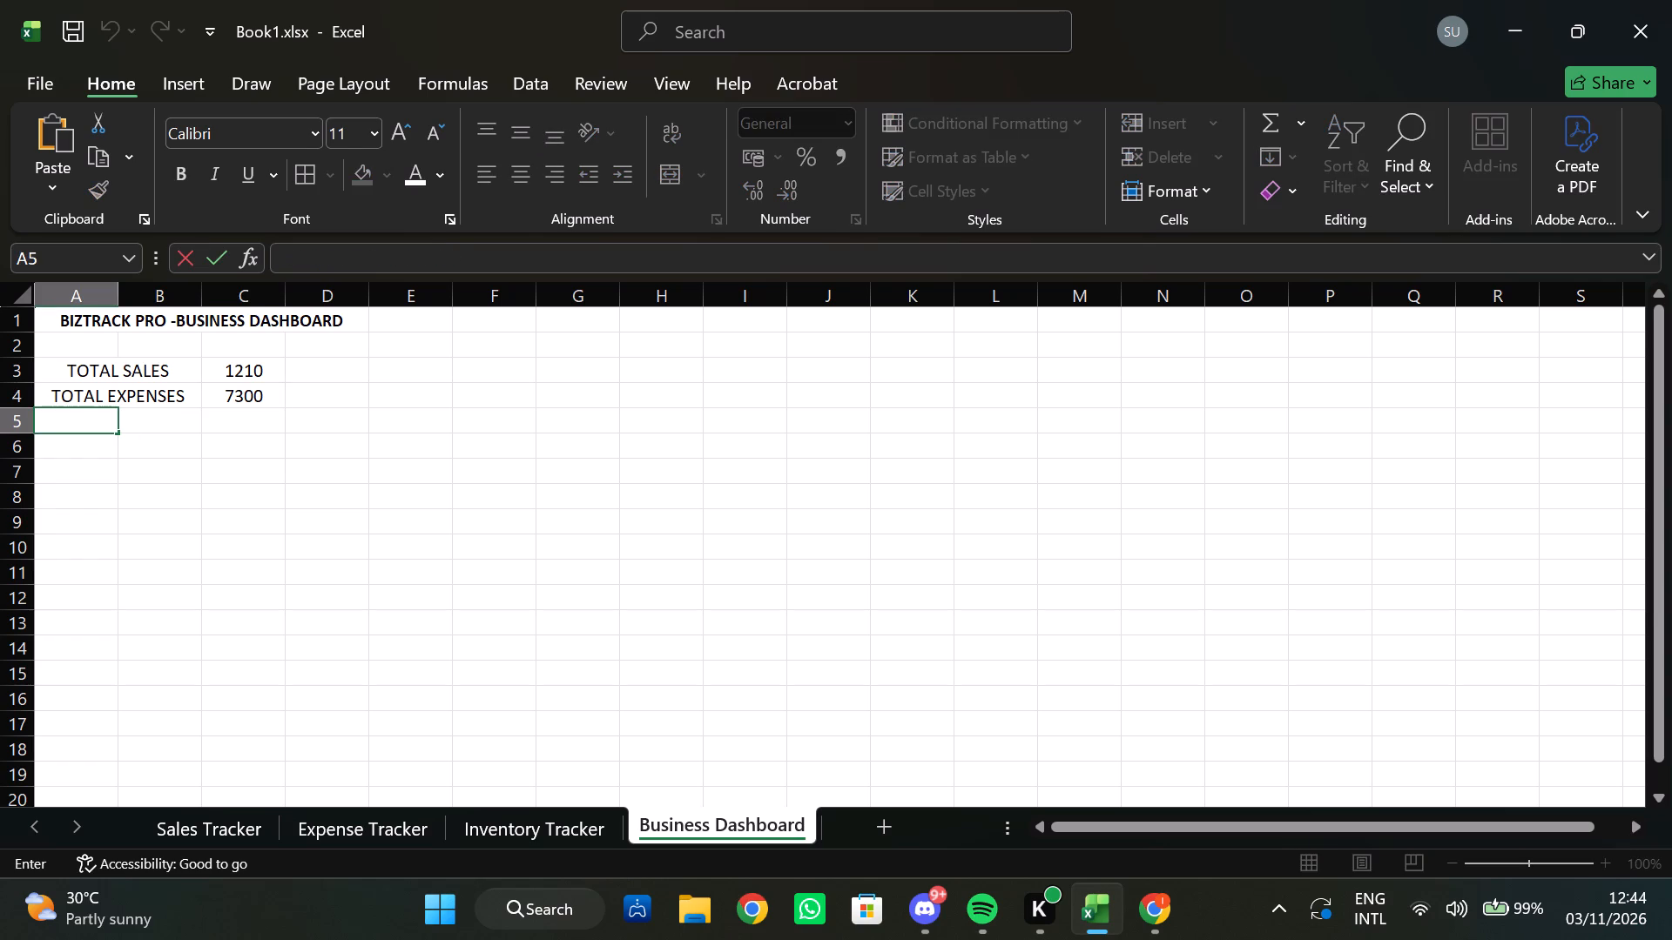
pyautogui.press('n')
pyautogui.press('t')
pyautogui.press('space')
pyautogui.write('P')
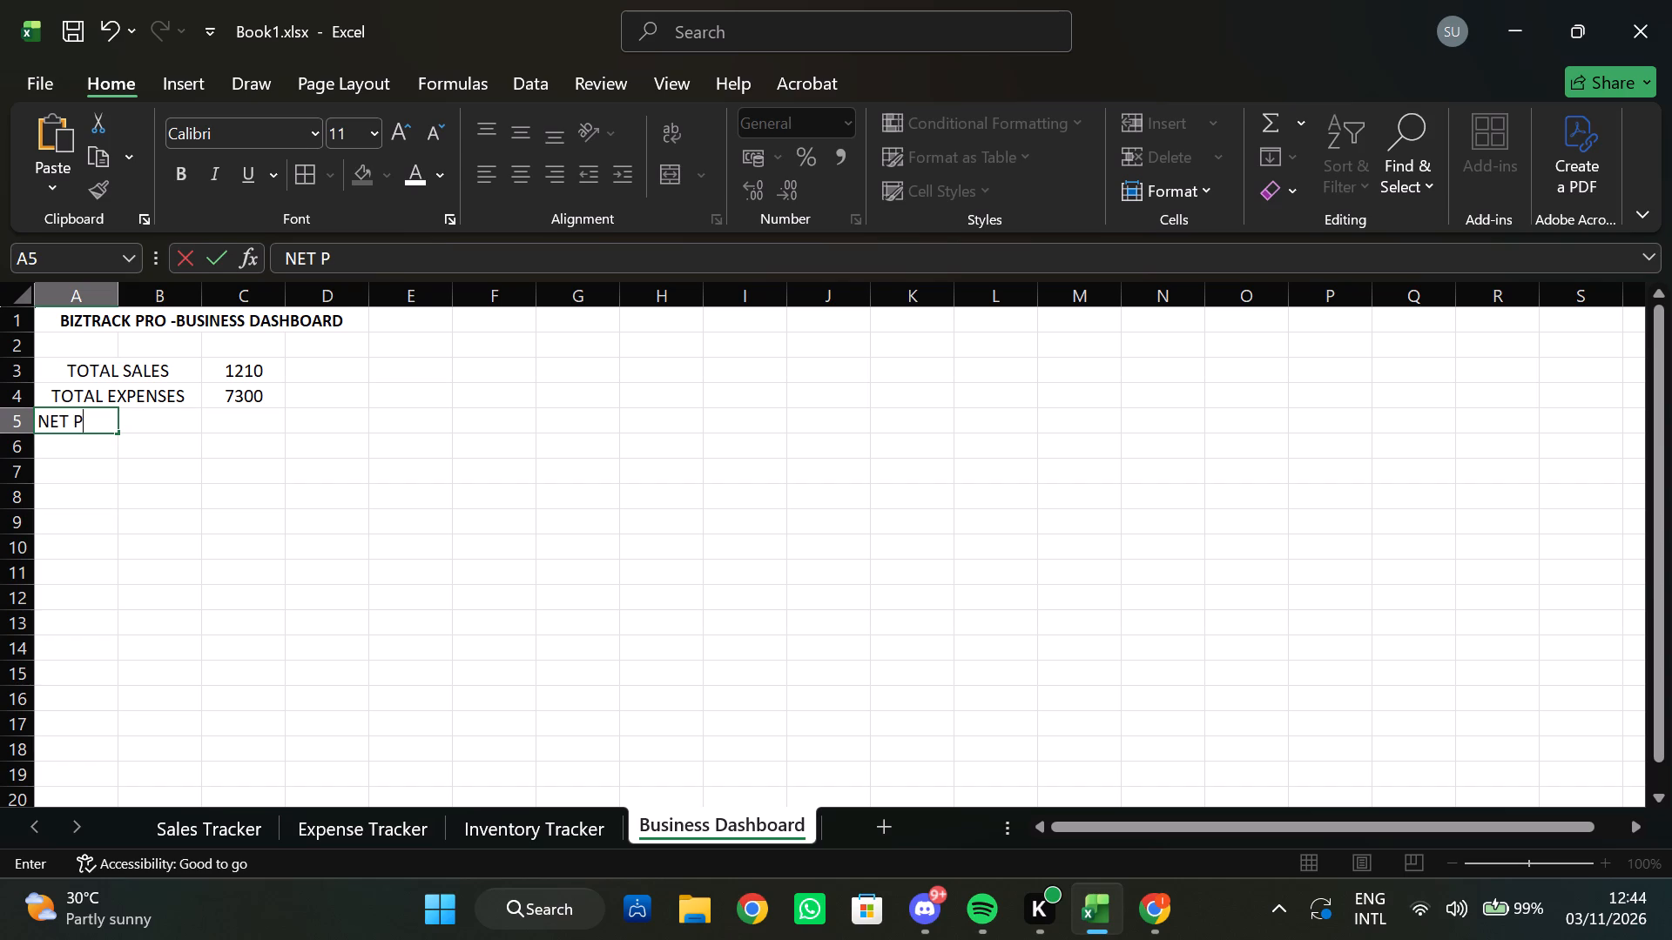
pyautogui.write('ROFITT')
pyautogui.press('BackSpace')
pyautogui.press('/')
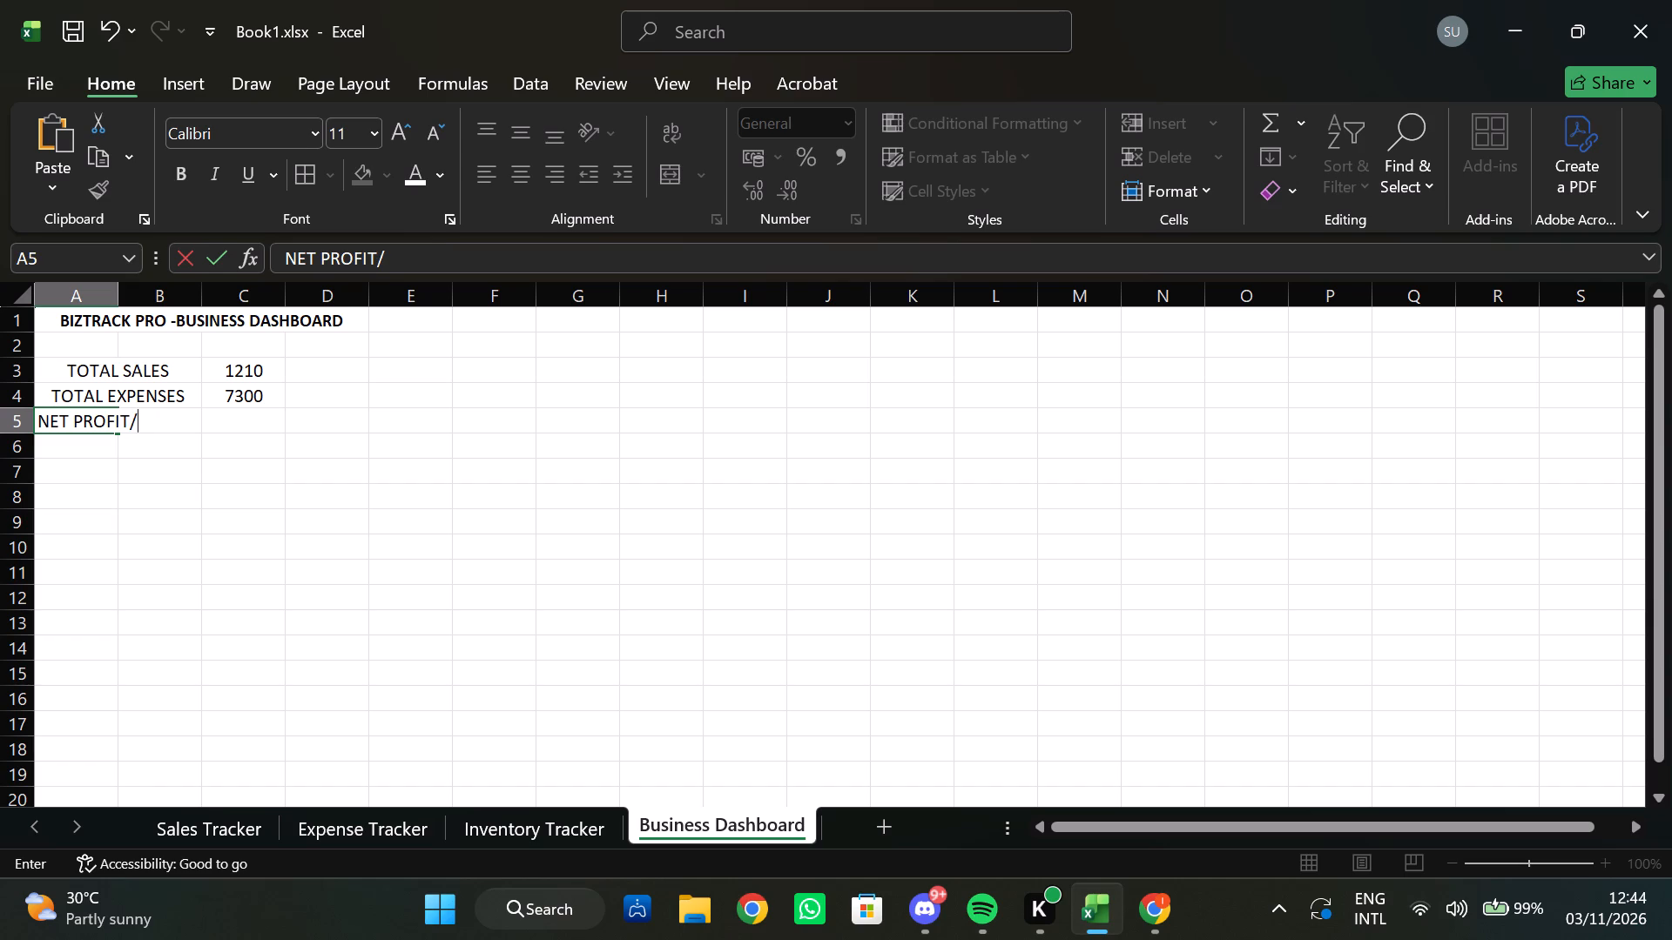
pyautogui.press('BackSpace')
pyautogui.press('space')
pyautogui.press('/')
pyautogui.write('LO')
pyautogui.press('BackSpace')
pyautogui.press('BackSpace')
pyautogui.press('space')
pyautogui.write('LOSS')
pyautogui.press('Return')
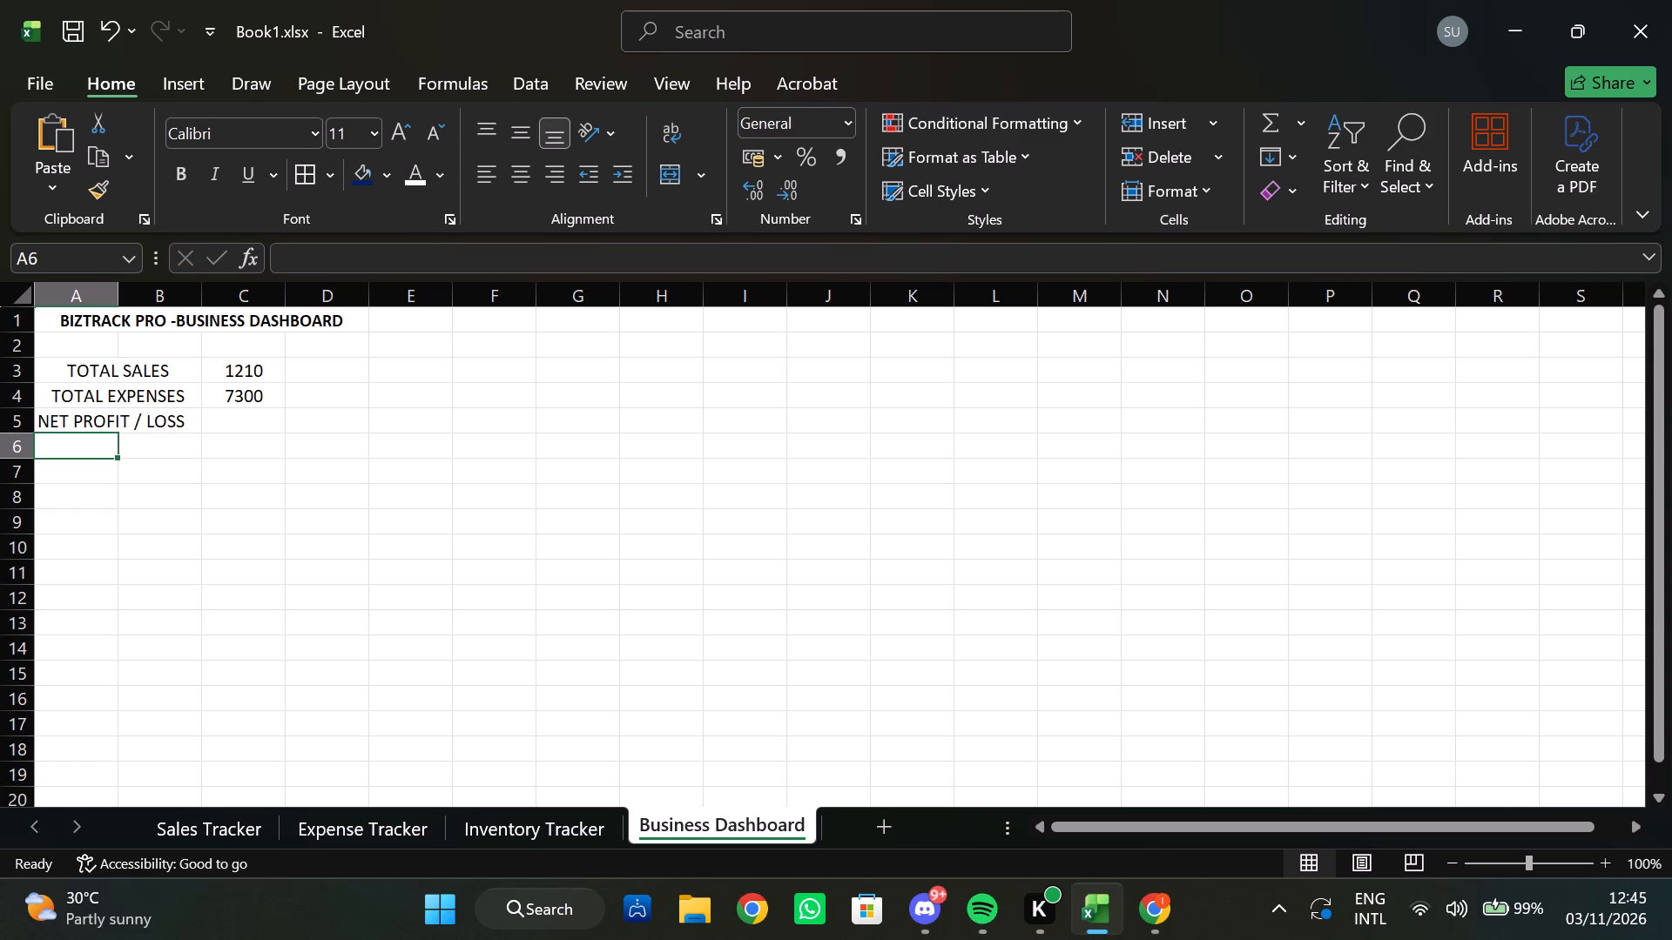
# Widen column B slightly, and merge and centre the NET PROFIT / LOSS label across cells A5:B5.
pyautogui.click(201, 292)
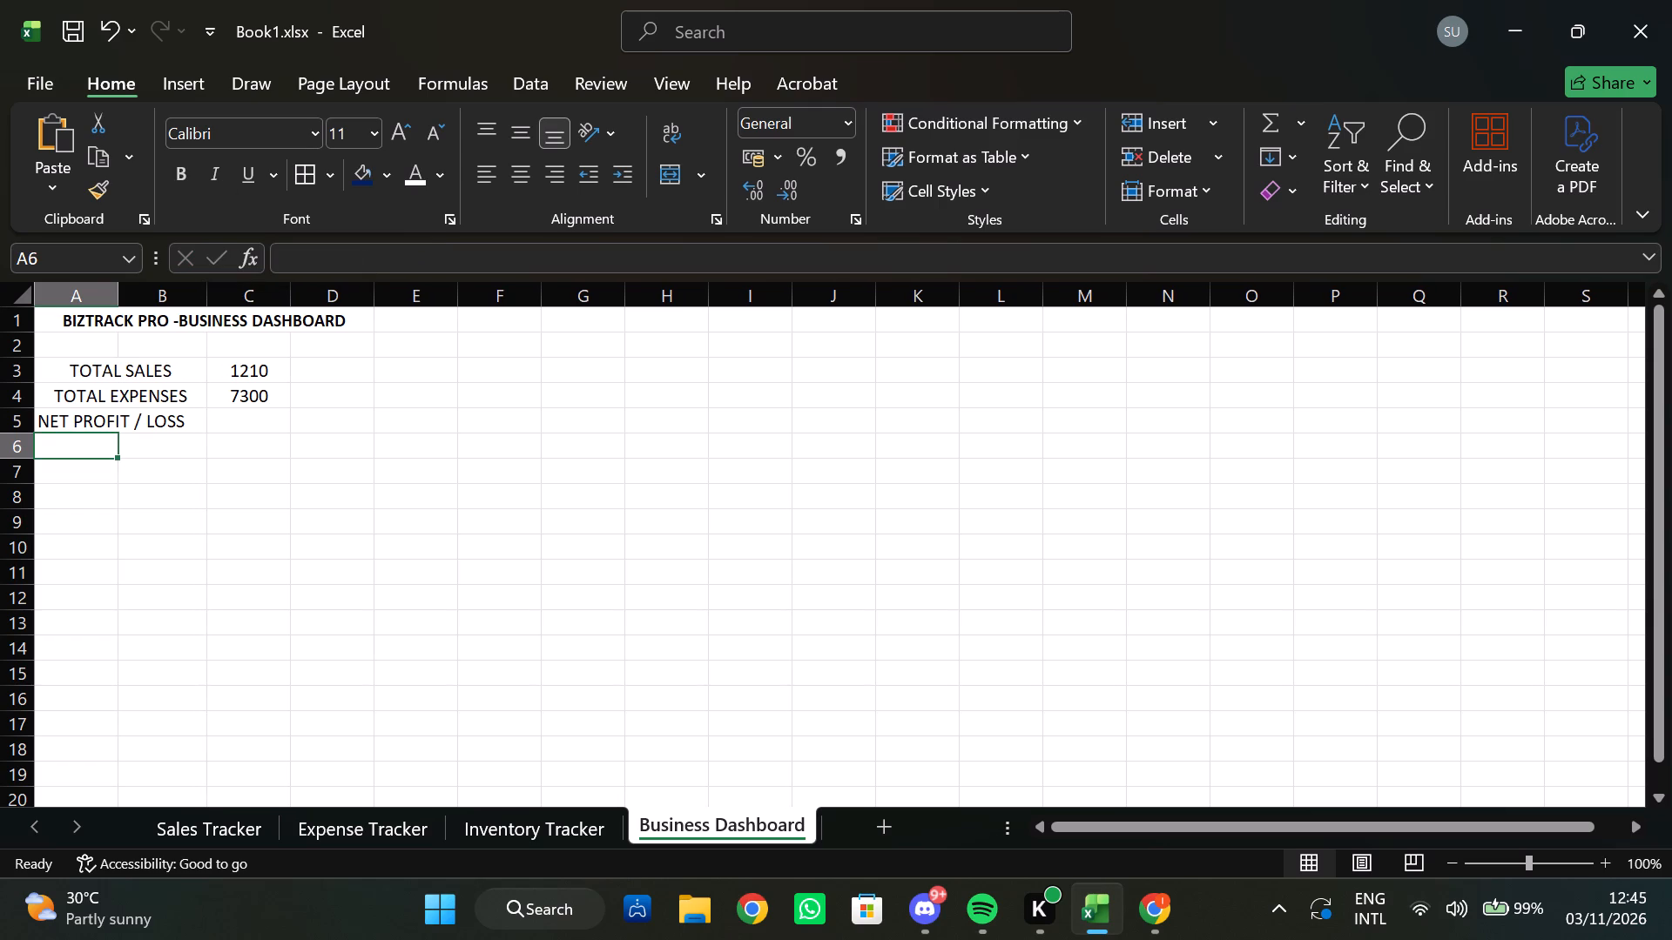
pyautogui.click(74, 419)
pyautogui.moveTo(86, 419); pyautogui.dragTo(158, 426)
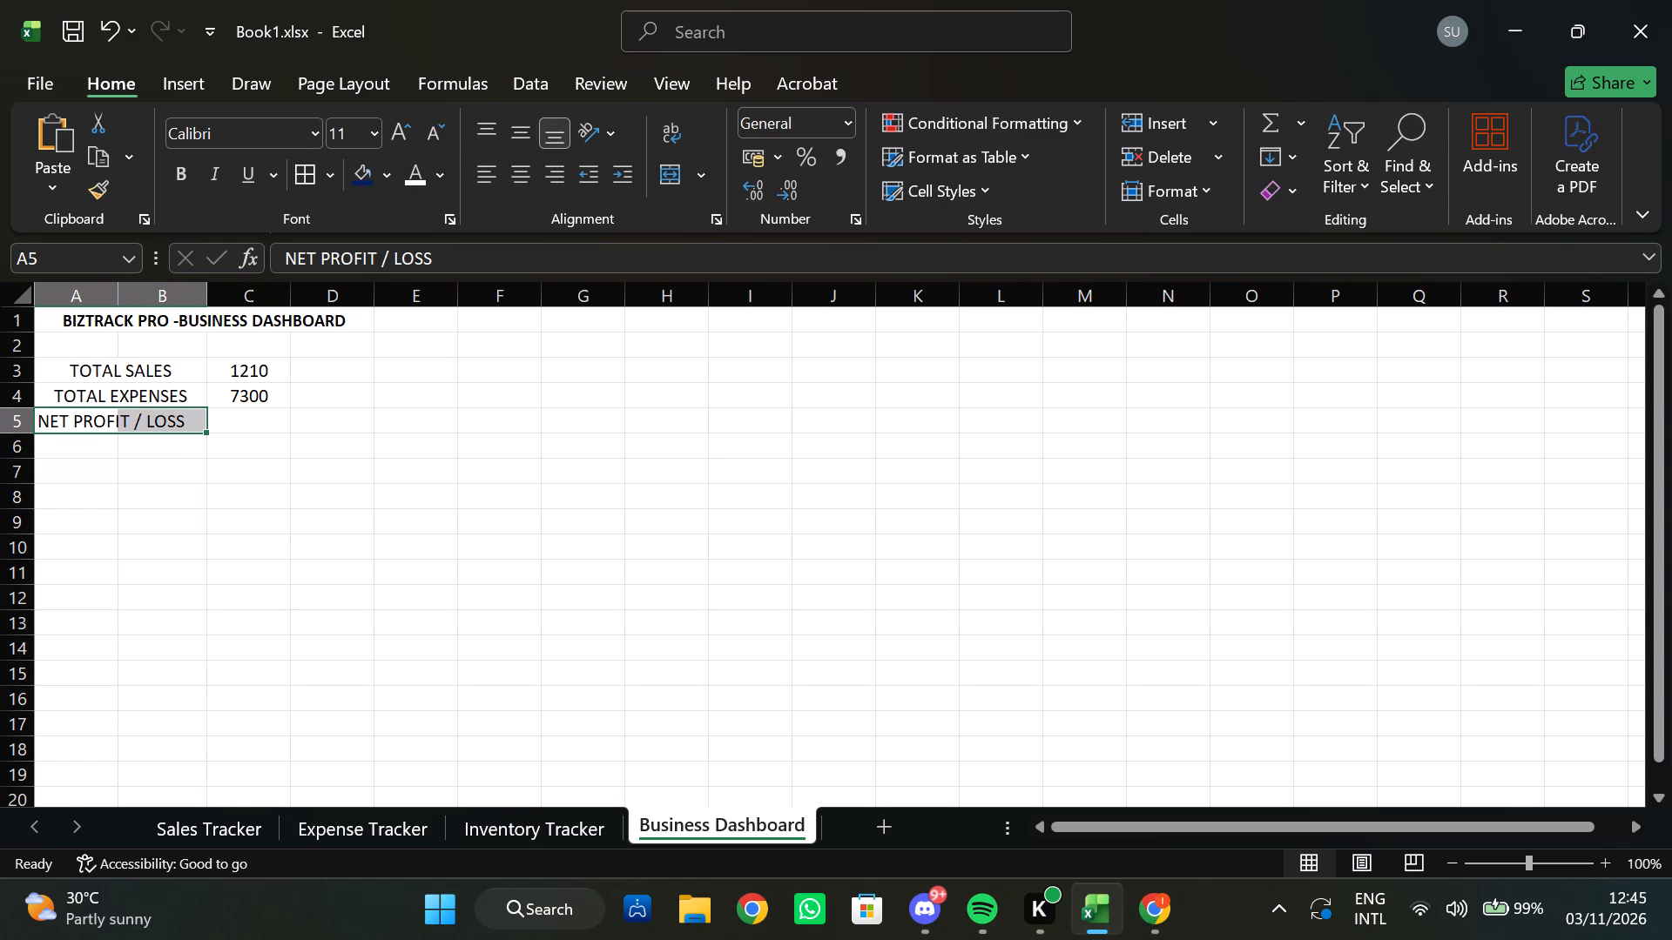
pyautogui.click(524, 173)
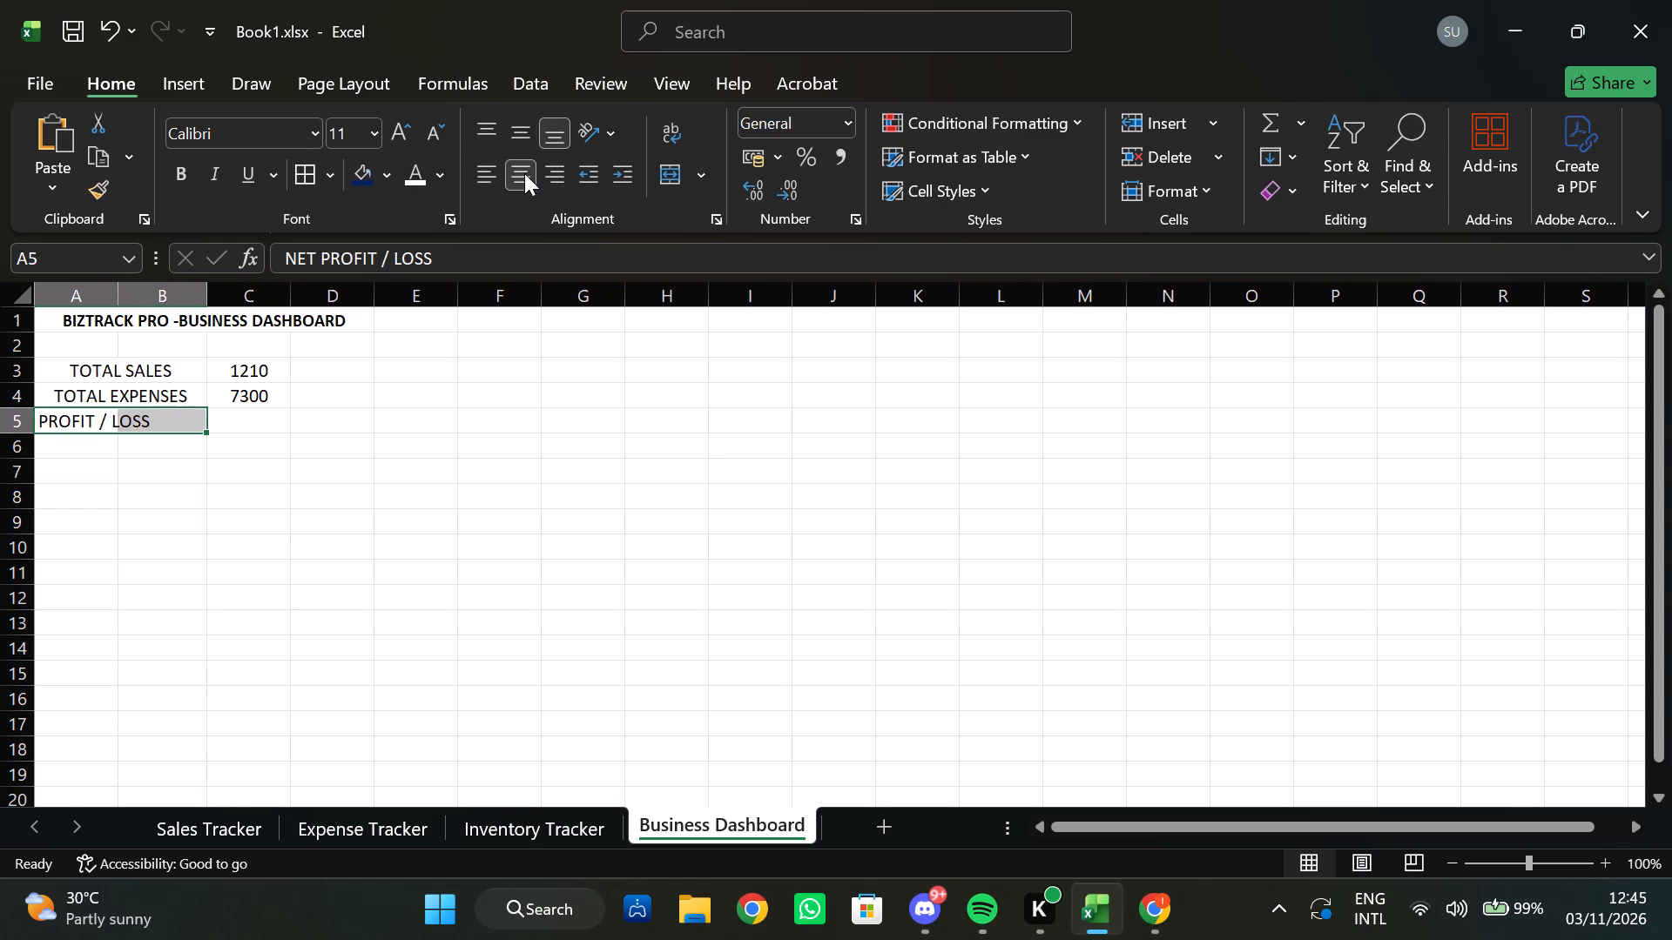
pyautogui.click(709, 171)
pyautogui.click(724, 211)
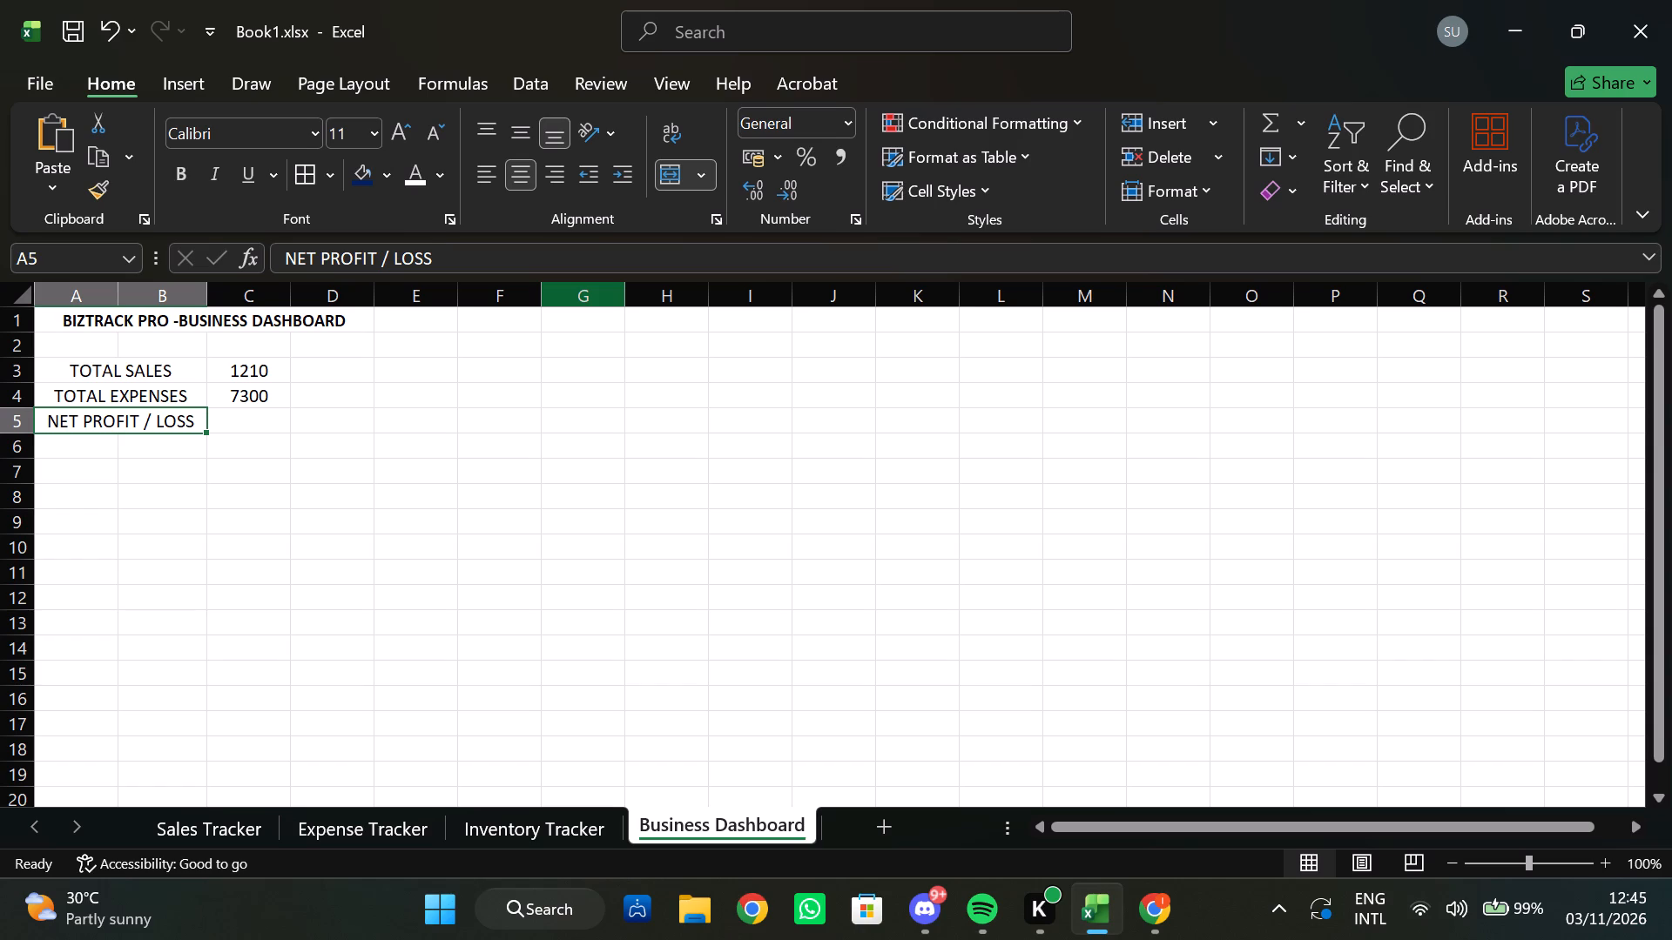
# Enter the formula =C3-C4 in cell C5 to calculate net profit or loss from total sales and total expenses.
pyautogui.tripleClick(250, 421)
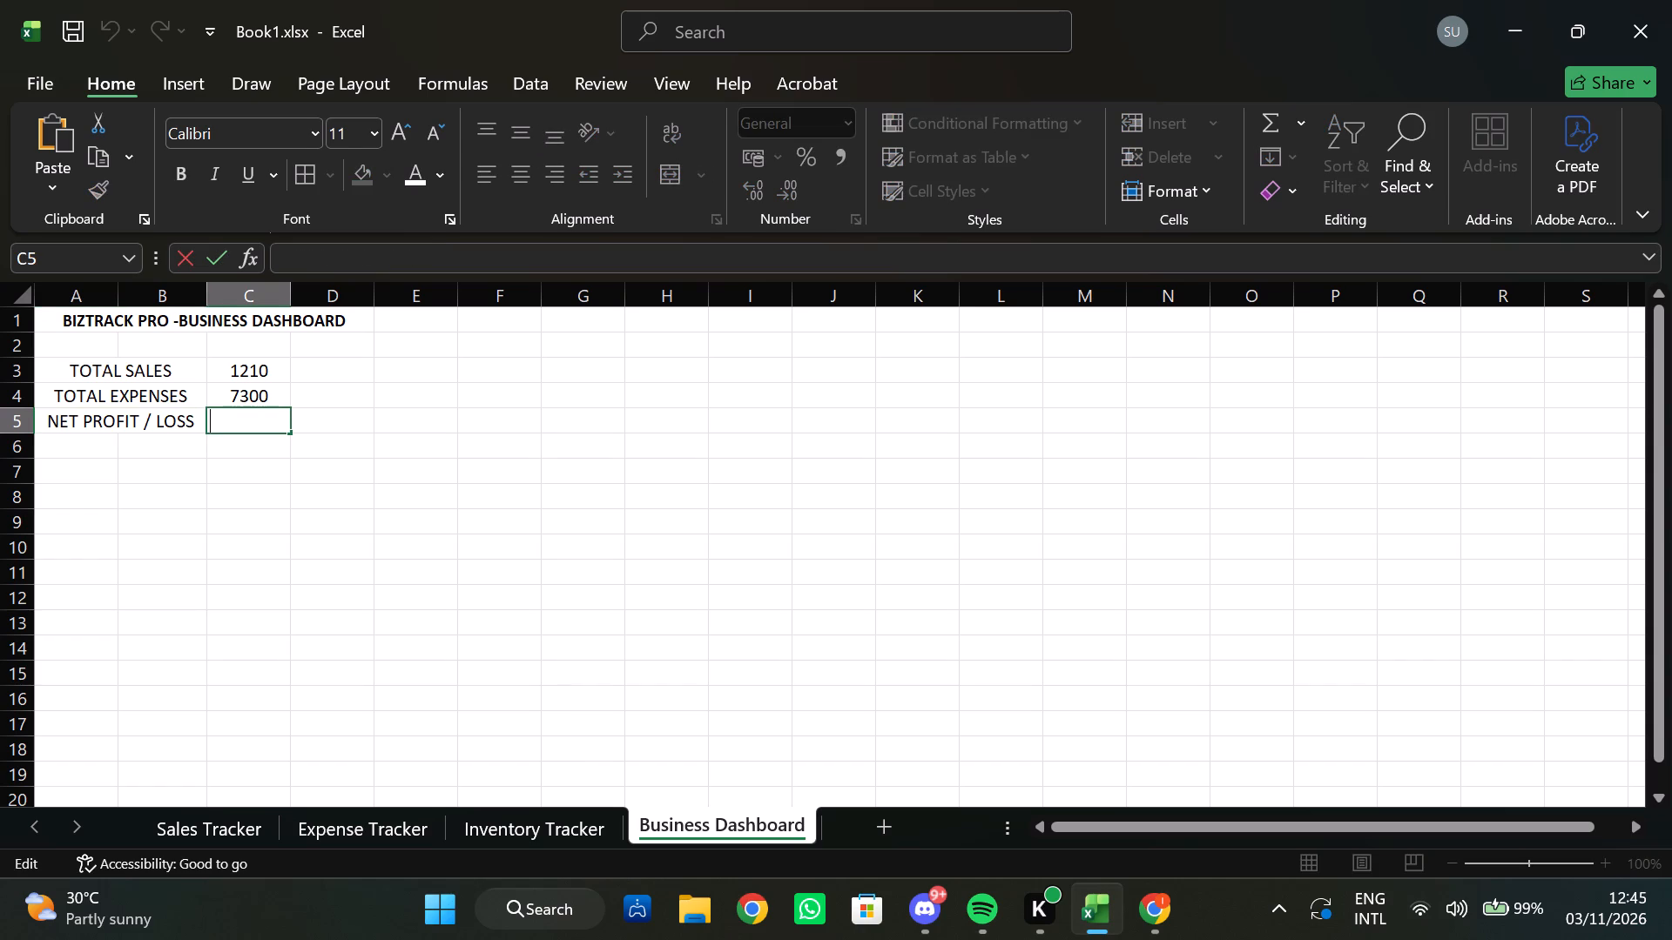
pyautogui.press('=')
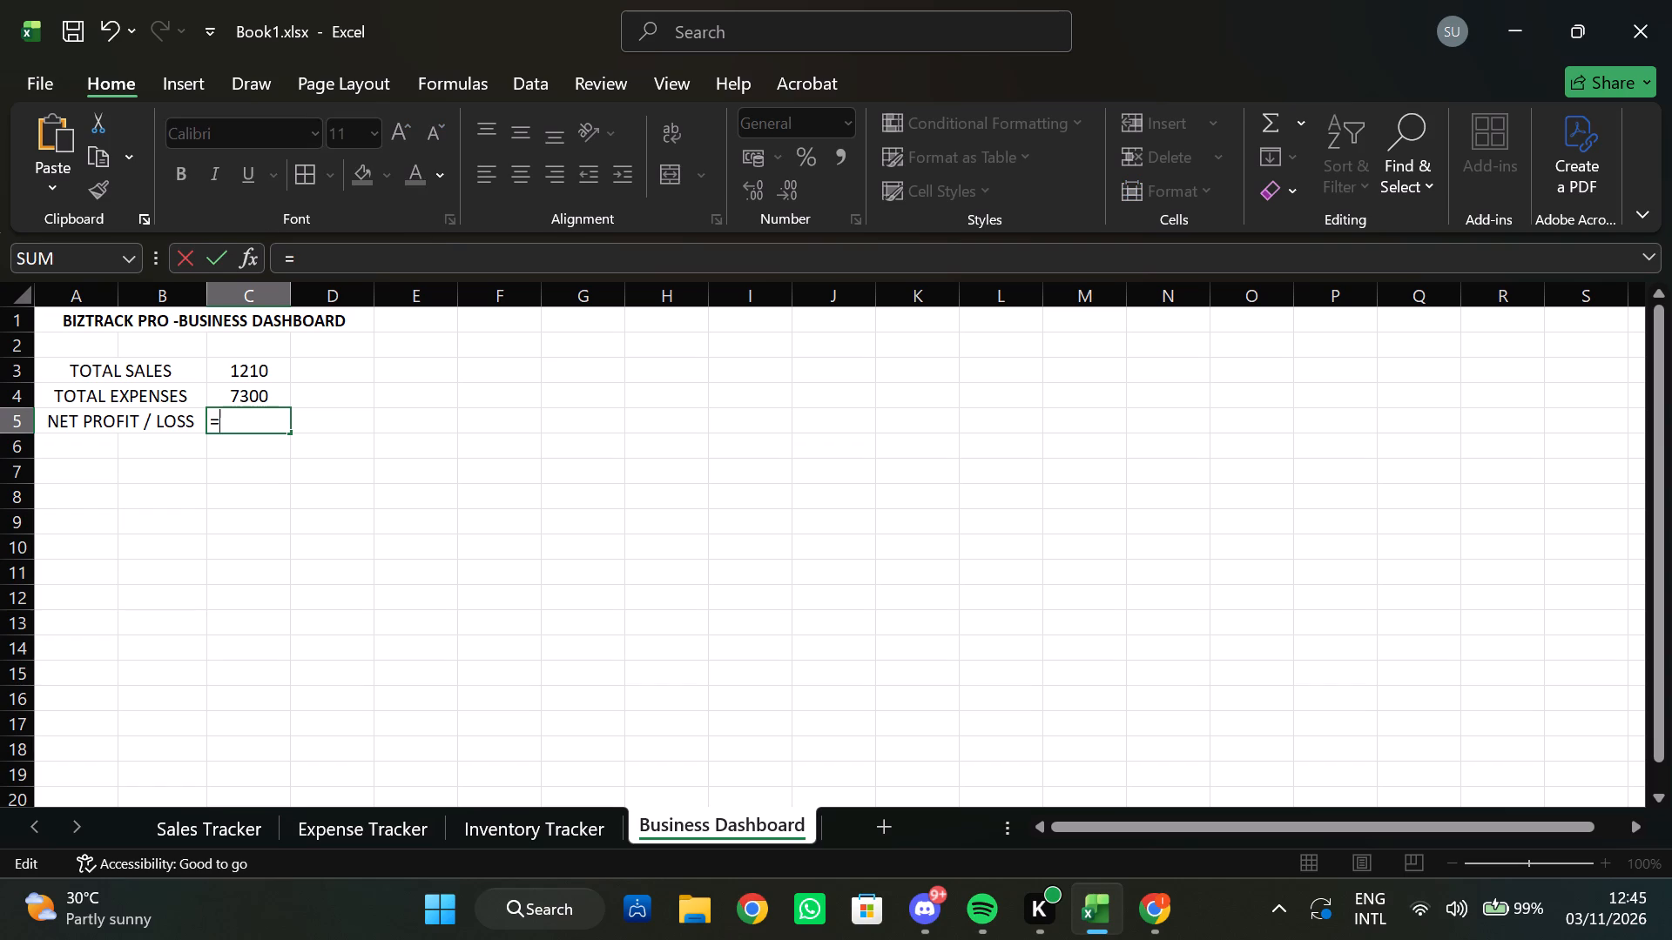
pyautogui.write('C3')
pyautogui.press('-')
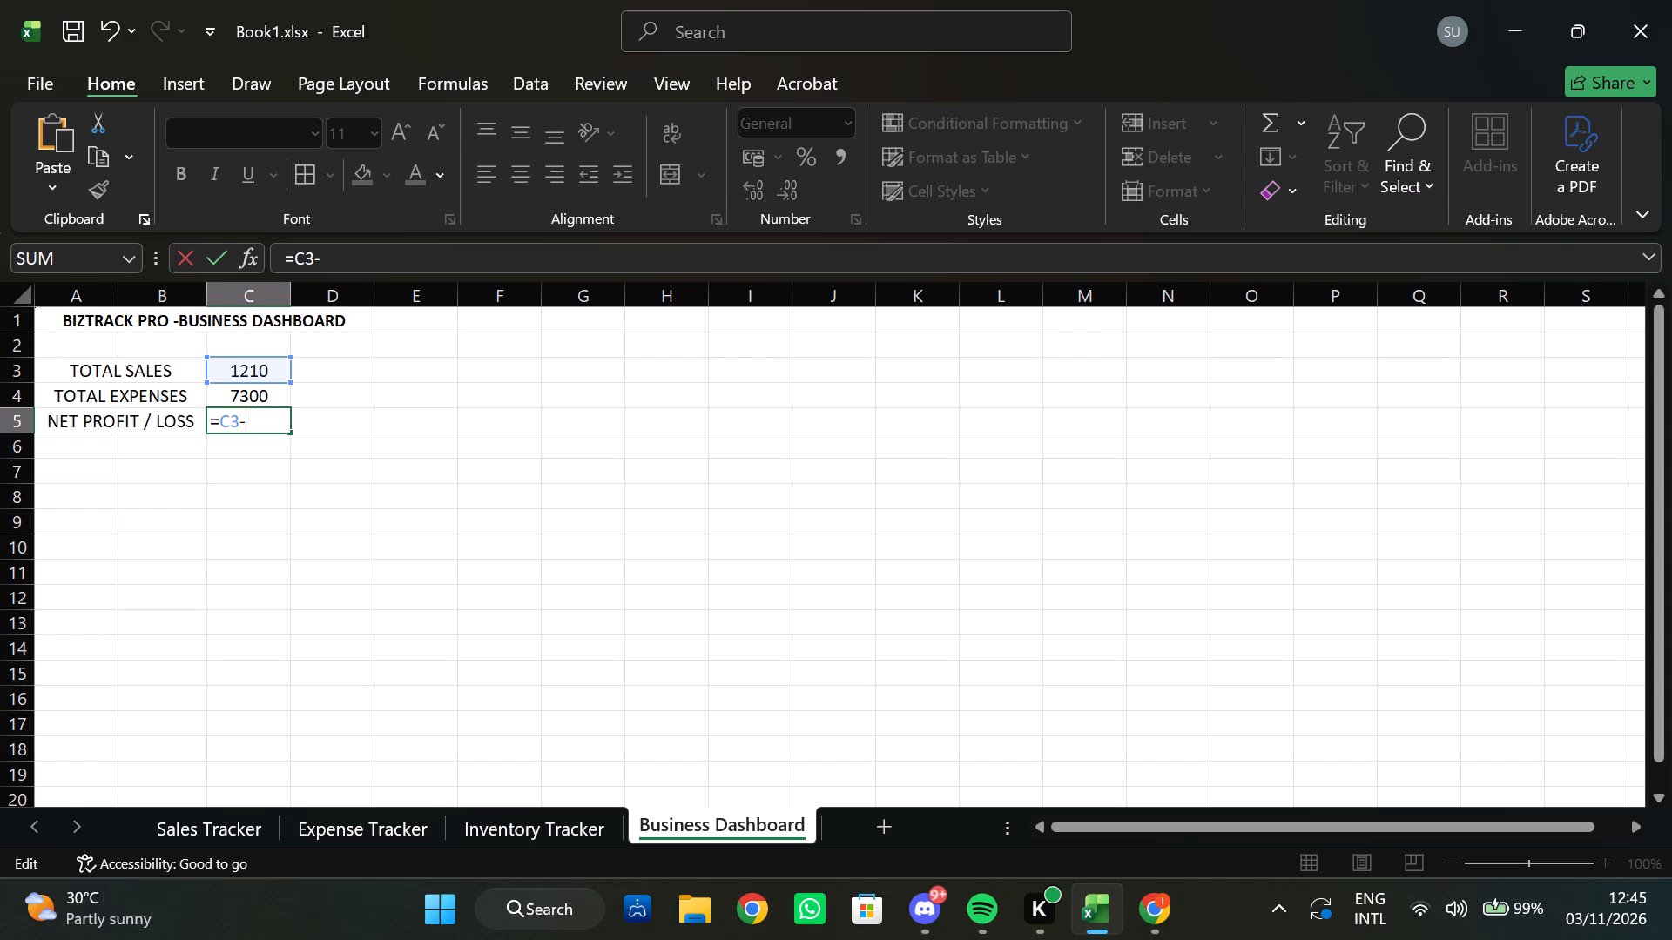
pyautogui.press('b')
pyautogui.press('4')
pyautogui.press('BackSpace')
pyautogui.press('BackSpace')
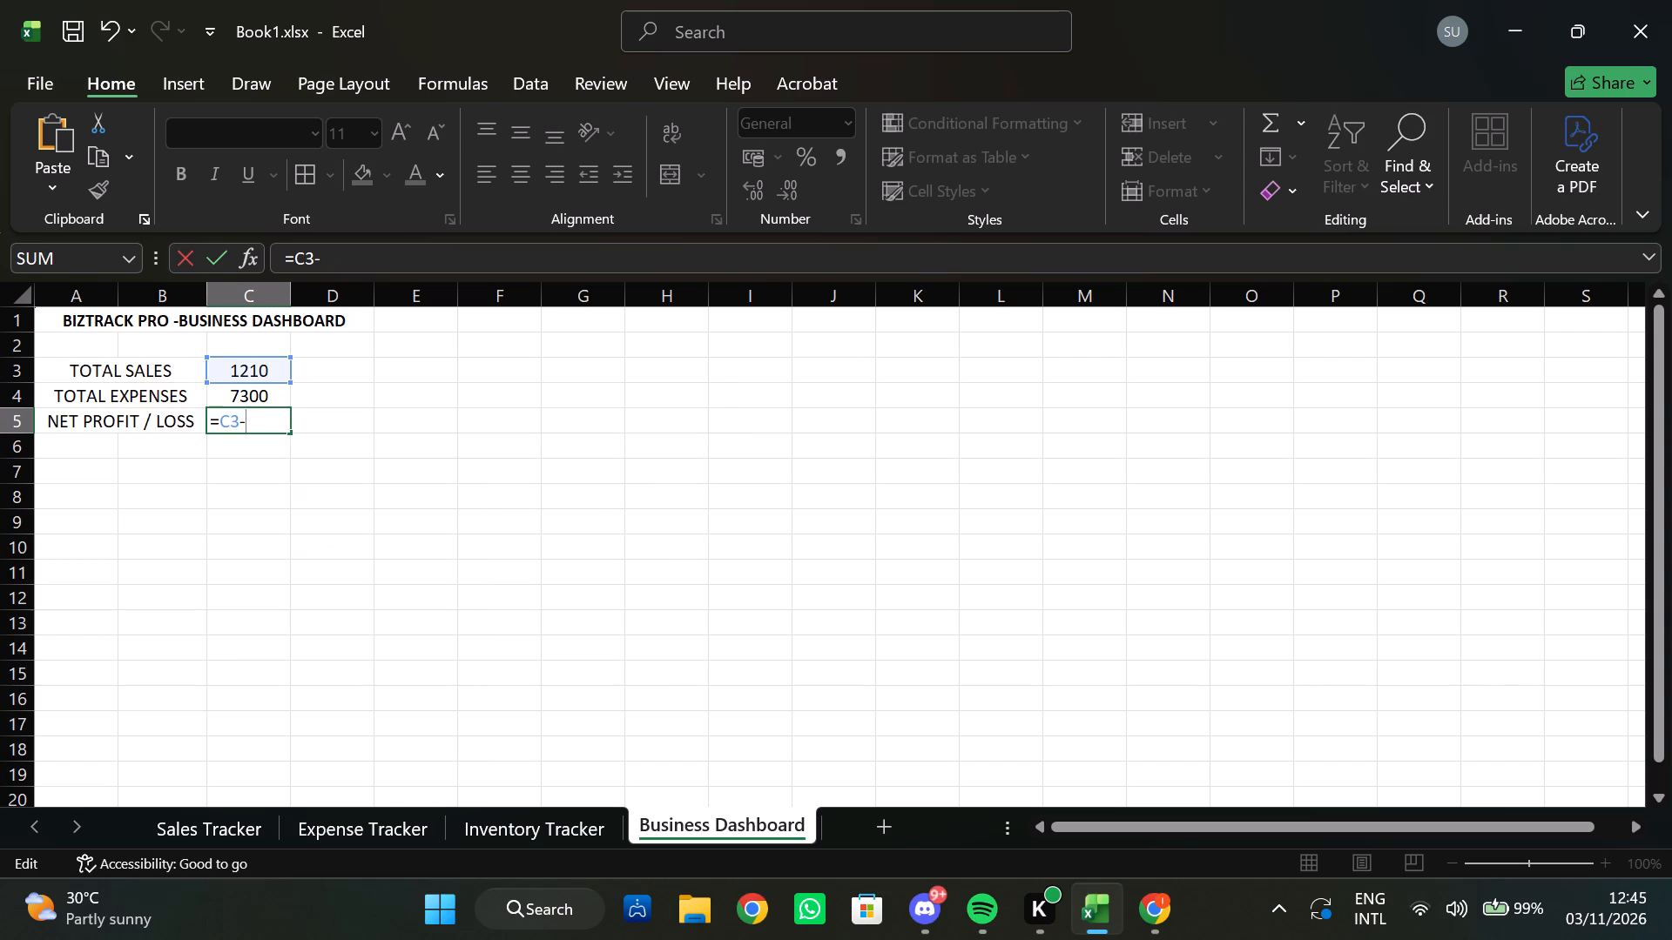
pyautogui.write('C4')
pyautogui.press('Return')
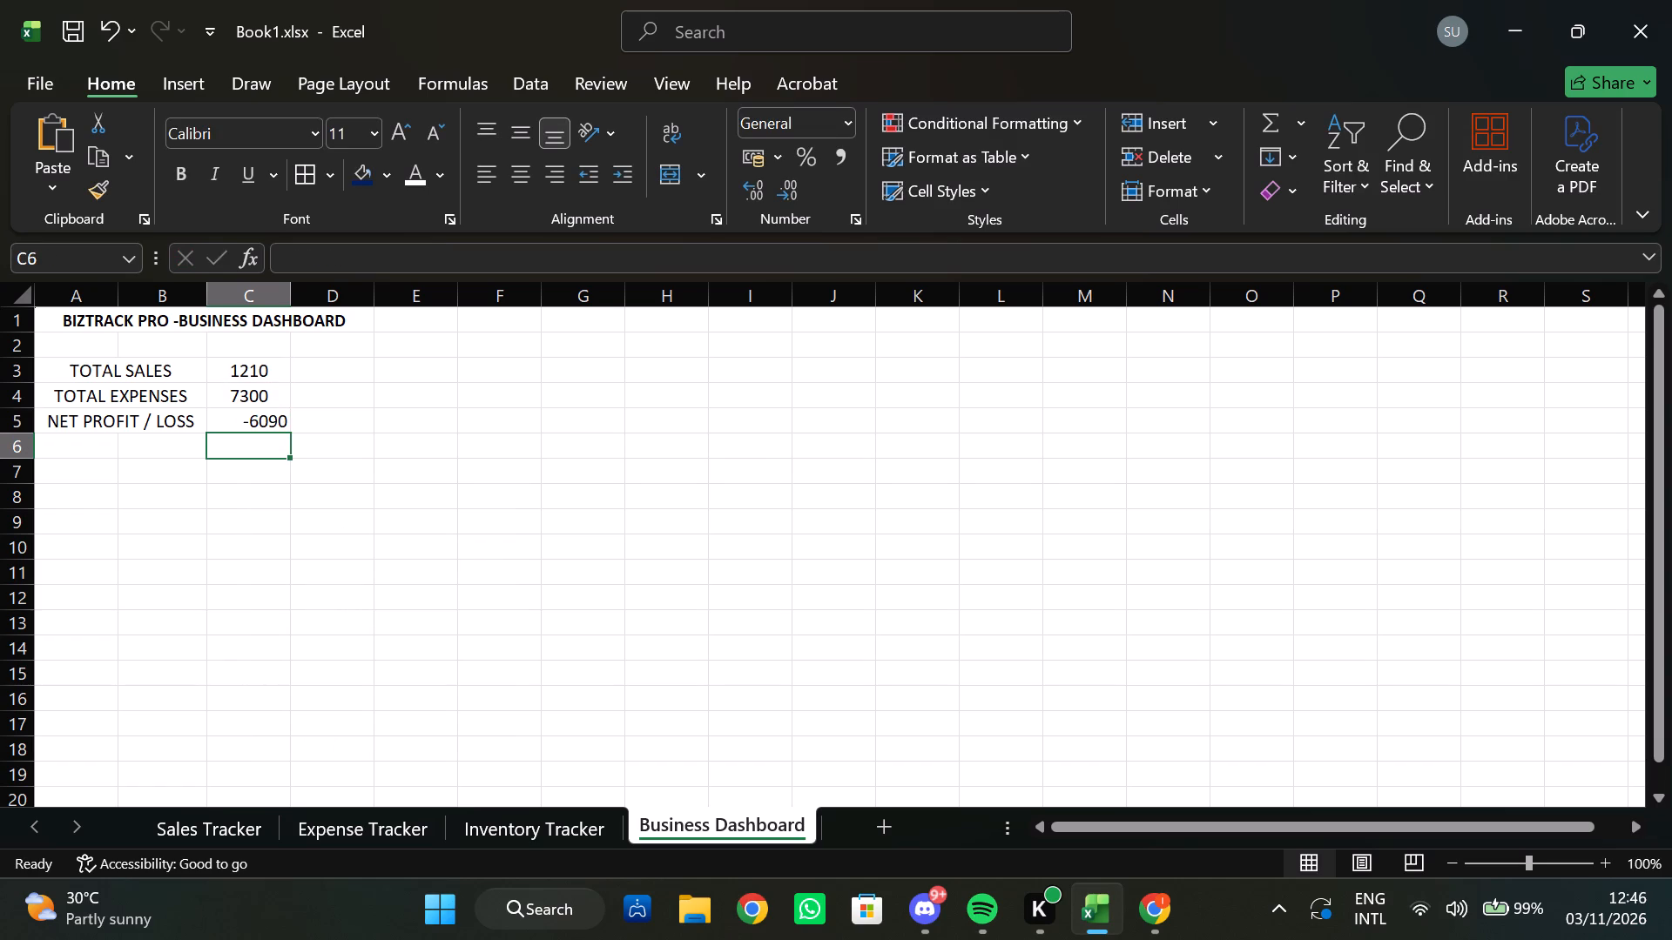
# Centre the net profit / loss value horizontally in cell C5.
pyautogui.click(265, 410)
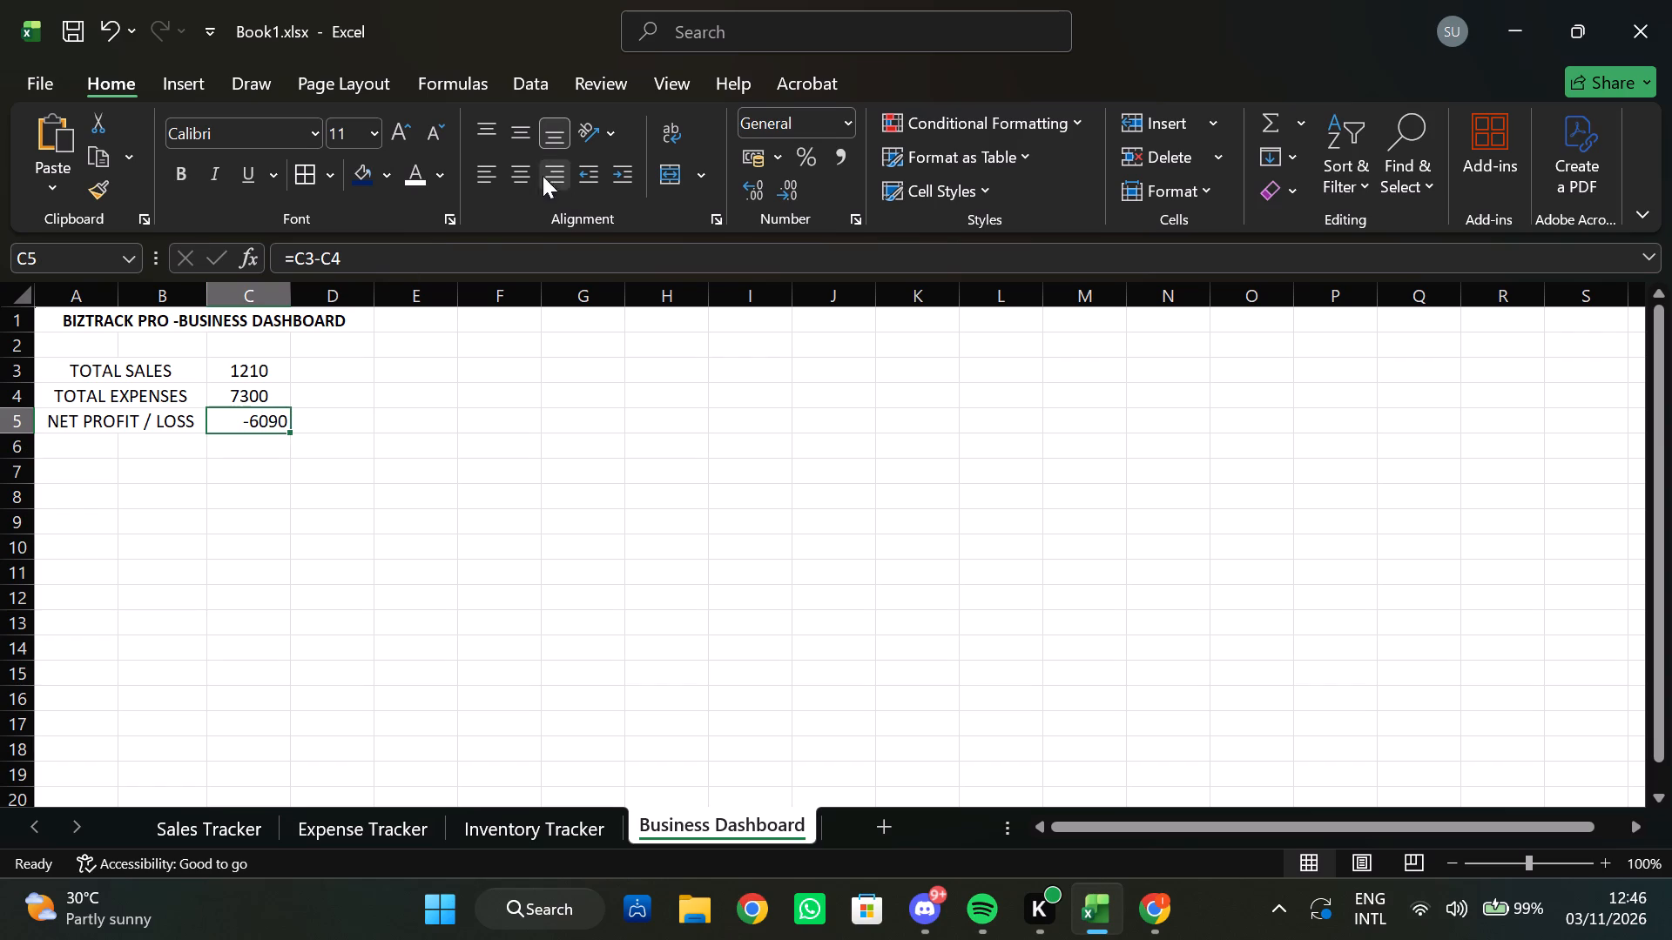
pyautogui.click(513, 169)
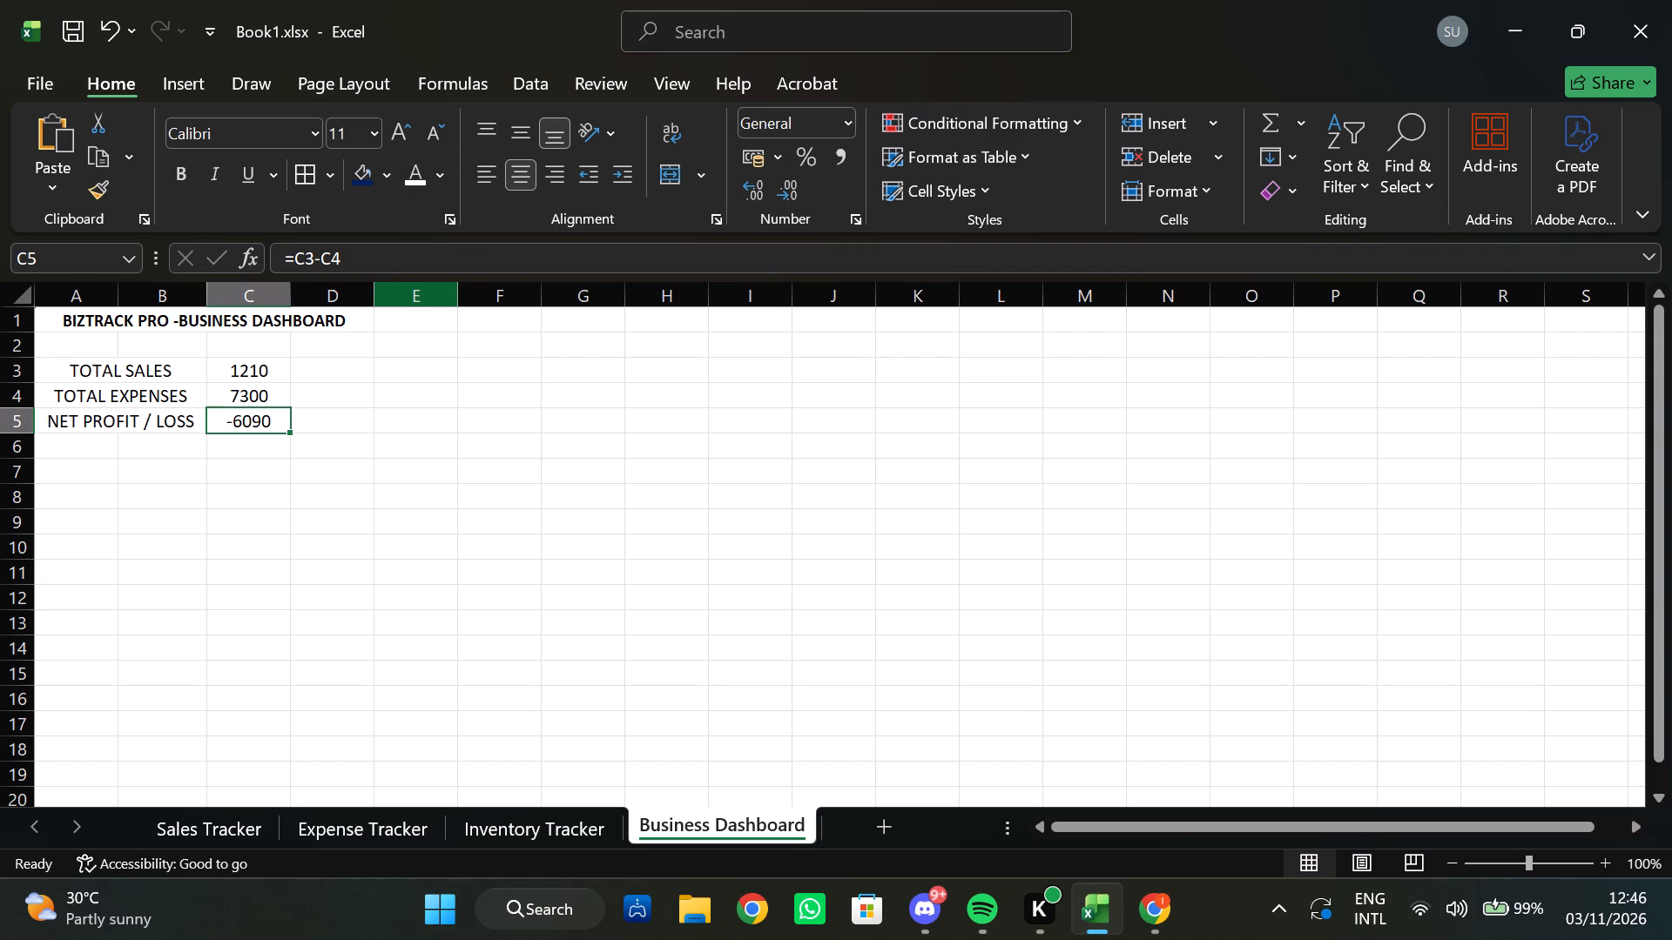
# Make the three summary labels in A3:B5 and their values in C3:C5 bold.
pyautogui.click(72, 373)
pyautogui.moveTo(116, 373); pyautogui.dragTo(145, 401)
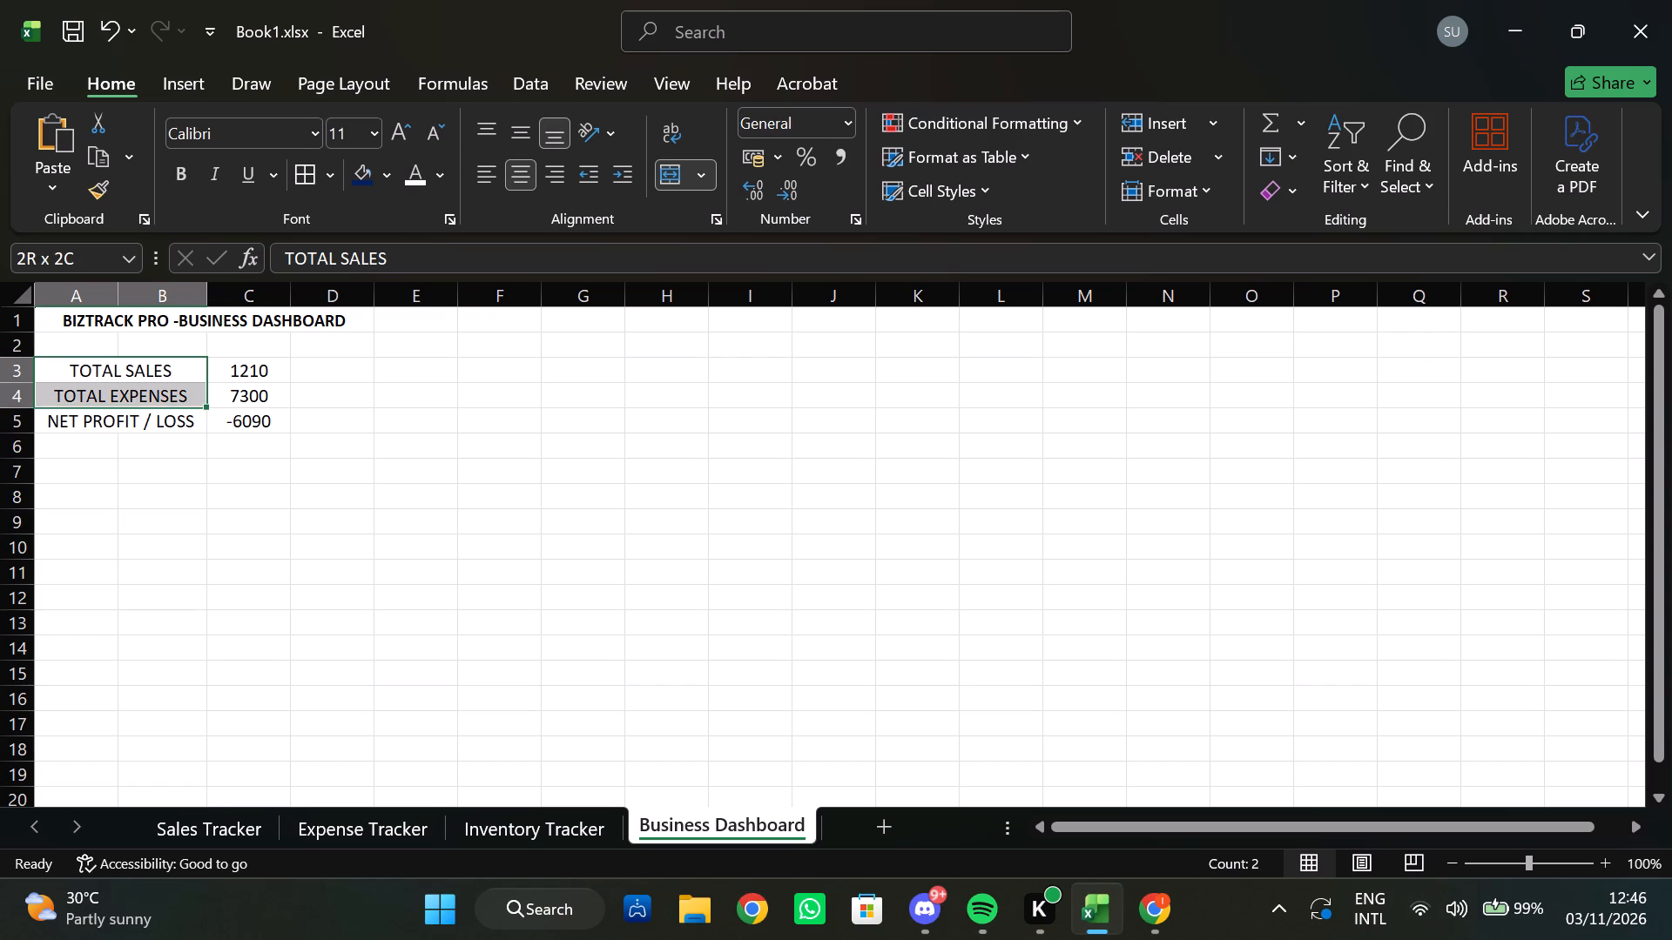
pyautogui.moveTo(145, 401); pyautogui.dragTo(151, 413)
pyautogui.click(186, 180)
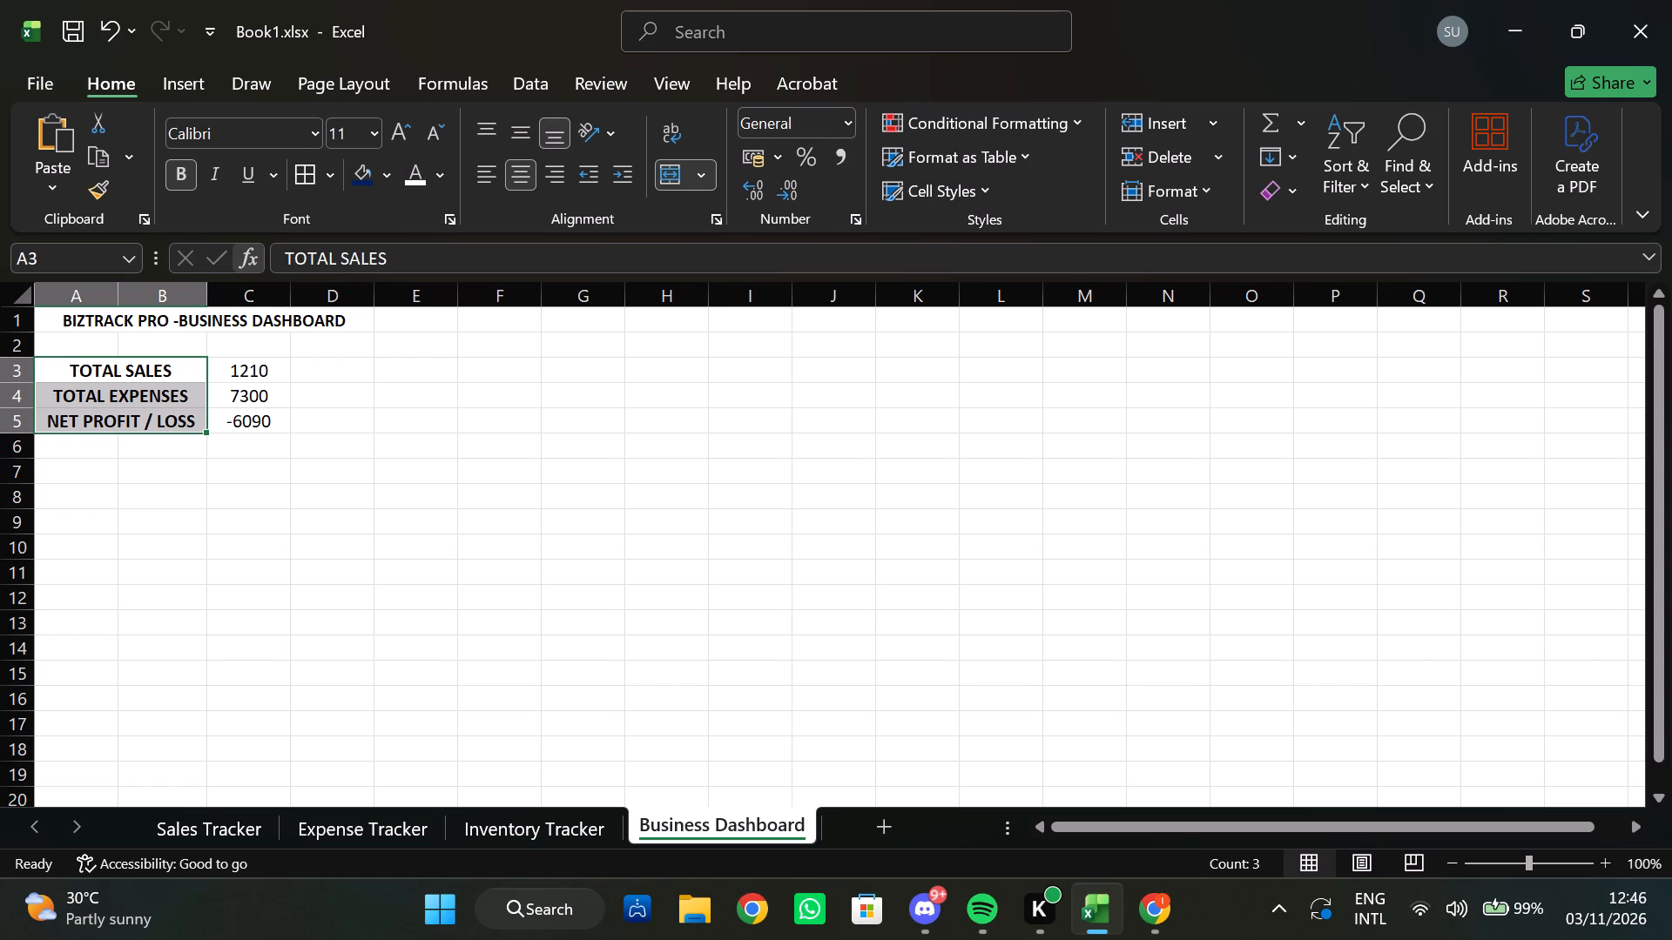
pyautogui.click(263, 375)
pyautogui.moveTo(261, 373); pyautogui.dragTo(268, 427)
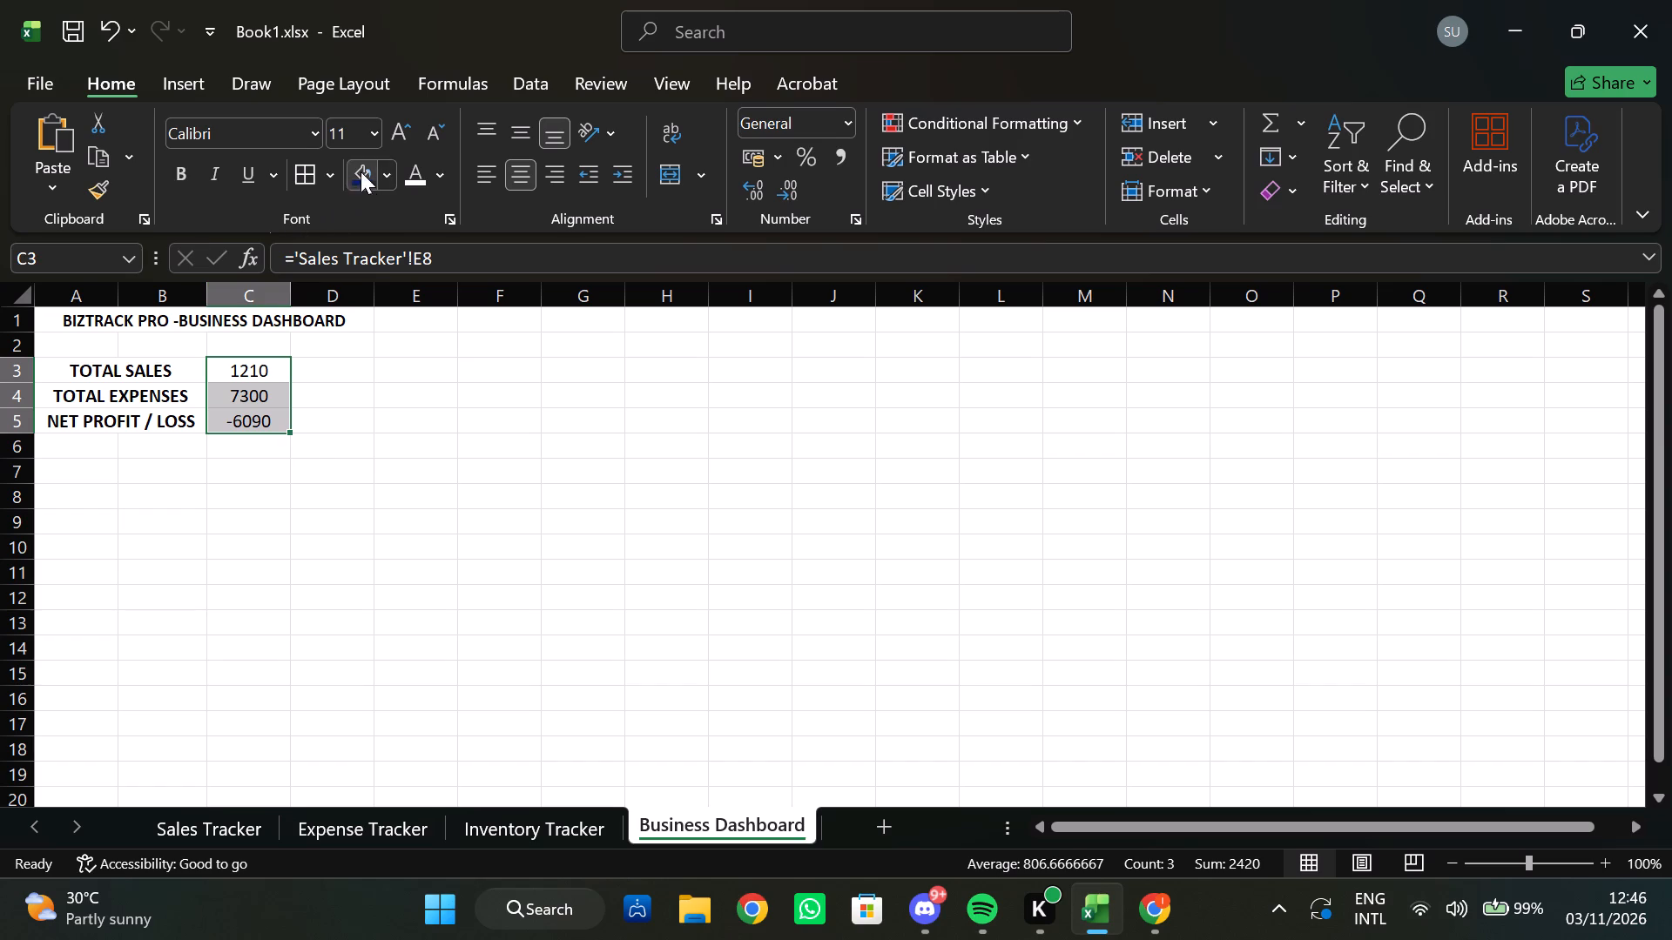
pyautogui.click(185, 186)
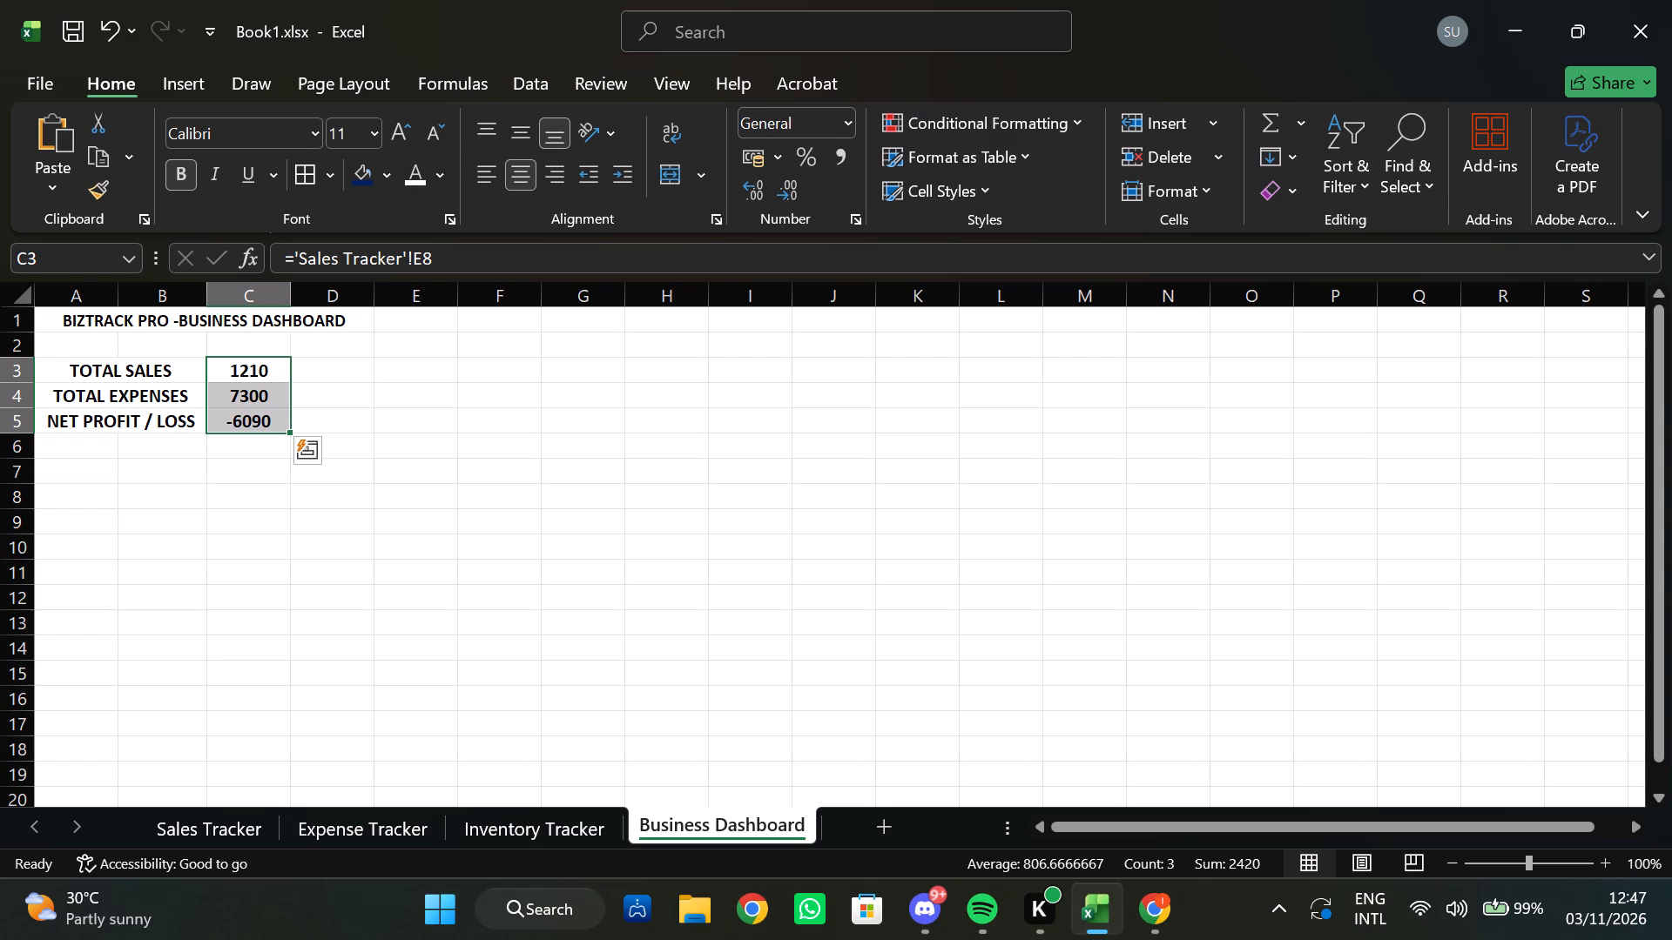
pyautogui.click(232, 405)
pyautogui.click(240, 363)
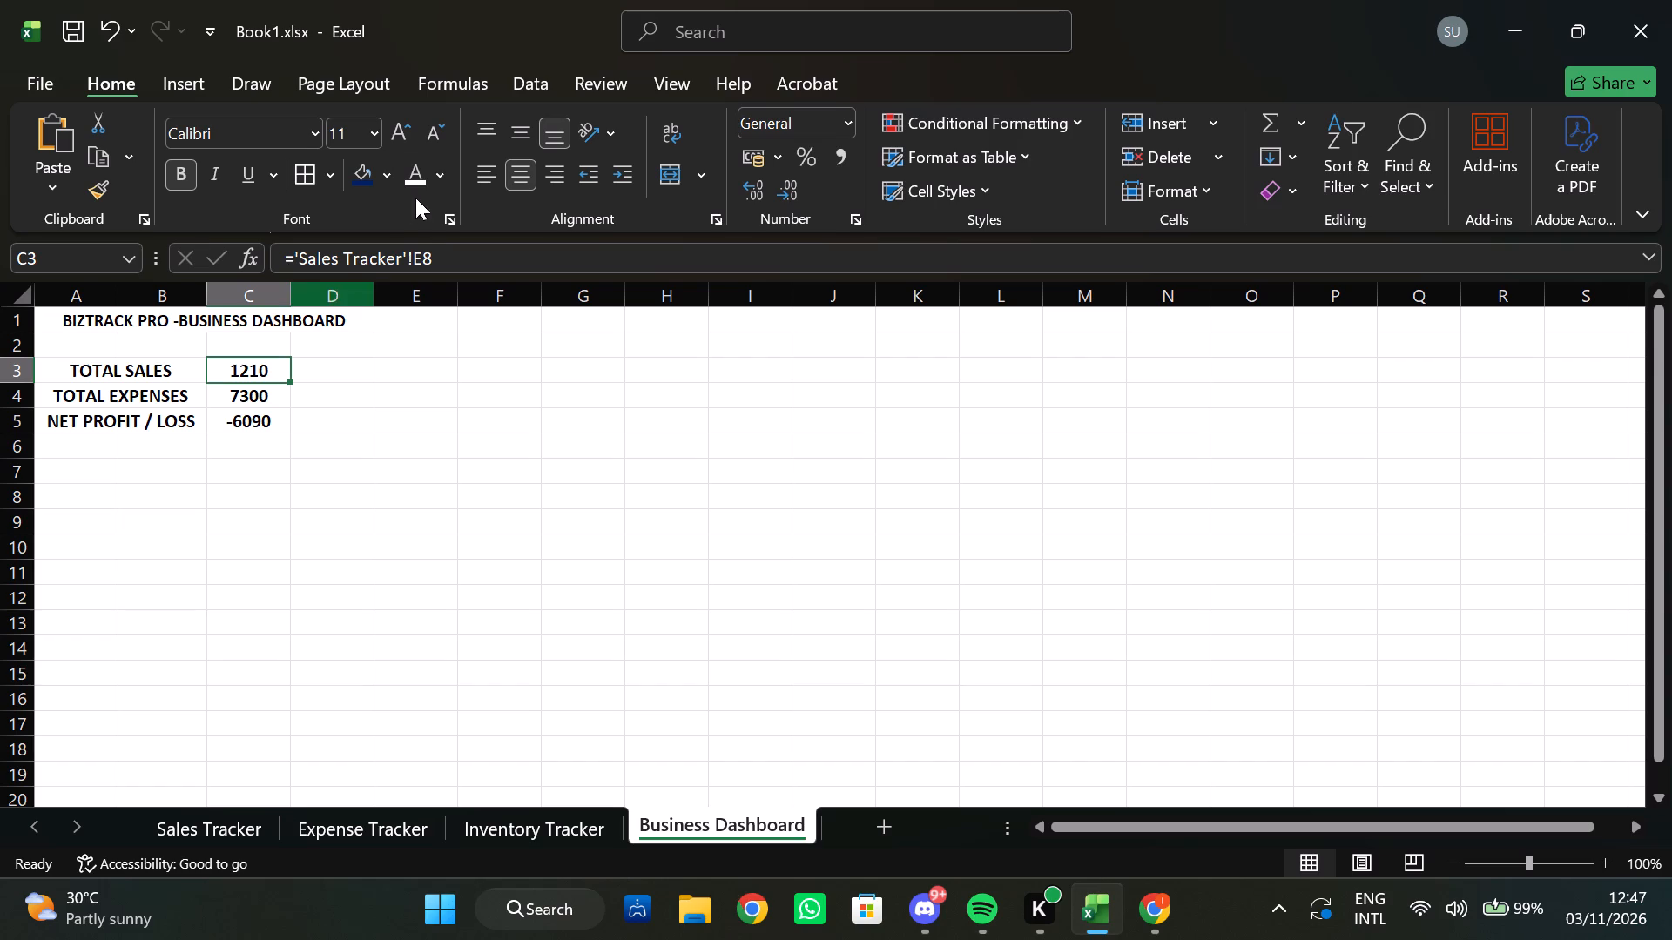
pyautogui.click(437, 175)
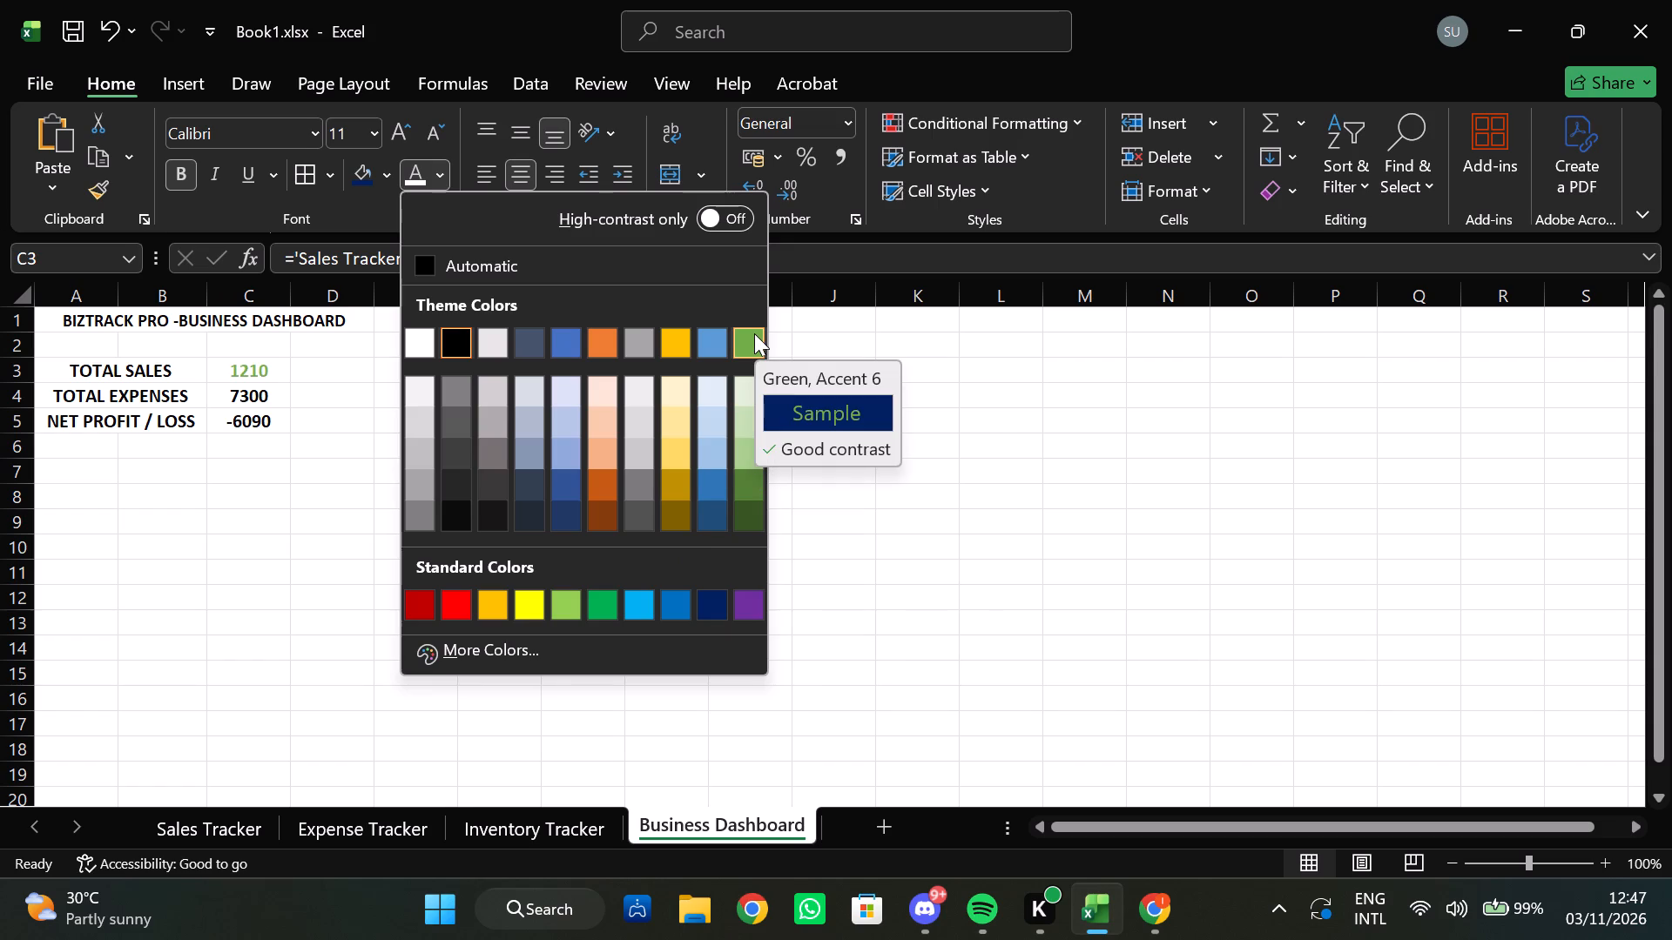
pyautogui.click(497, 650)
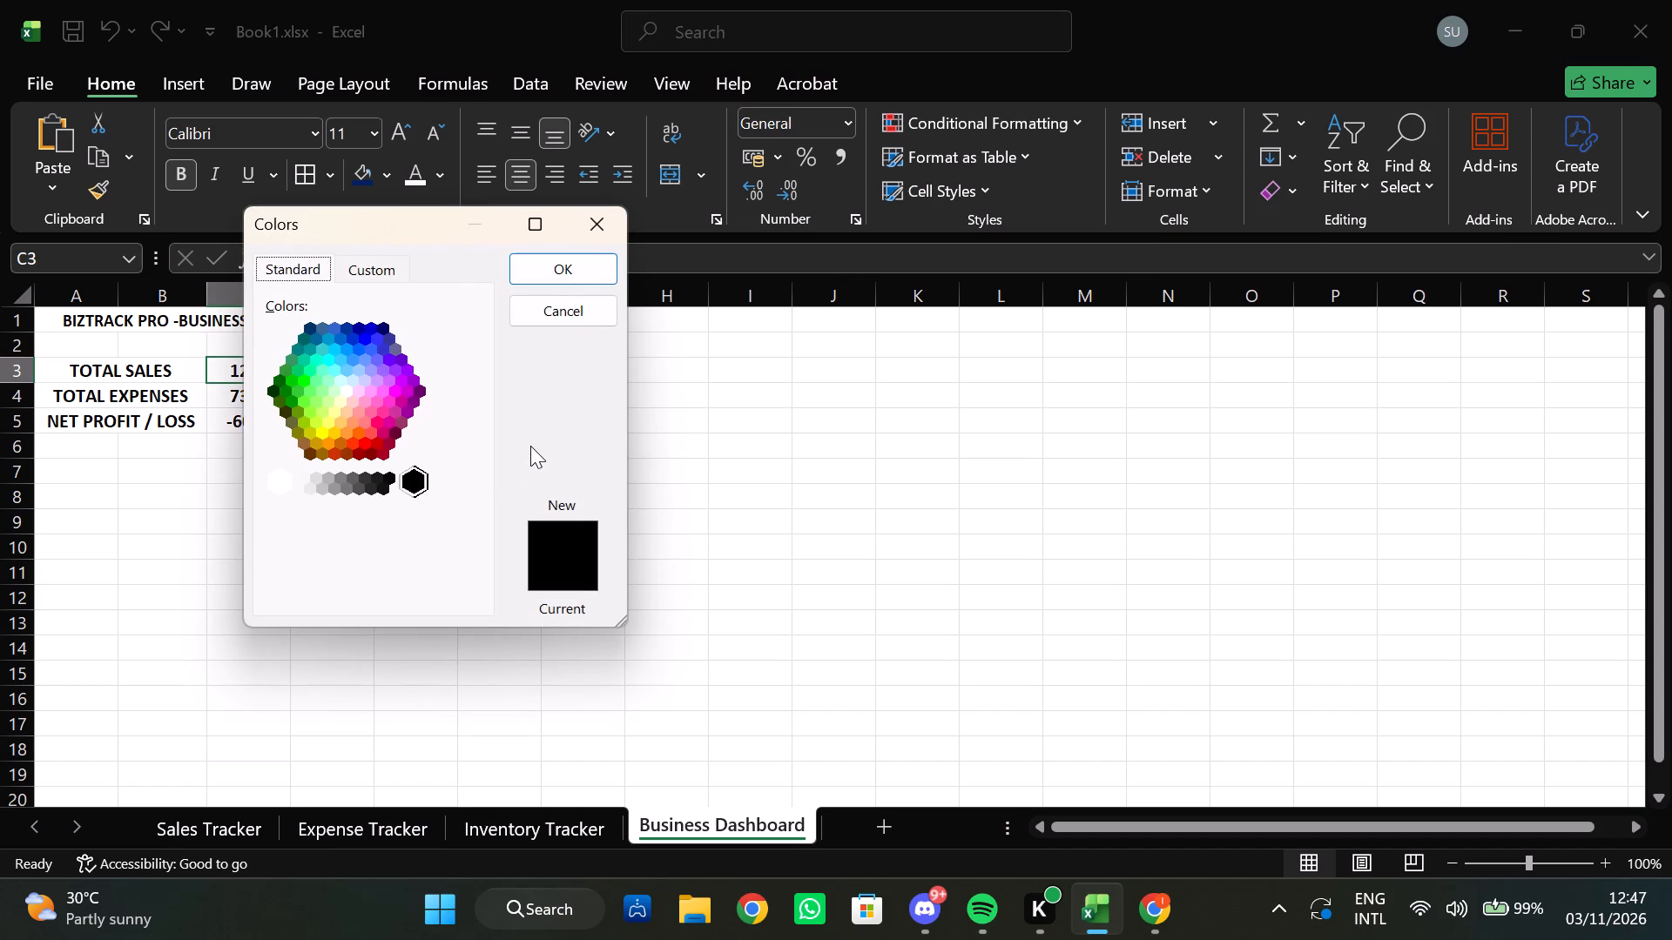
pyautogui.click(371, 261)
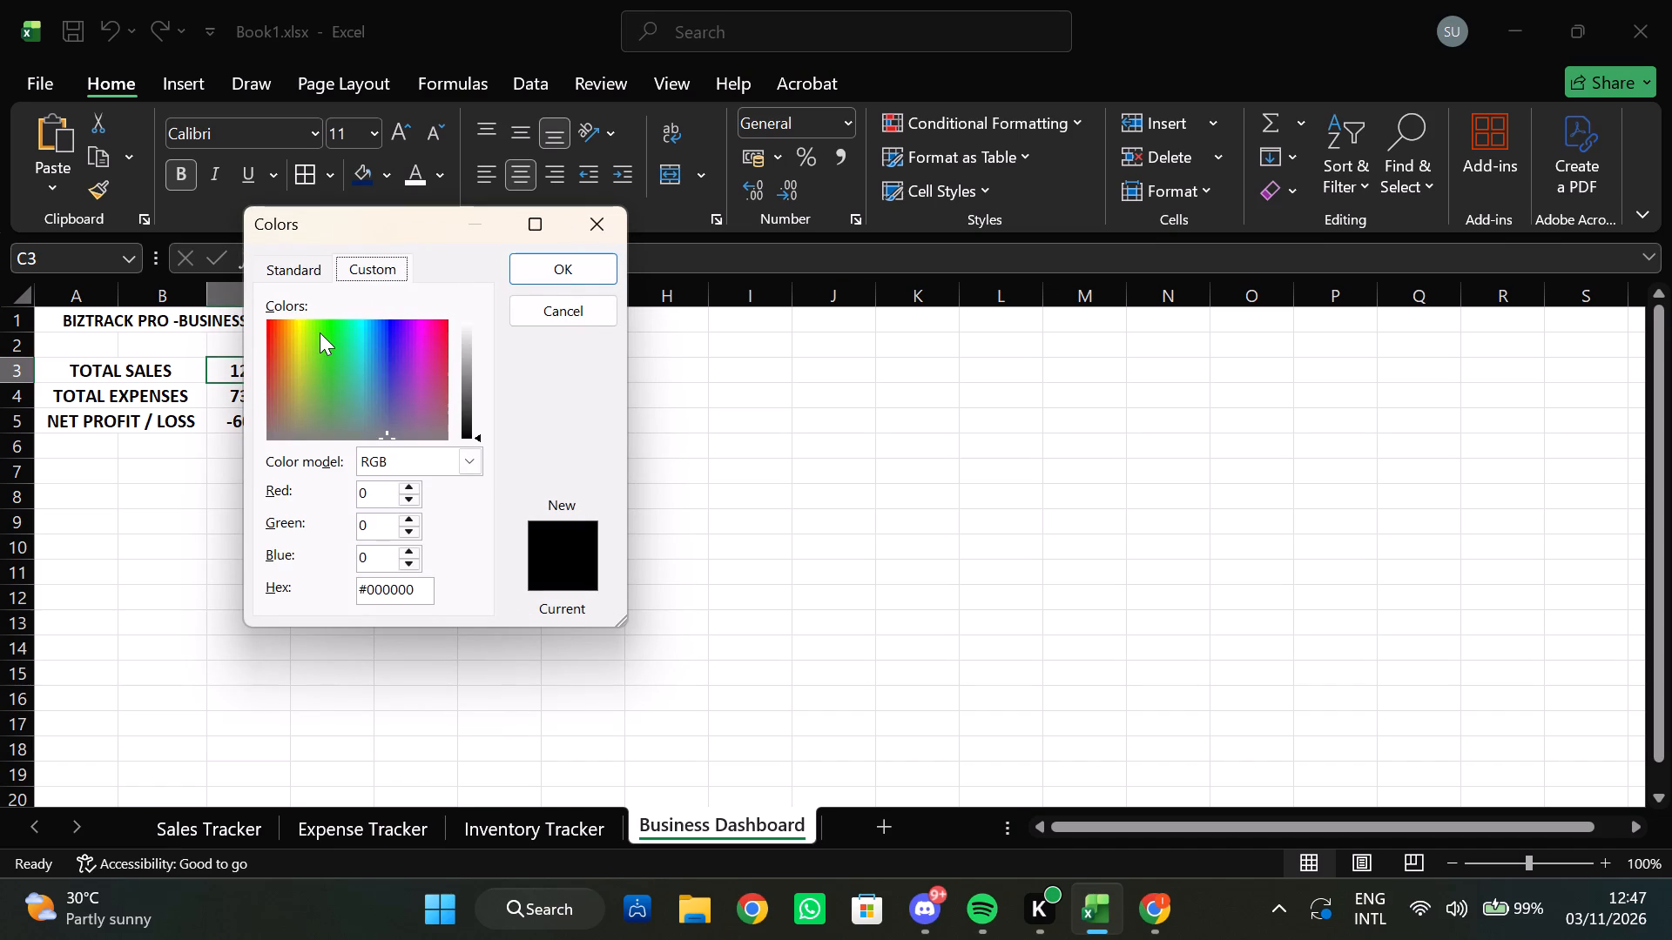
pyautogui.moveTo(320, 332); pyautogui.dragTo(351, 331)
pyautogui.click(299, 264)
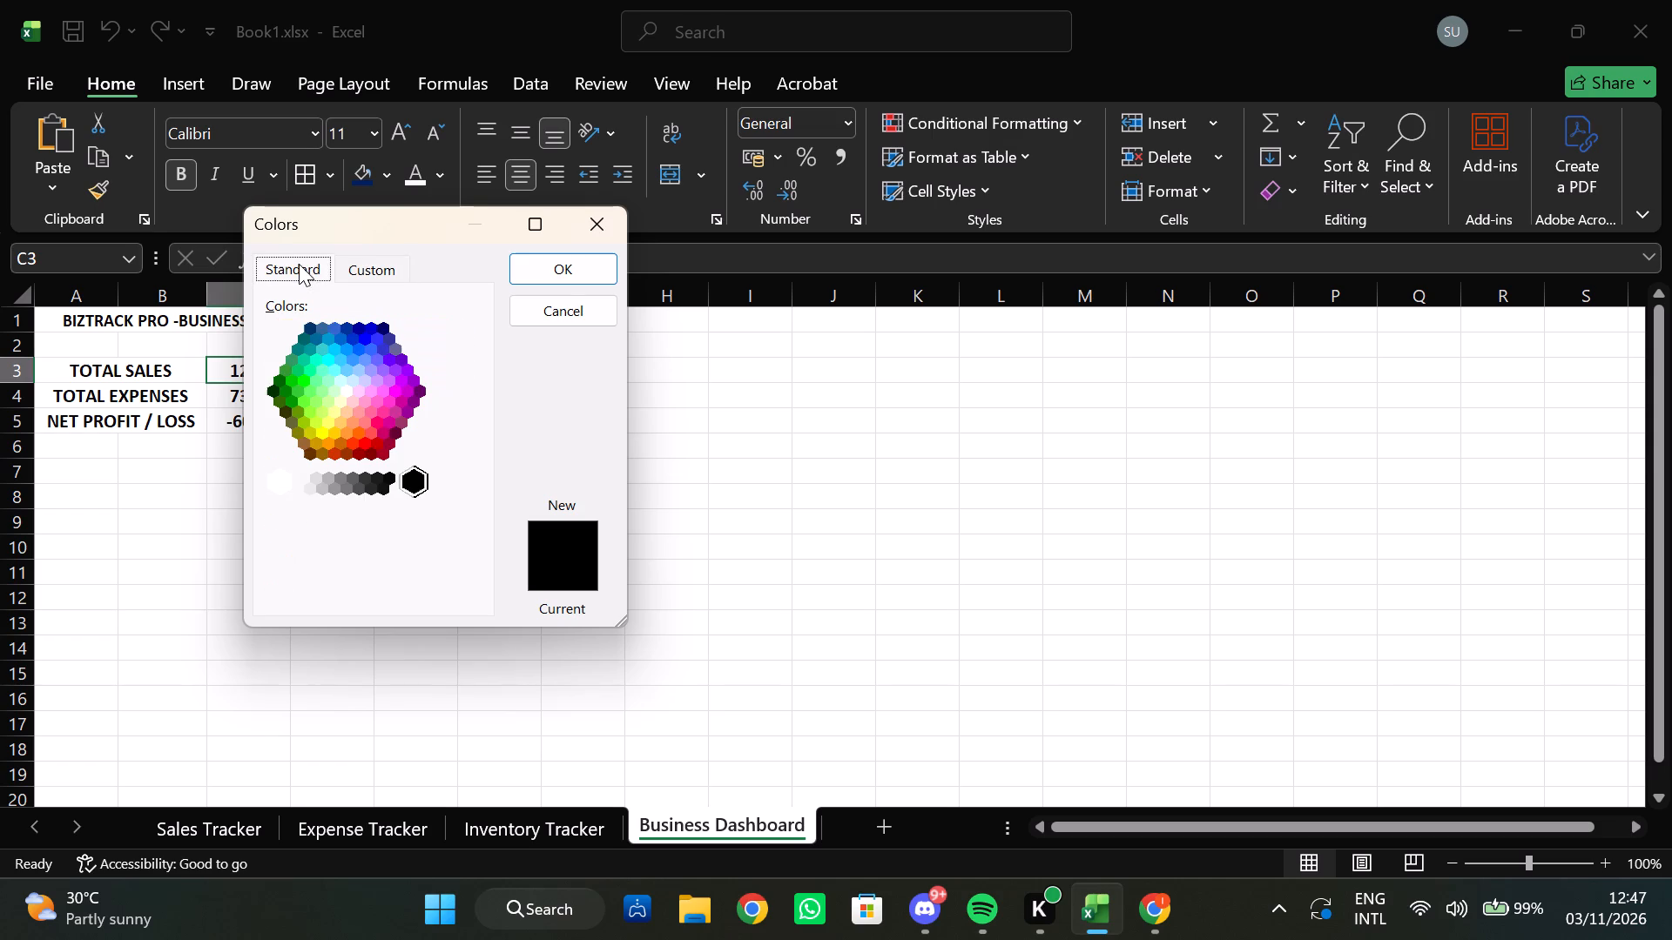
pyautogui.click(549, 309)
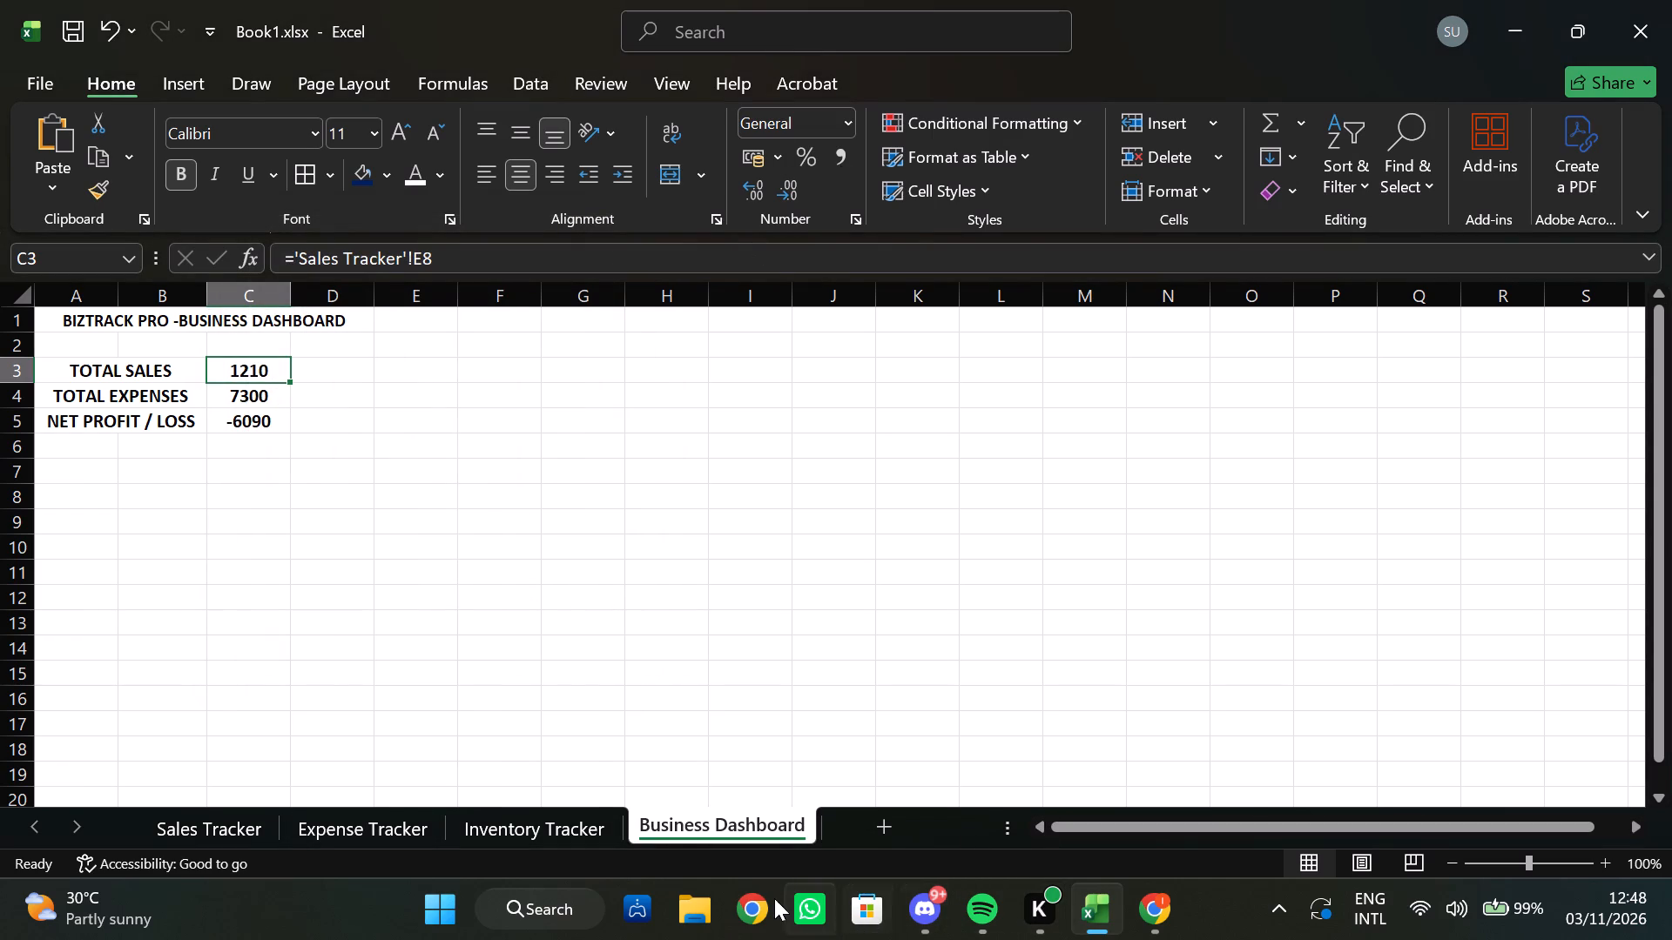
# Switch to Chrome, search the web for DARK GREEN HEX CODE and copy the code #006400.
pyautogui.click(1166, 910)
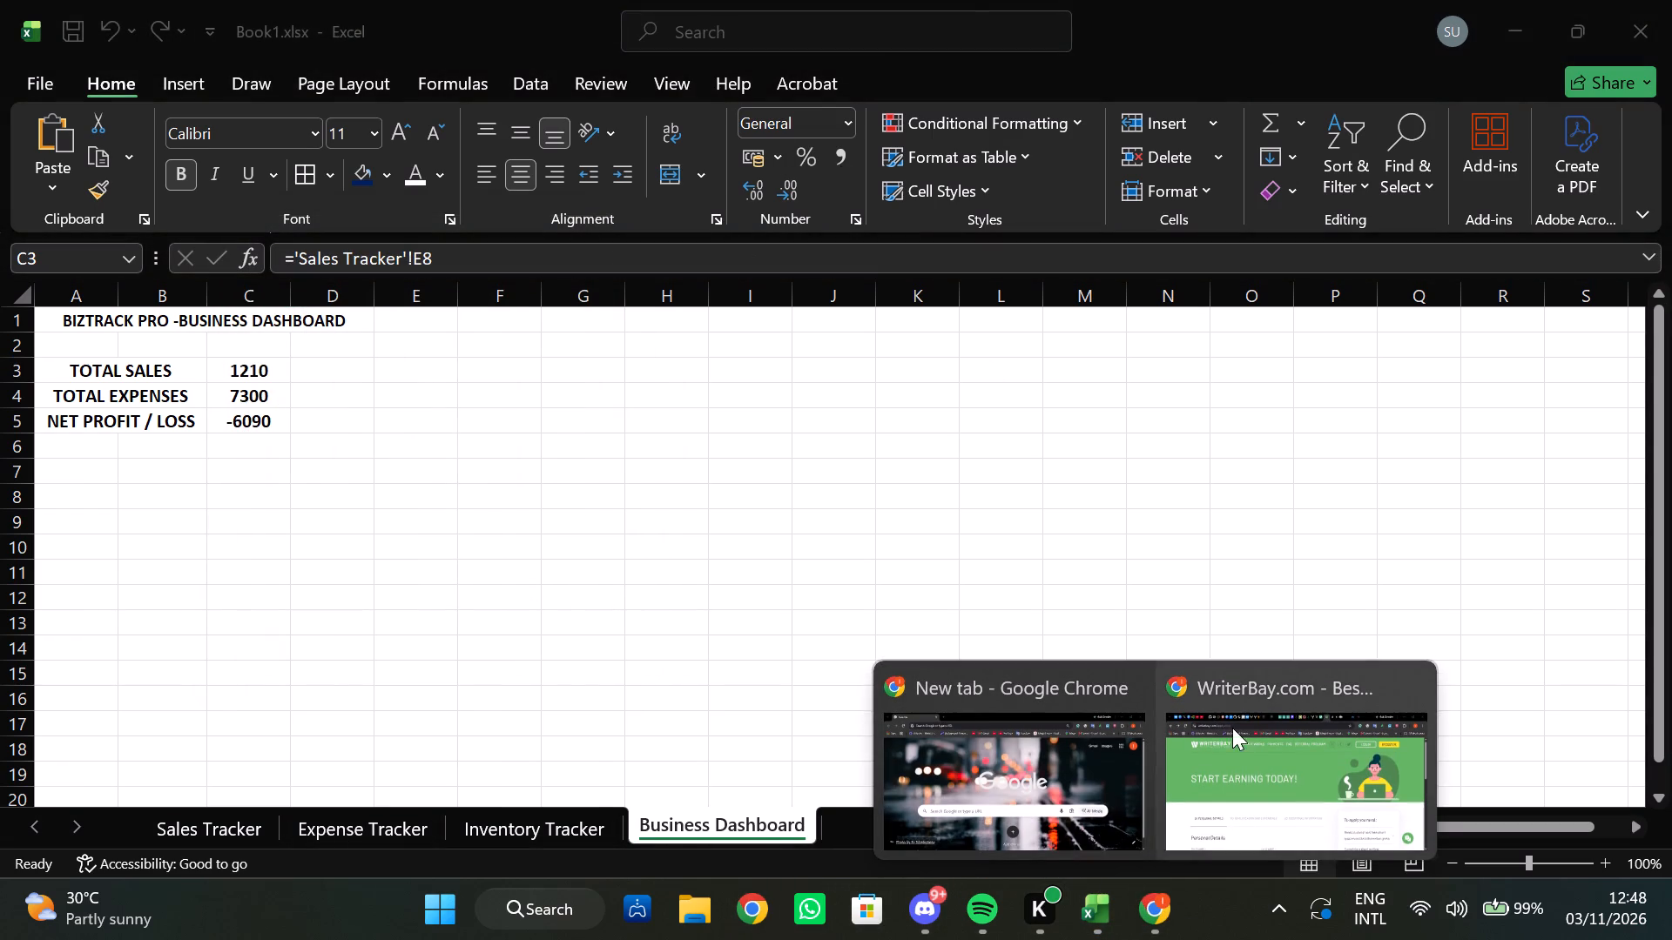
pyautogui.click(1251, 770)
pyautogui.click(964, 72)
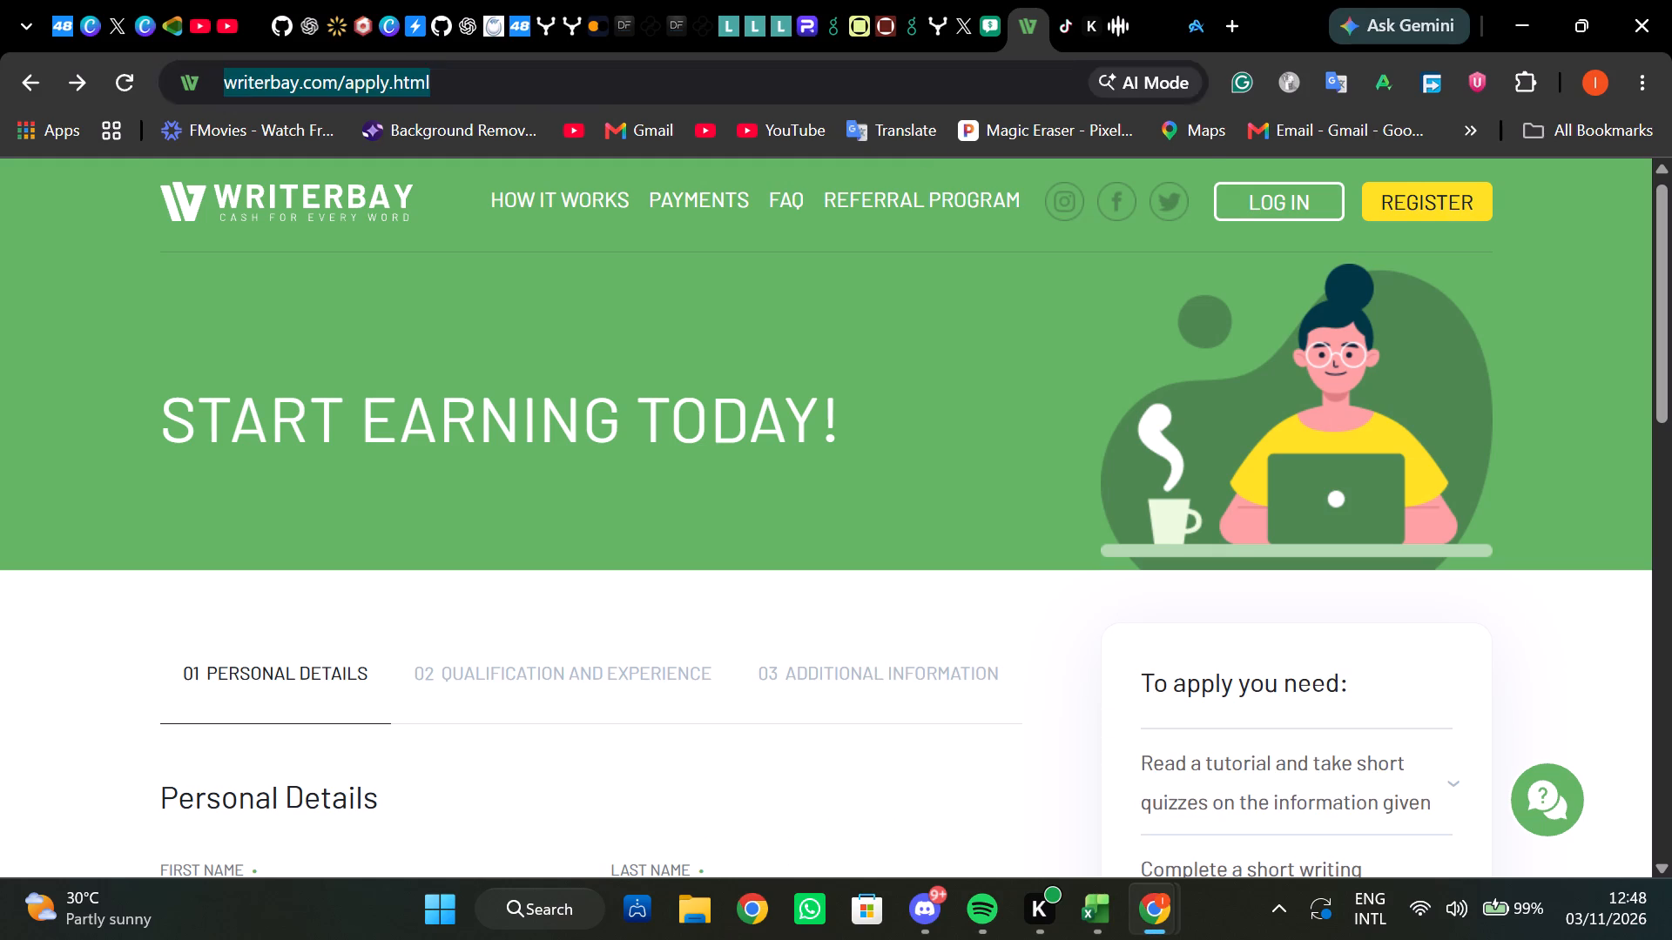
pyautogui.write('DARK GREEN HEX CODE')
pyautogui.press('Return')
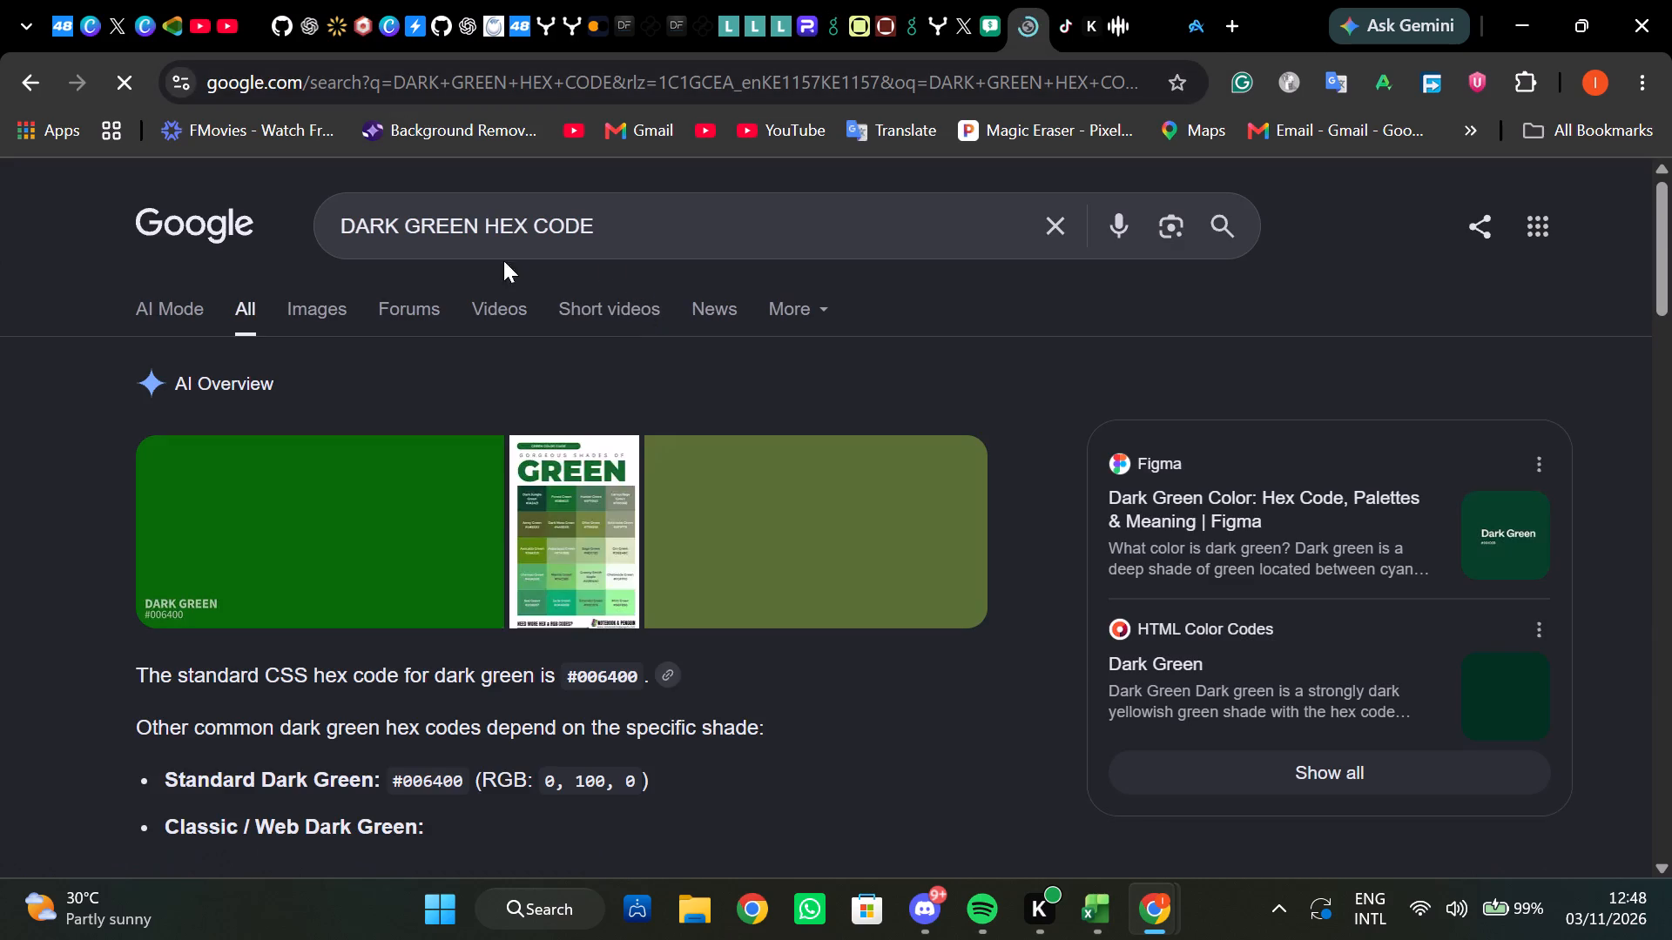
pyautogui.scroll(-2, 264, 401)
pyautogui.moveTo(567, 414); pyautogui.dragTo(637, 412)
pyautogui.rightClick(603, 418)
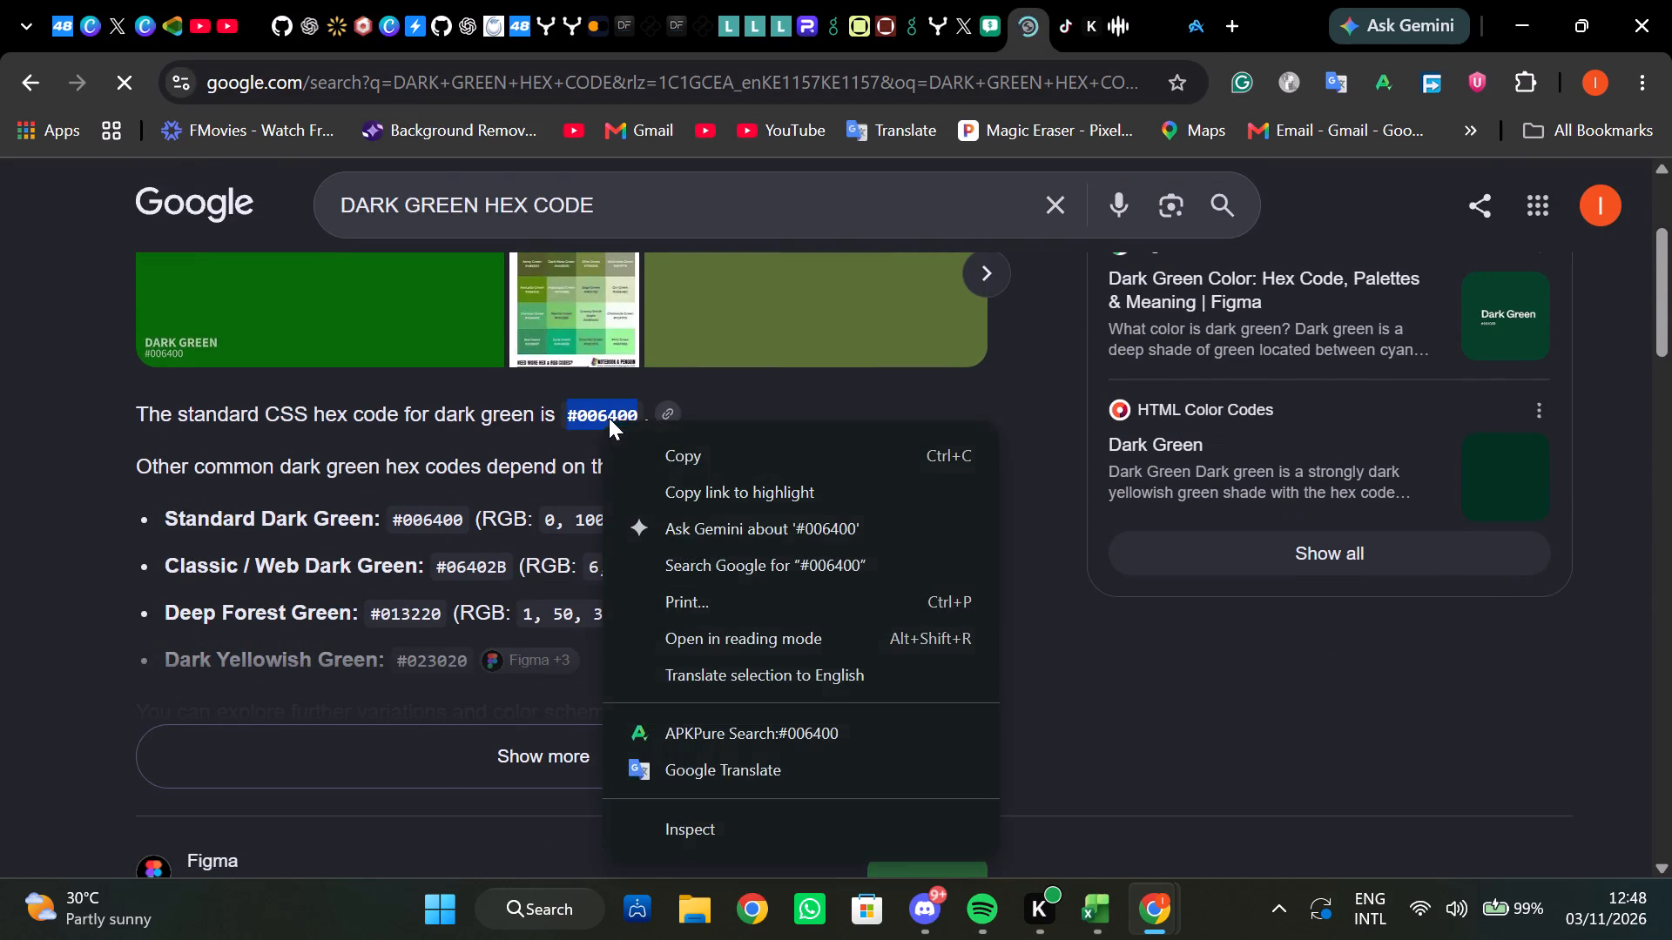
pyautogui.click(691, 441)
# Return to the Excel dashboard and set the total sales value in C3 to the custom font colour #006400.
pyautogui.click(1091, 895)
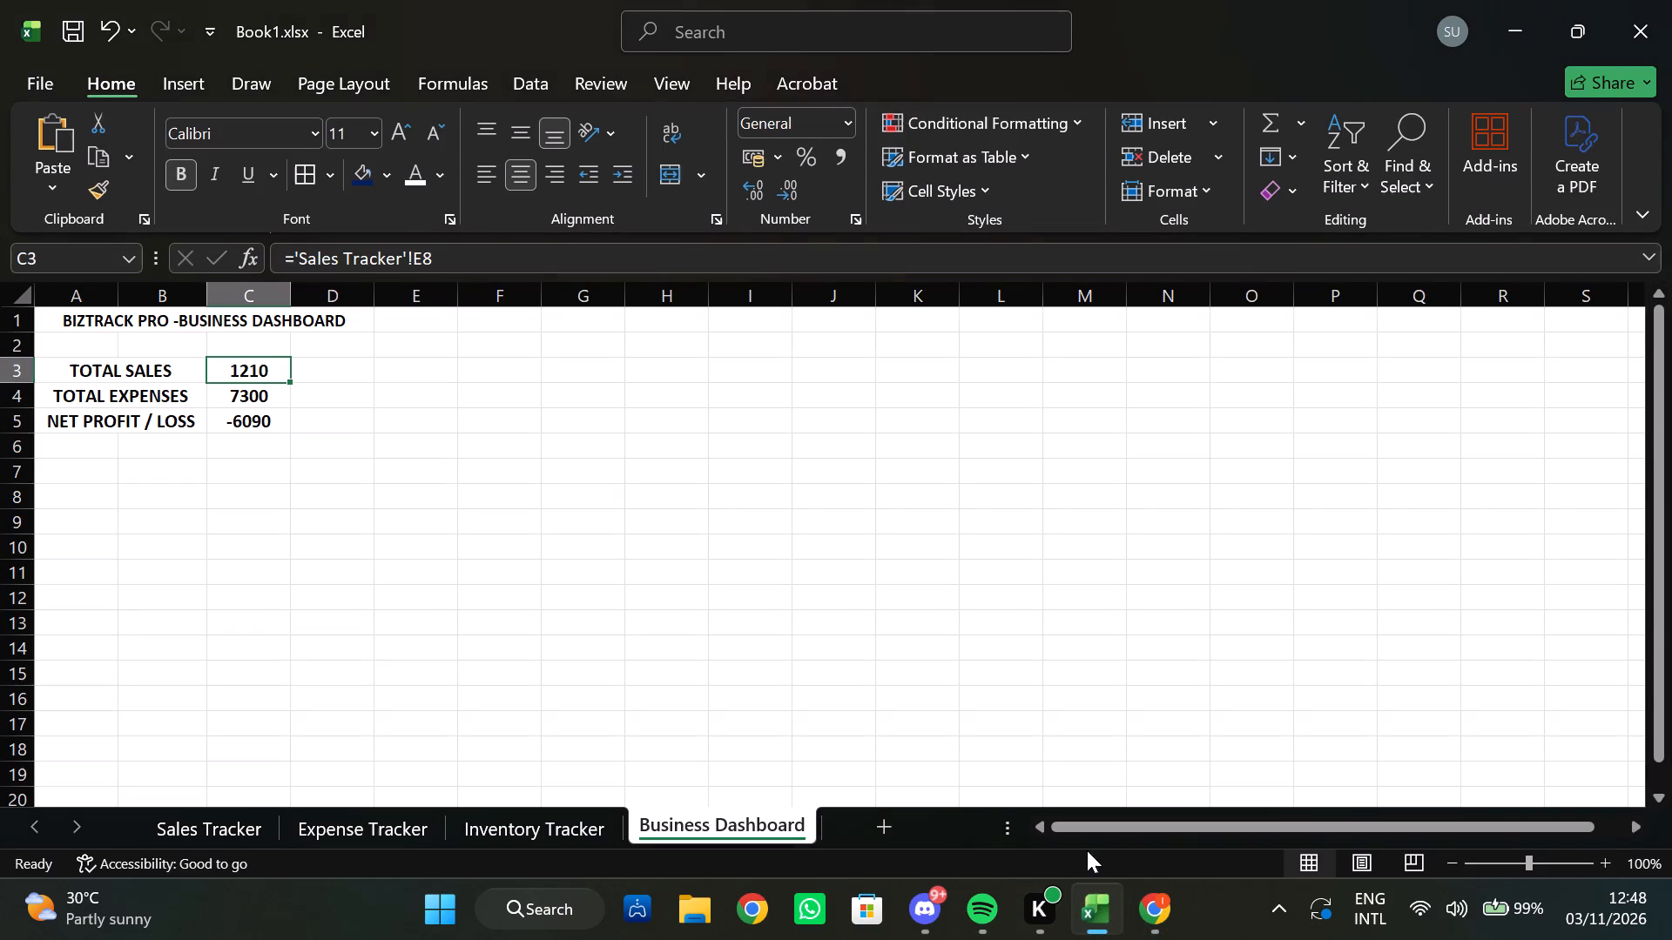
pyautogui.click(442, 176)
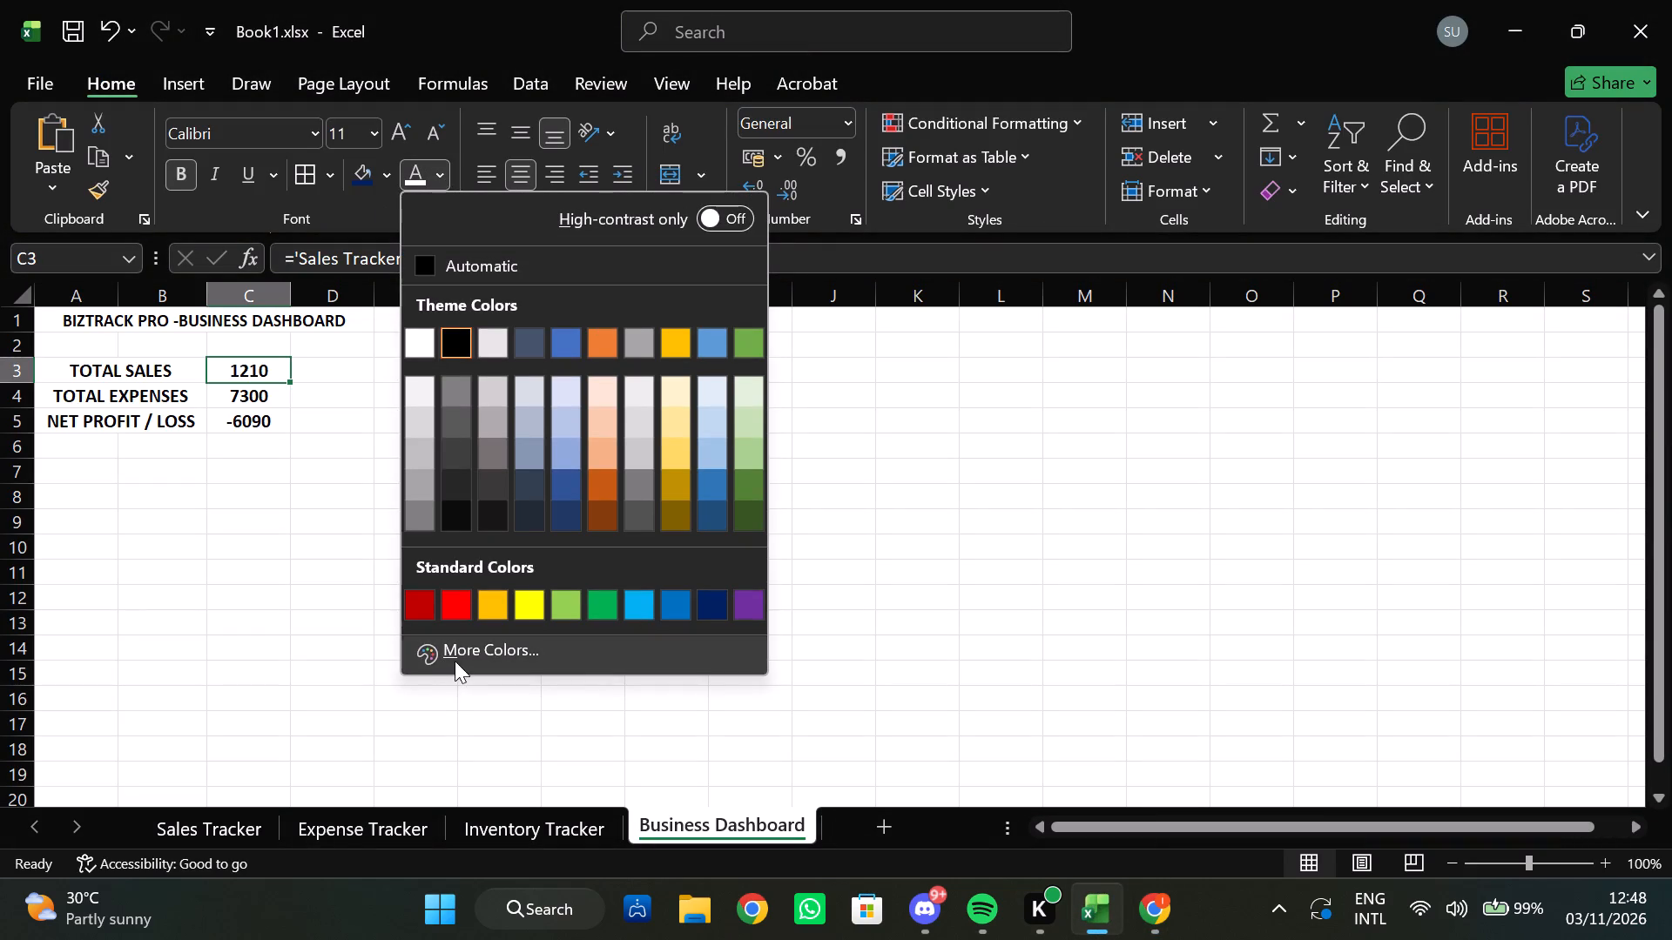
pyautogui.click(455, 661)
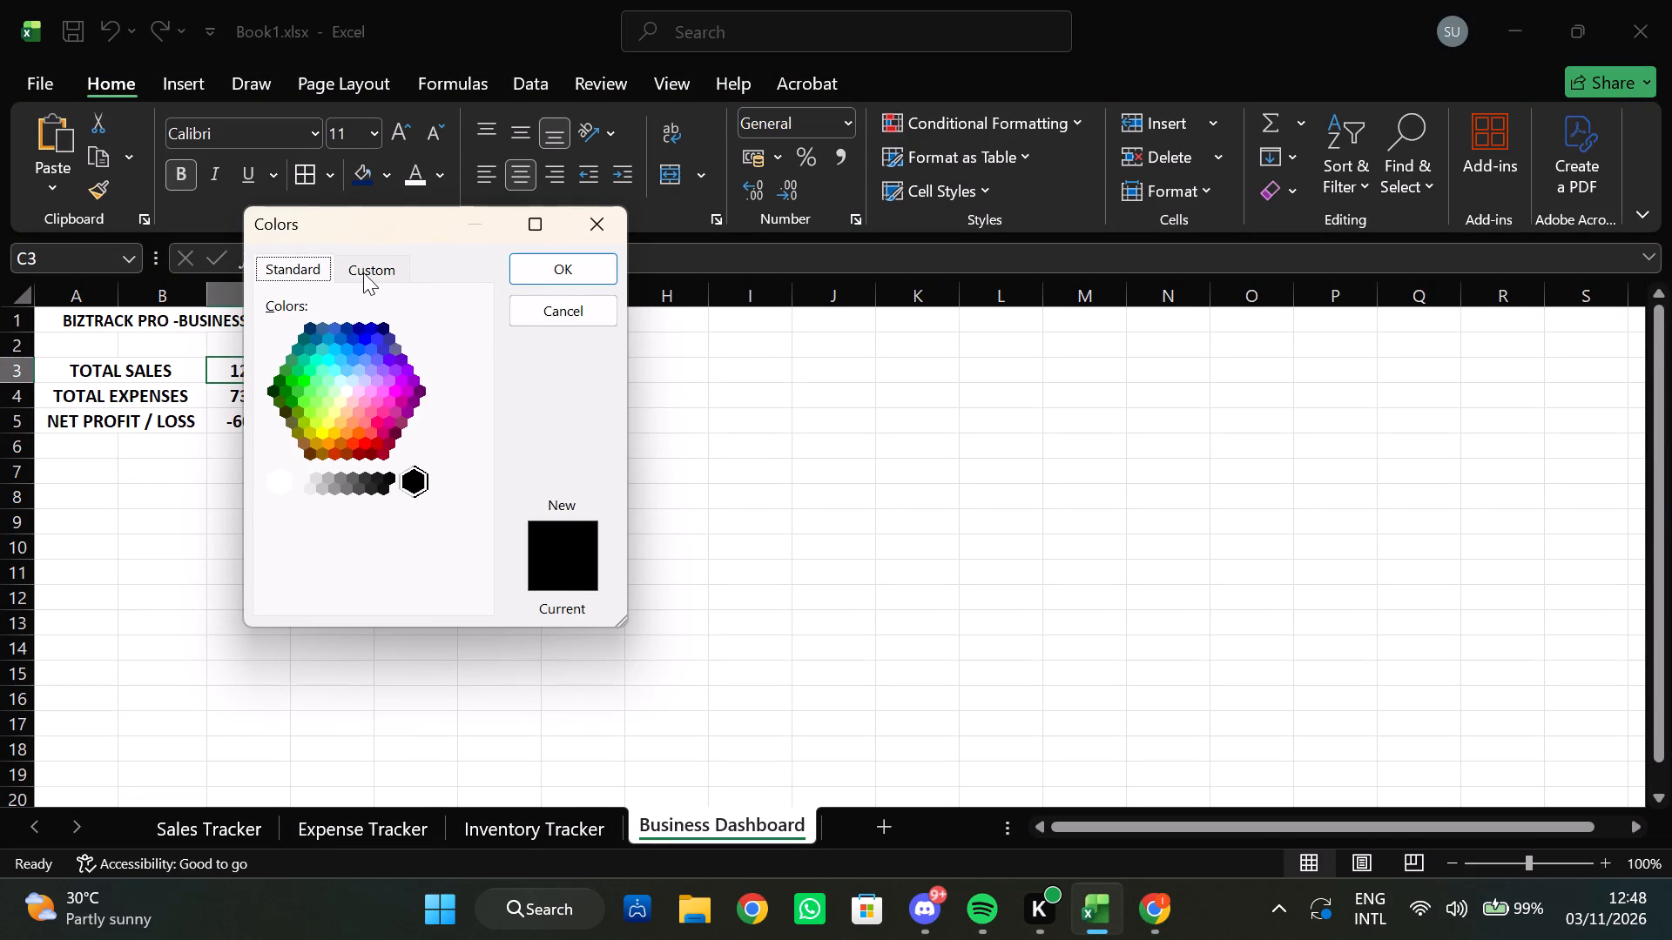
pyautogui.click(363, 272)
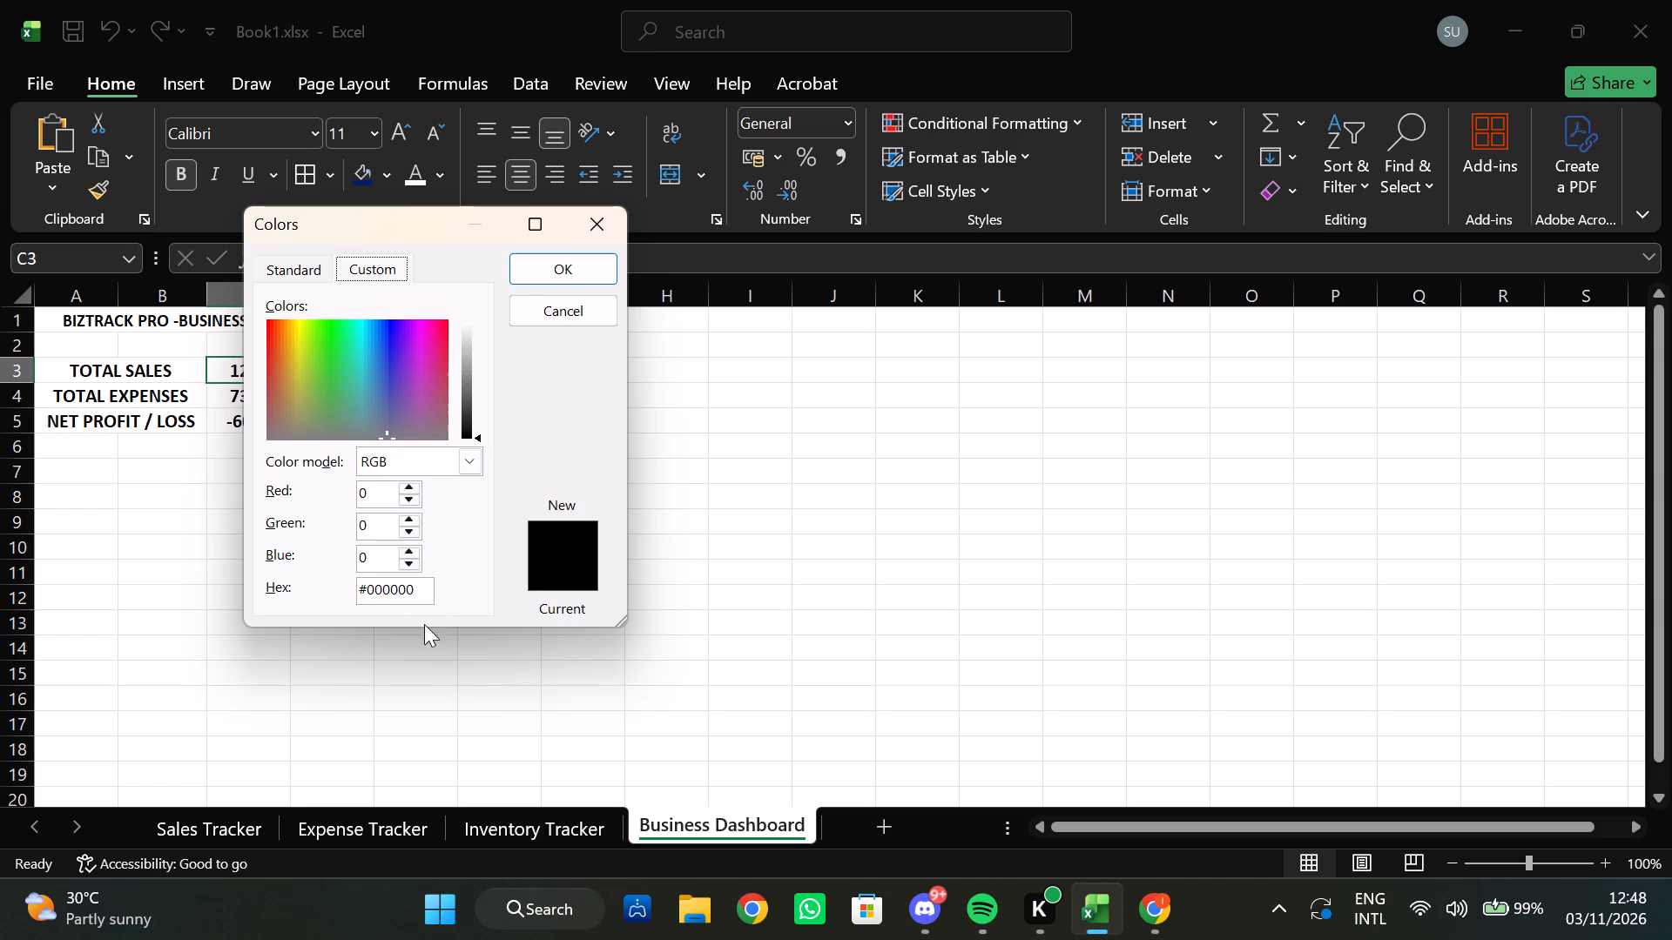
pyautogui.click(421, 587)
pyautogui.moveTo(421, 587); pyautogui.dragTo(355, 589)
pyautogui.rightClick(384, 593)
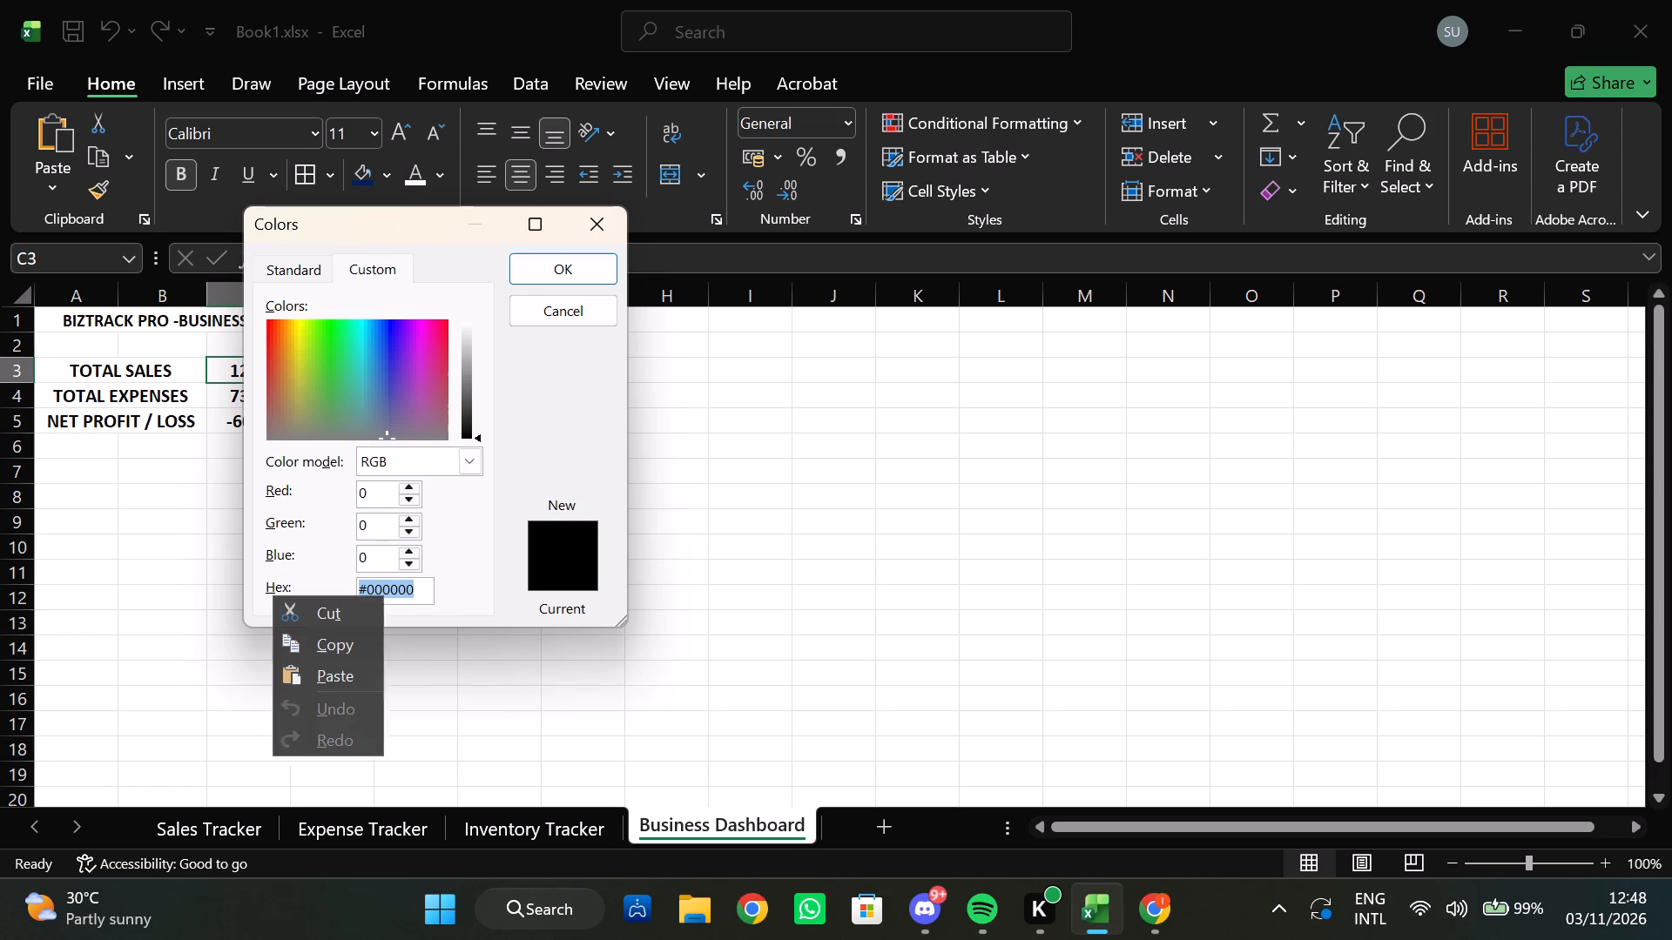
pyautogui.click(358, 681)
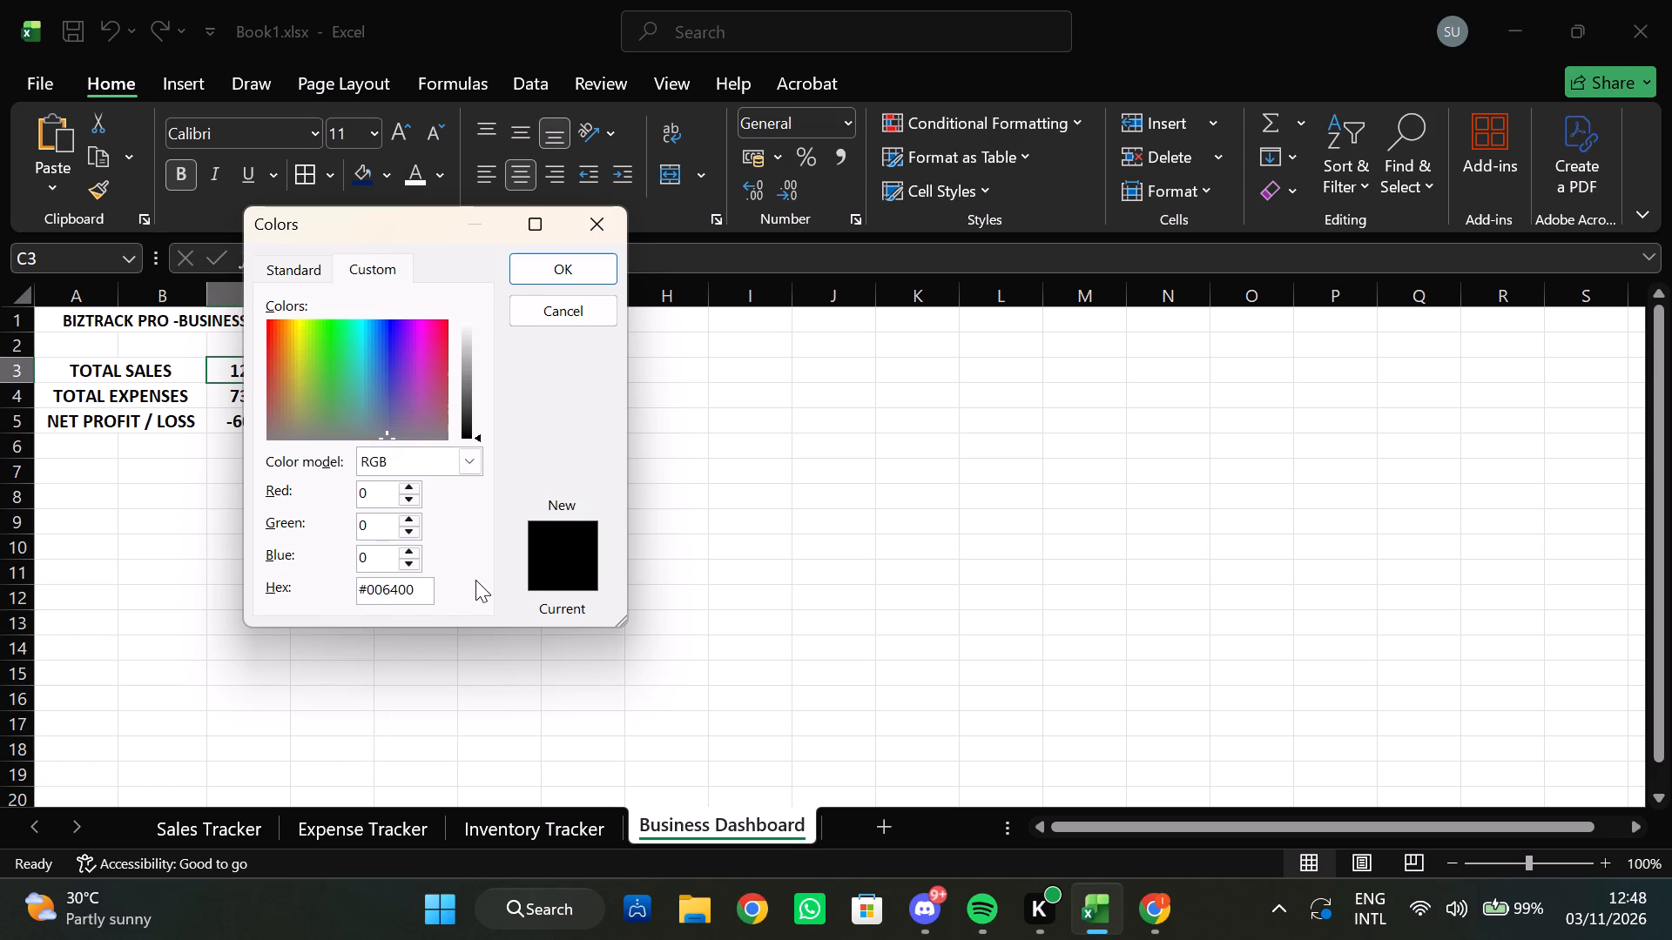
pyautogui.click(540, 259)
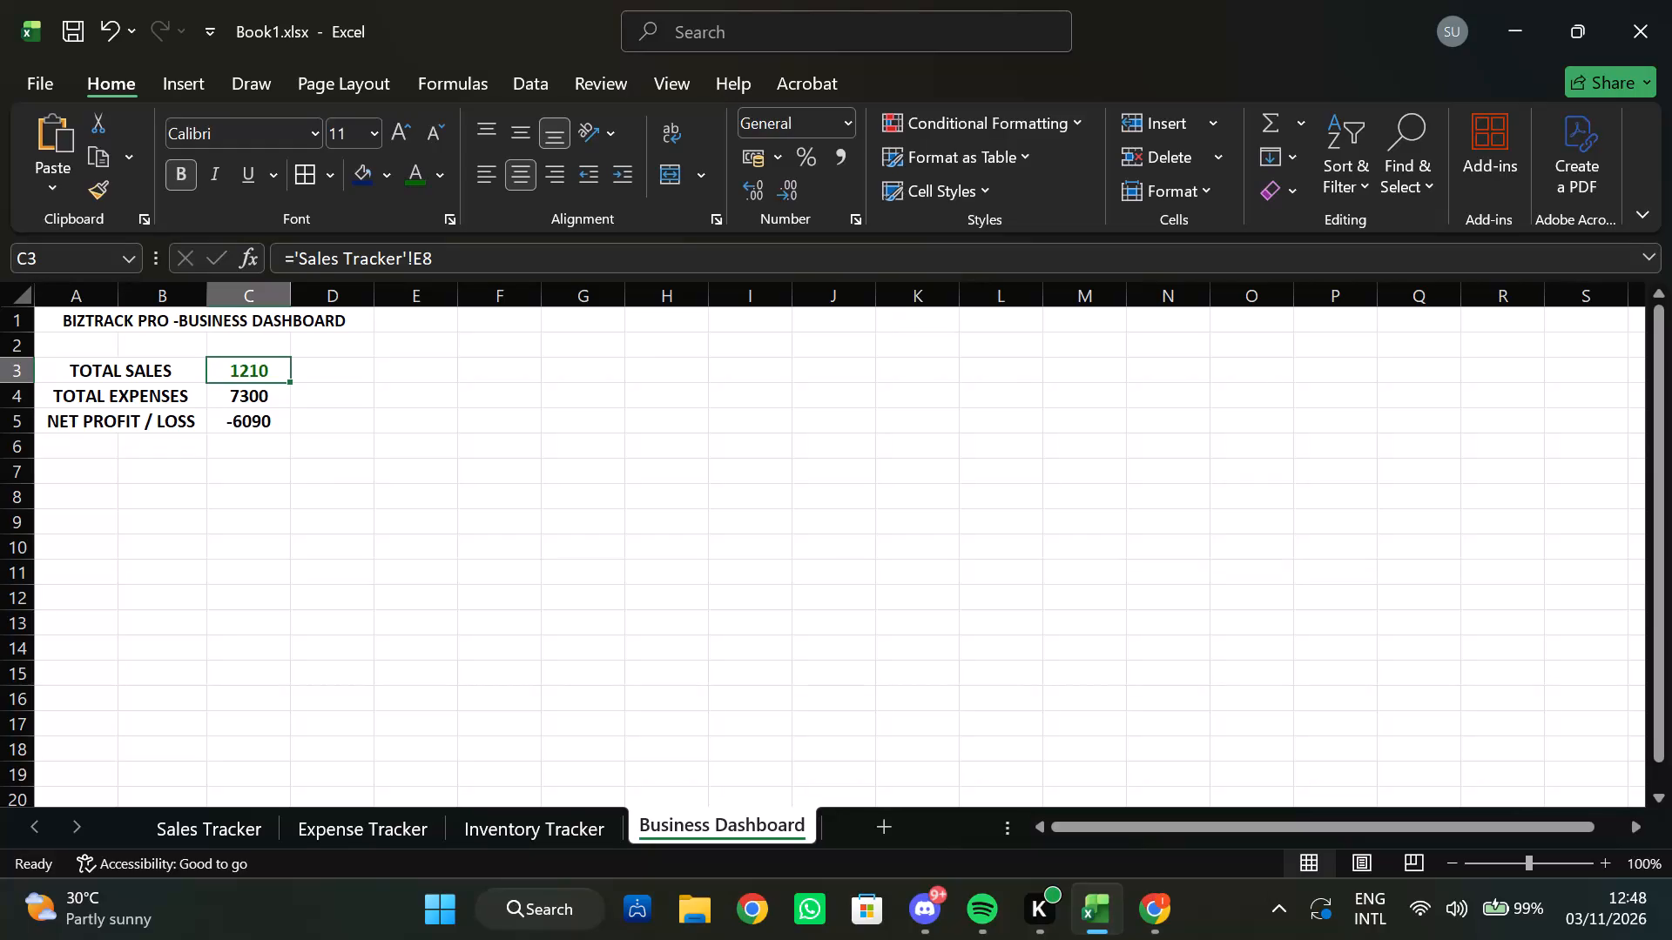
# Set the font colour of the total expenses value in C4 to the standard orange.
pyautogui.click(263, 400)
pyautogui.click(441, 179)
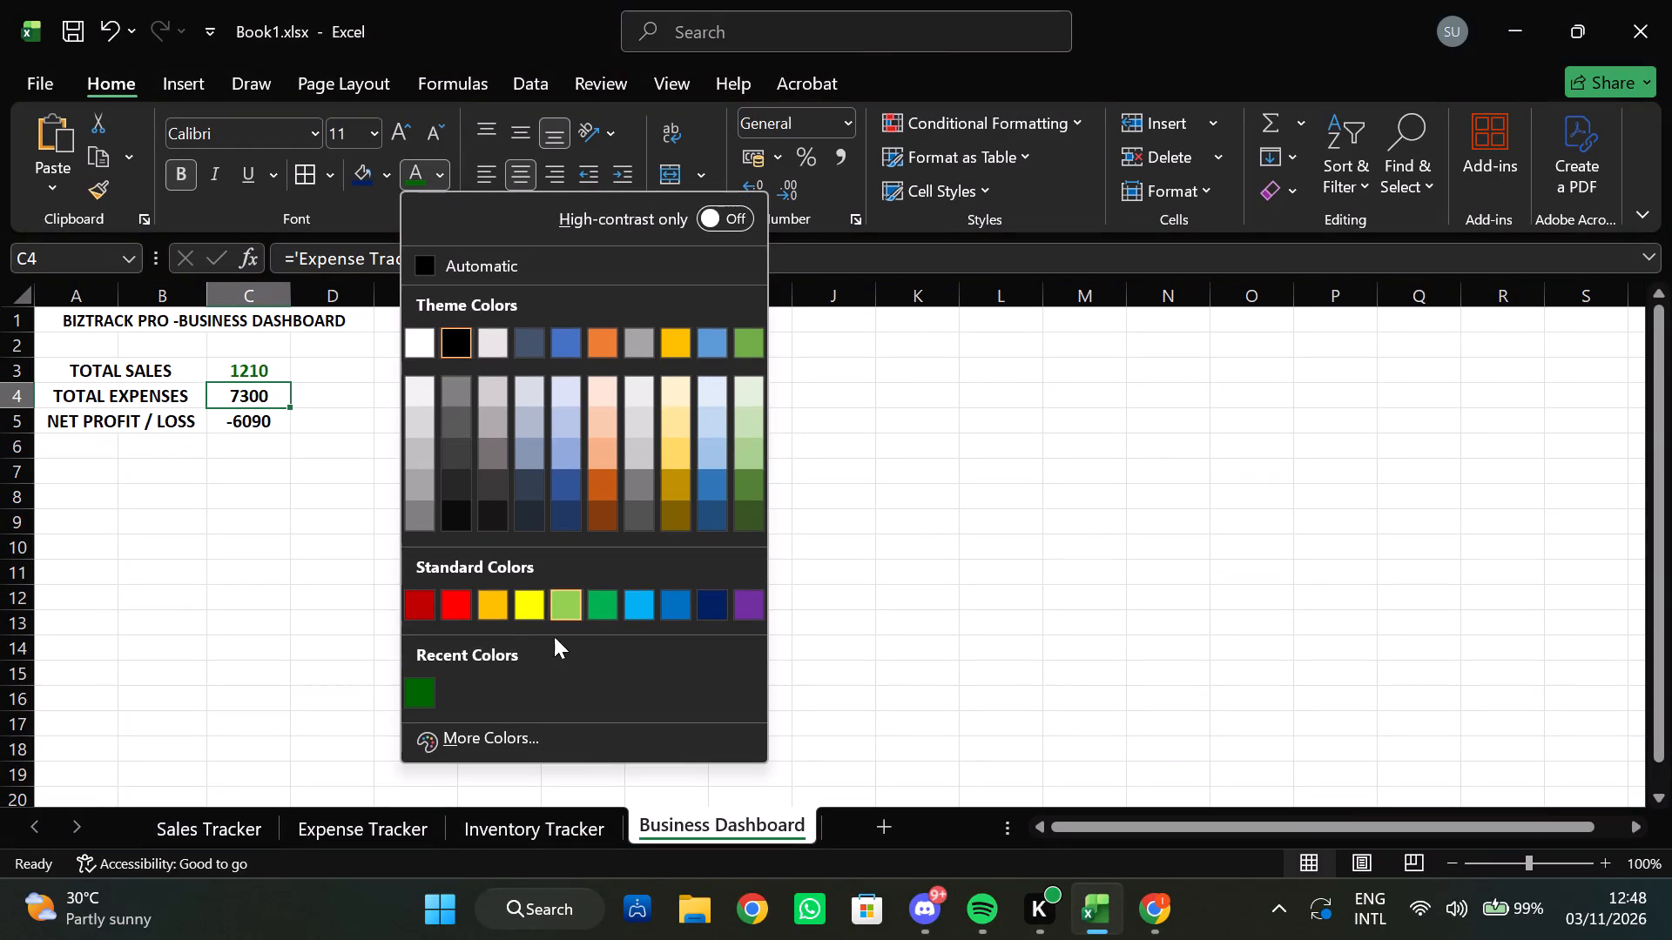
pyautogui.click(490, 601)
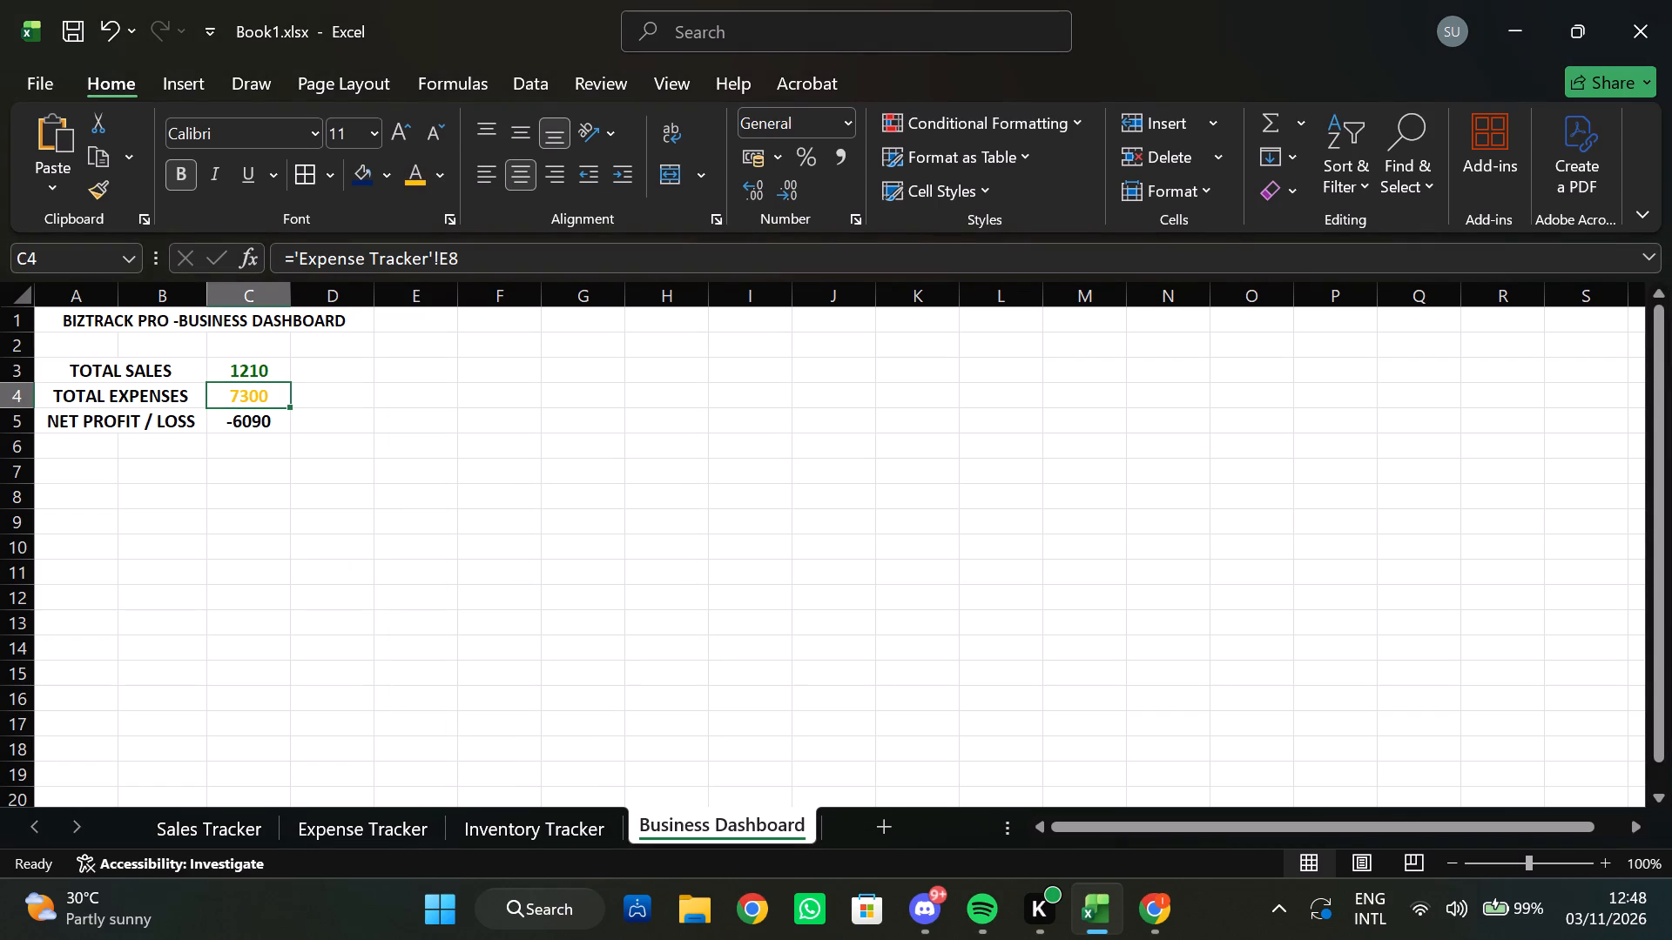
# Set the font colour of the net profit / loss value in C5 to the standard red.
pyautogui.click(258, 430)
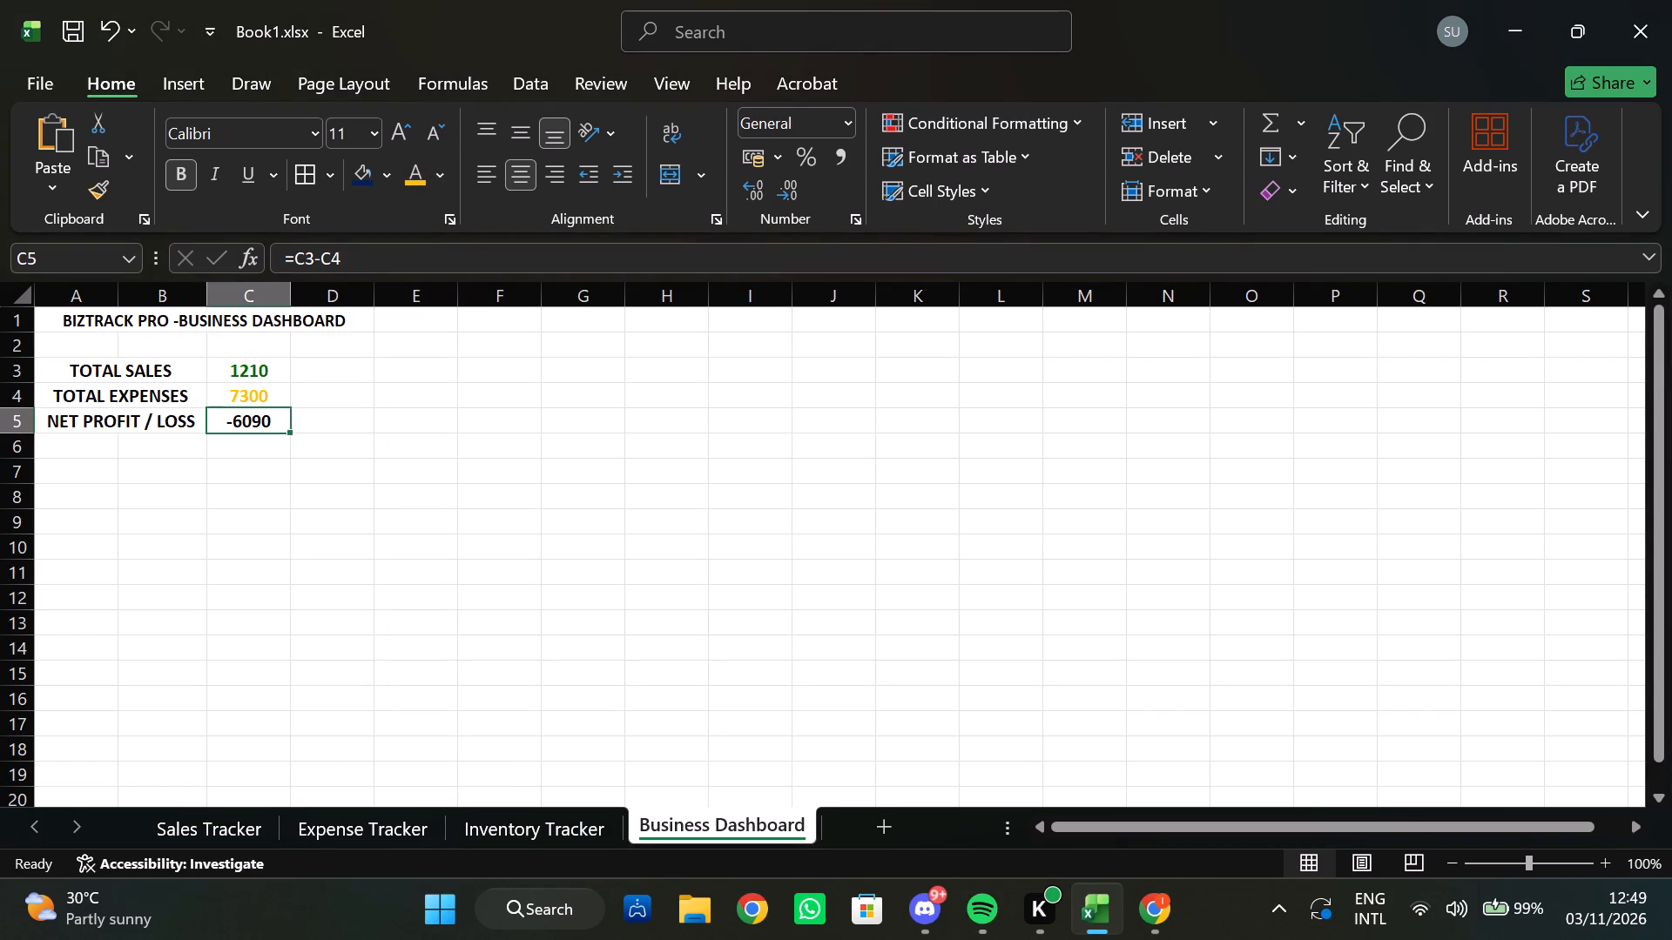
pyautogui.click(439, 176)
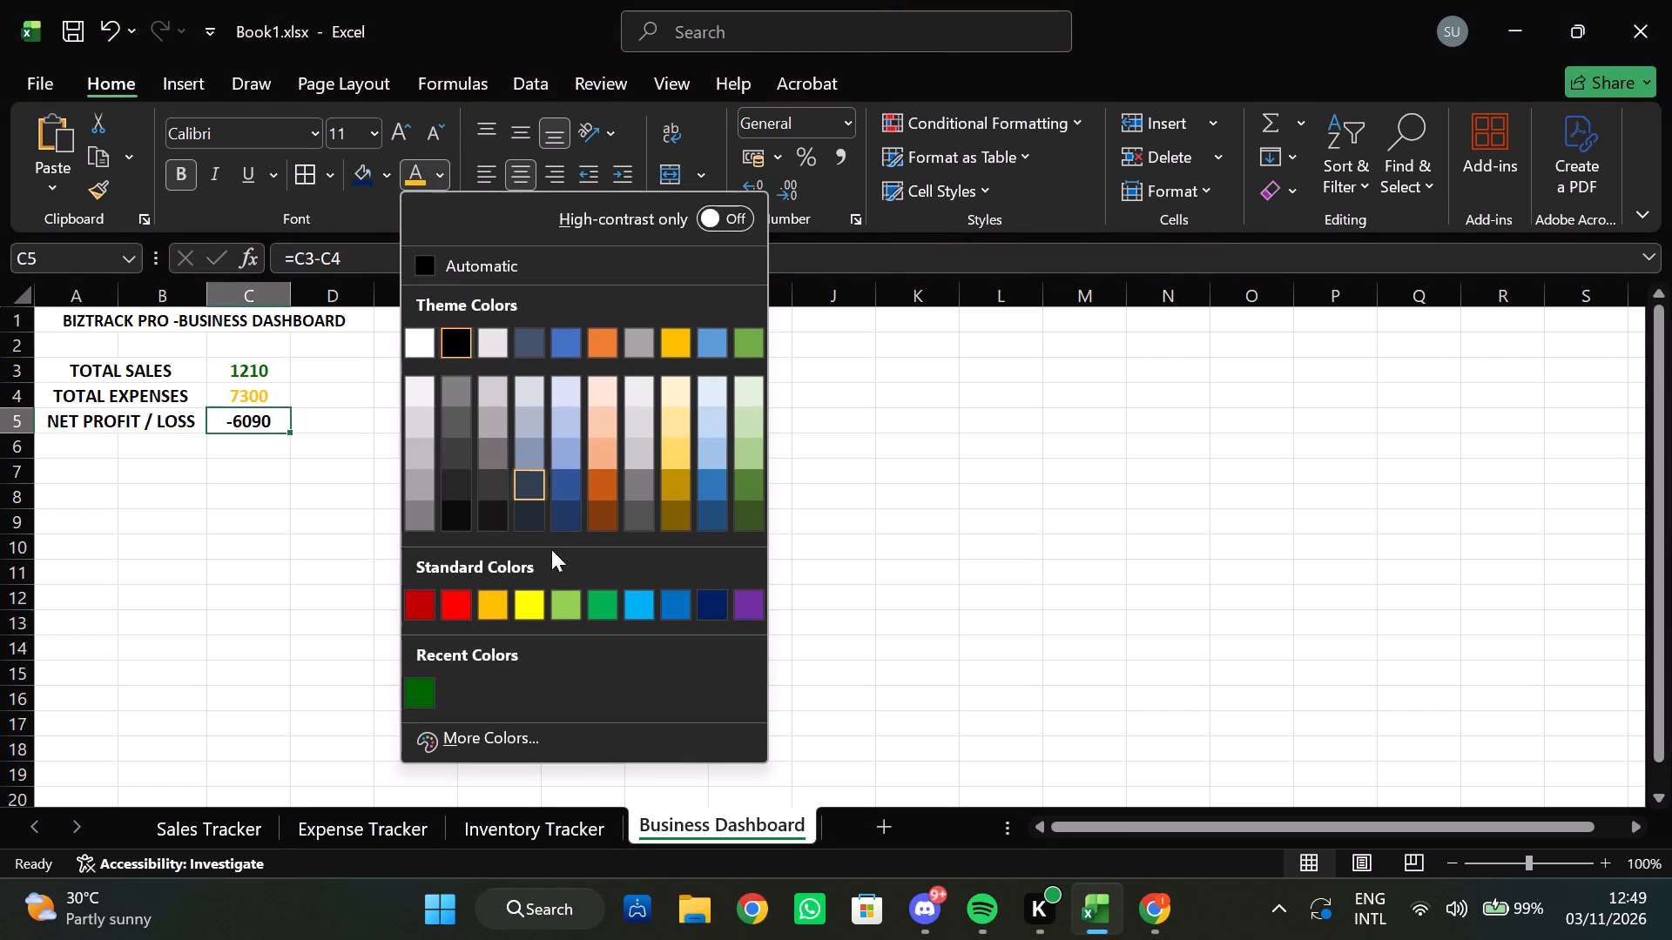
pyautogui.click(446, 607)
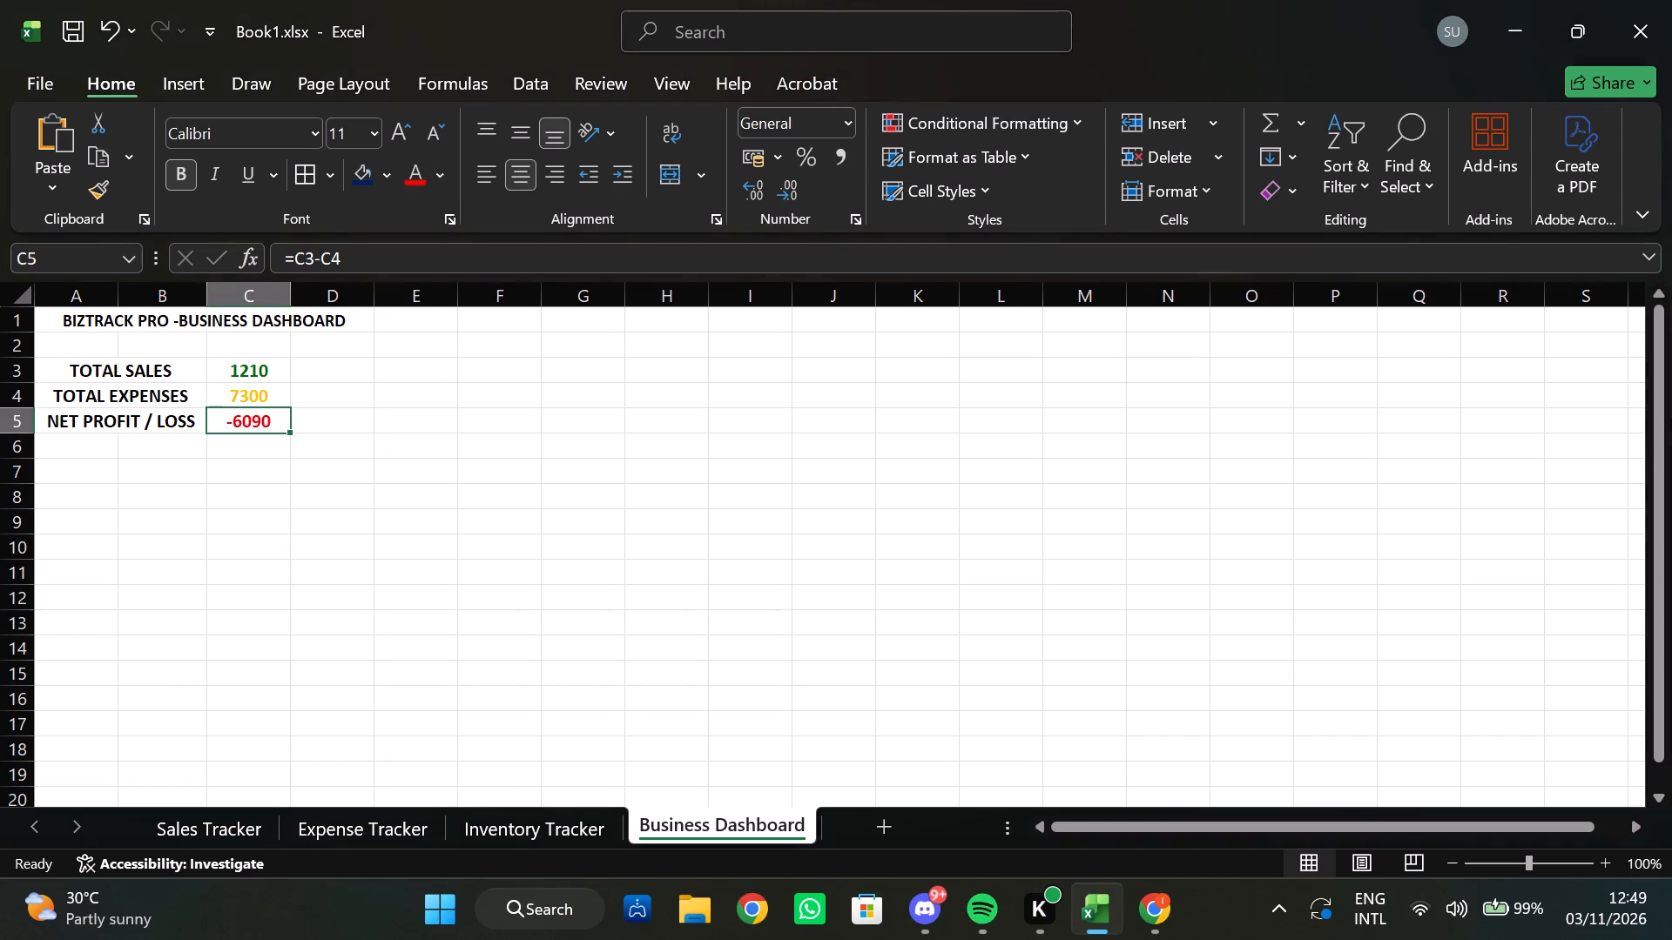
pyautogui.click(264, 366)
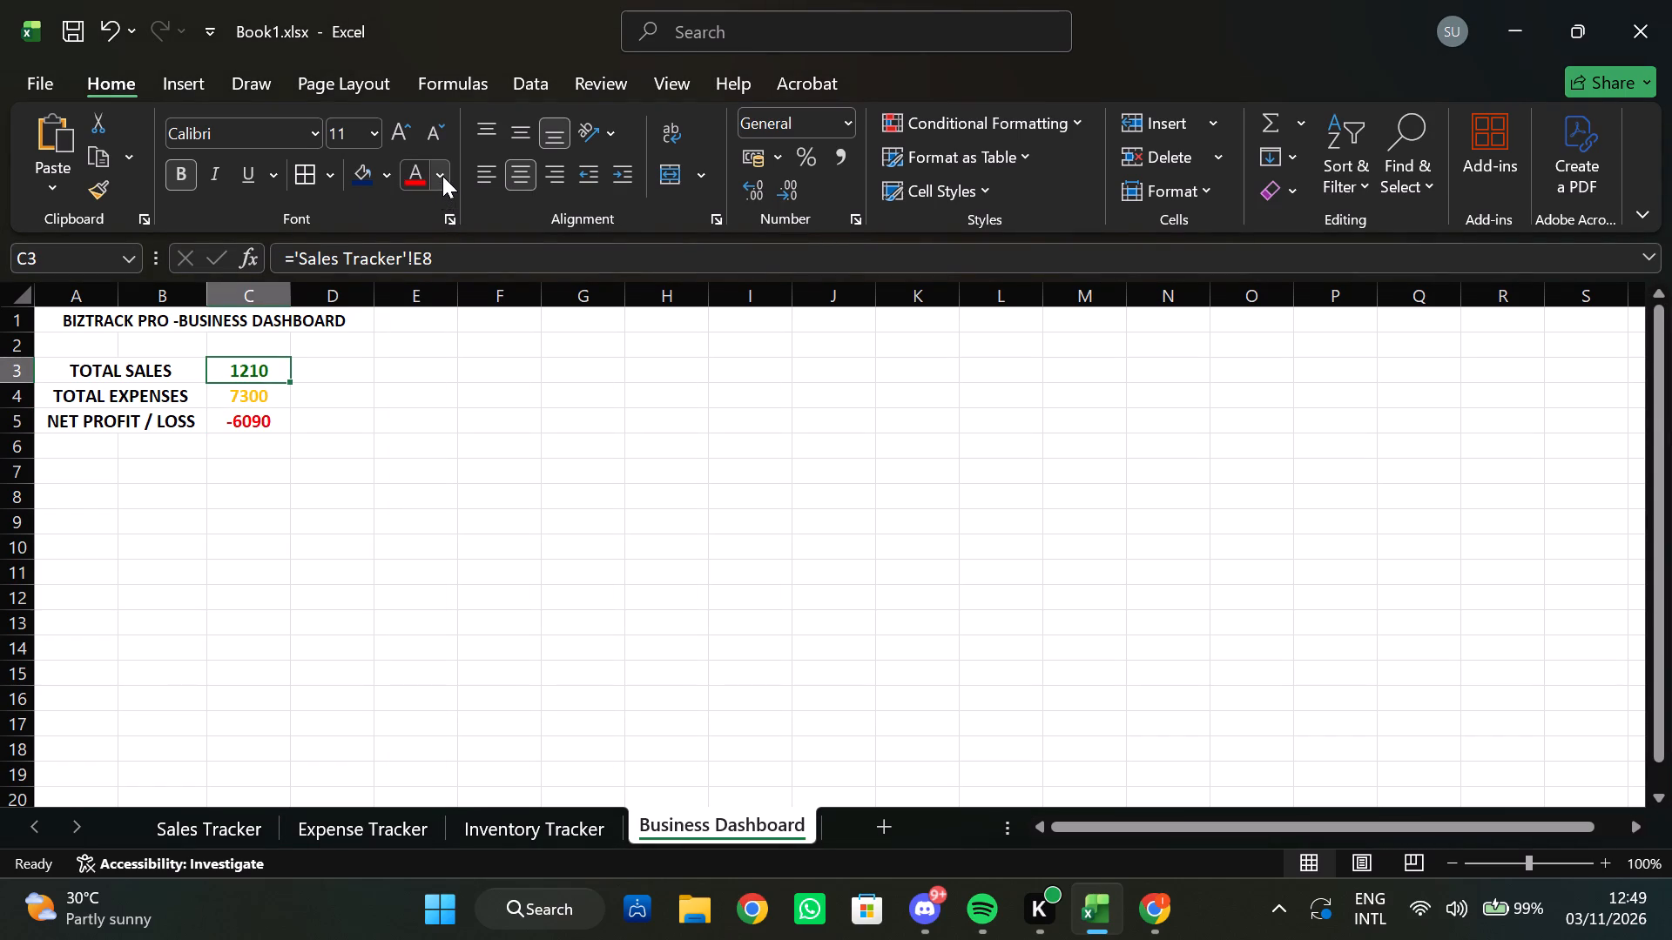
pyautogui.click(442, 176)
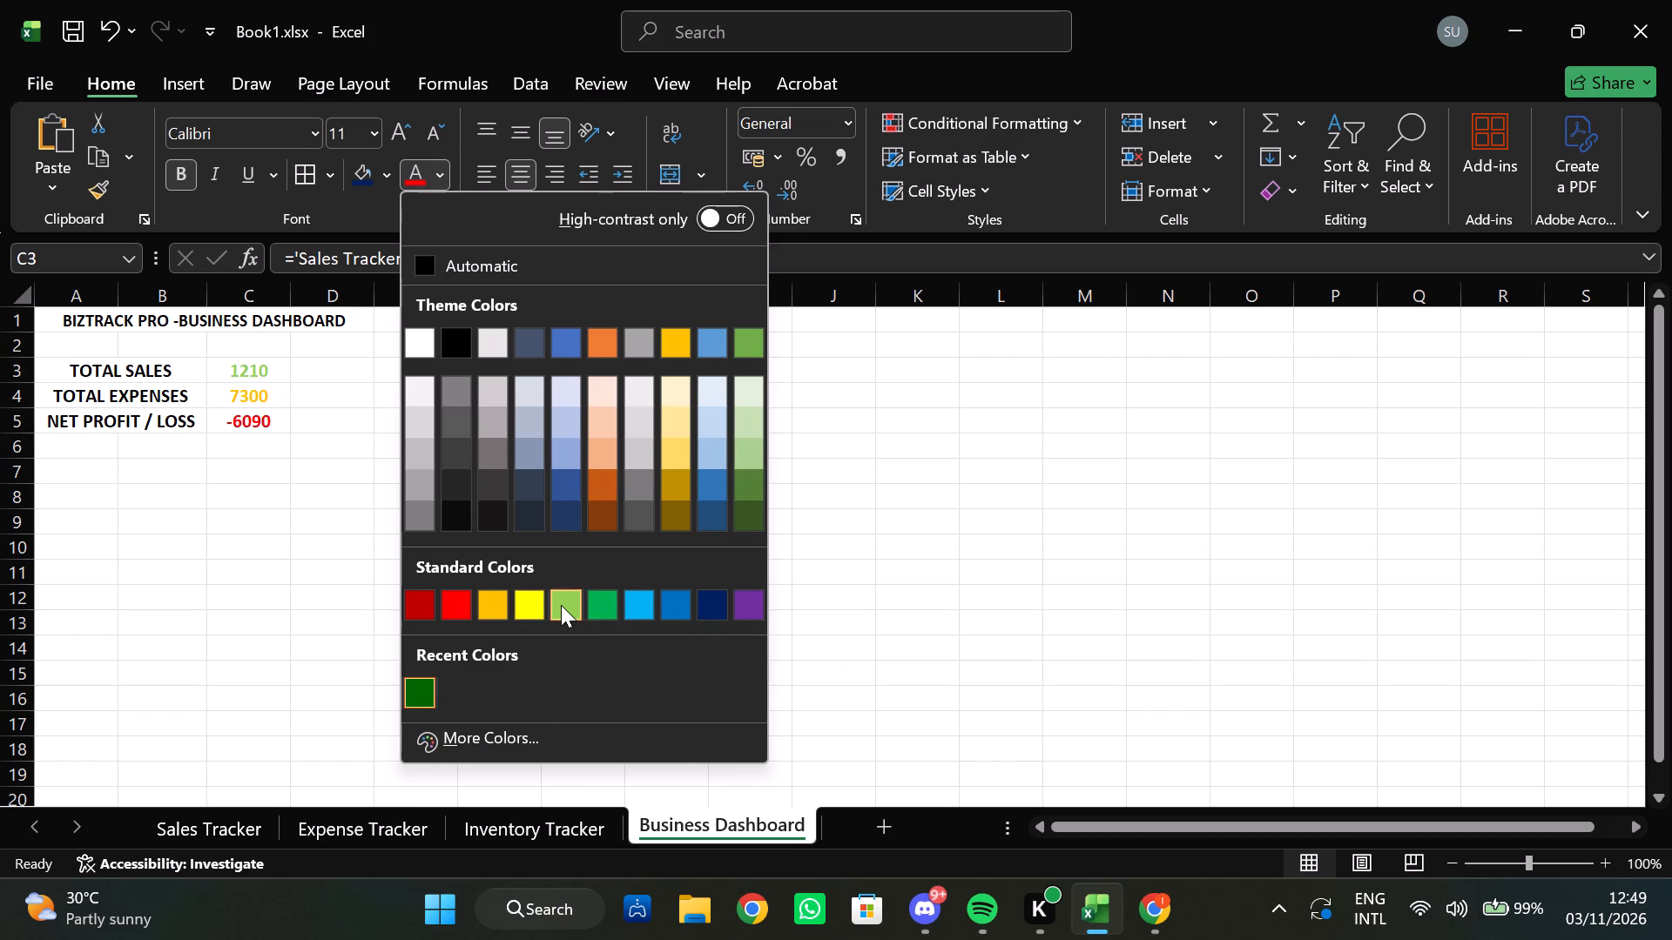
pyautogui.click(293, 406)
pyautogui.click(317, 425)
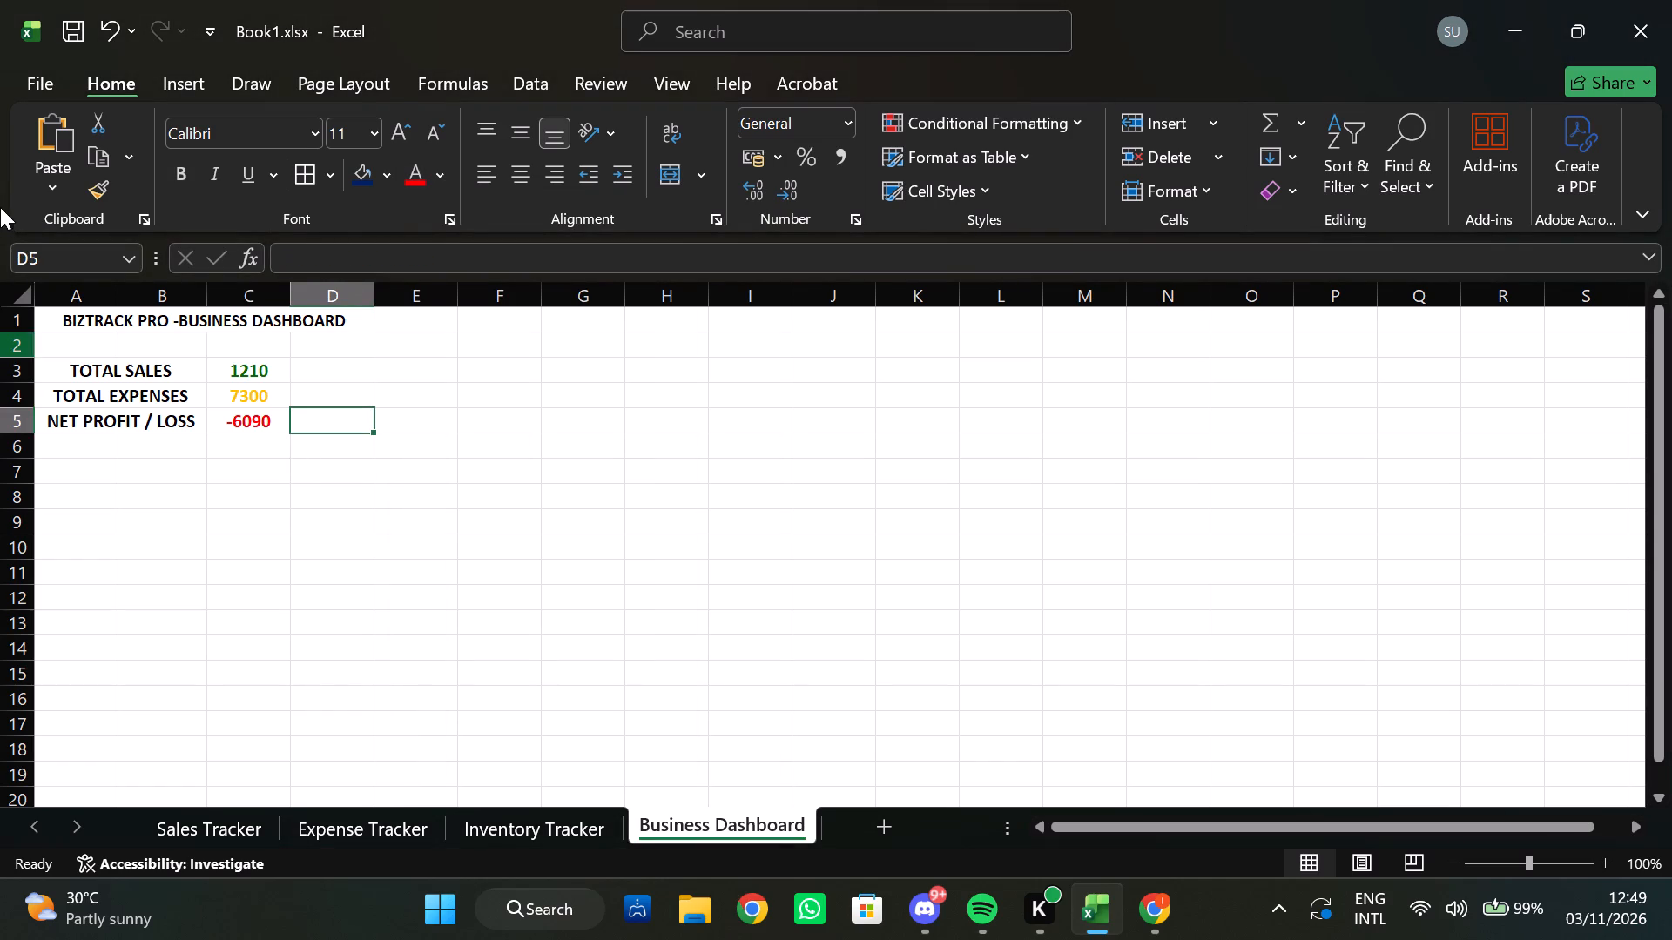
# Apply all borders to the summary block A3:C5, covering the three labels and their values.
pyautogui.click(81, 373)
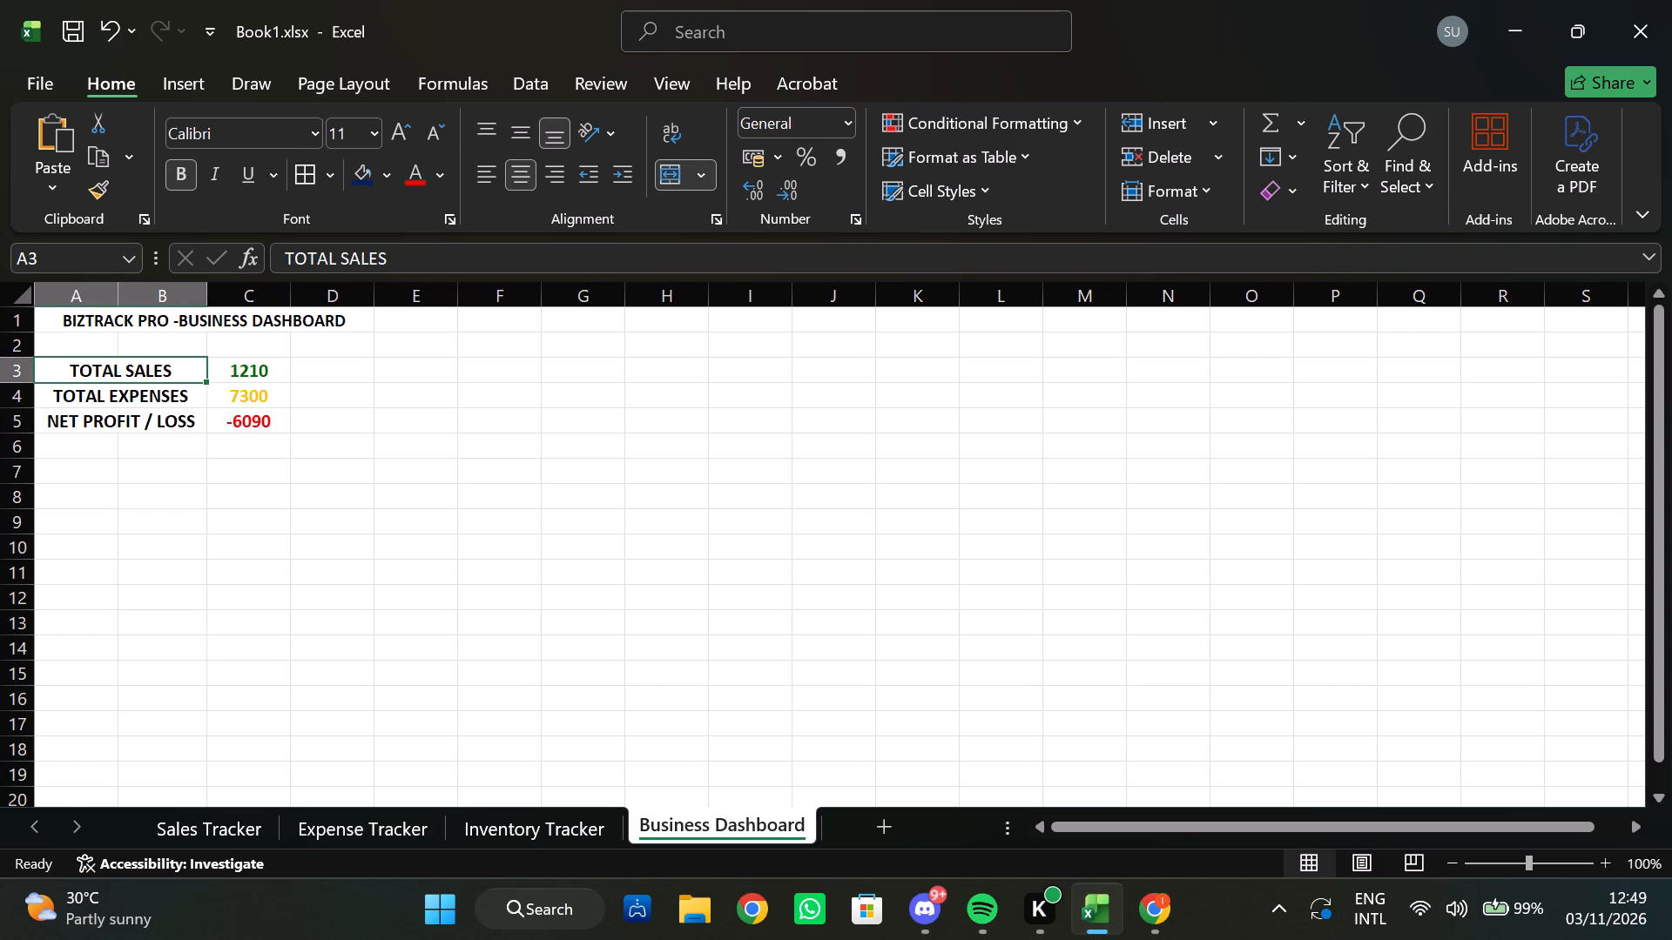
pyautogui.moveTo(79, 371); pyautogui.dragTo(172, 420)
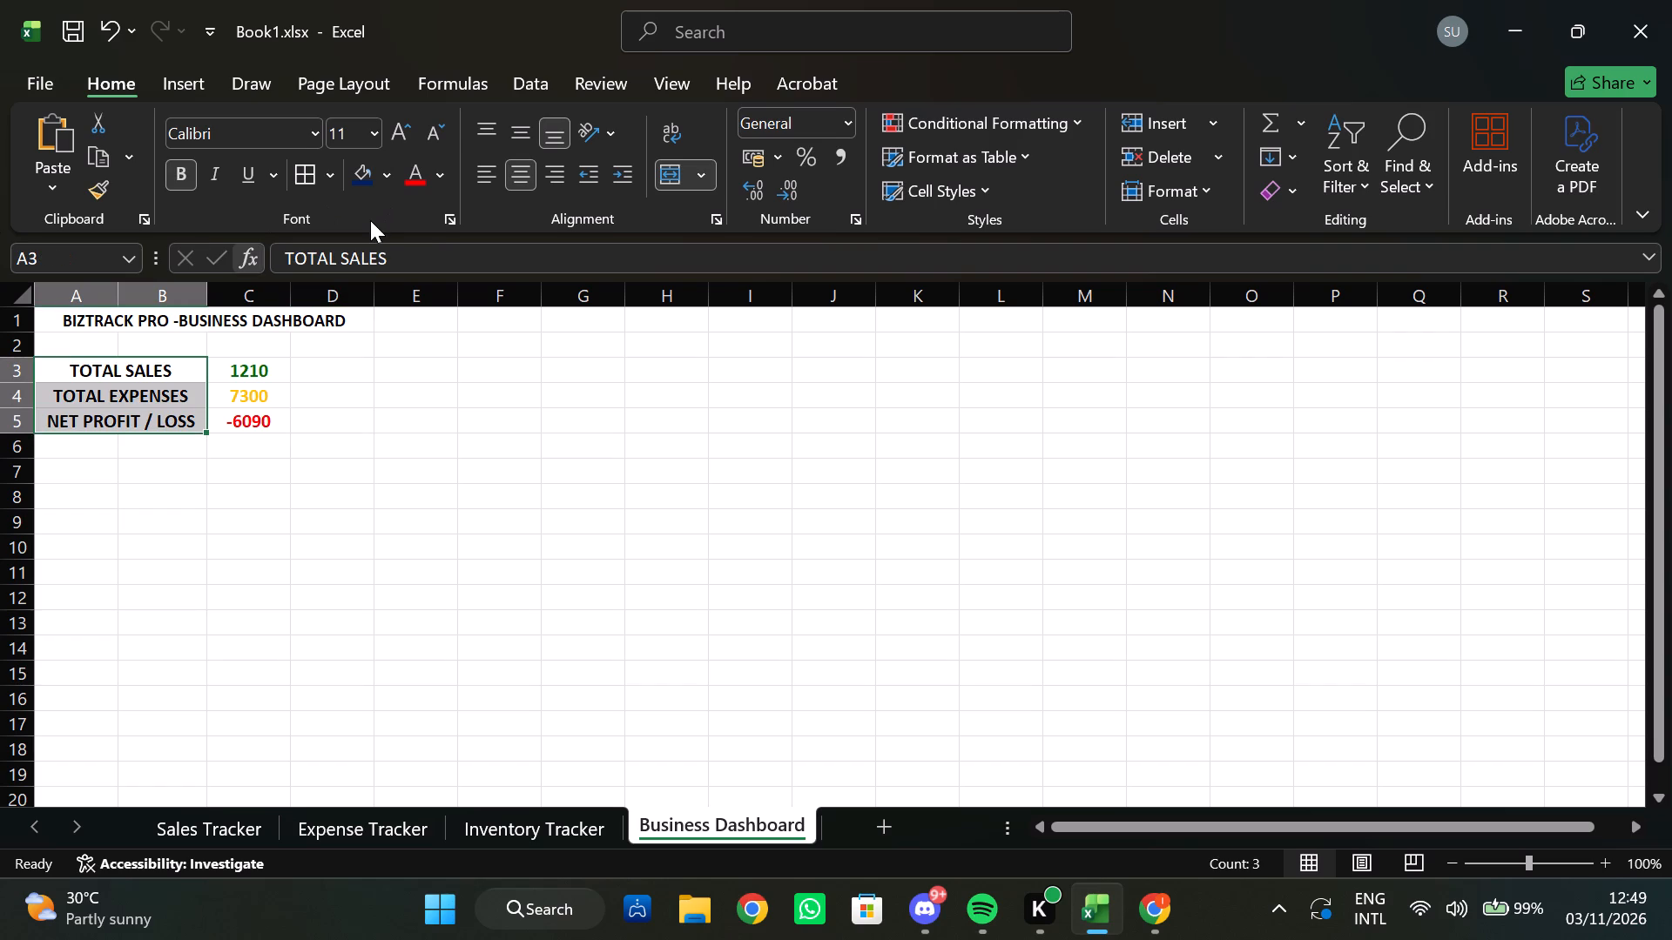
pyautogui.click(75, 375)
pyautogui.moveTo(75, 375); pyautogui.dragTo(131, 379)
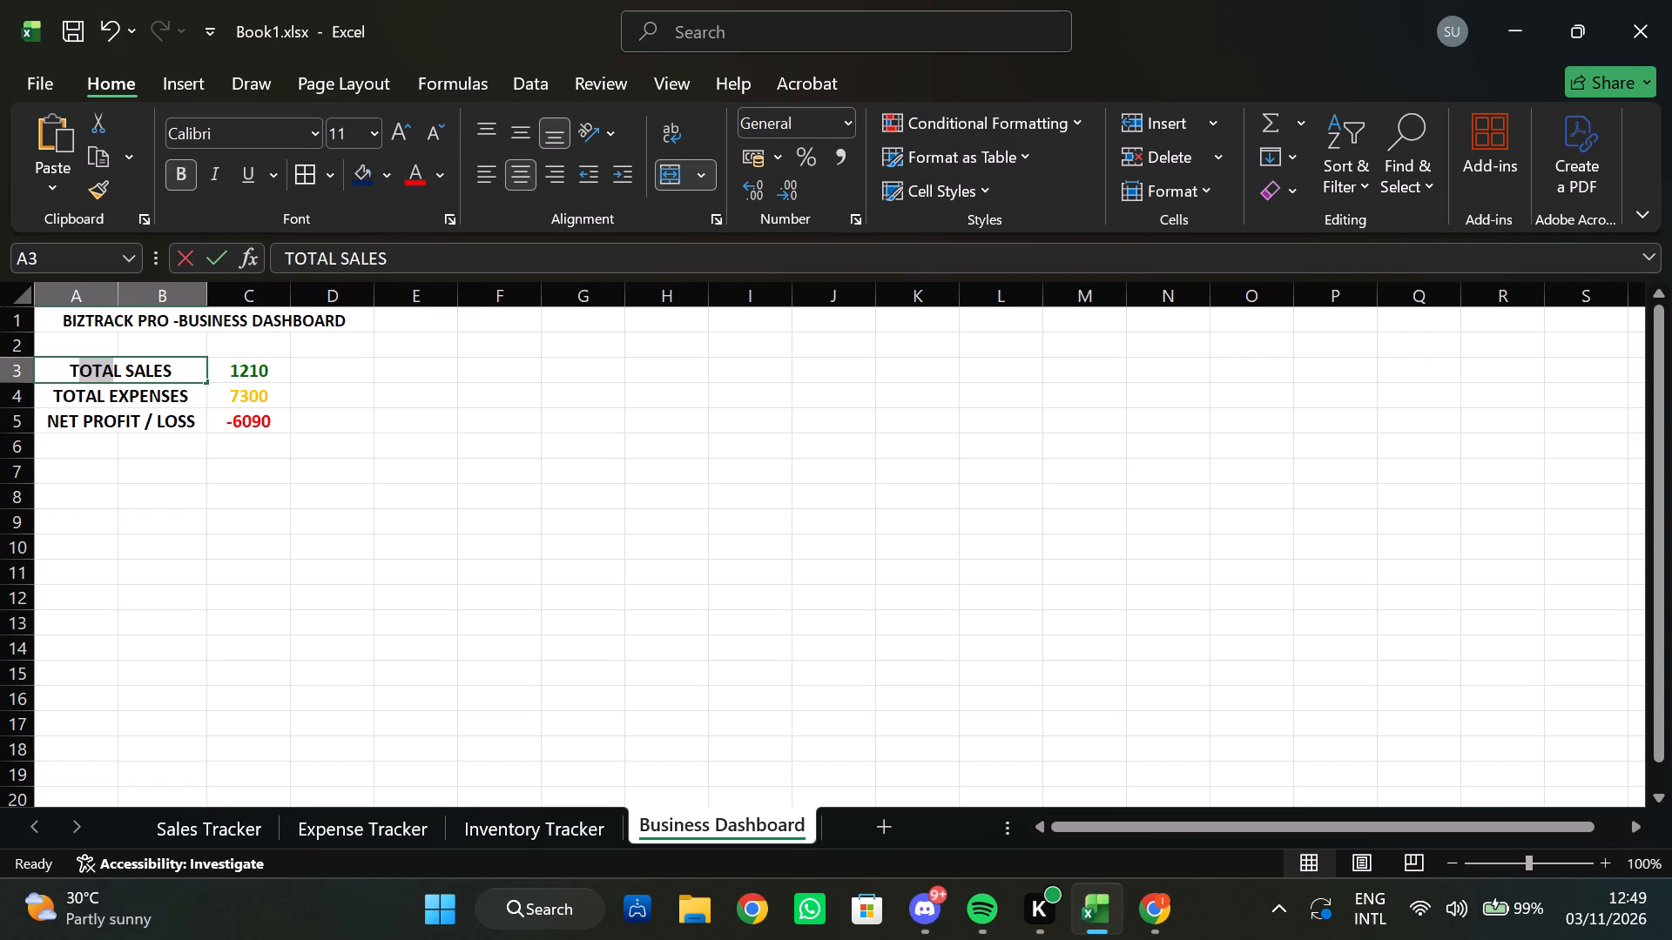
pyautogui.moveTo(131, 379); pyautogui.dragTo(283, 385)
pyautogui.click(71, 412)
pyautogui.click(68, 377)
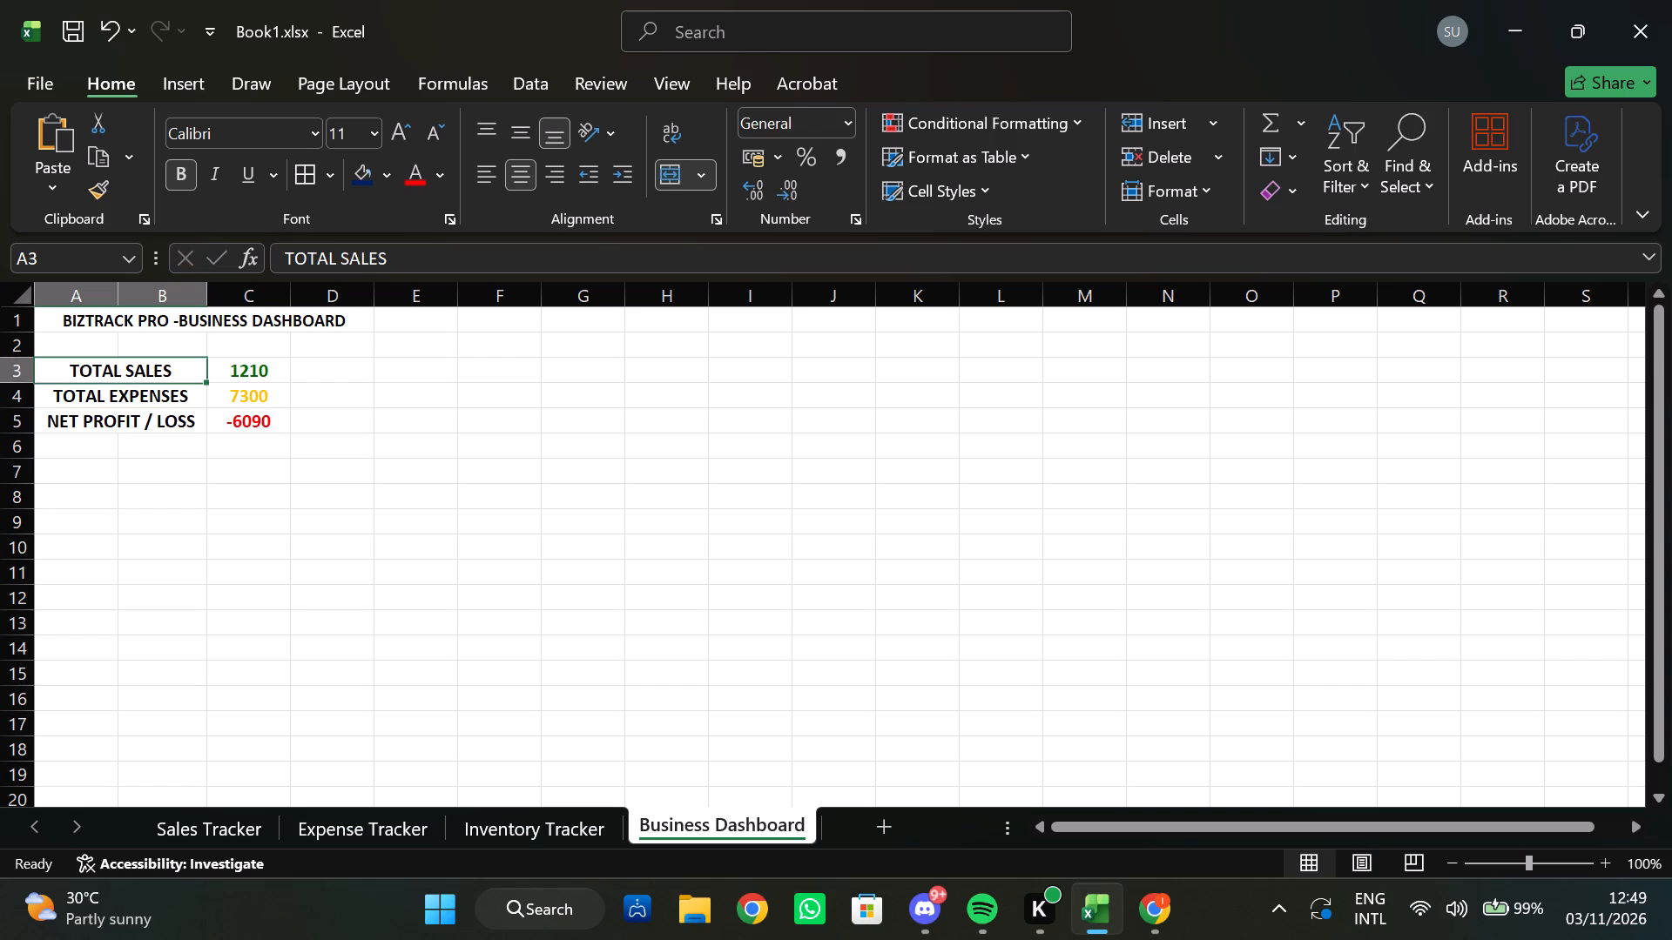
pyautogui.moveTo(68, 373); pyautogui.dragTo(313, 420)
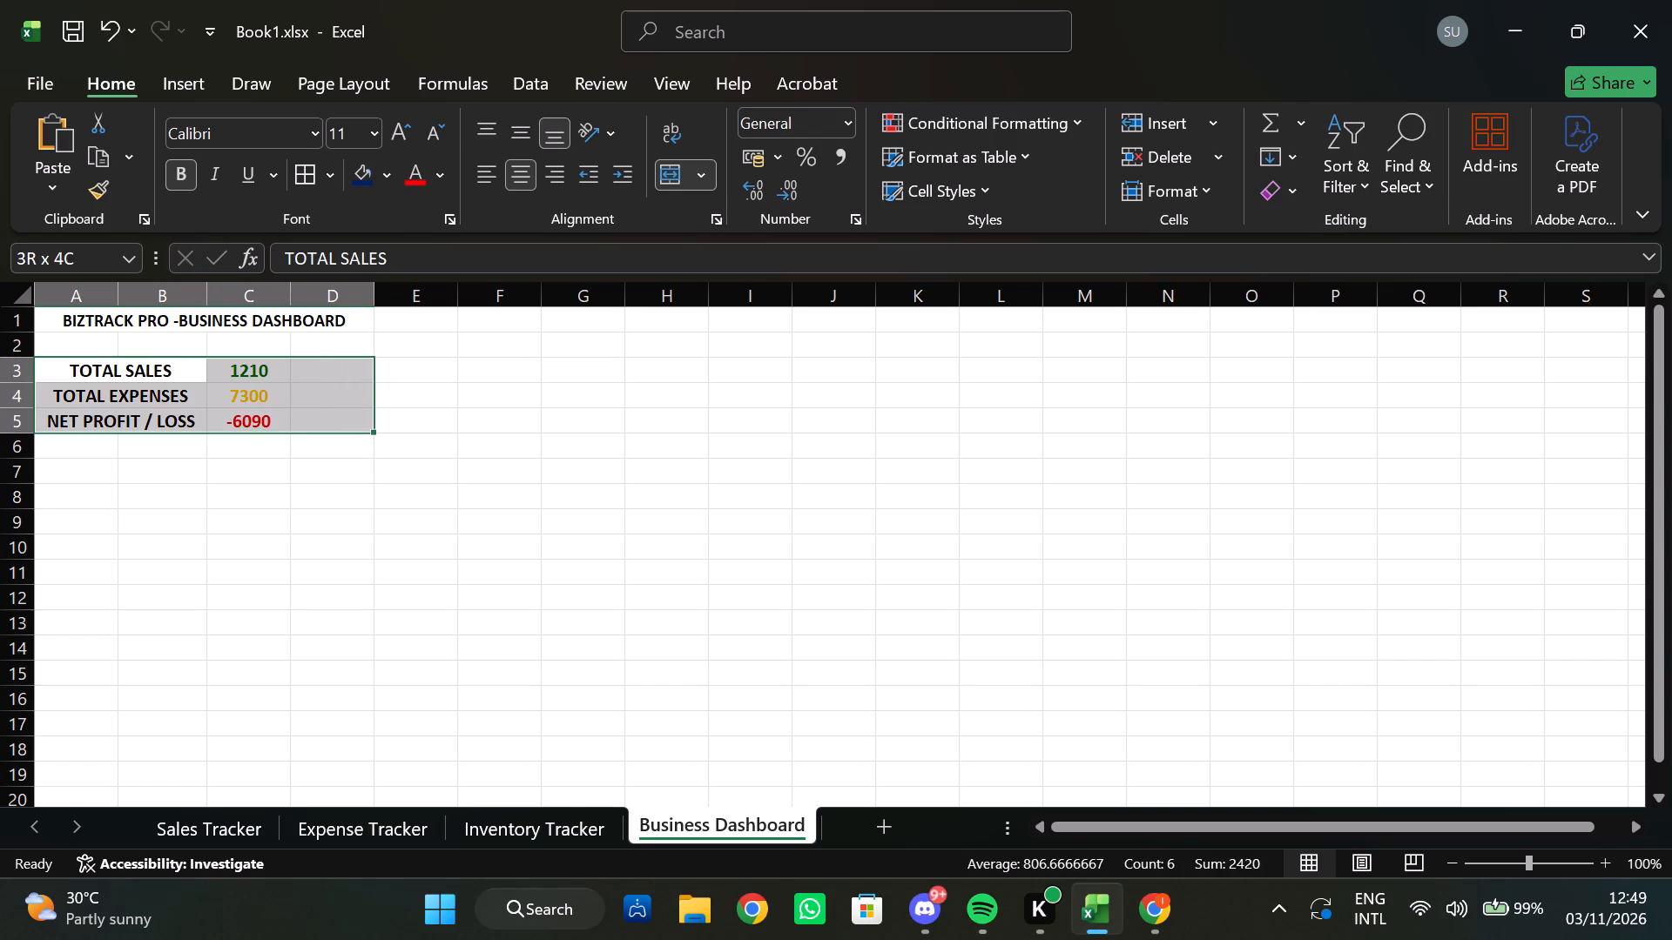
pyautogui.moveTo(313, 420); pyautogui.dragTo(258, 422)
pyautogui.click(324, 180)
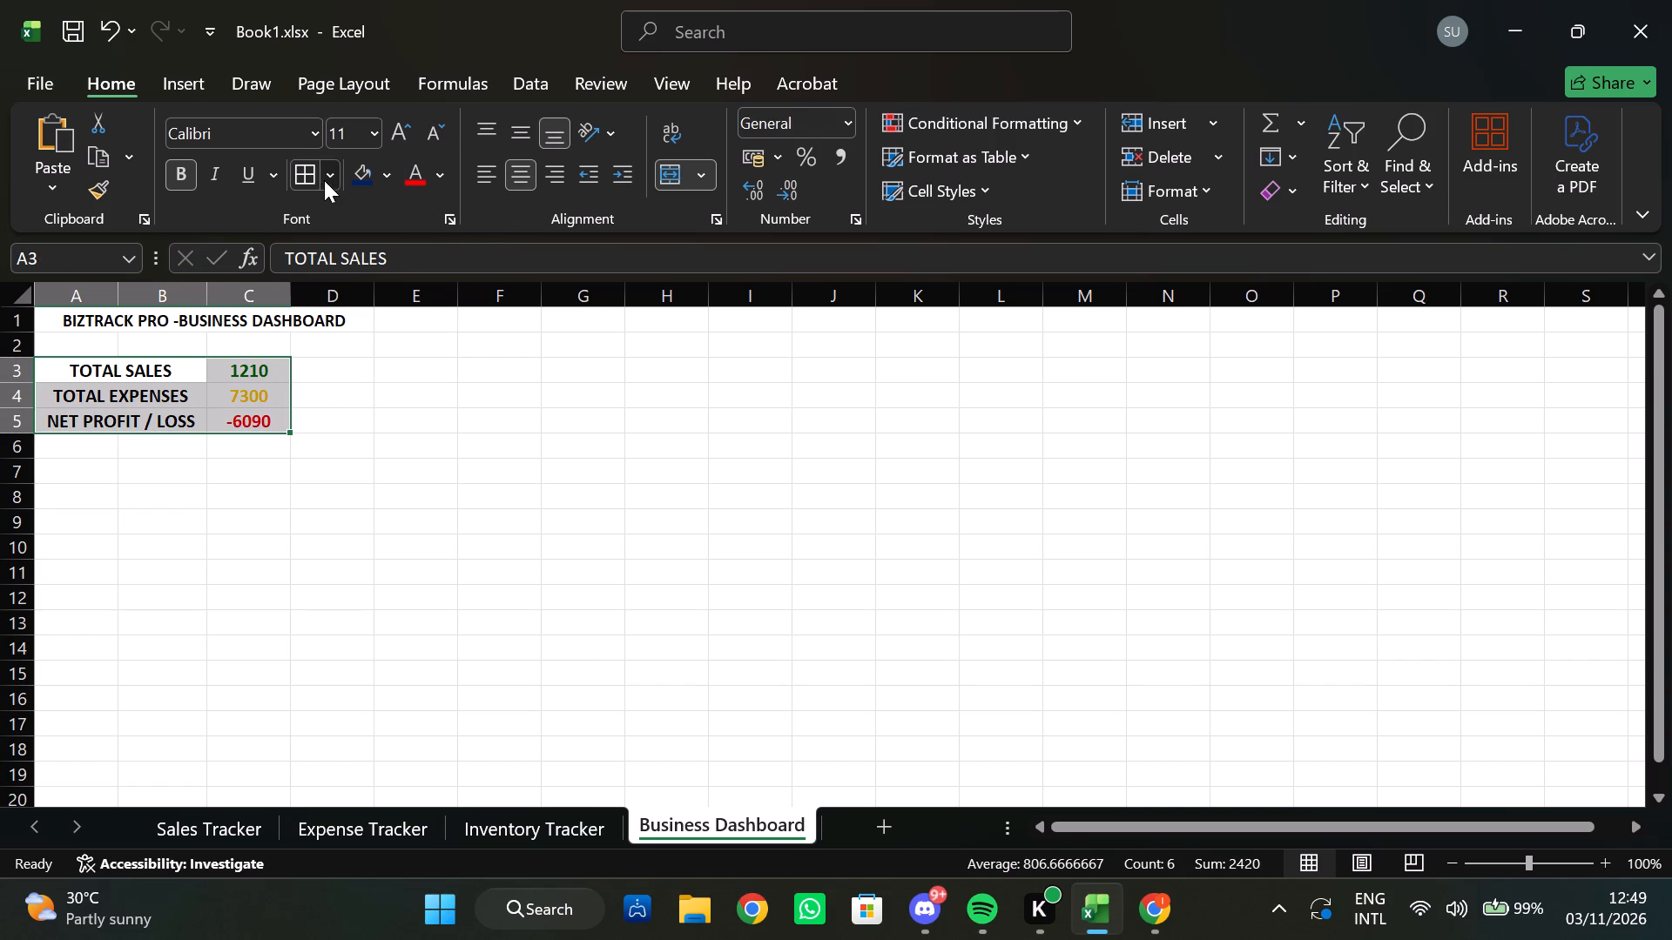
pyautogui.click(445, 432)
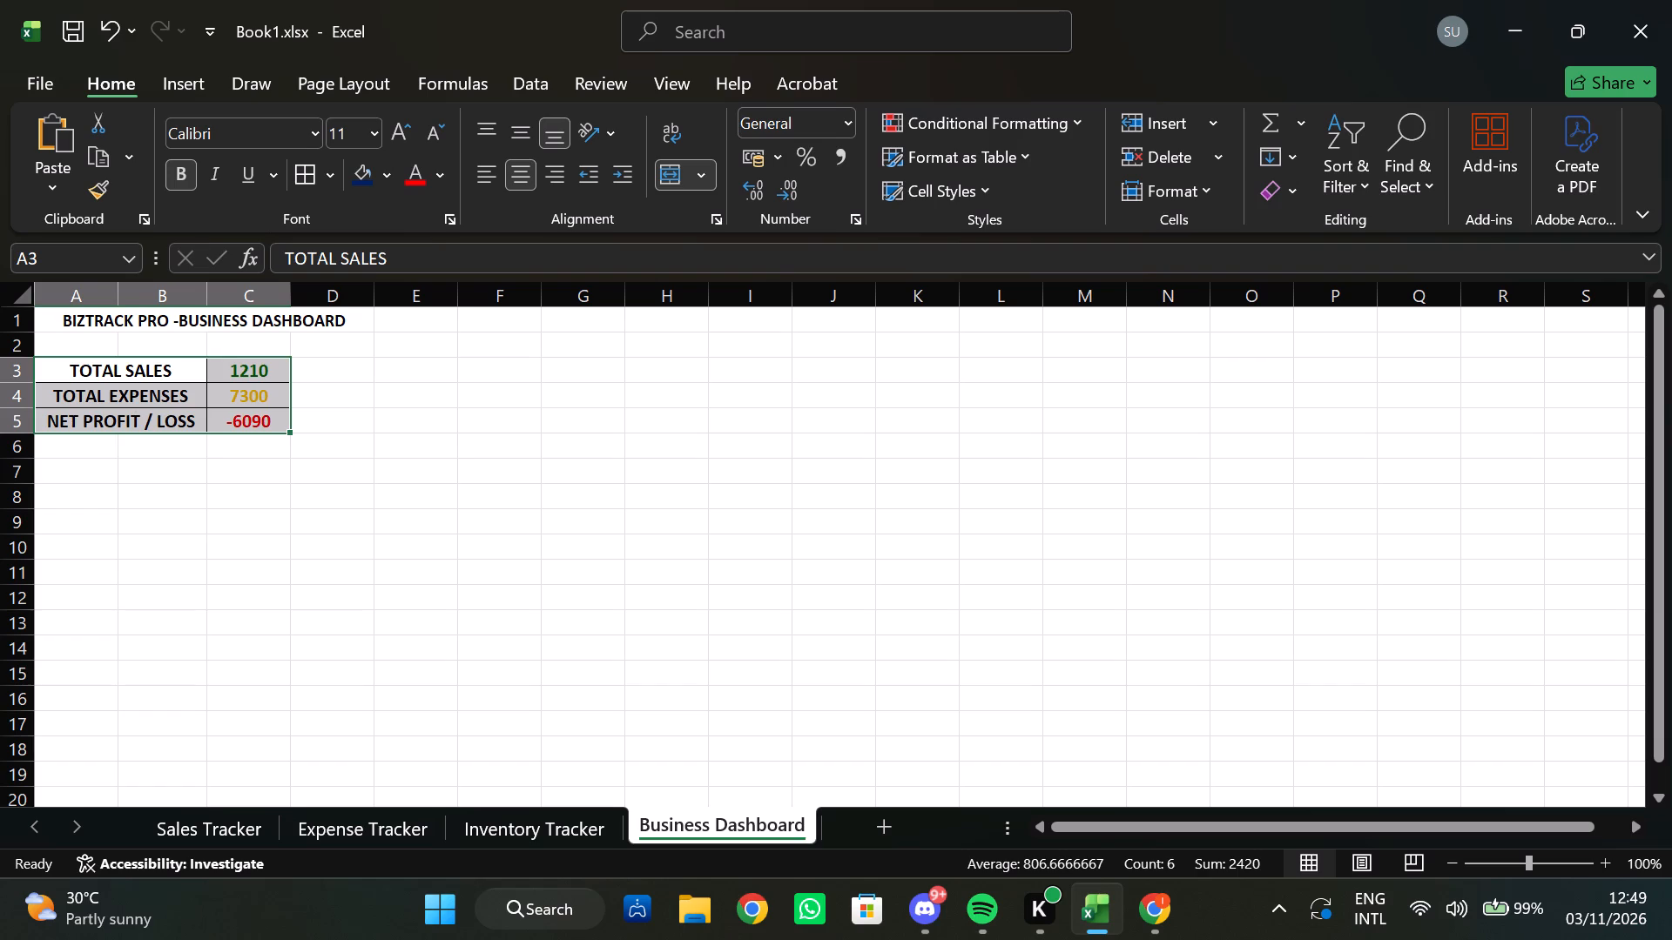
pyautogui.click(157, 474)
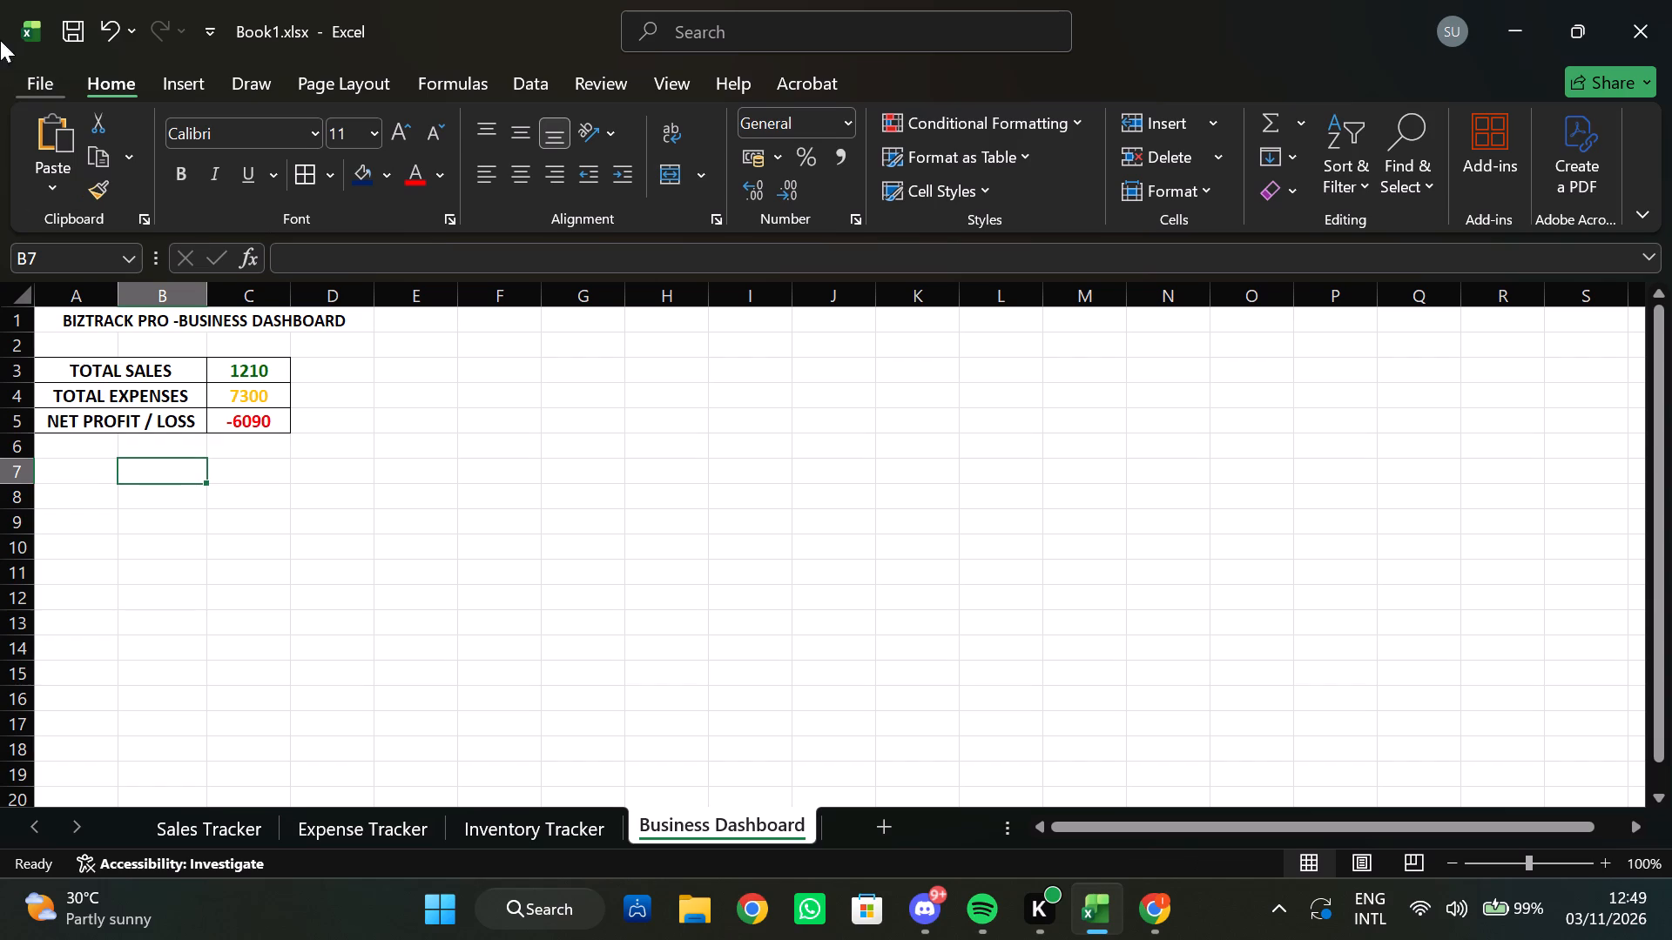
# Save the workbook.
pyautogui.click(37, 73)
pyautogui.click(120, 387)
# Enter the label TOTAL PRODUCTS in cell A6, below the net profit / loss row.
pyautogui.doubleClick(76, 449)
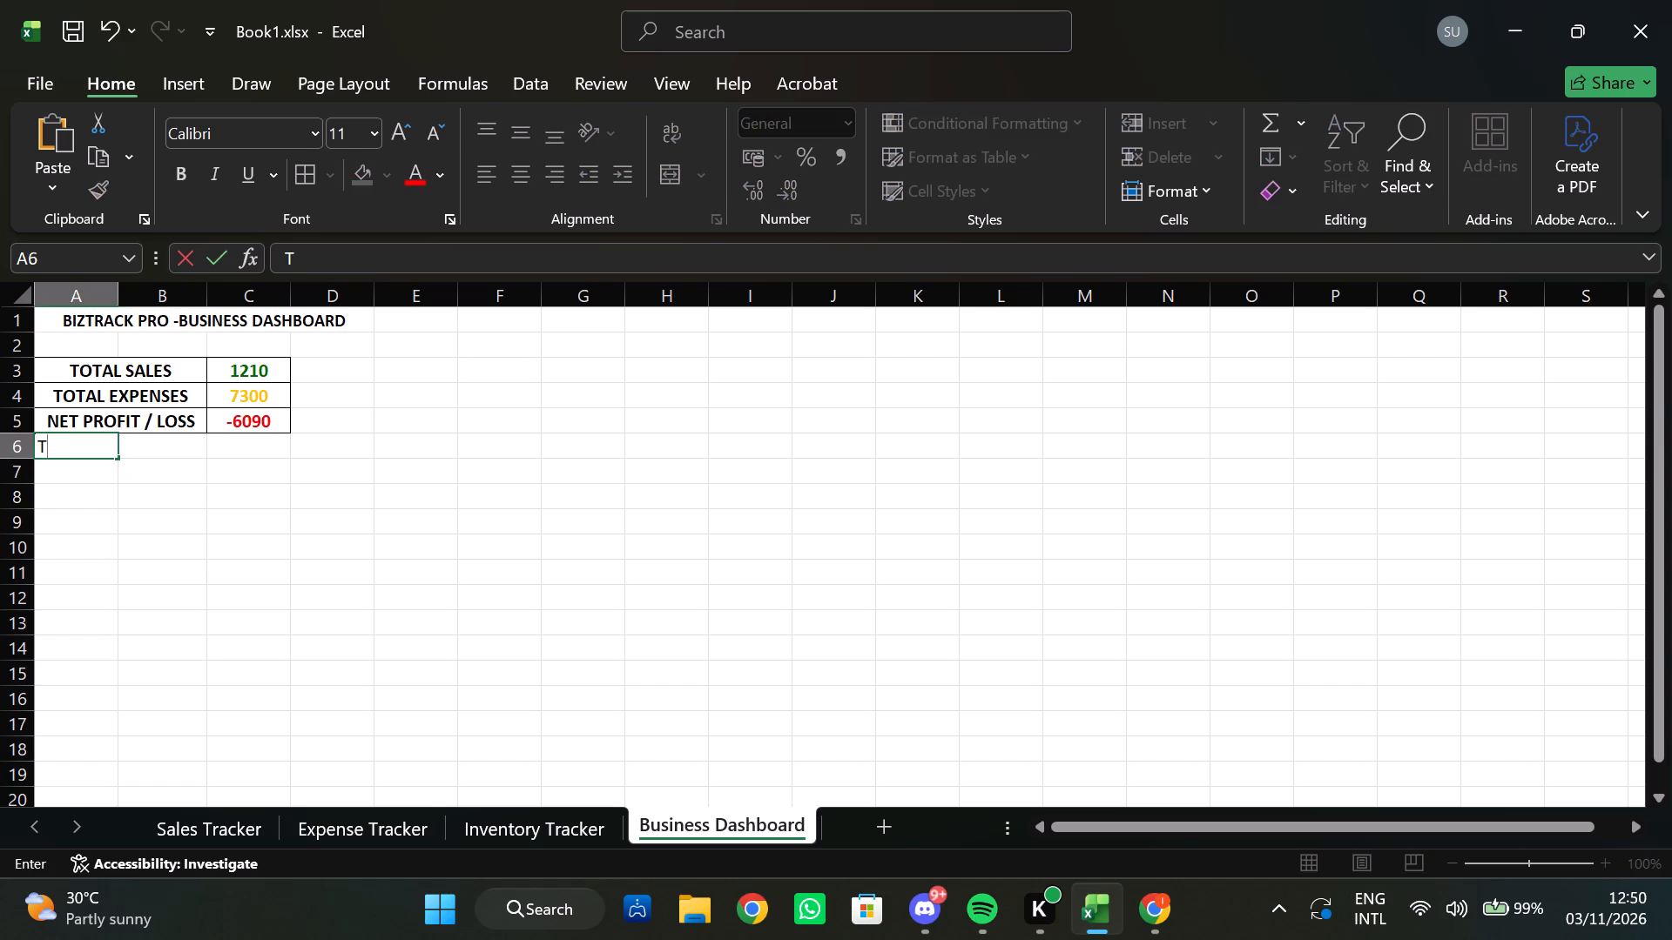
pyautogui.write('OTAL')
pyautogui.press('space')
pyautogui.write('PRODUCTS')
pyautogui.press('Return')
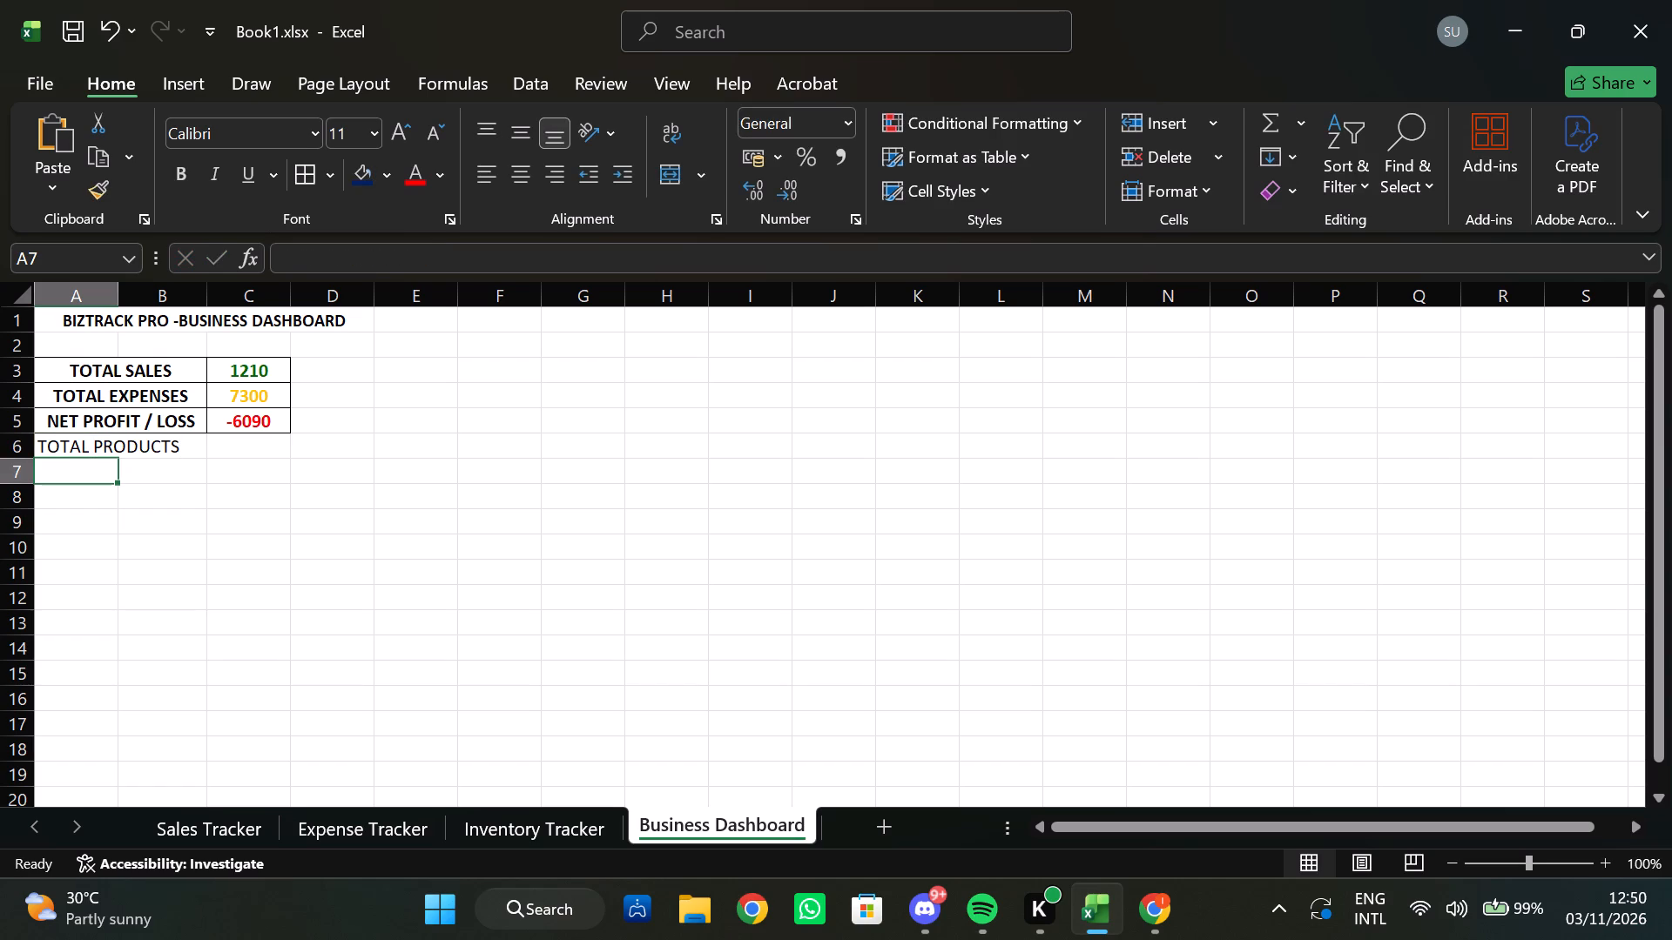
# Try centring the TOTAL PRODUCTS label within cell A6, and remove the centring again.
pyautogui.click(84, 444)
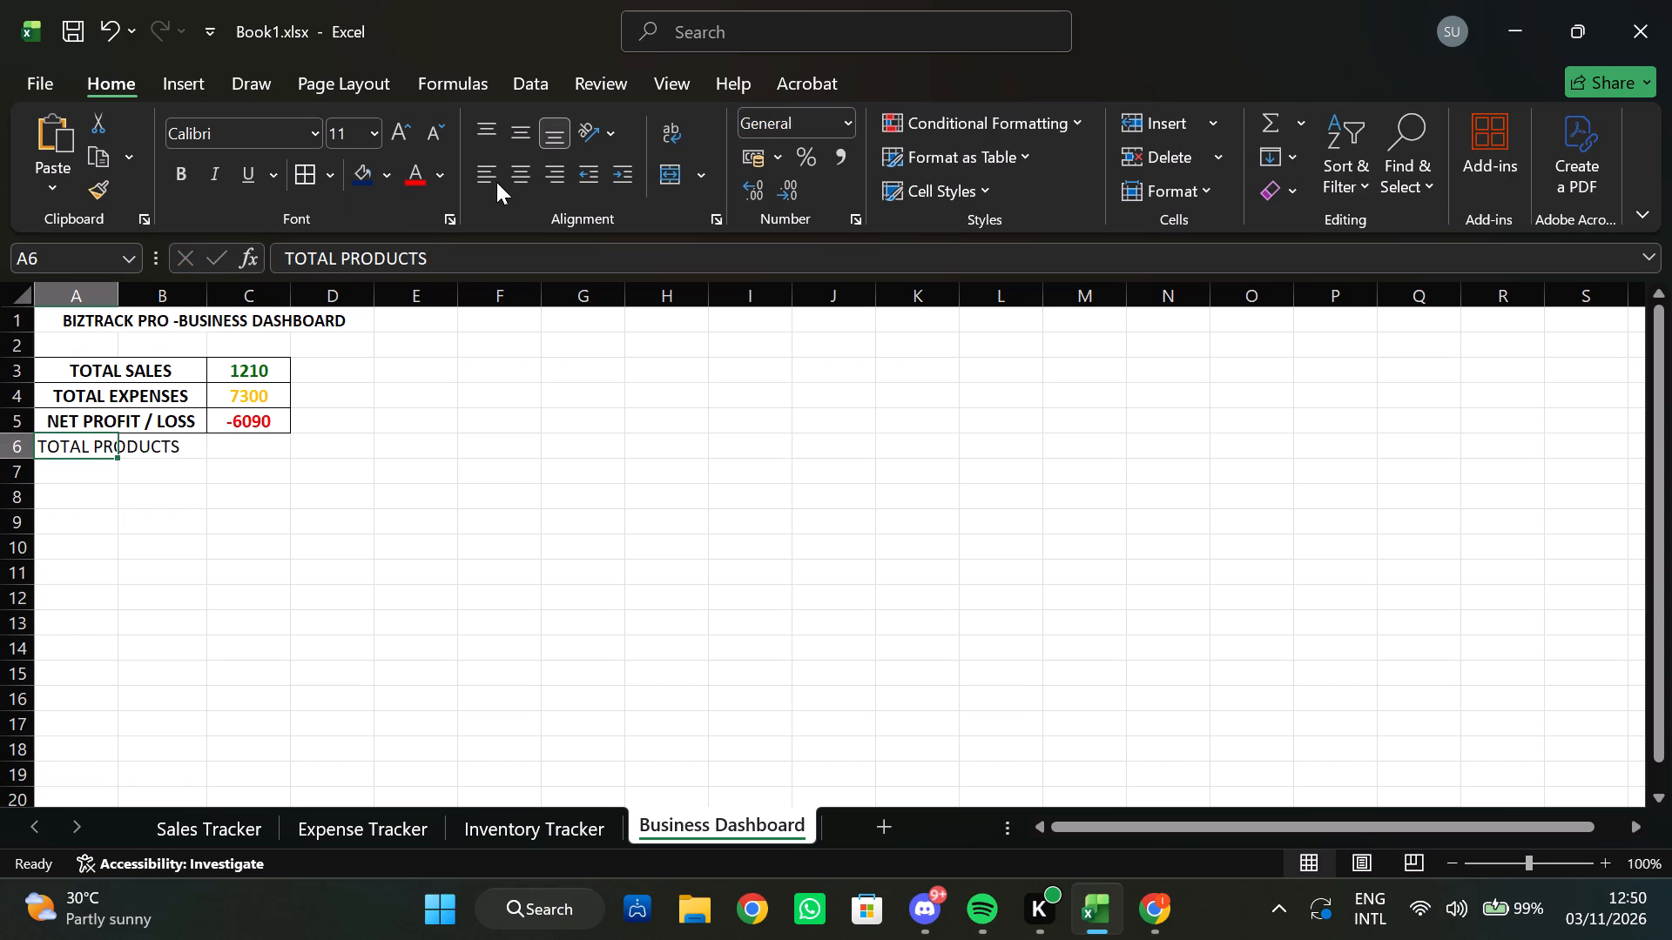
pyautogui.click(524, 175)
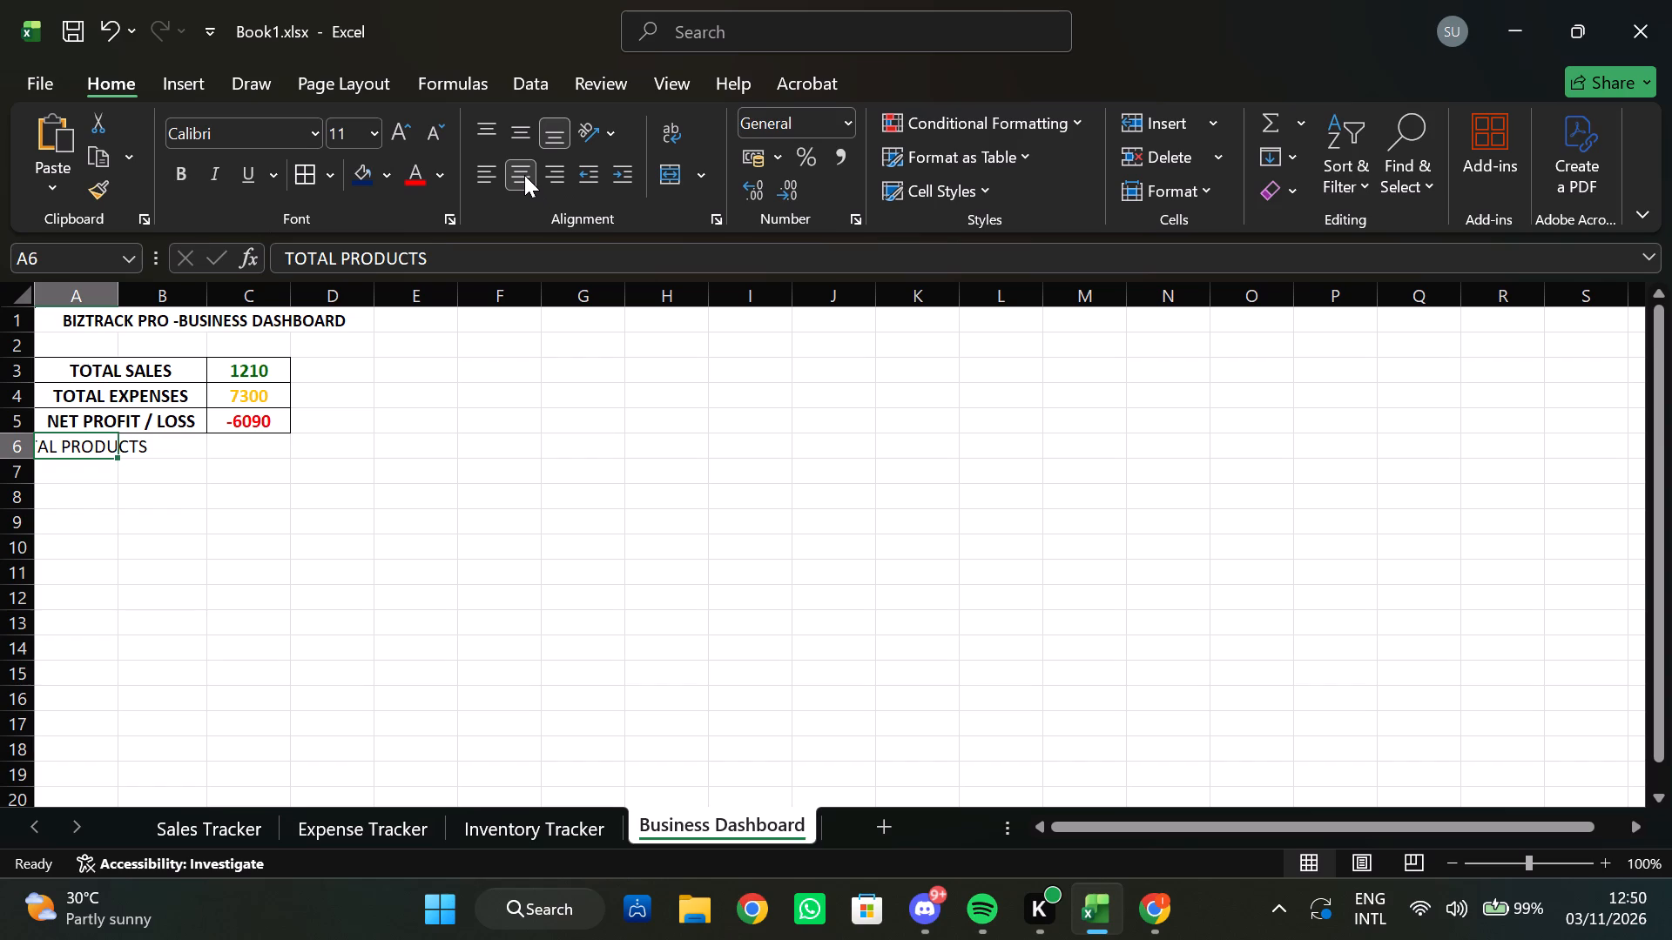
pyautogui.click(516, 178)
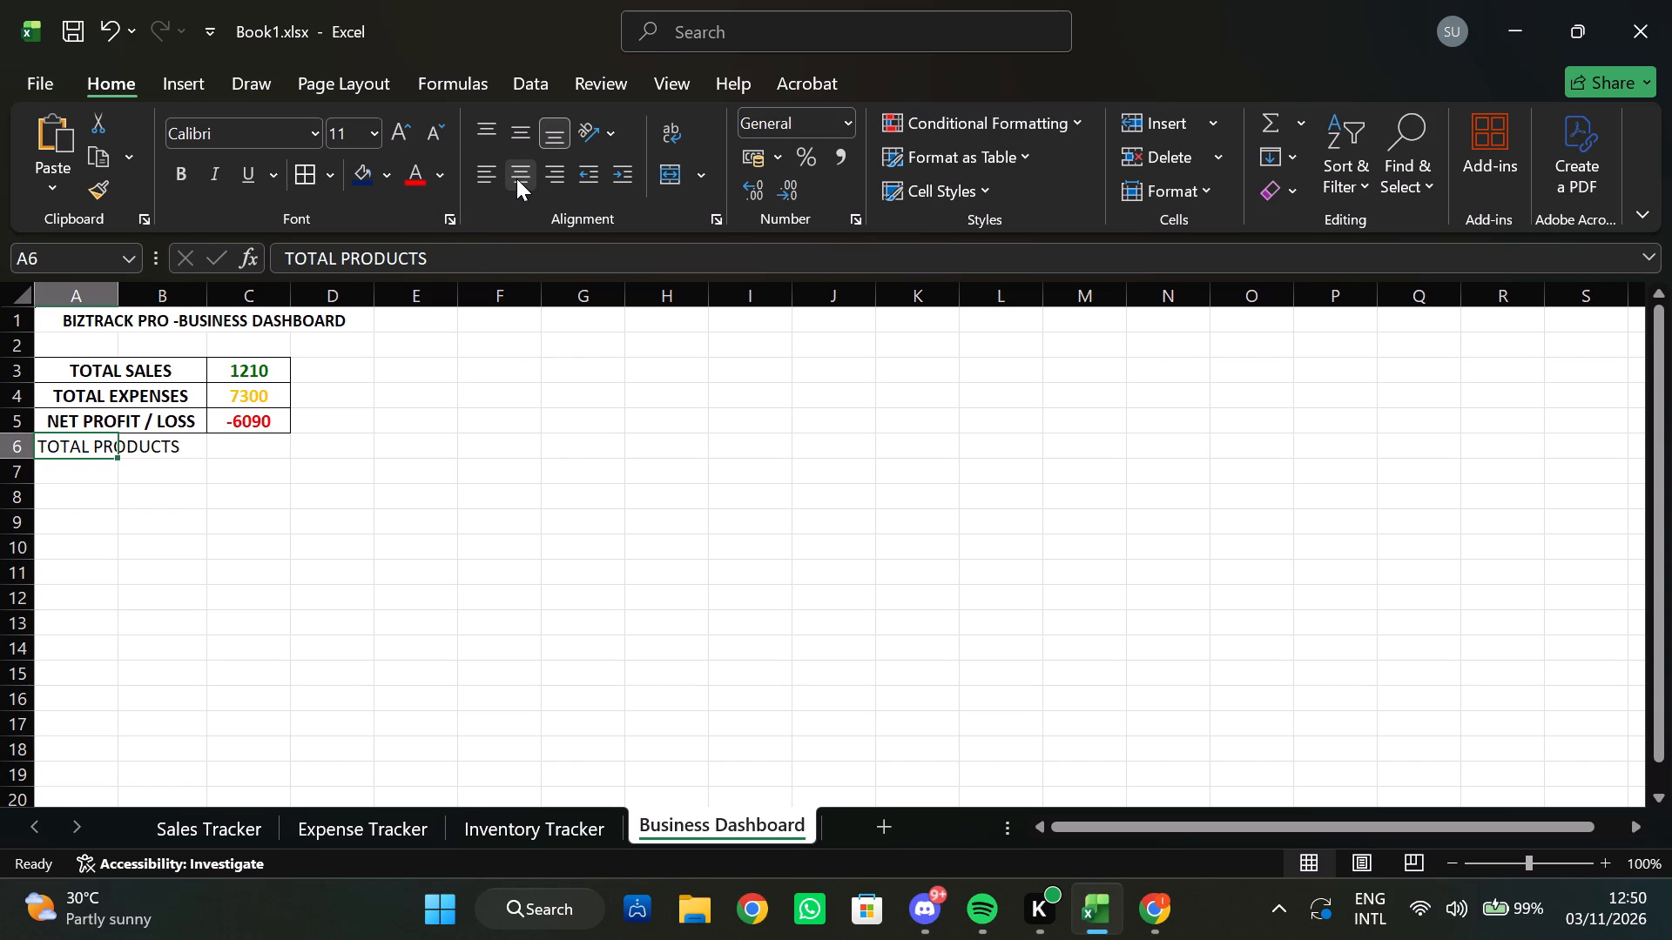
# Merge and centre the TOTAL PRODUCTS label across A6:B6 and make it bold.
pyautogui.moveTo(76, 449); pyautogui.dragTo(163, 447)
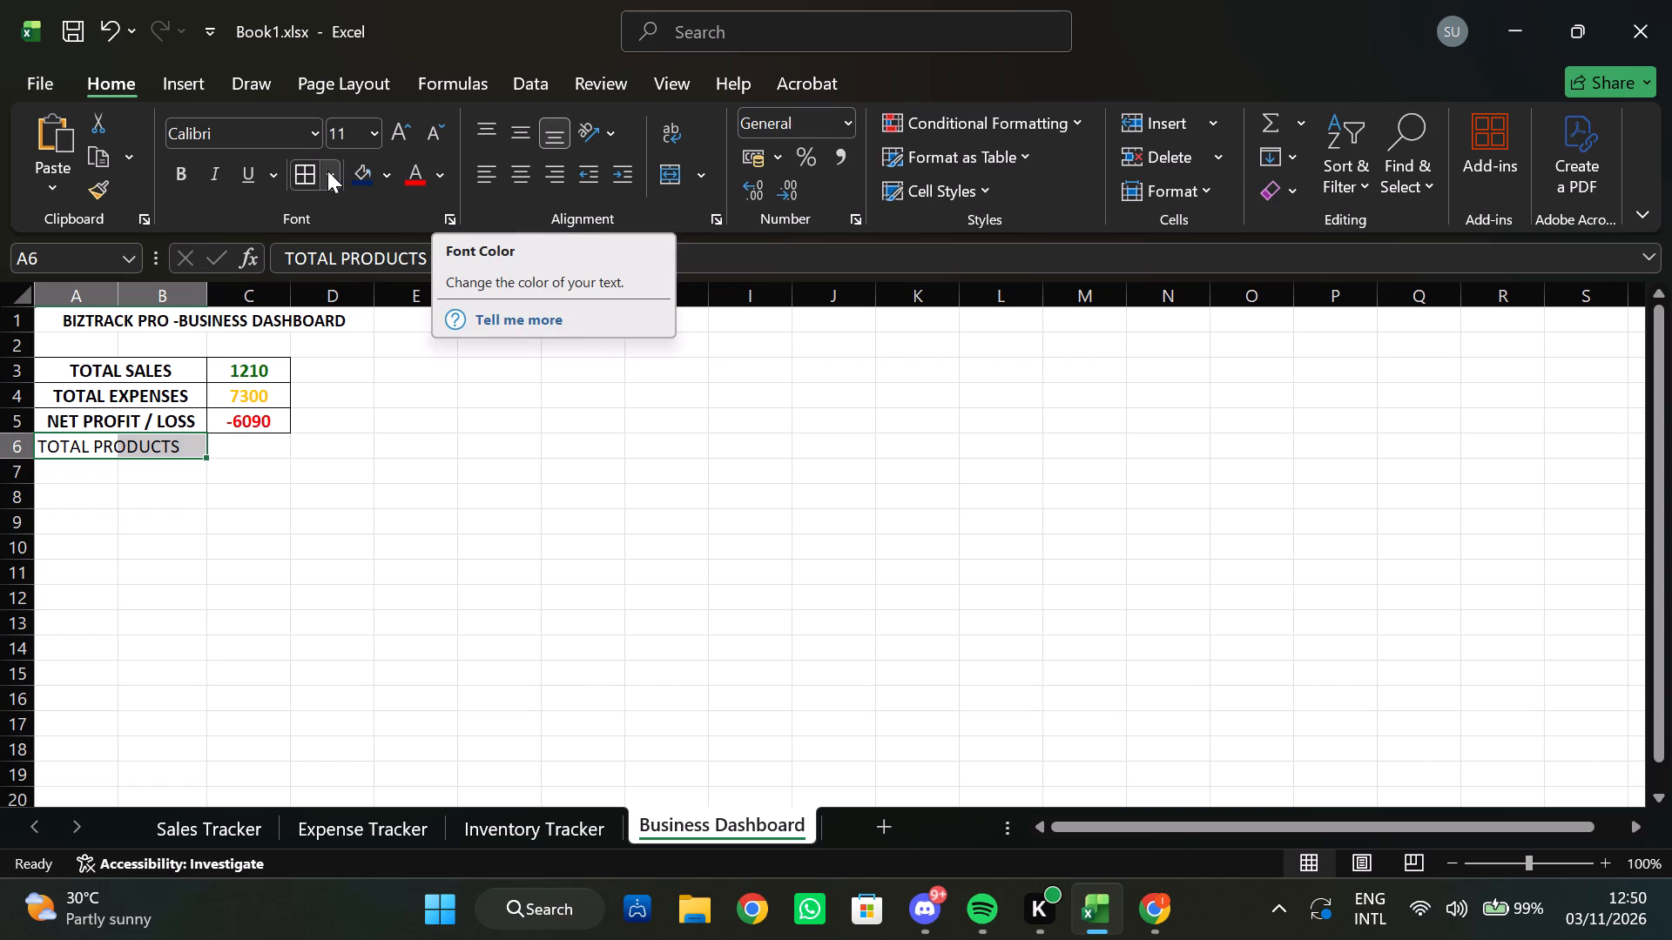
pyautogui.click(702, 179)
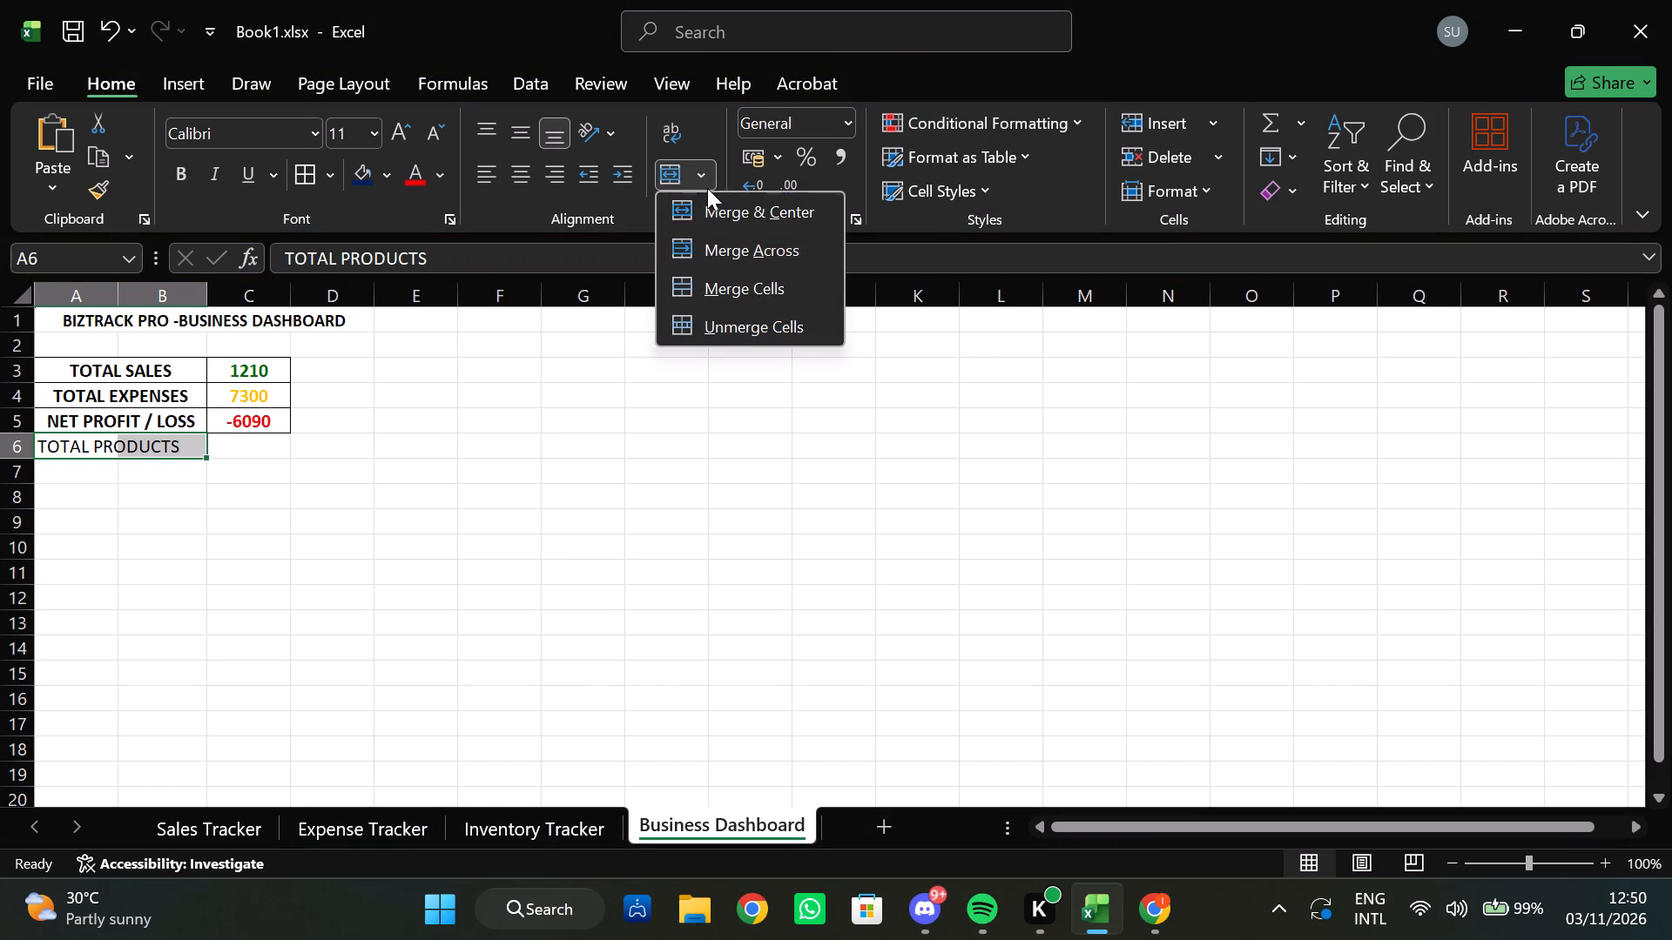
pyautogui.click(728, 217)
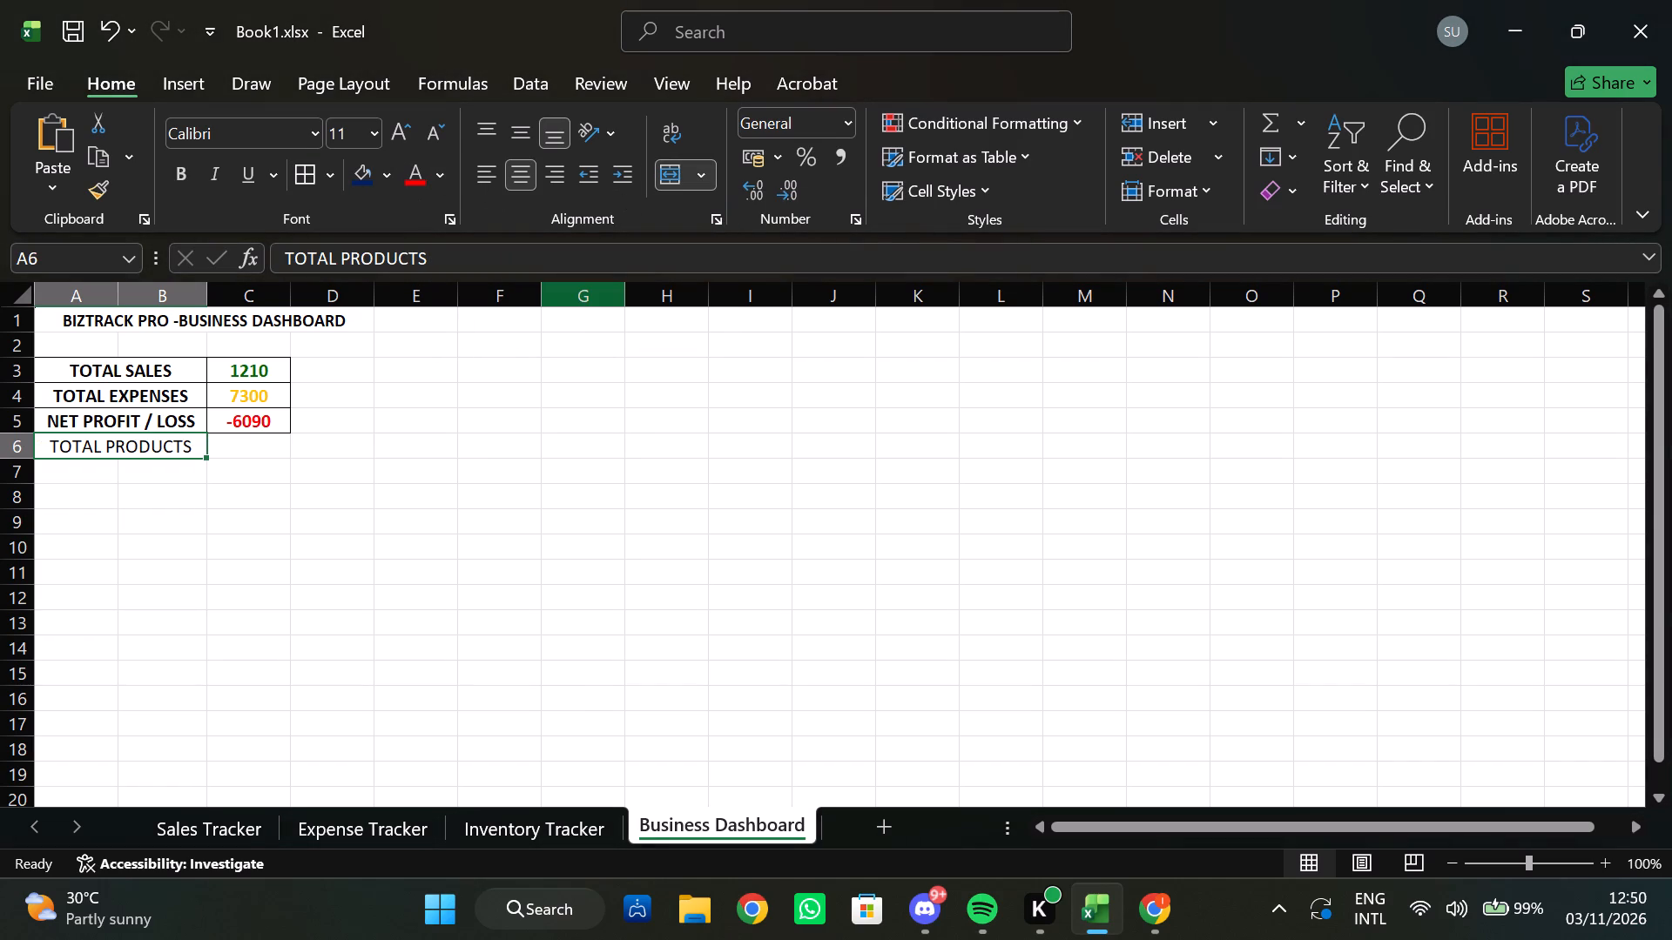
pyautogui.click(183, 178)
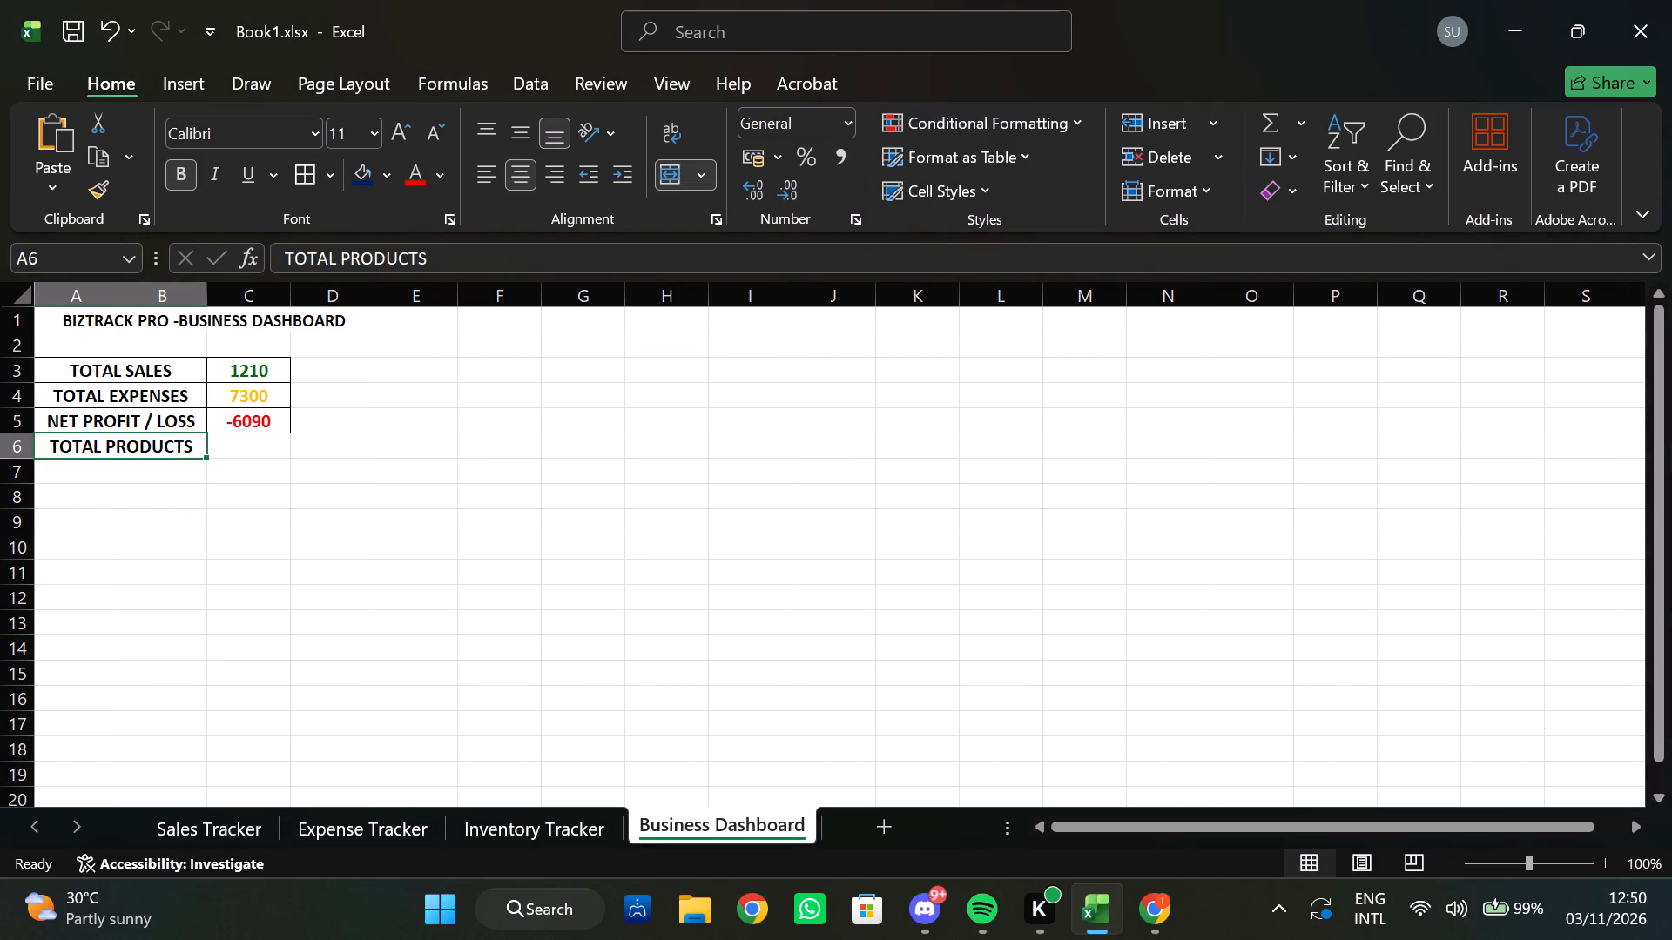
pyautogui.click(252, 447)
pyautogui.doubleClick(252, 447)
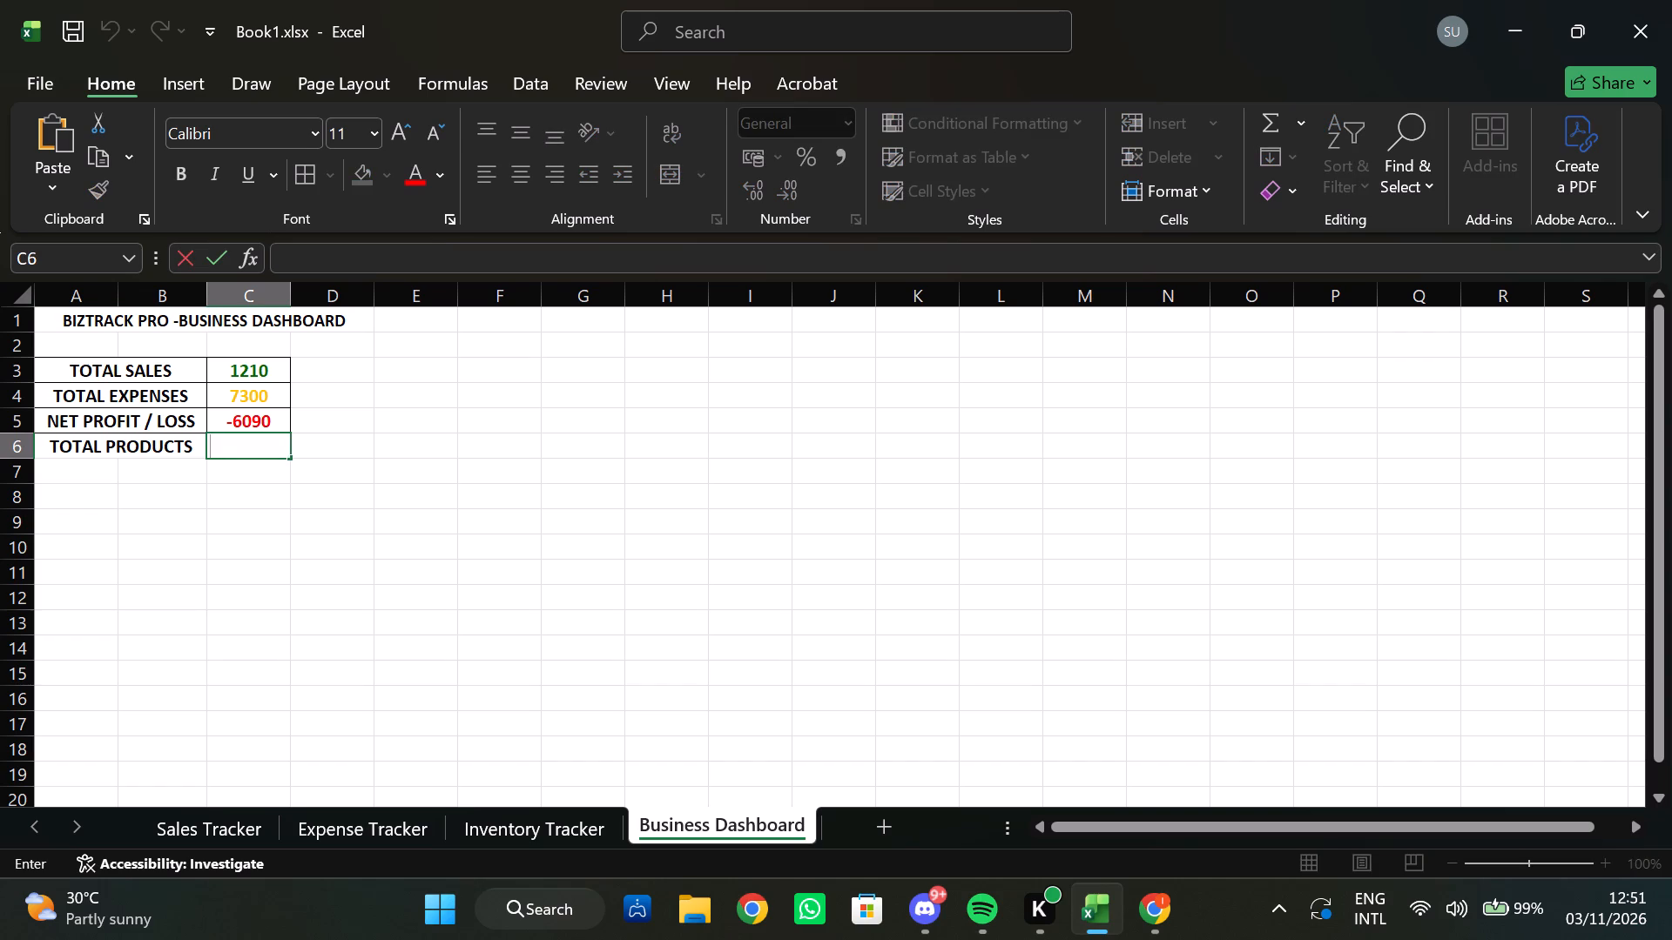
# Unmerge cells A6:B6 and clear the TOTAL PRODUCTS label from row 6.
pyautogui.click(98, 451)
pyautogui.click(705, 170)
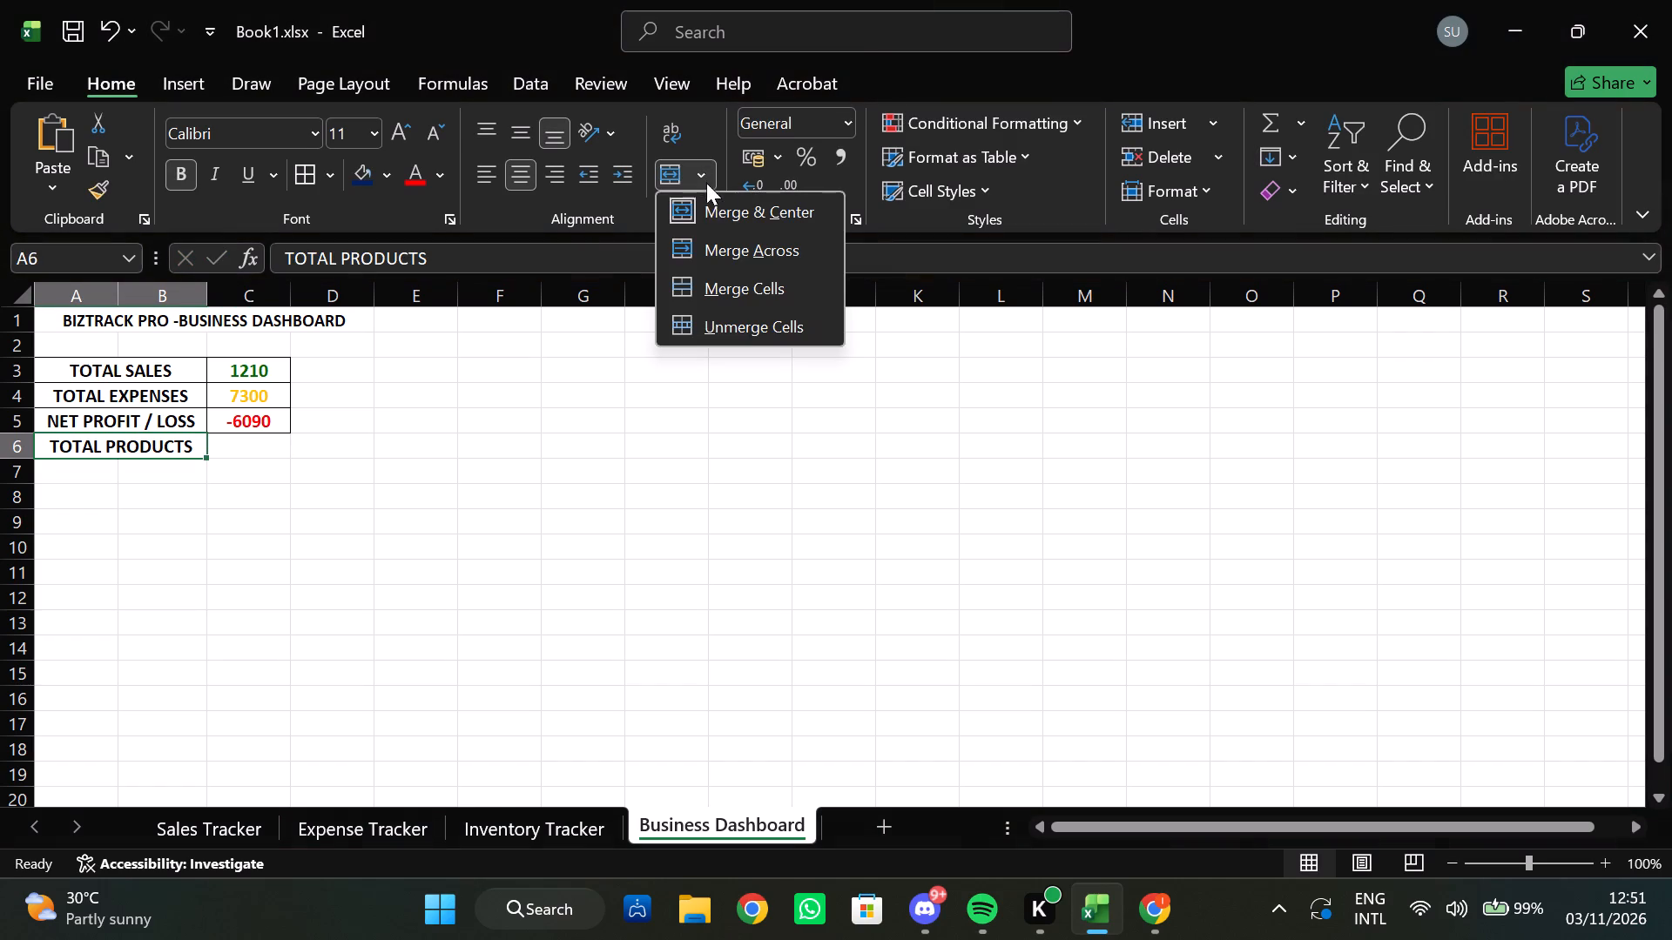
pyautogui.click(711, 210)
pyautogui.rightClick(82, 445)
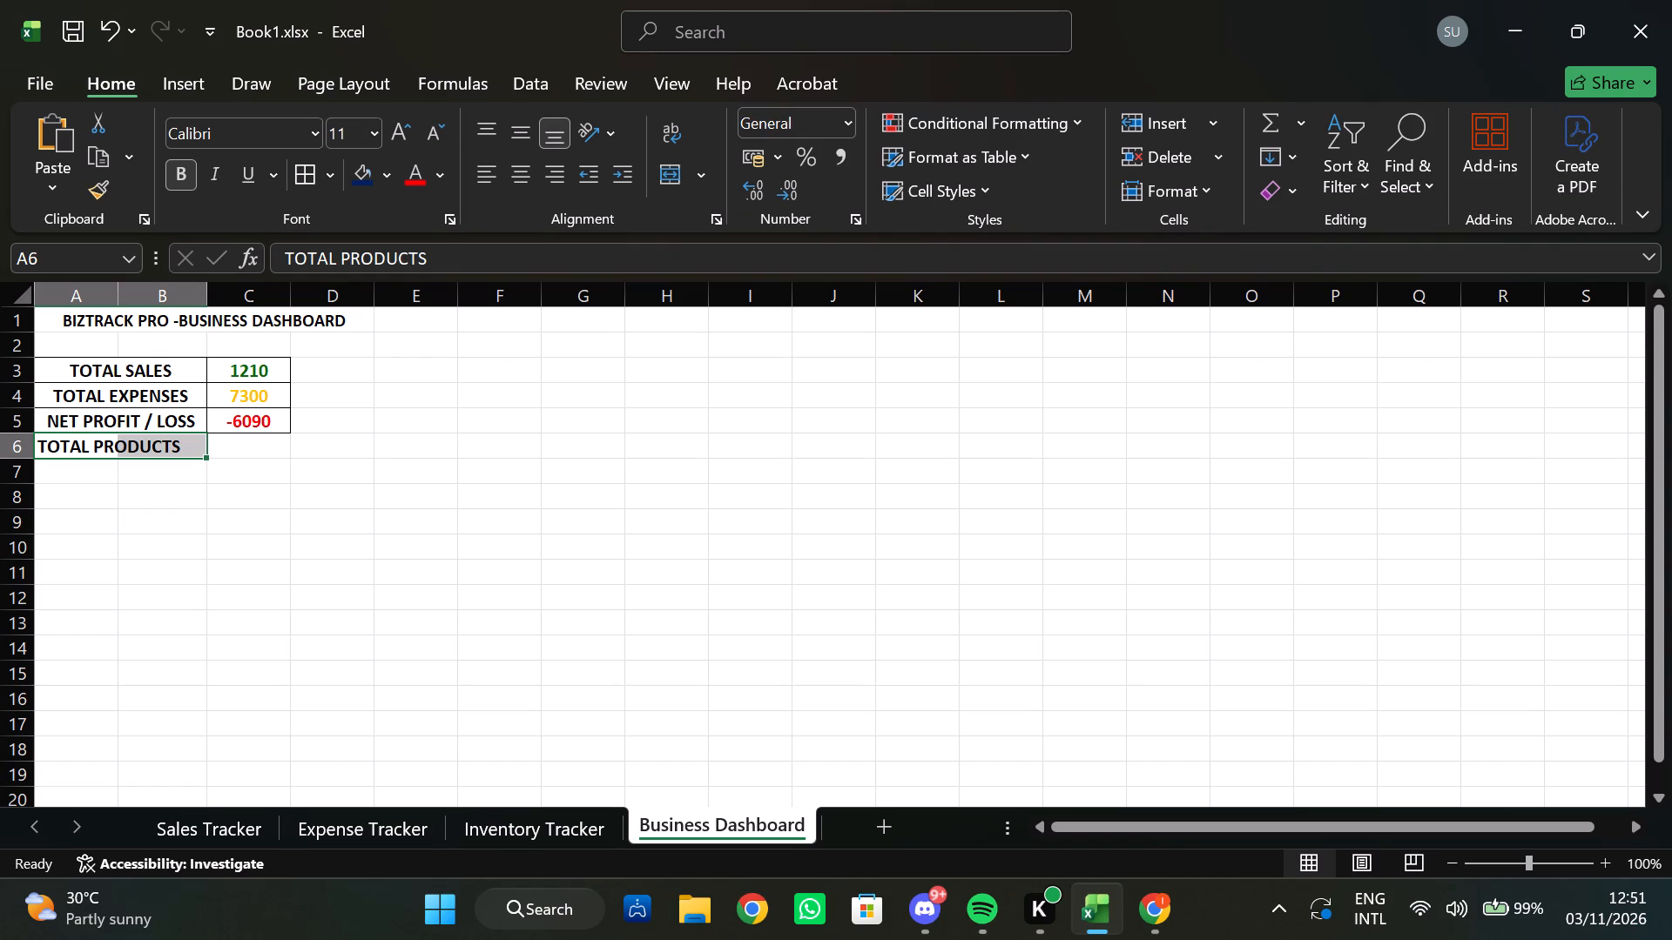
pyautogui.click(178, 336)
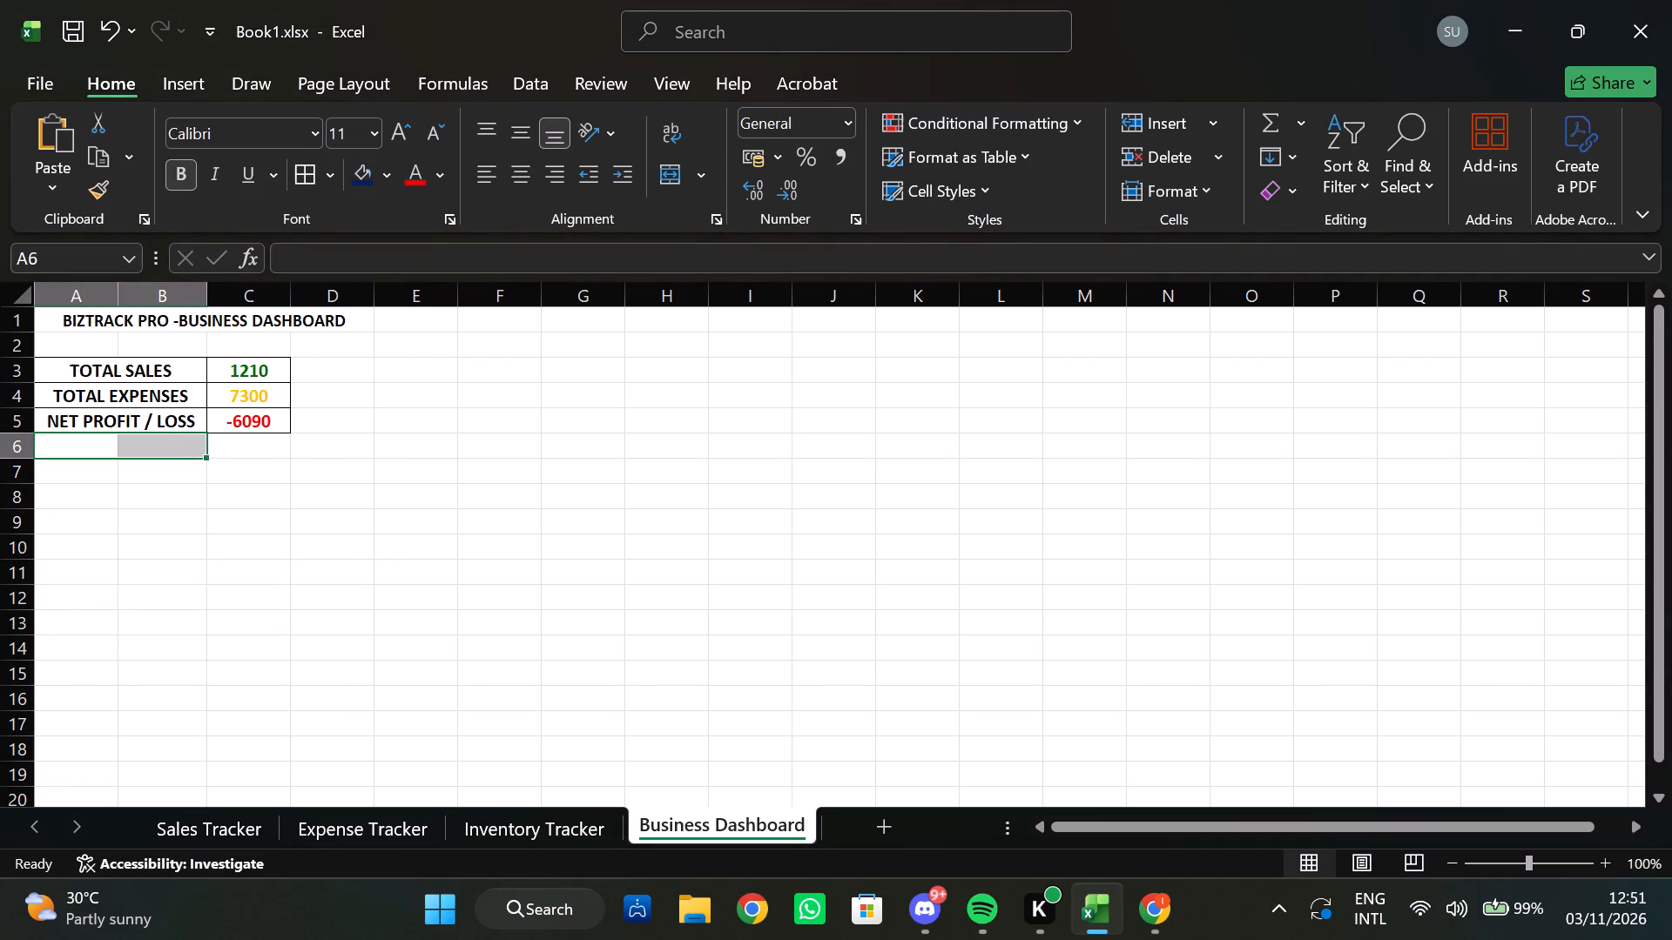
# Enter the label TOTAL PRODUCTS in cell A7, one blank row below the summary block.
pyautogui.click(74, 481)
pyautogui.doubleClick(74, 479)
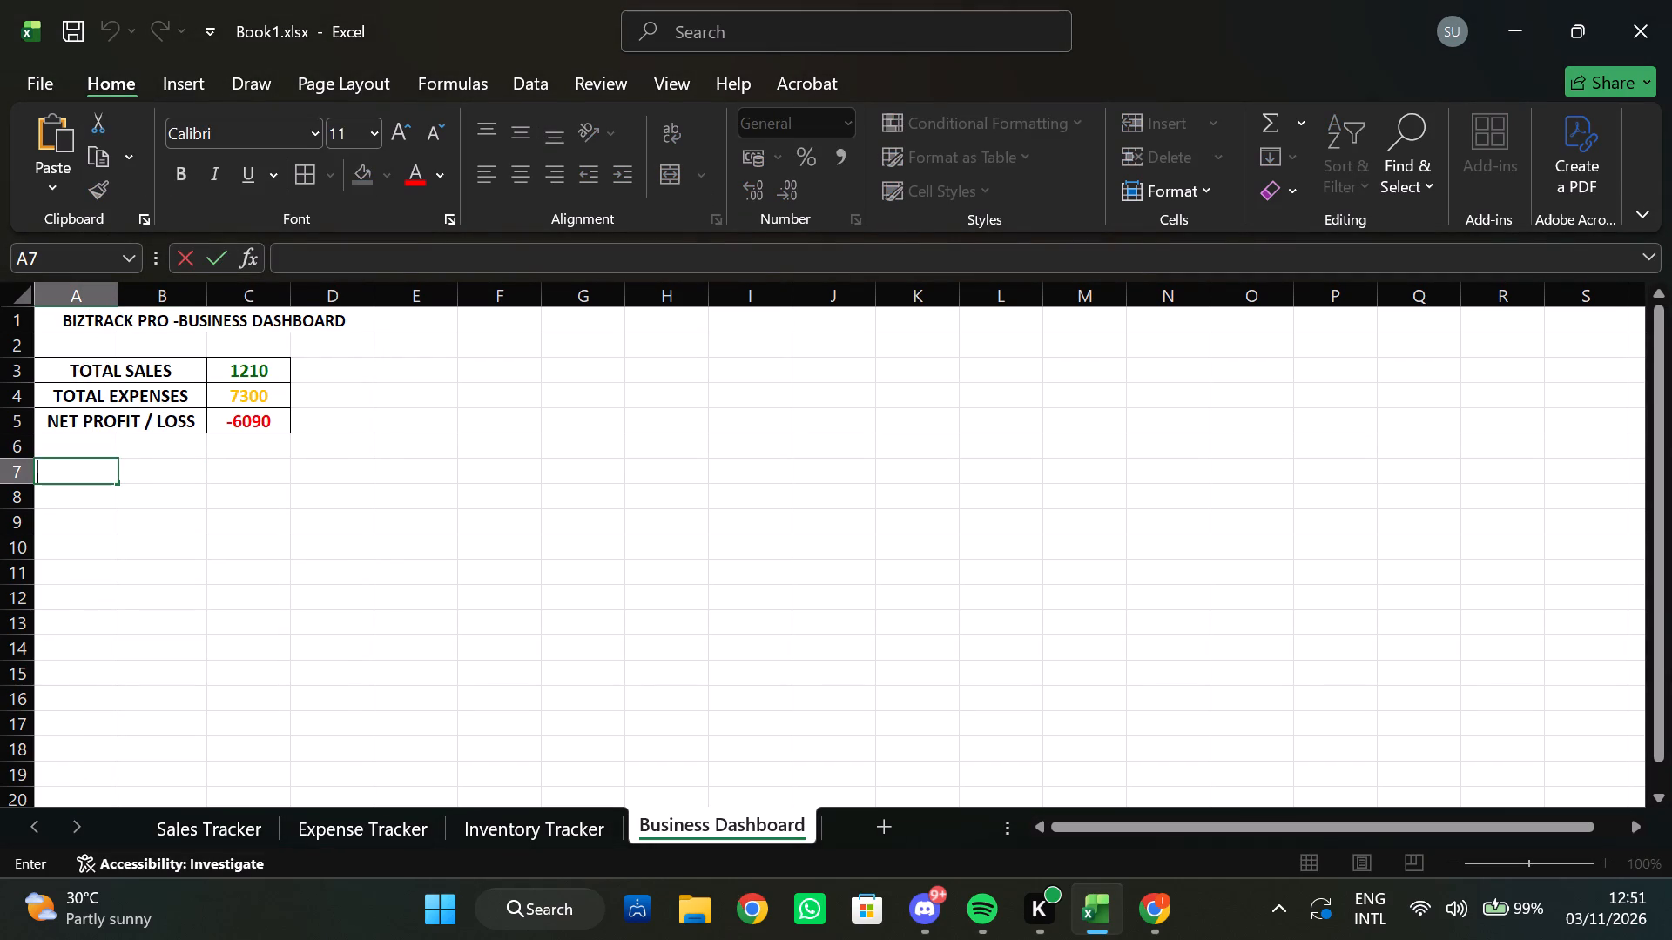
pyautogui.write('TOT')
pyautogui.write('AL')
pyautogui.press('space')
pyautogui.press('p')
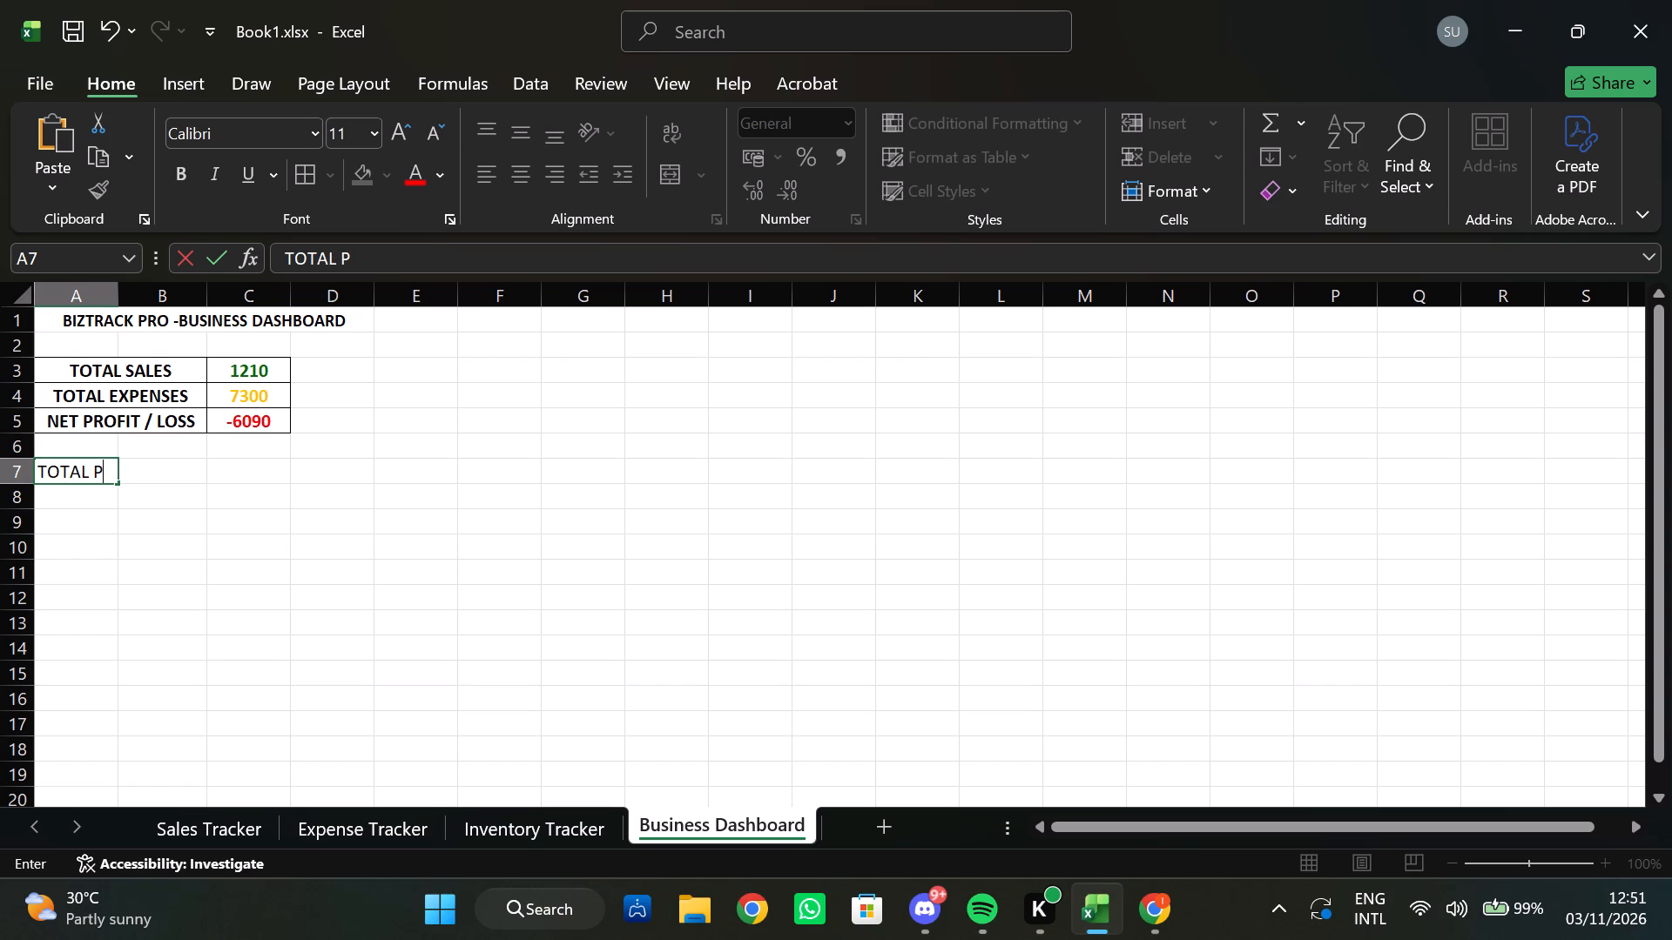
pyautogui.press('o')
pyautogui.press('BackSpace')
pyautogui.write('RODUCTS')
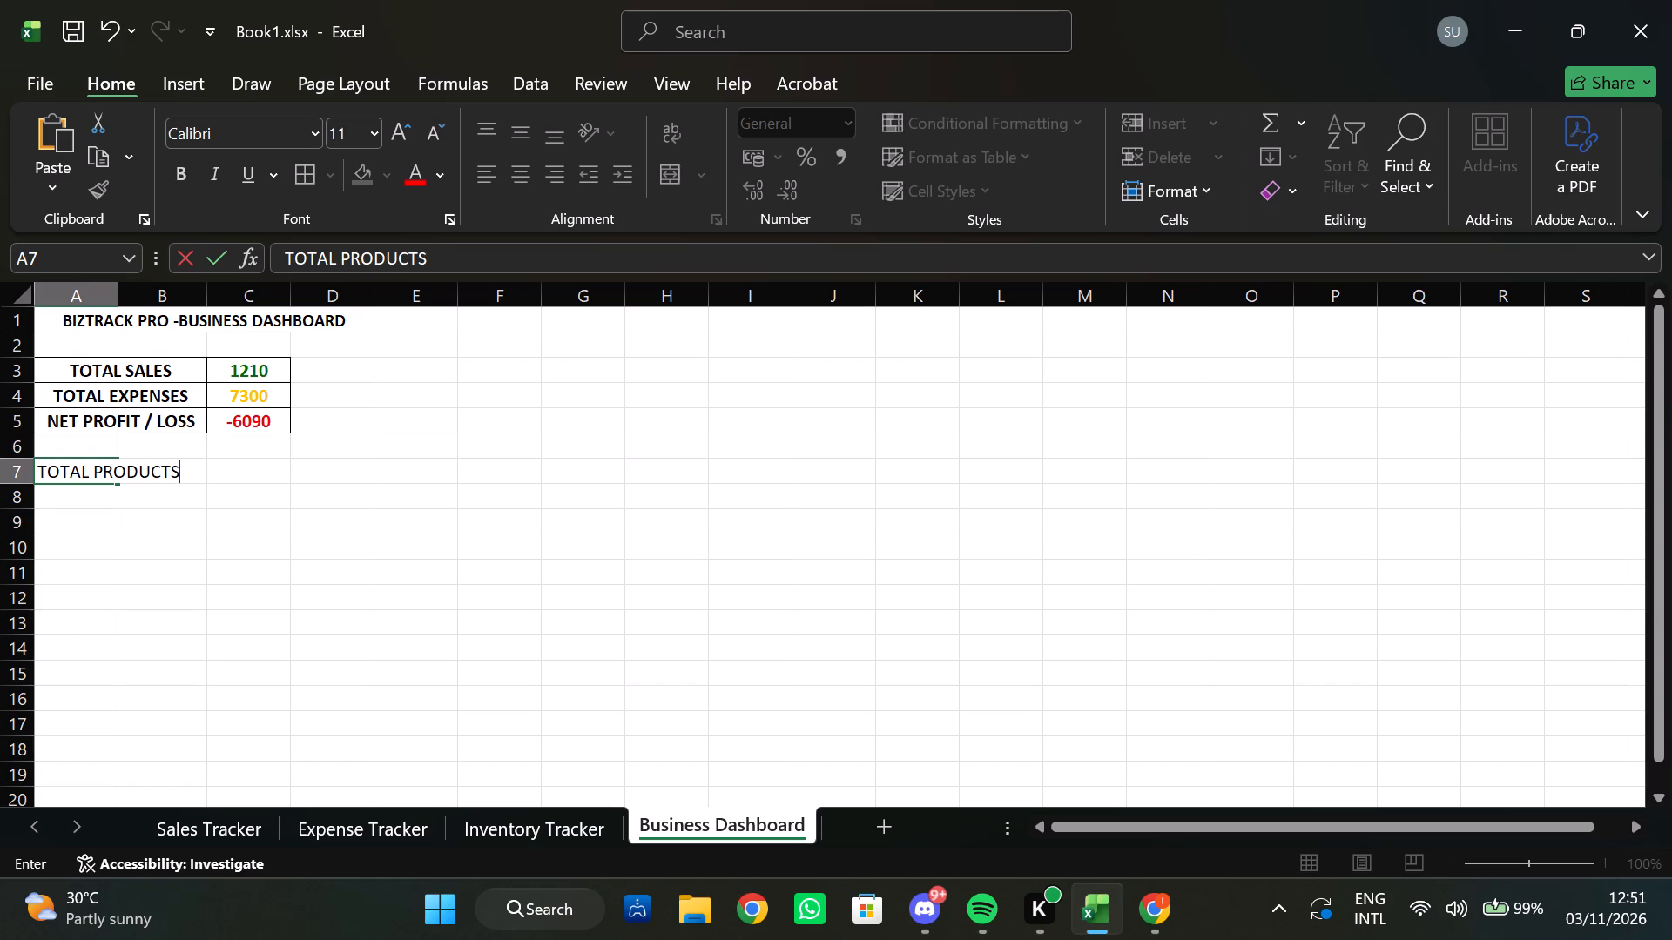
pyautogui.press('Return')
# Merge and centre the TOTAL PRODUCTS label across A7:B7 and make it bold.
pyautogui.click(73, 474)
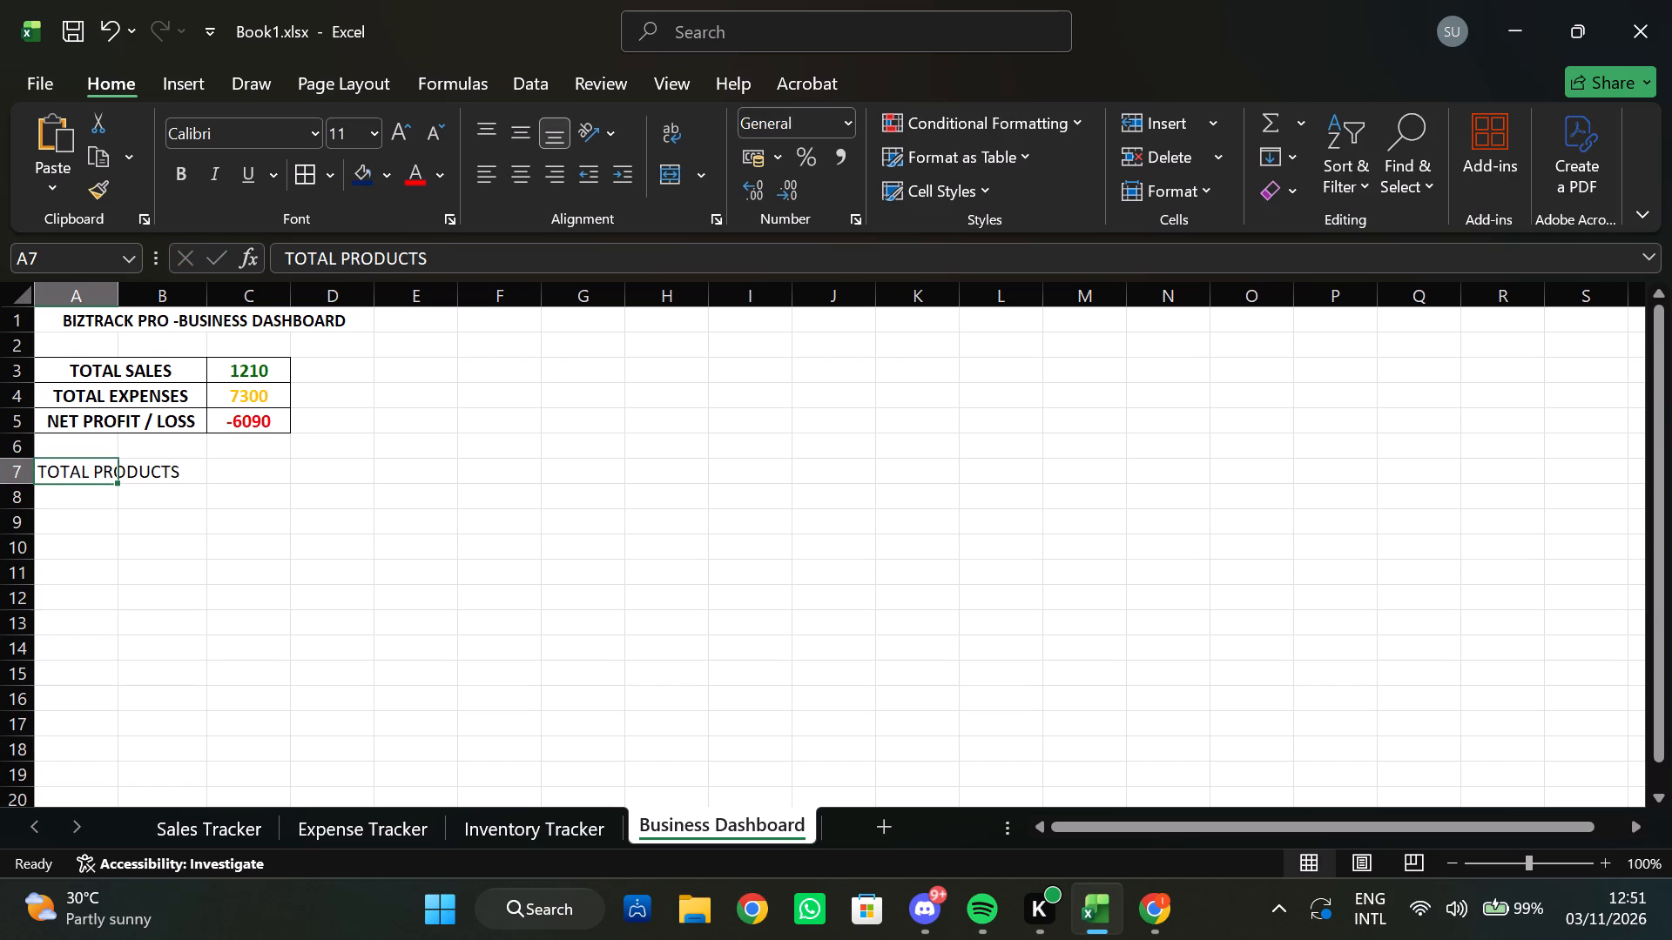
pyautogui.moveTo(76, 474); pyautogui.dragTo(172, 478)
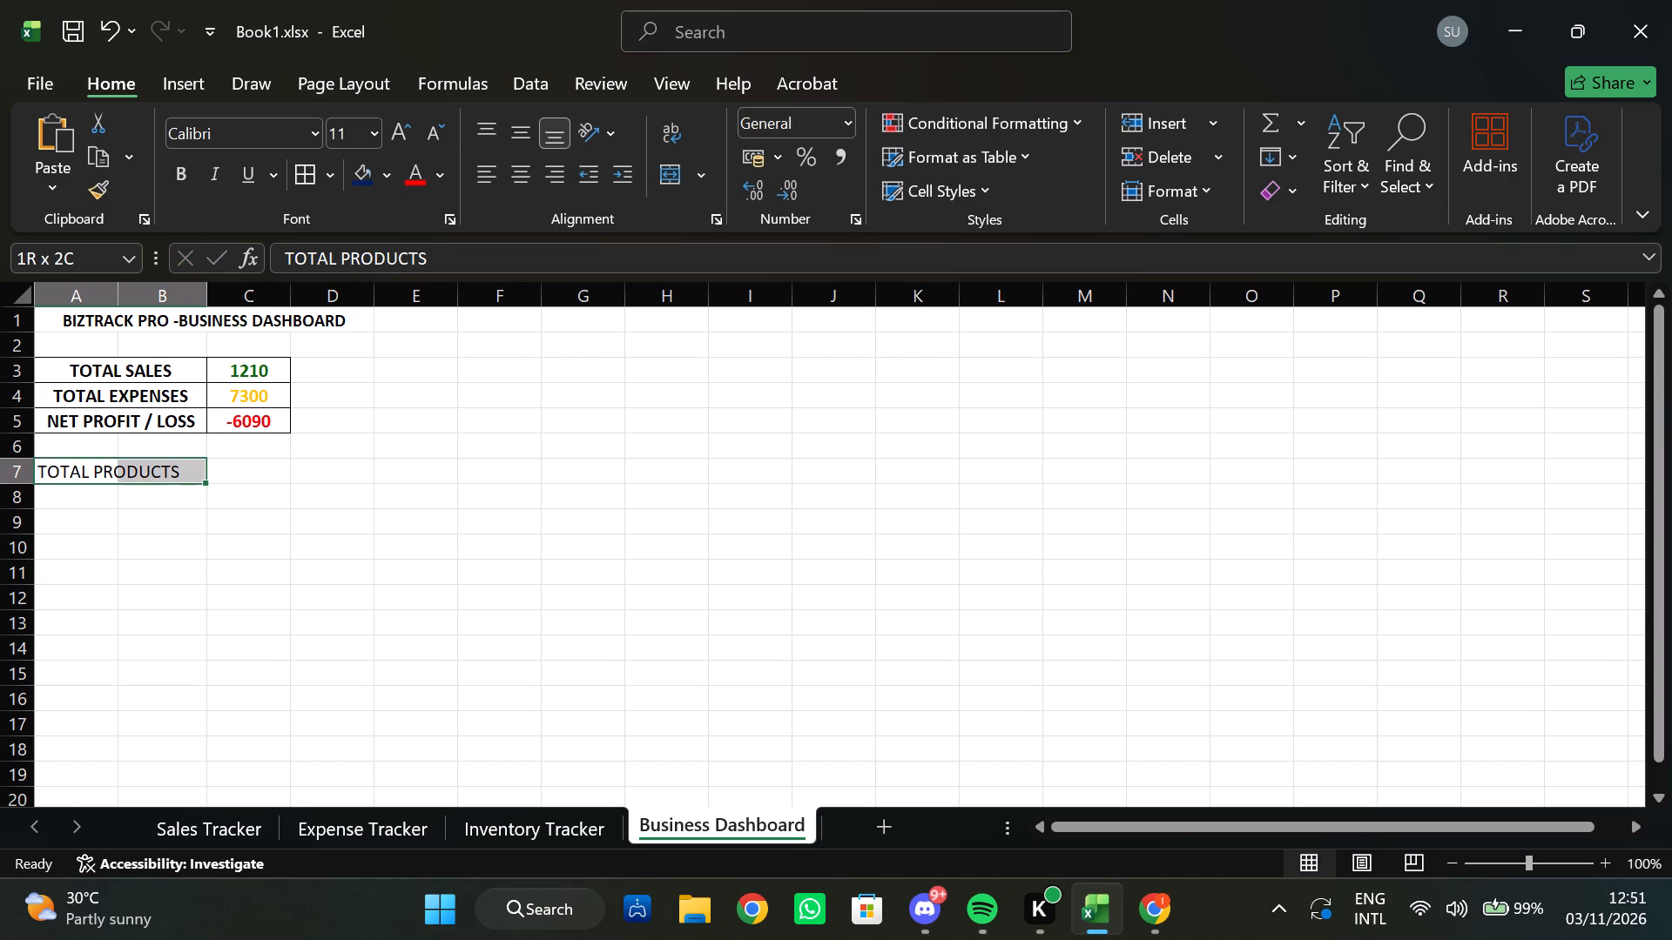
pyautogui.moveTo(172, 478); pyautogui.dragTo(173, 478)
pyautogui.click(711, 165)
pyautogui.click(705, 212)
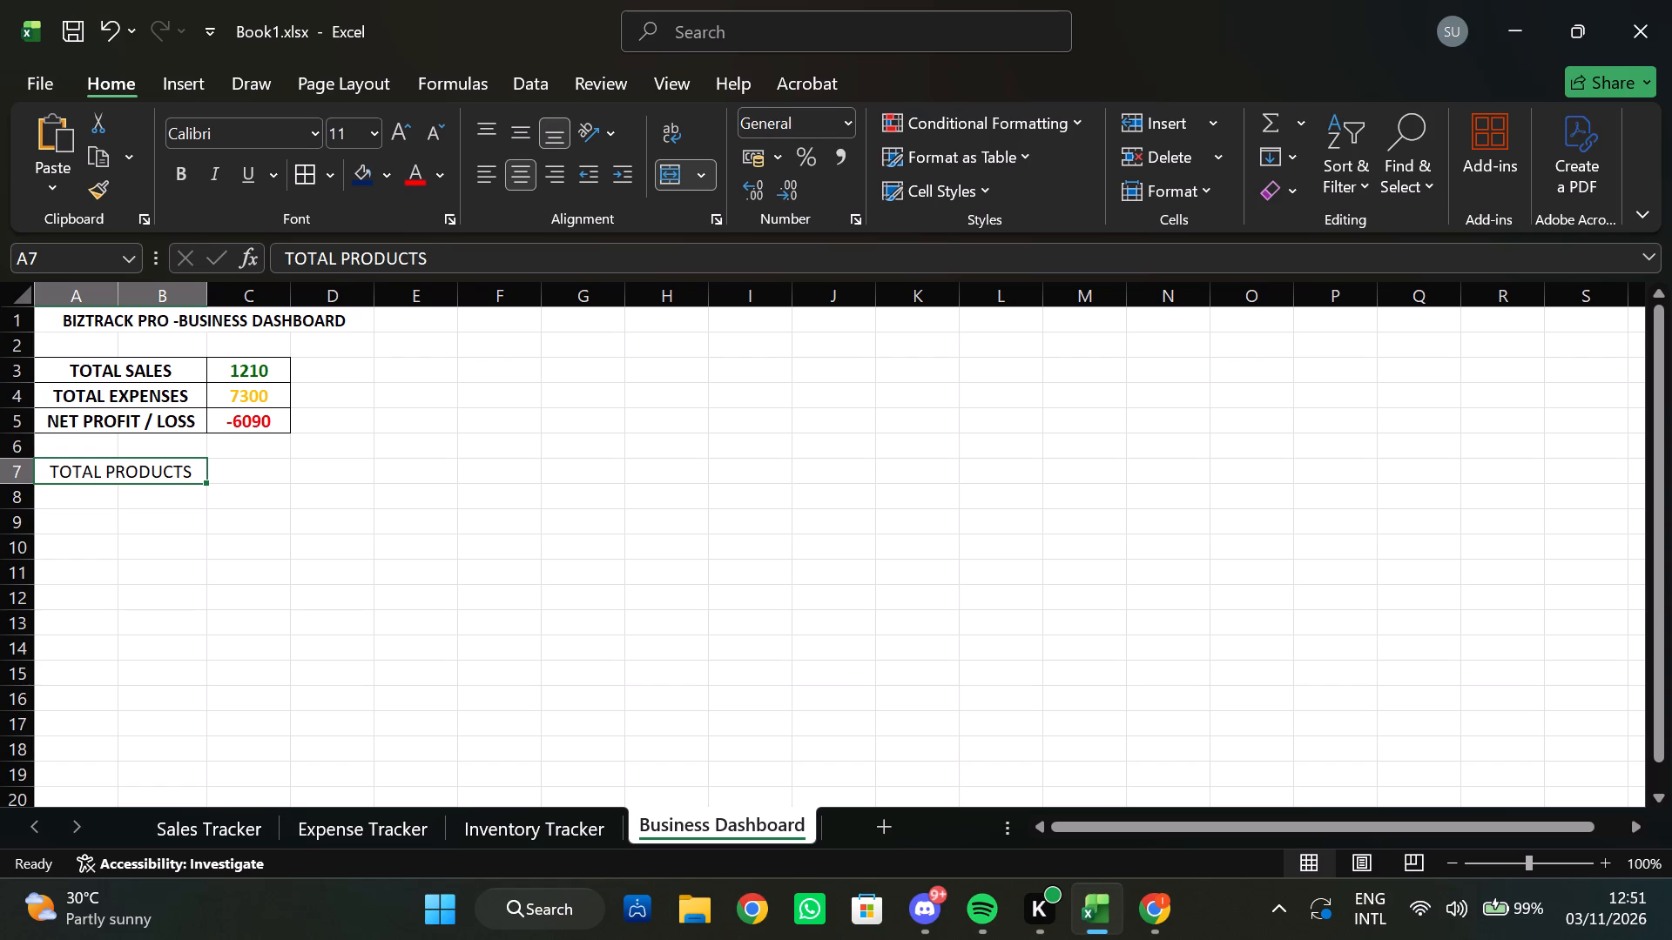
pyautogui.click(189, 176)
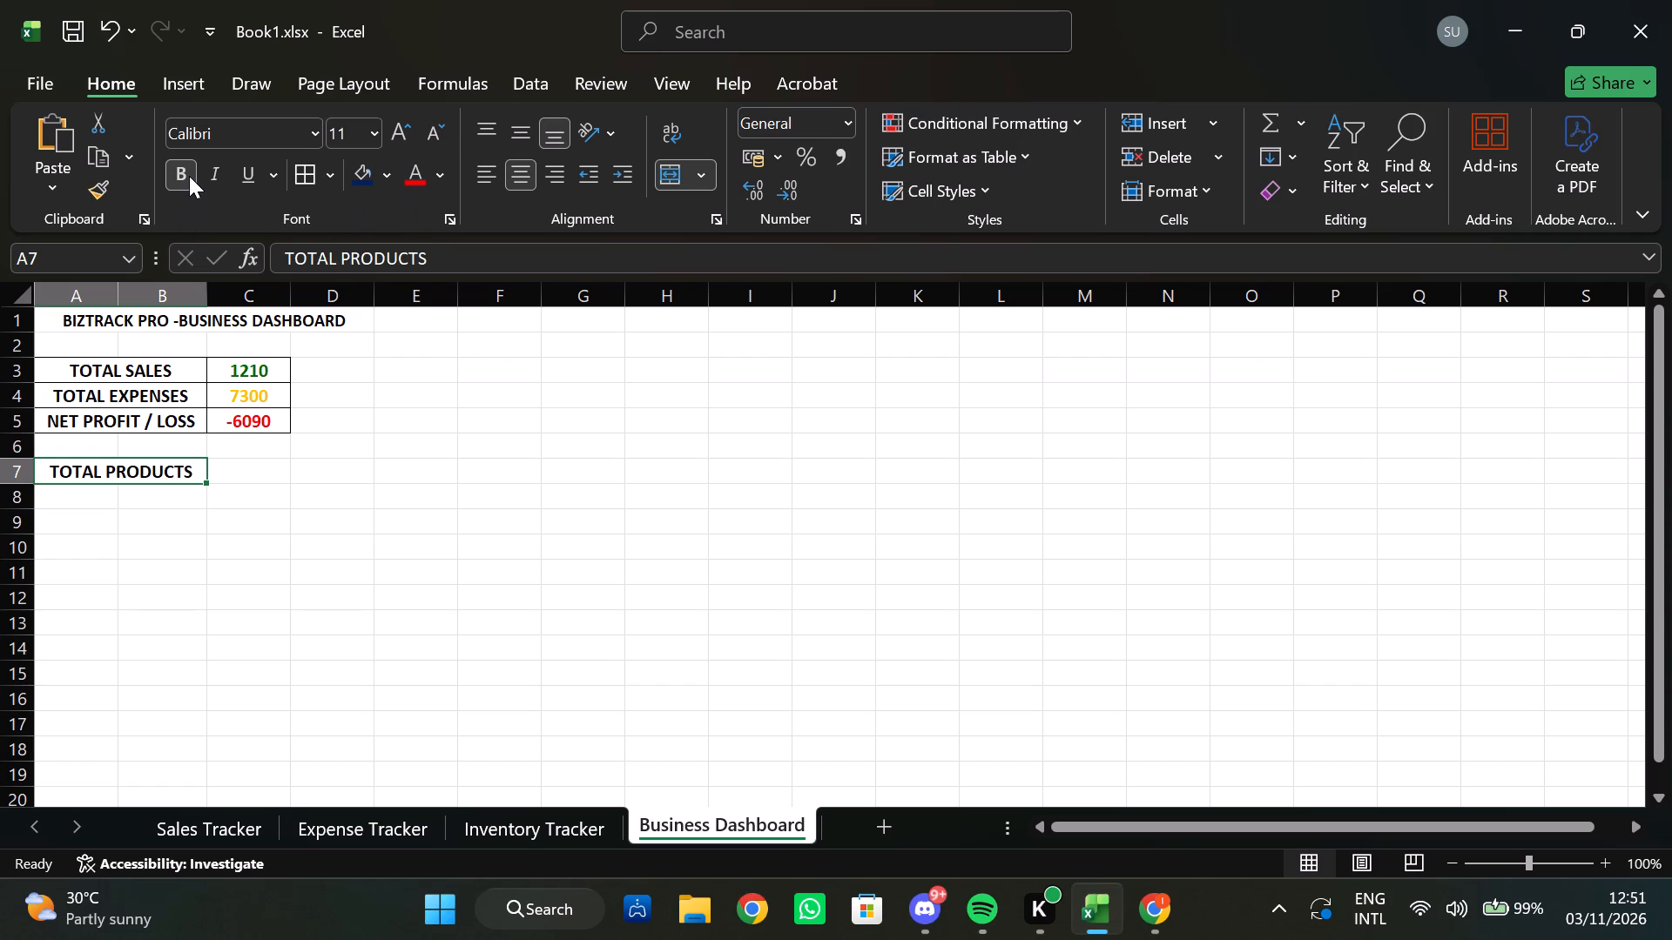
# Enter the formula =COUNTA('Inventory Tracker '!A4:A6) in cell C7 beside the TOTAL PRODUCTS label.
pyautogui.click(236, 475)
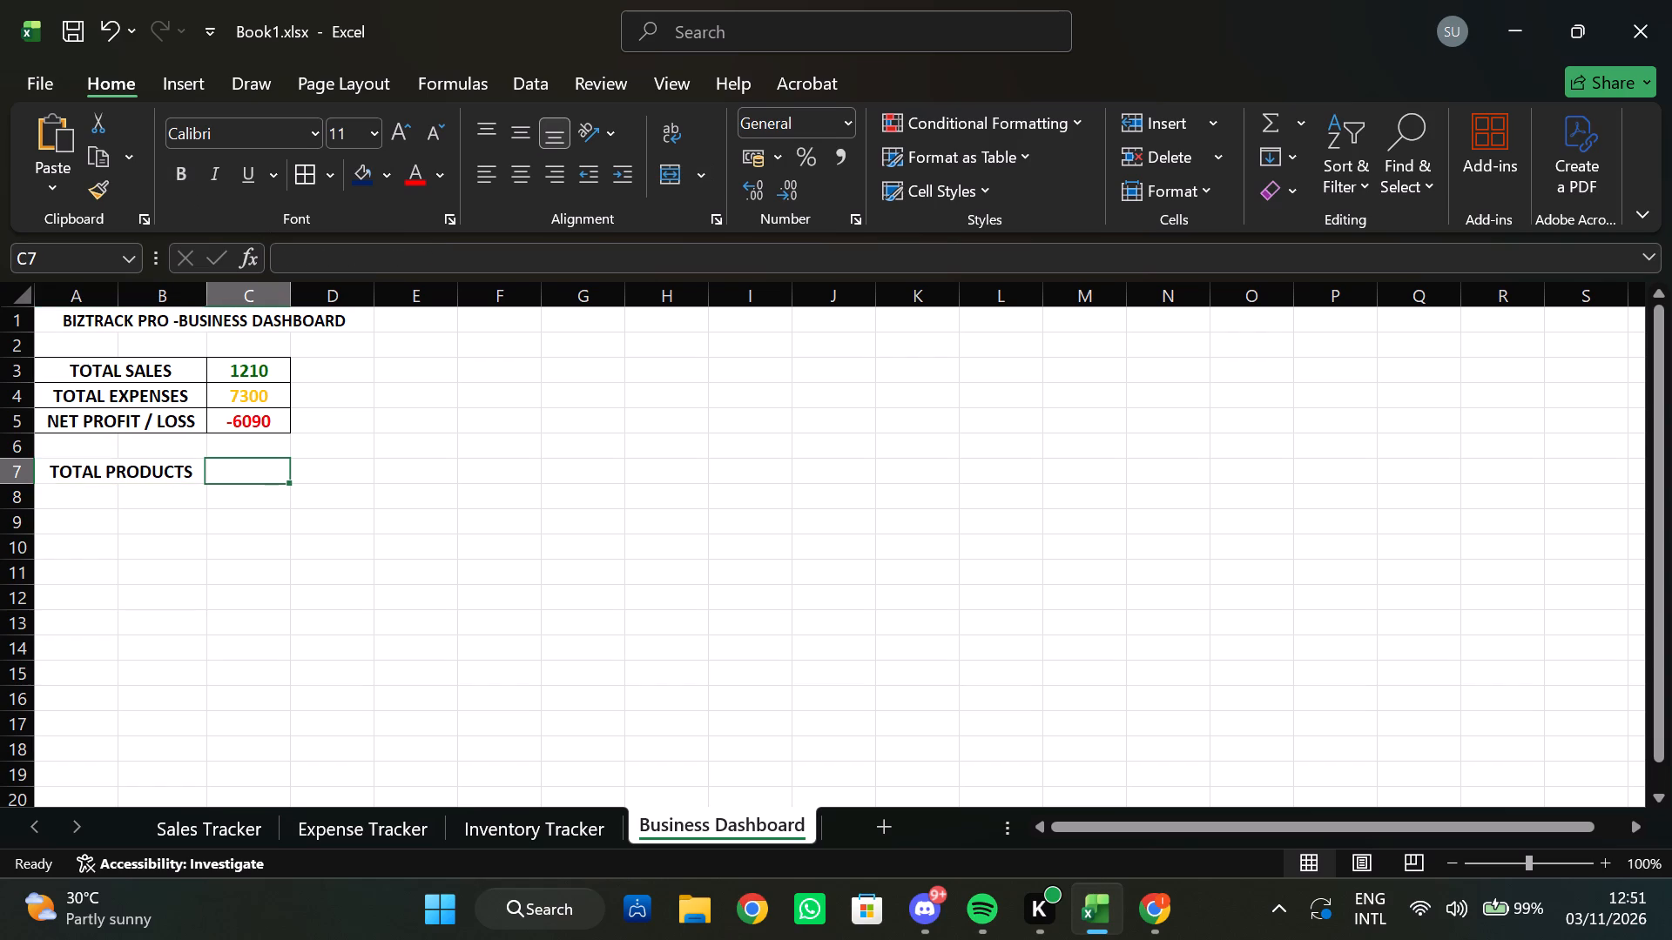
pyautogui.doubleClick(236, 474)
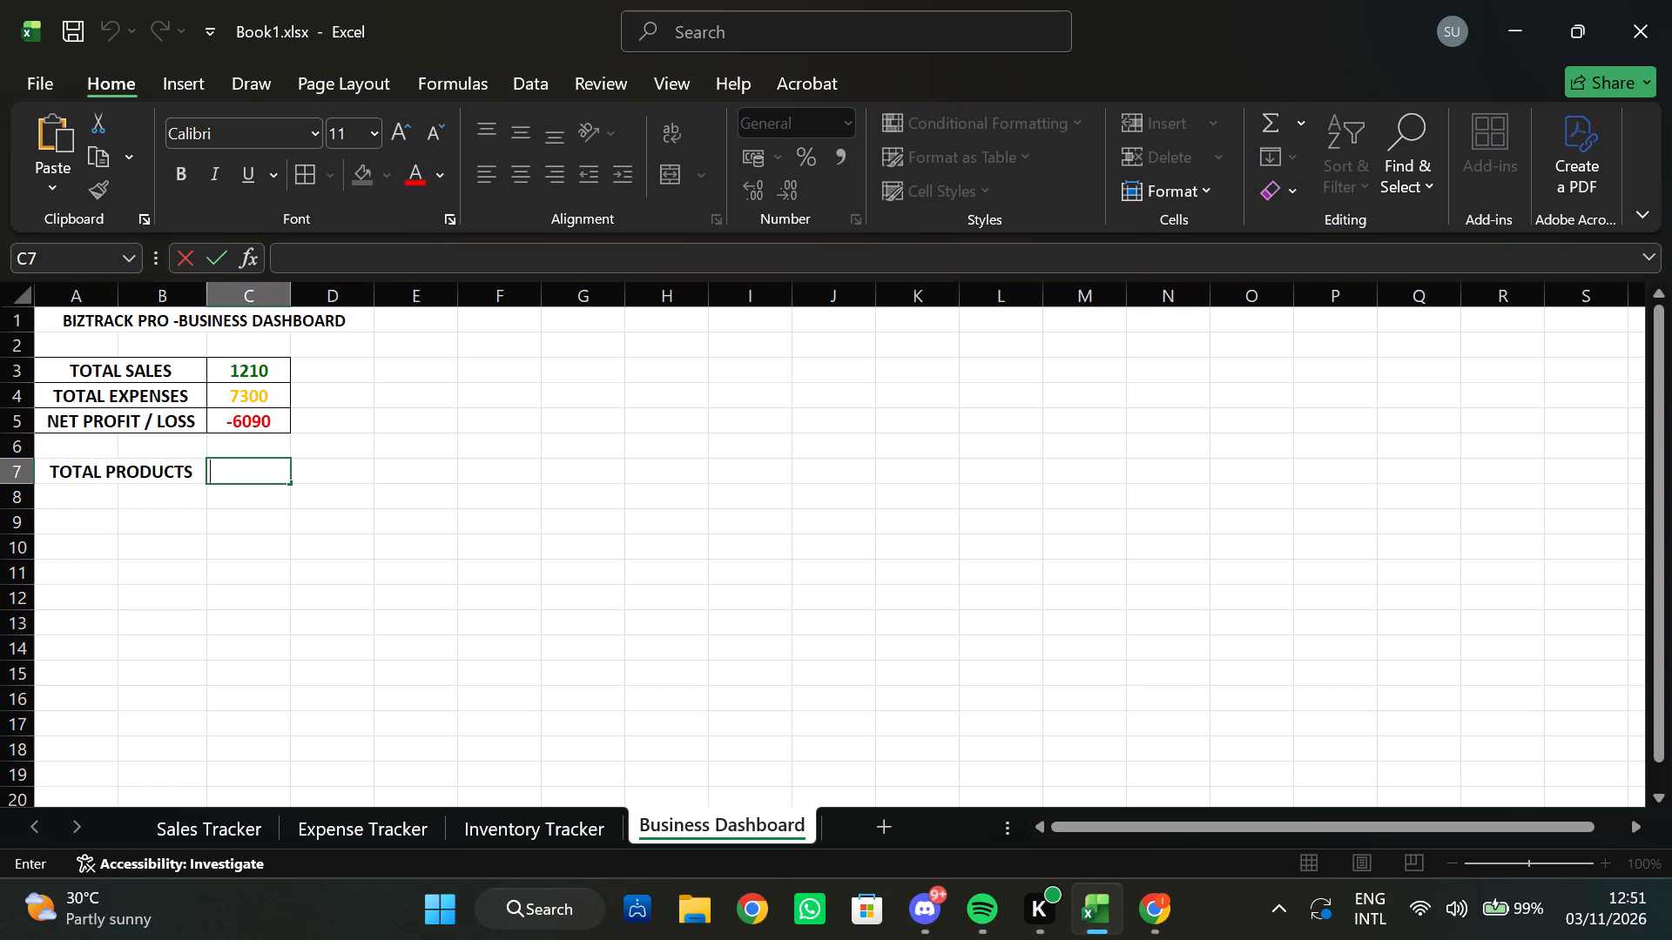
pyautogui.press('-')
pyautogui.press('BackSpace')
pyautogui.press('=')
pyautogui.write('COUNTA')
pyautogui.press('space')
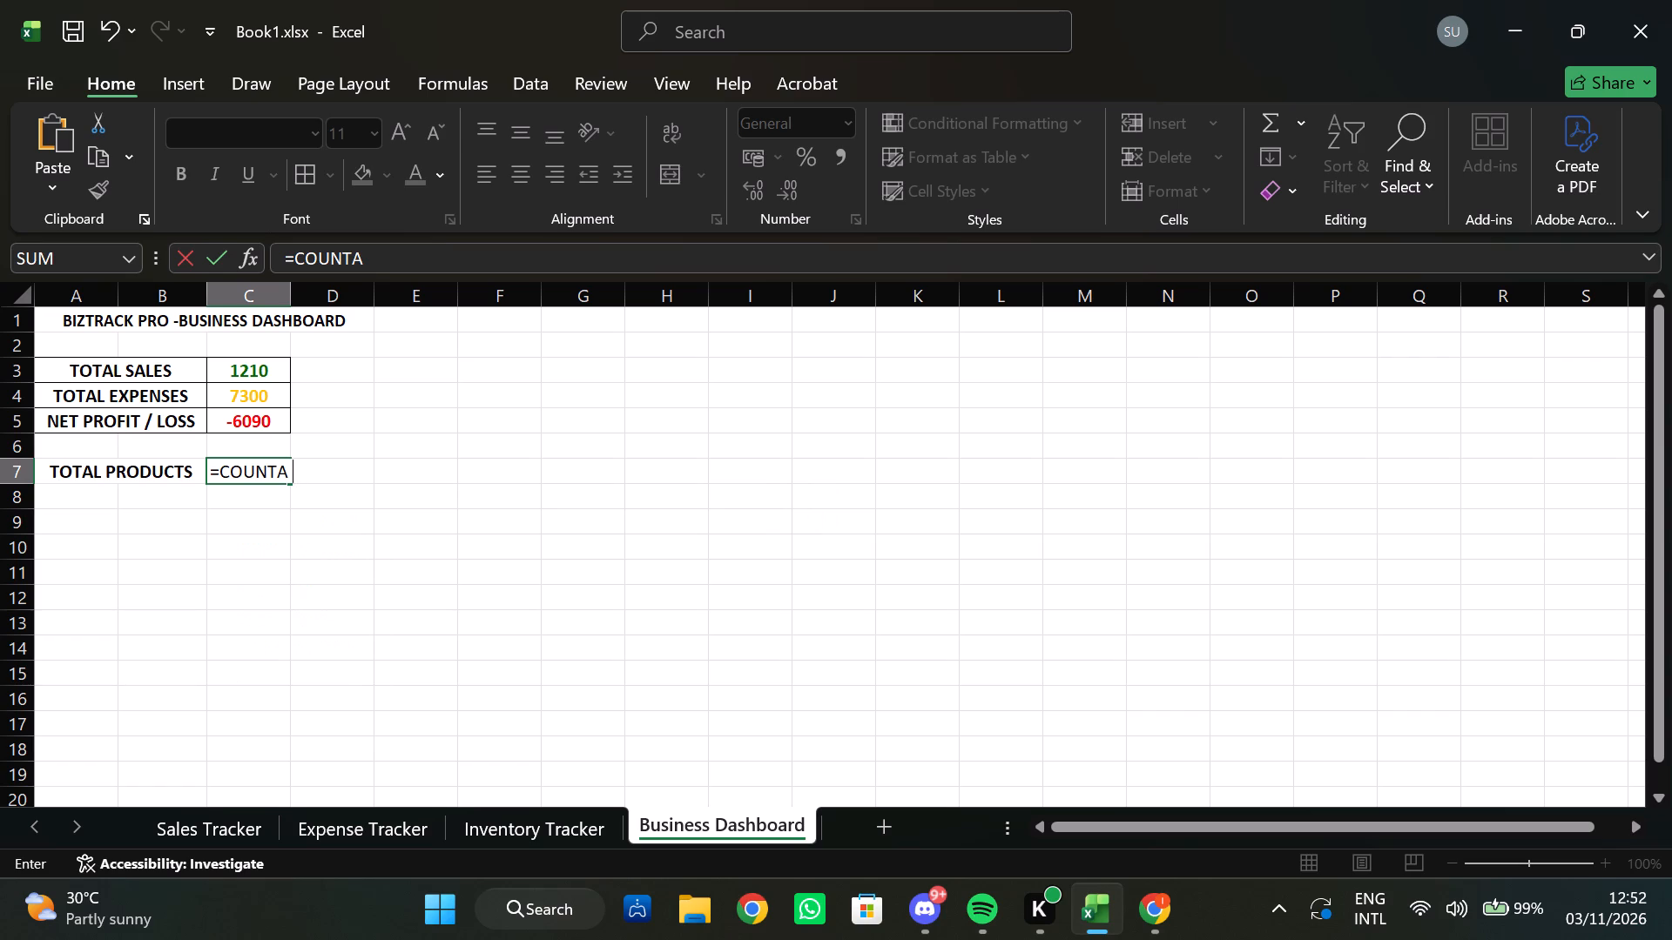
pyautogui.press('BackSpace')
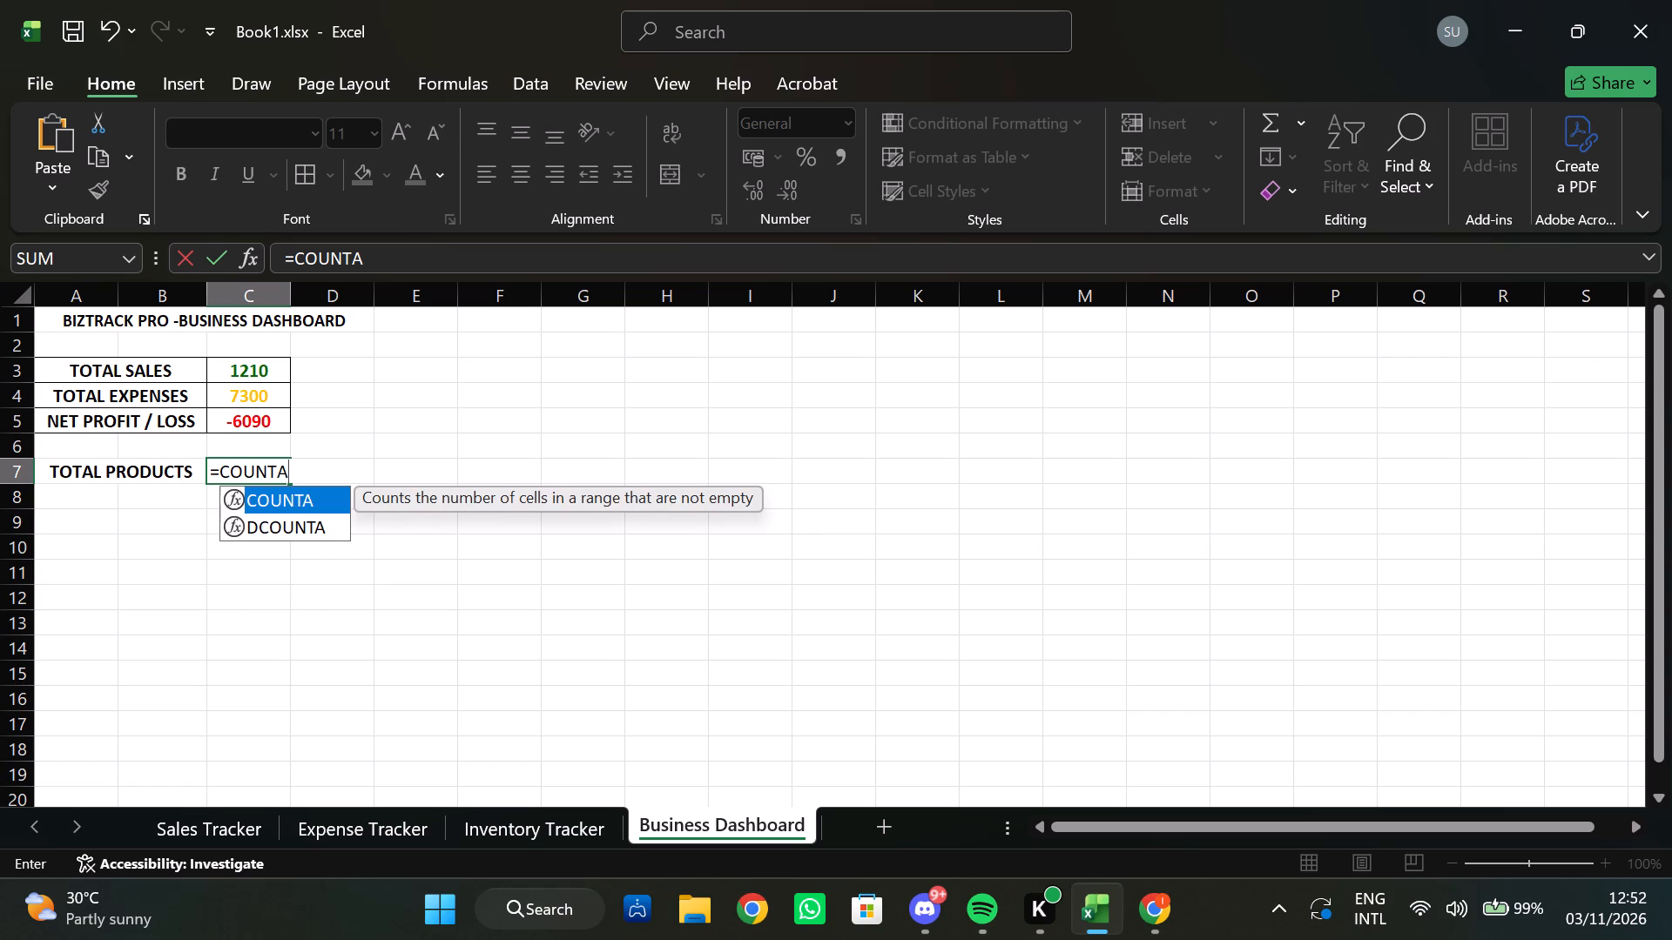
pyautogui.hotkey('shift', '(')
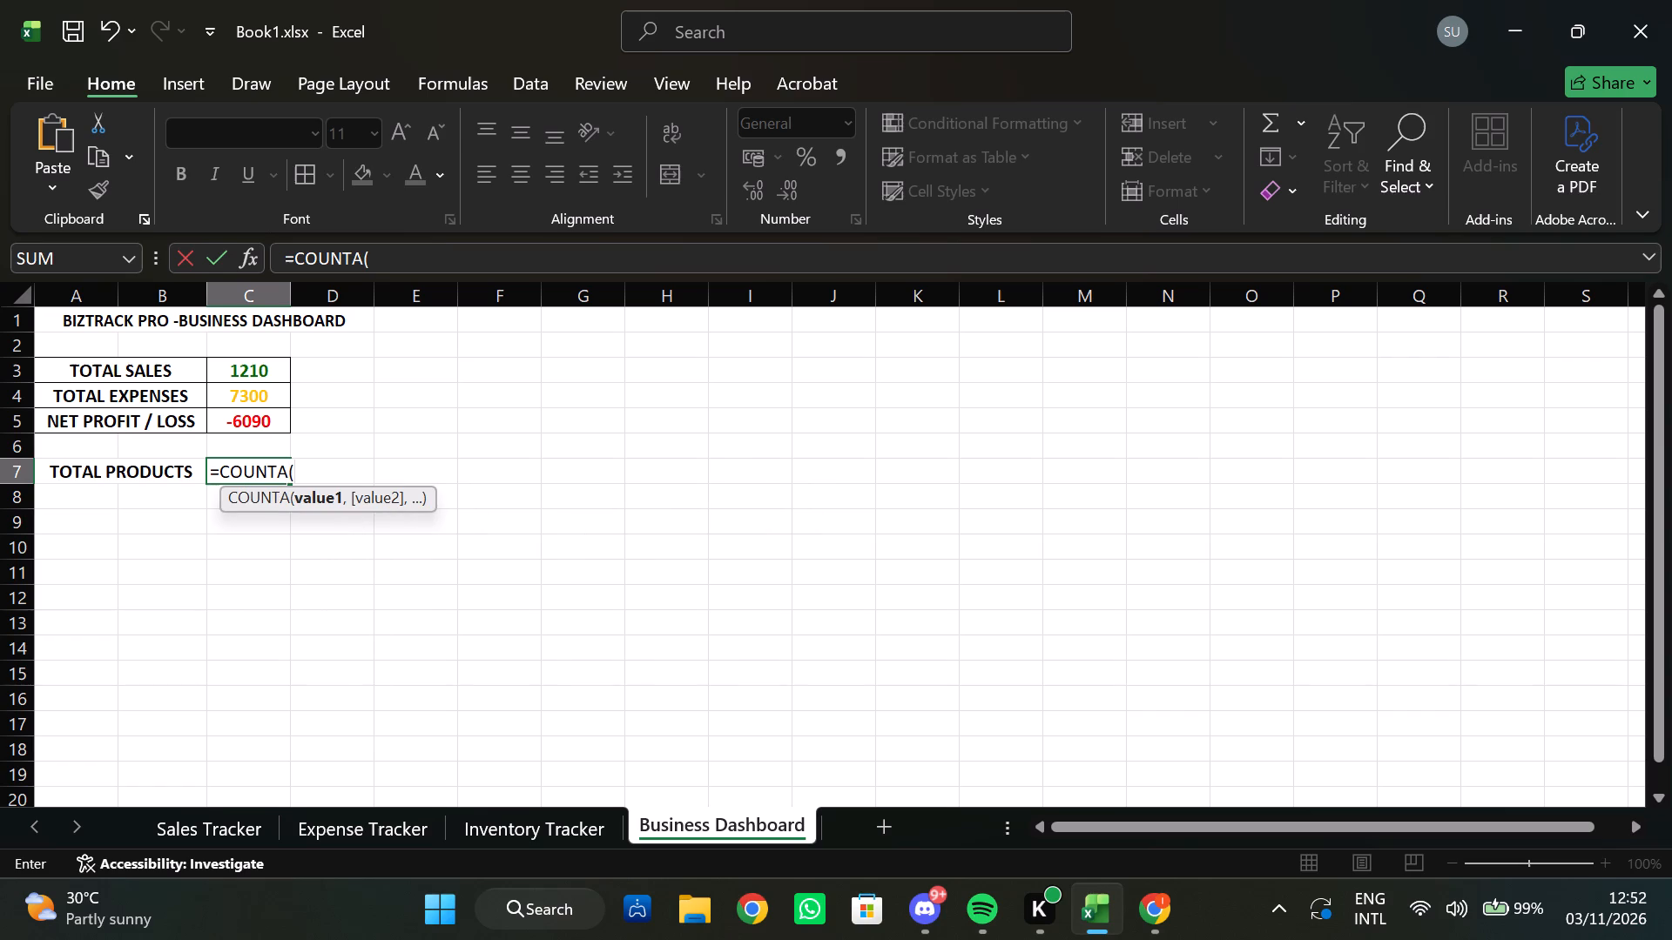
pyautogui.press(';')
pyautogui.press('BackSpace')
pyautogui.write("'")
pyautogui.press('space')
pyautogui.press('i')
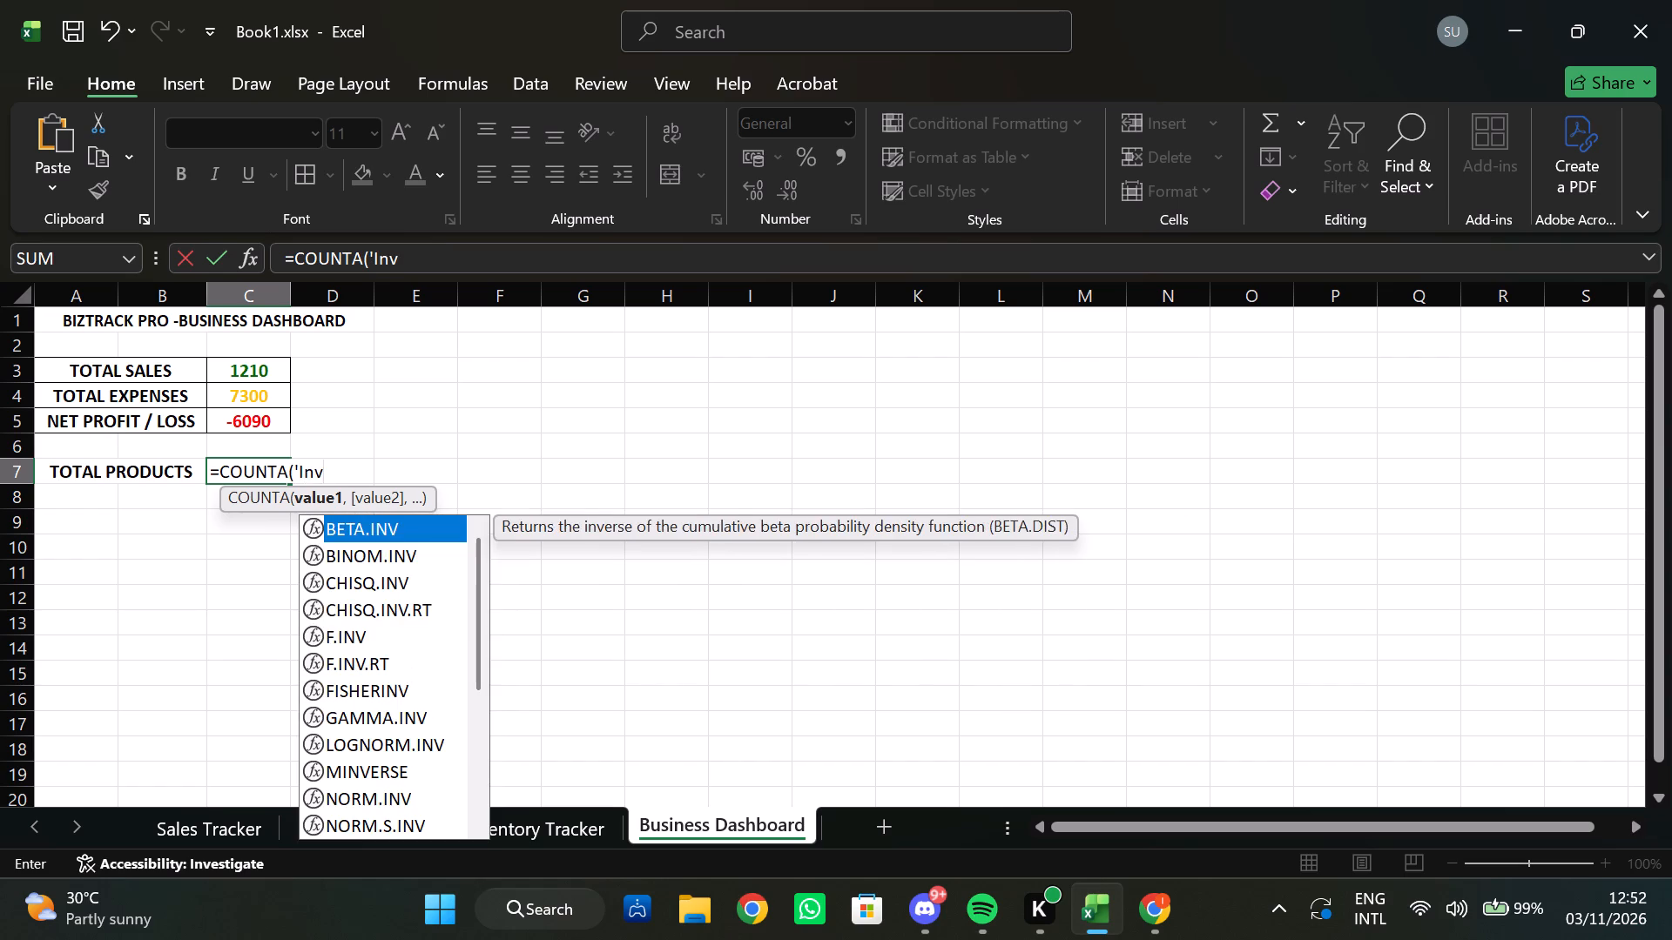
pyautogui.write('tory')
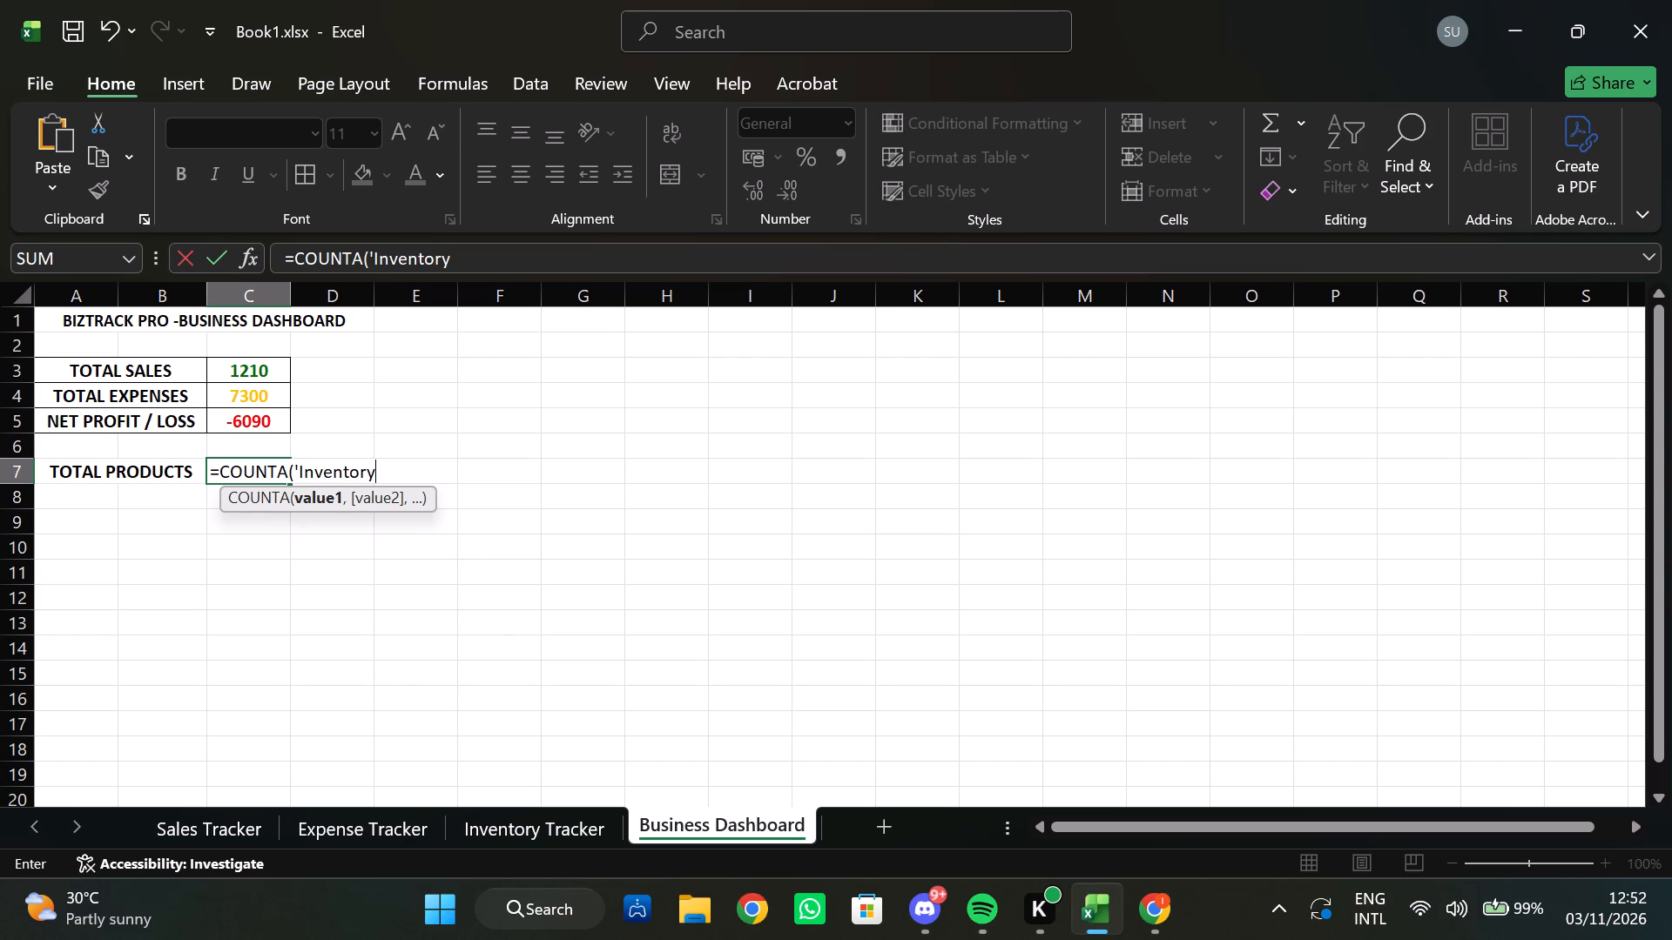
pyautogui.press('space')
pyautogui.write("'")
pyautogui.press('space')
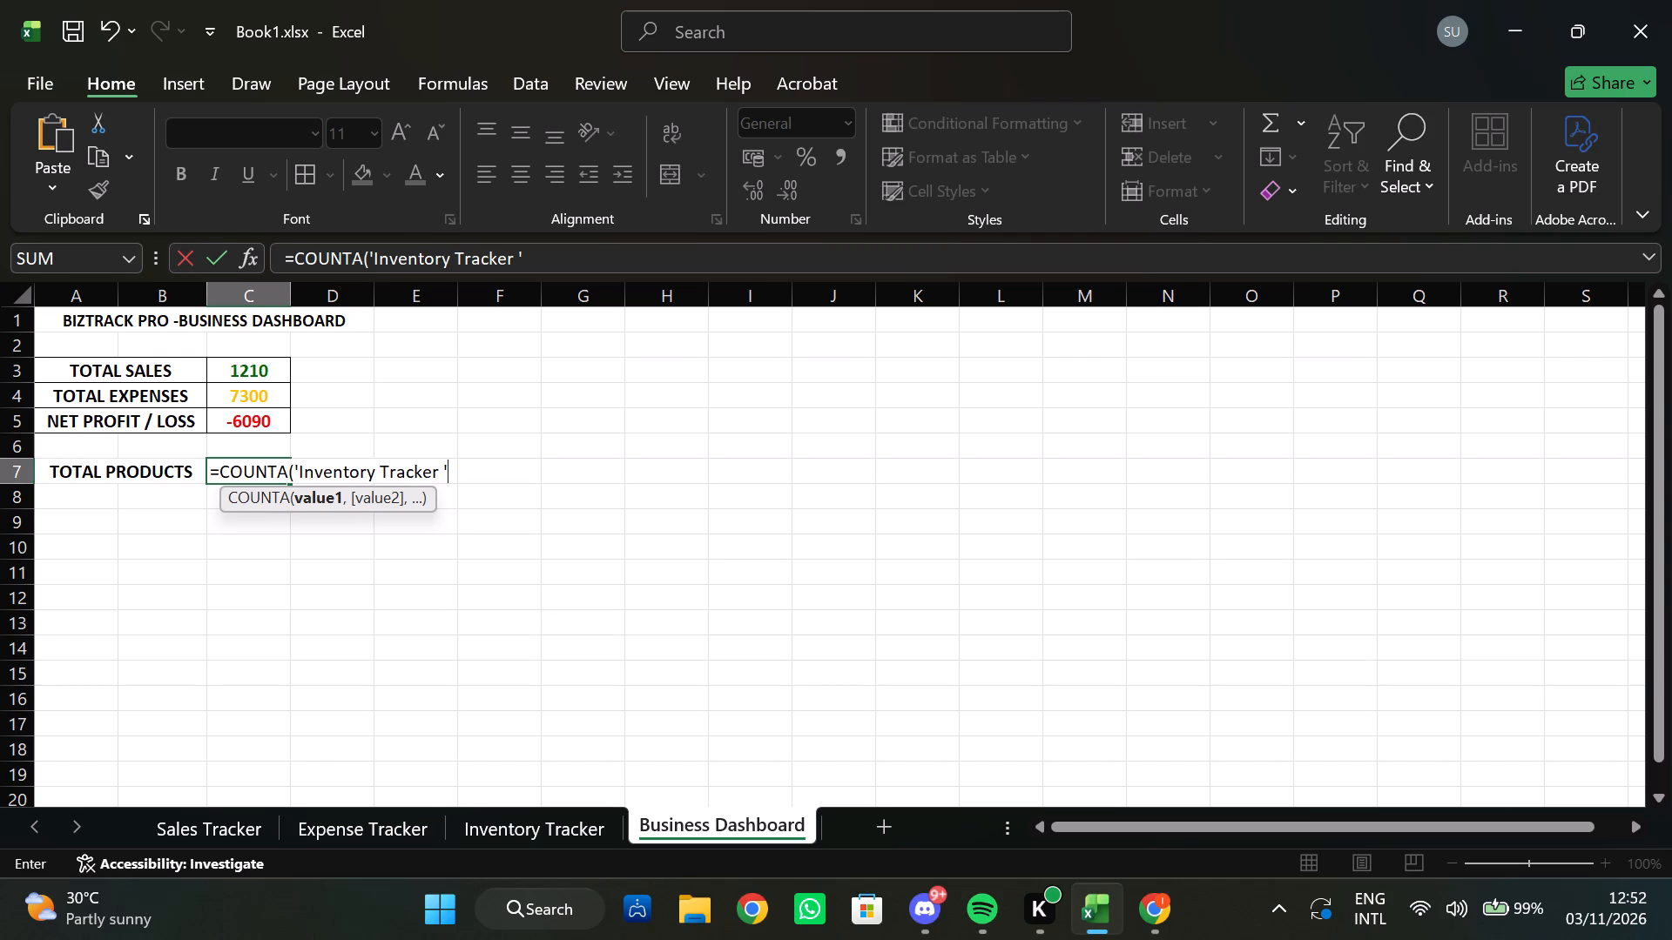
pyautogui.hotkey('shift', '!')
pyautogui.press('4')
pyautogui.hotkey('shift', ':')
pyautogui.press('a')
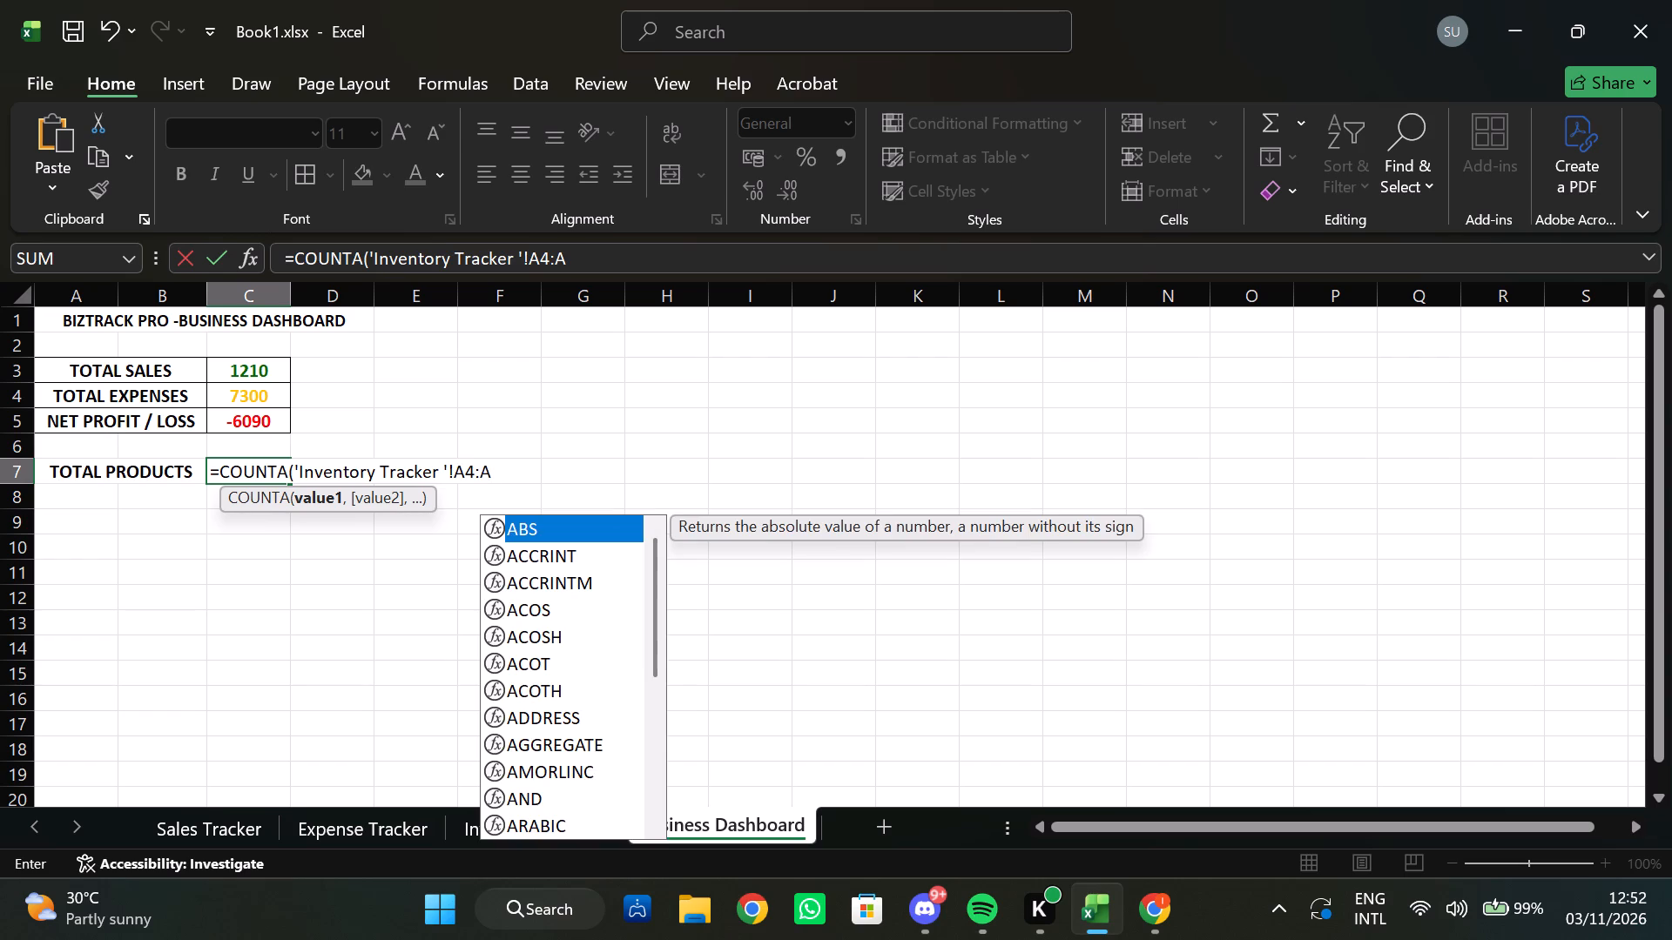
pyautogui.press('6')
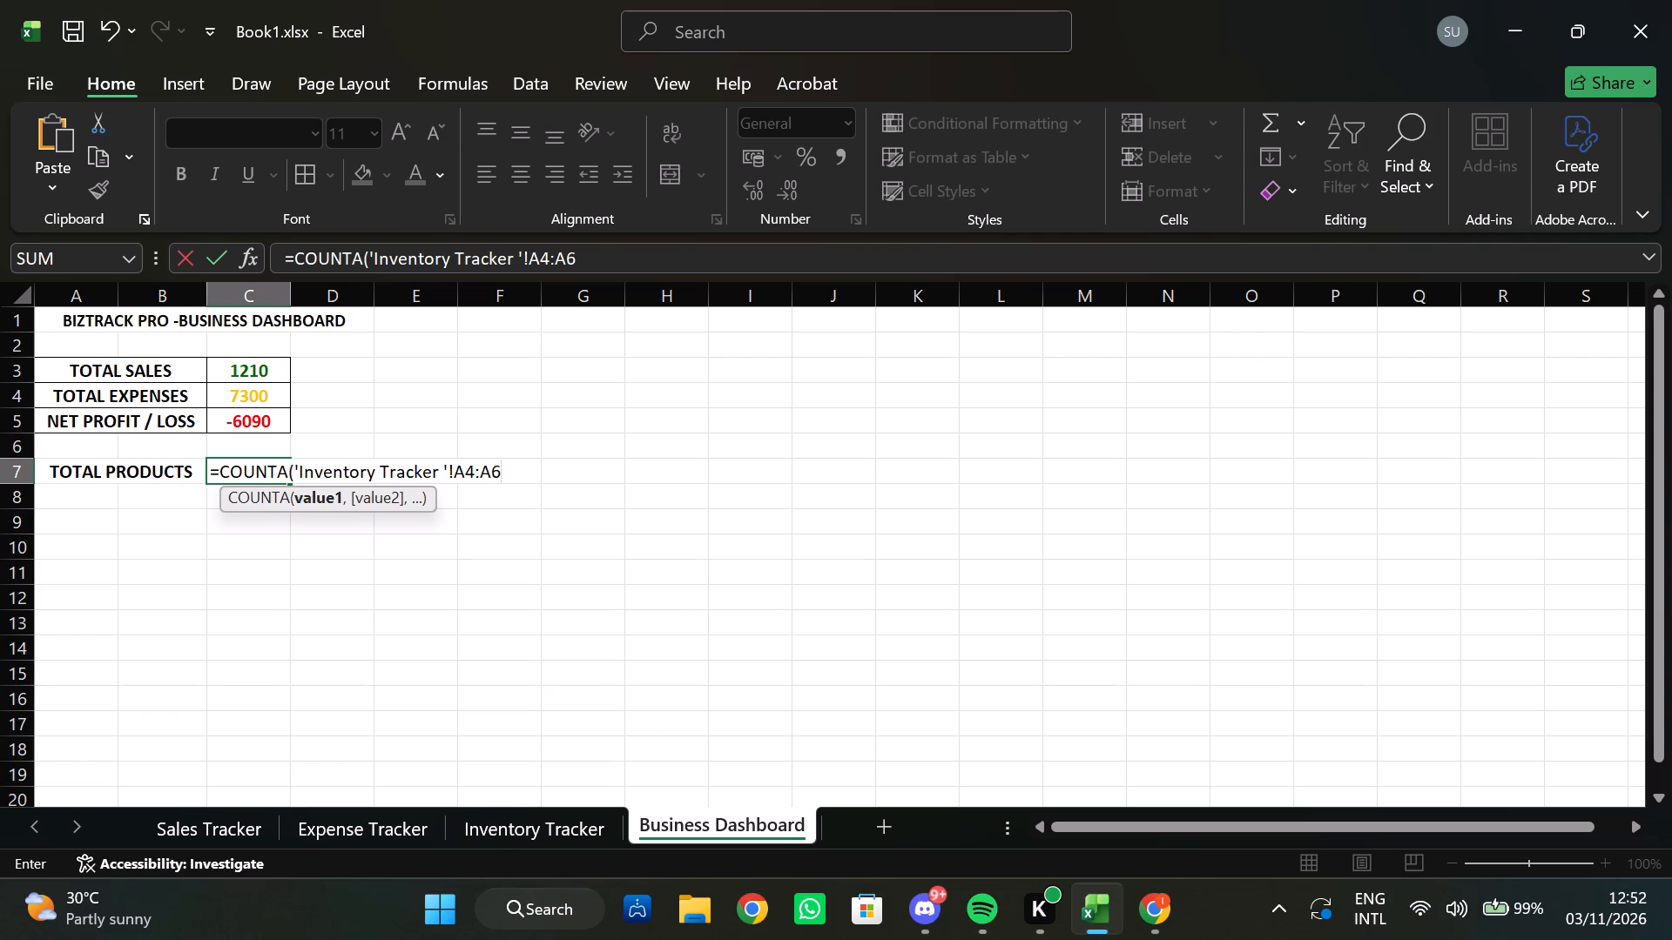
pyautogui.hotkey('shift', ')')
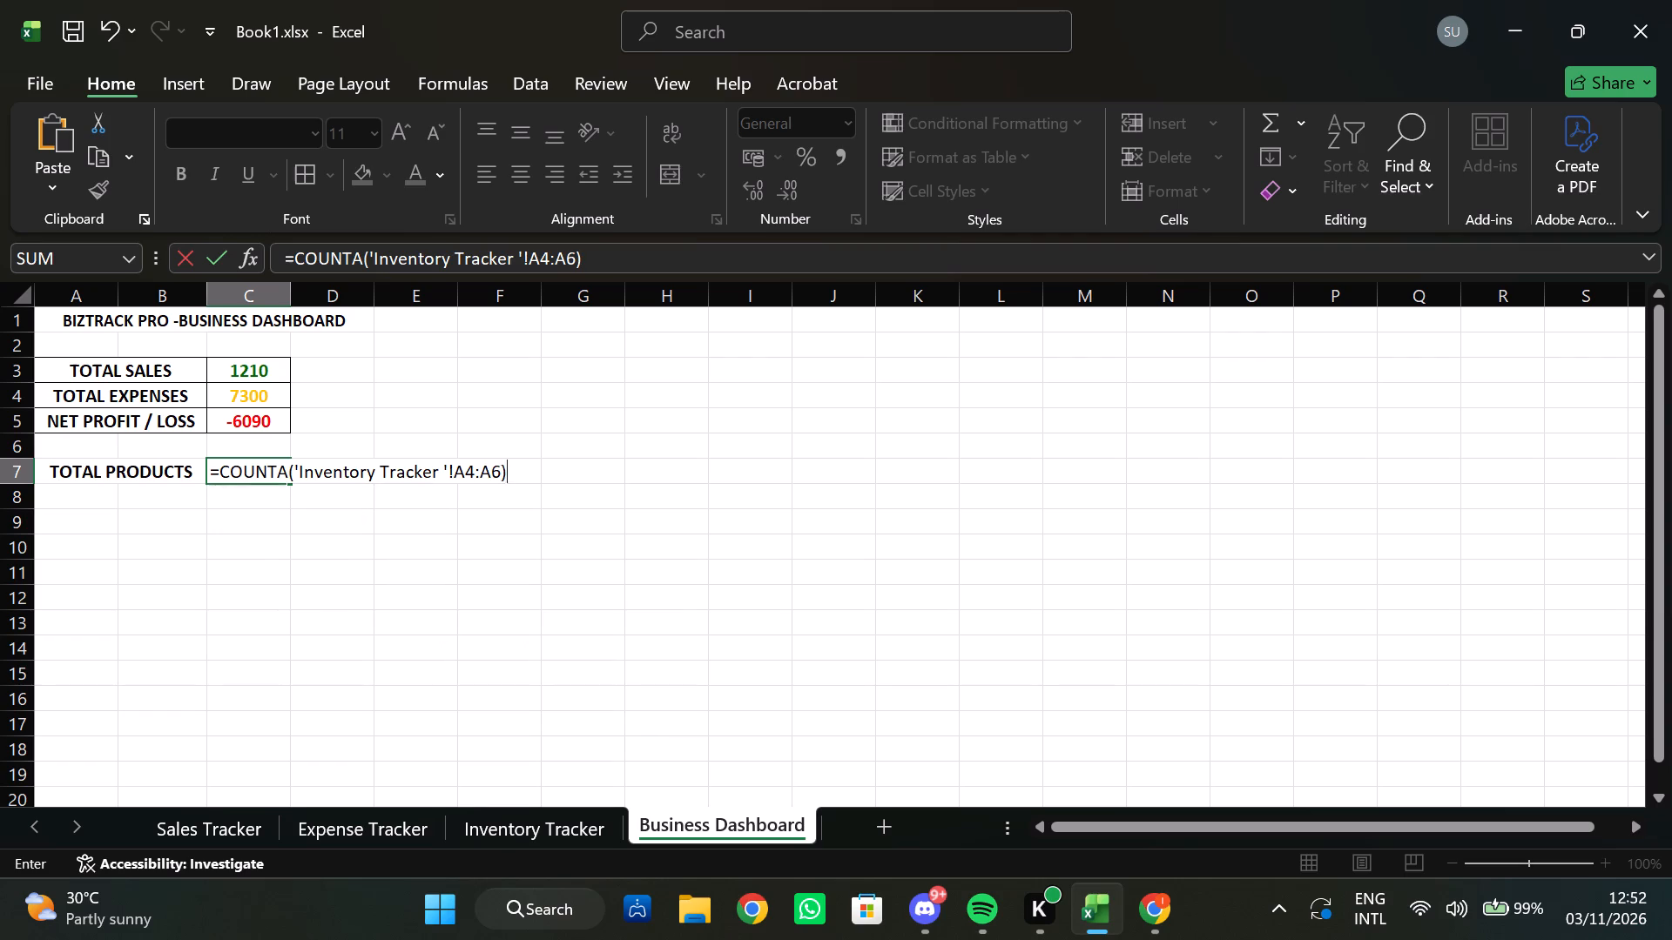
pyautogui.press('Return')
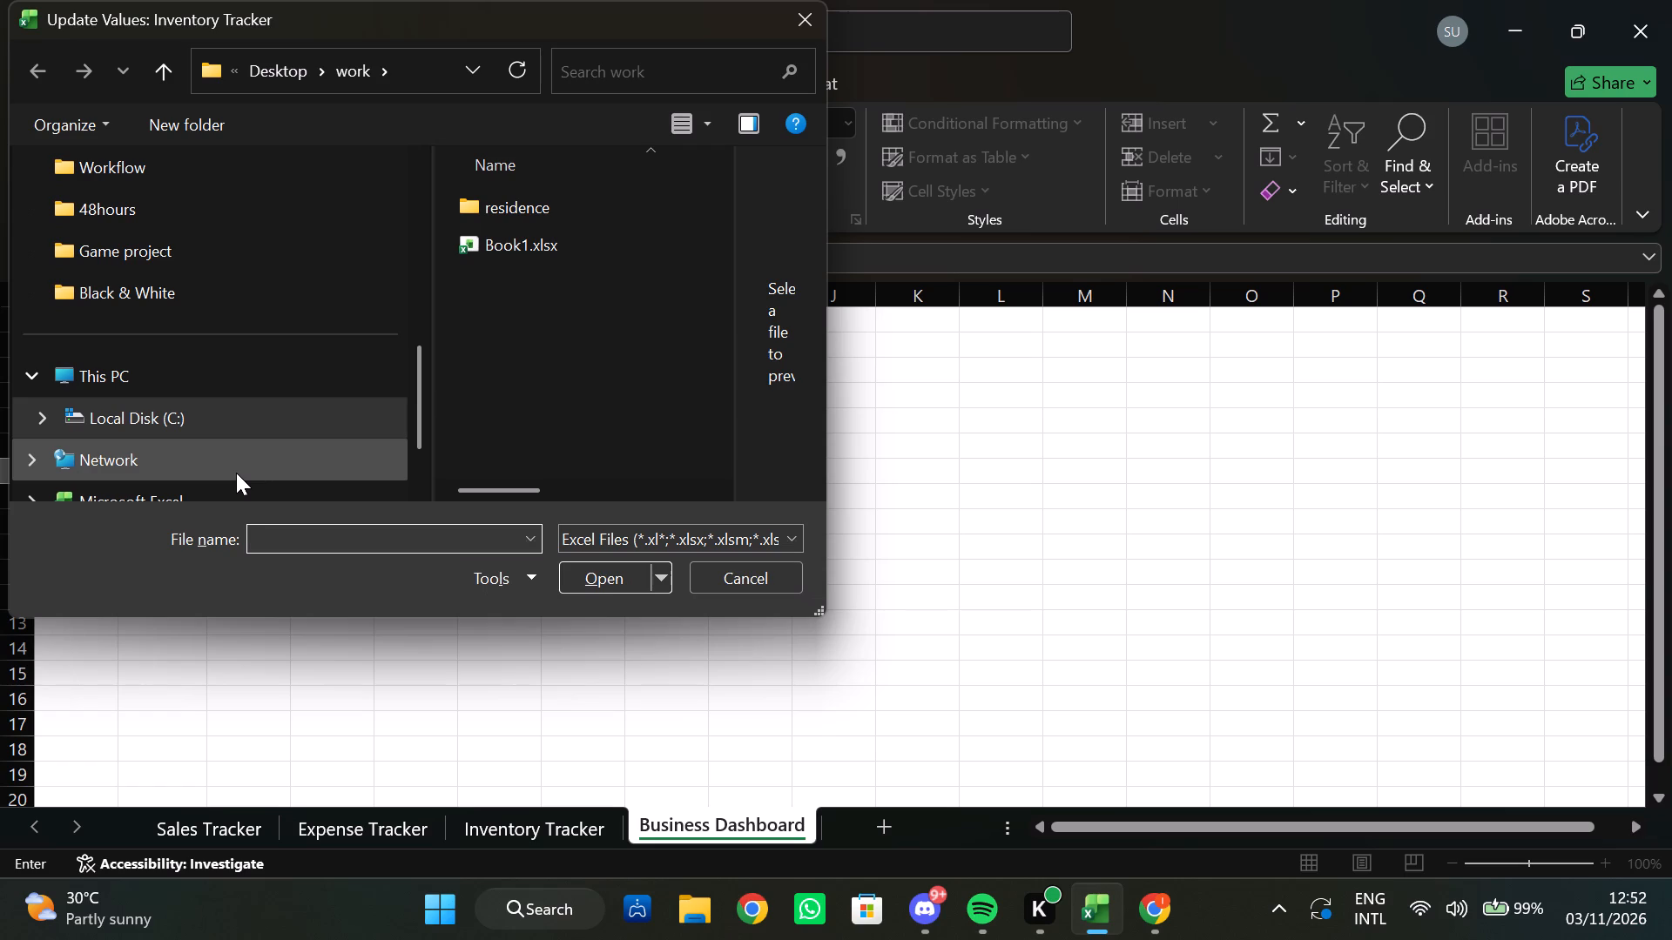
pyautogui.click(814, 20)
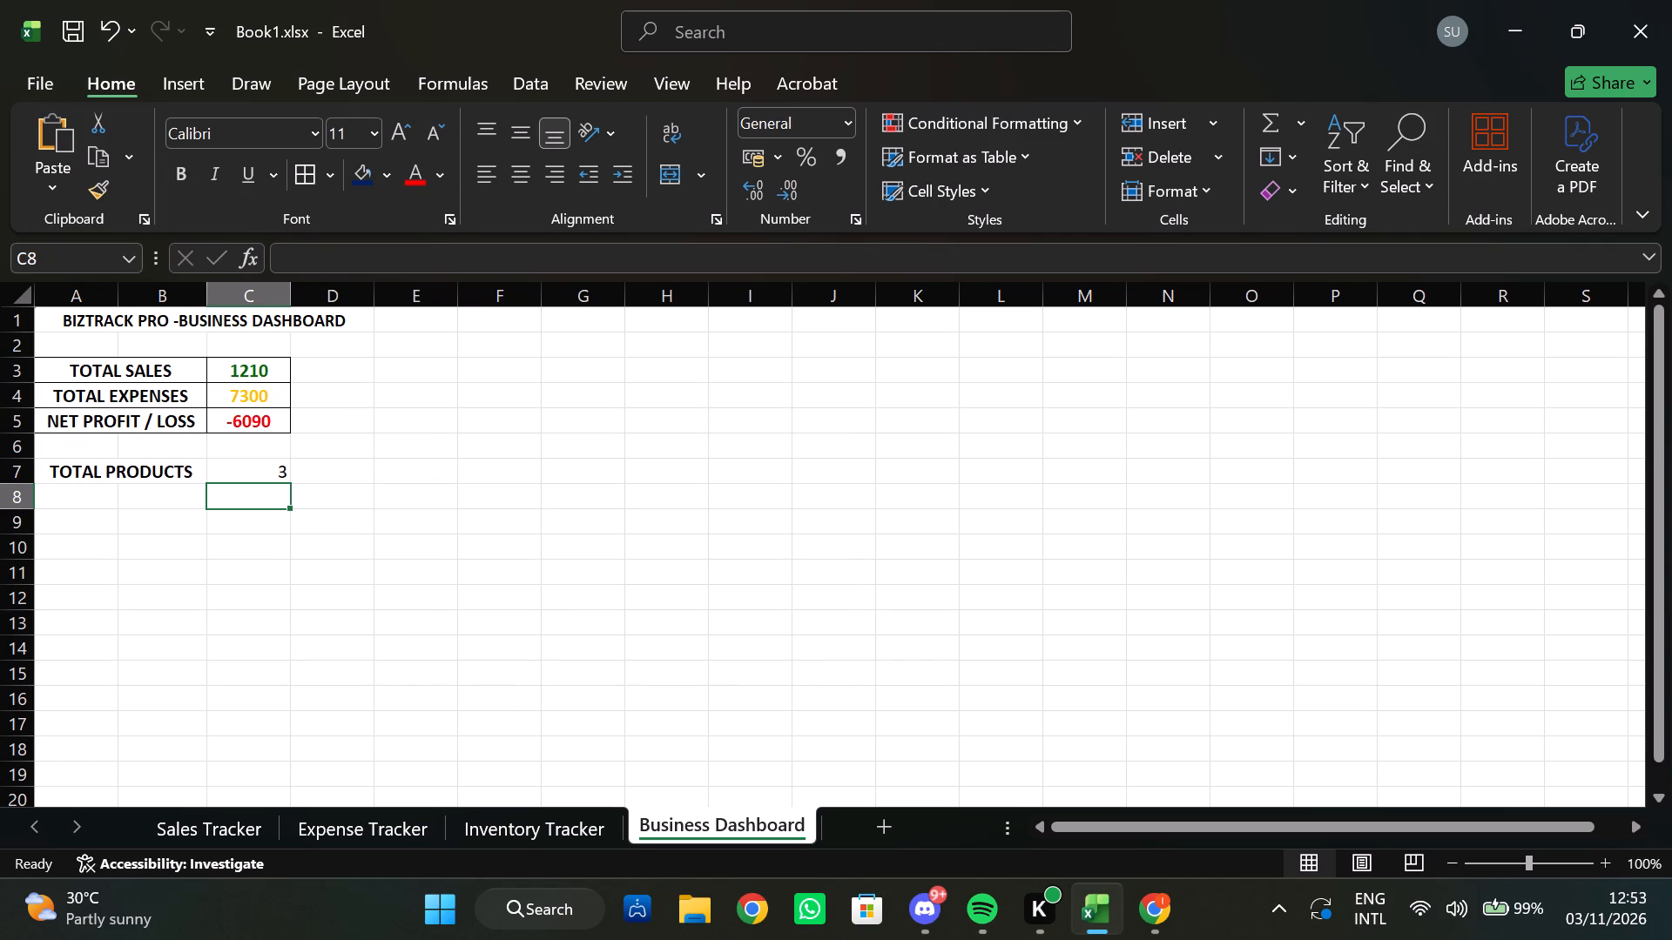
# Centre the total products value in cell C7 and make it bold.
pyautogui.click(265, 475)
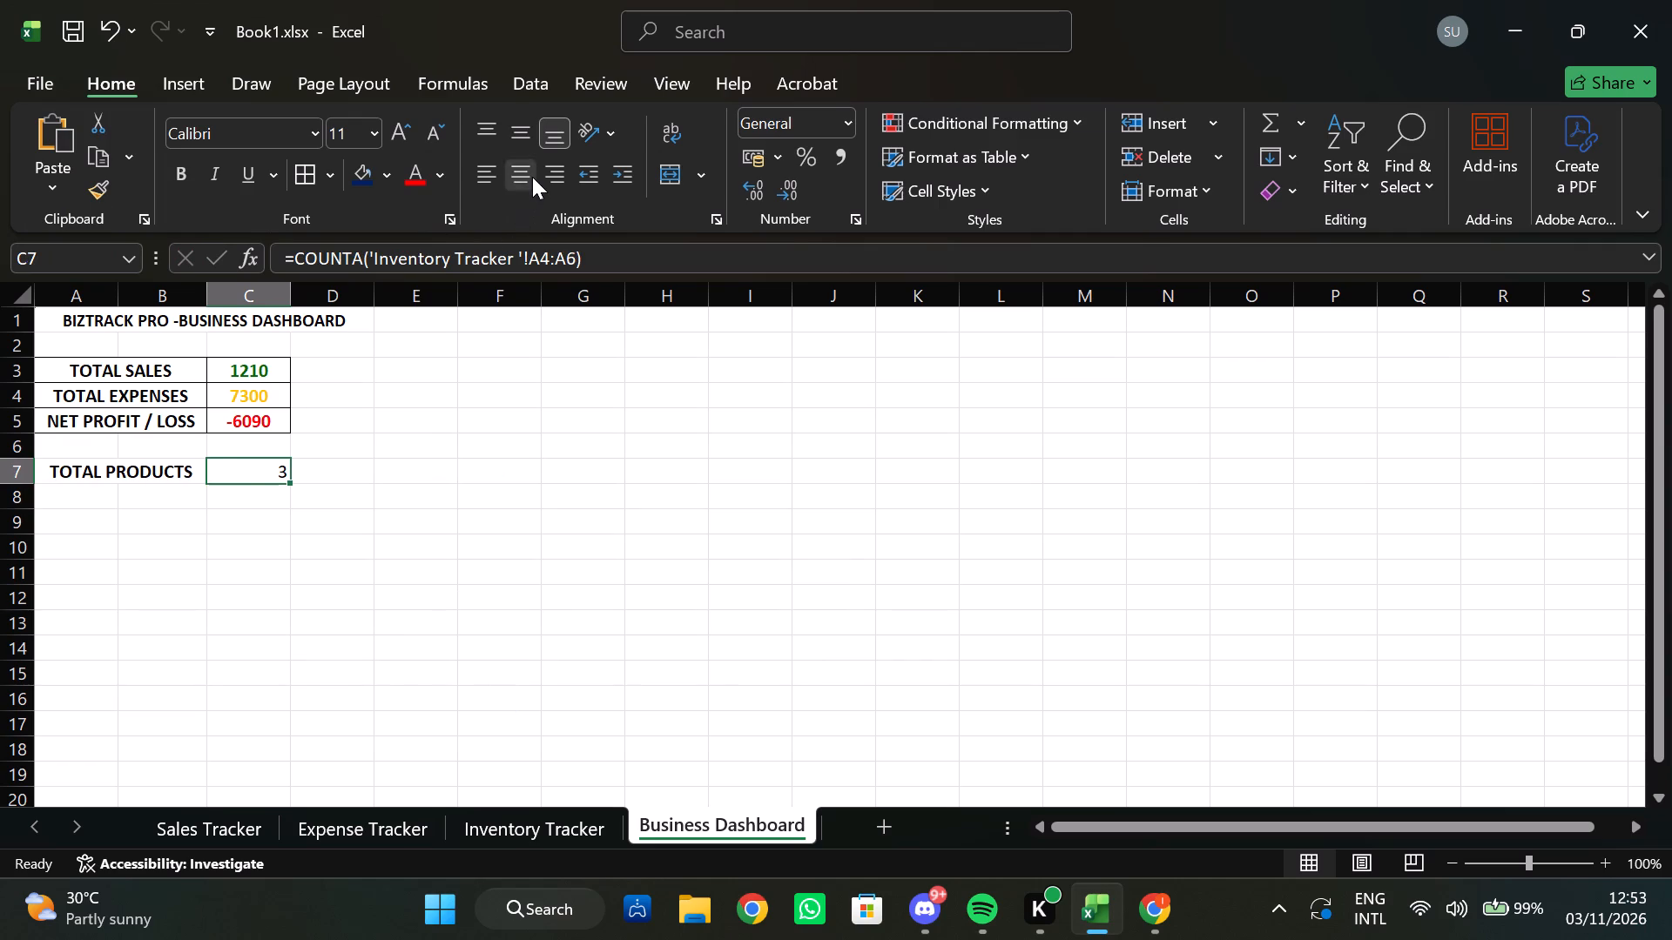
pyautogui.click(532, 177)
pyautogui.click(172, 164)
# Apply all borders to the TOTAL PRODUCTS row, cells A7:C7.
pyautogui.click(114, 472)
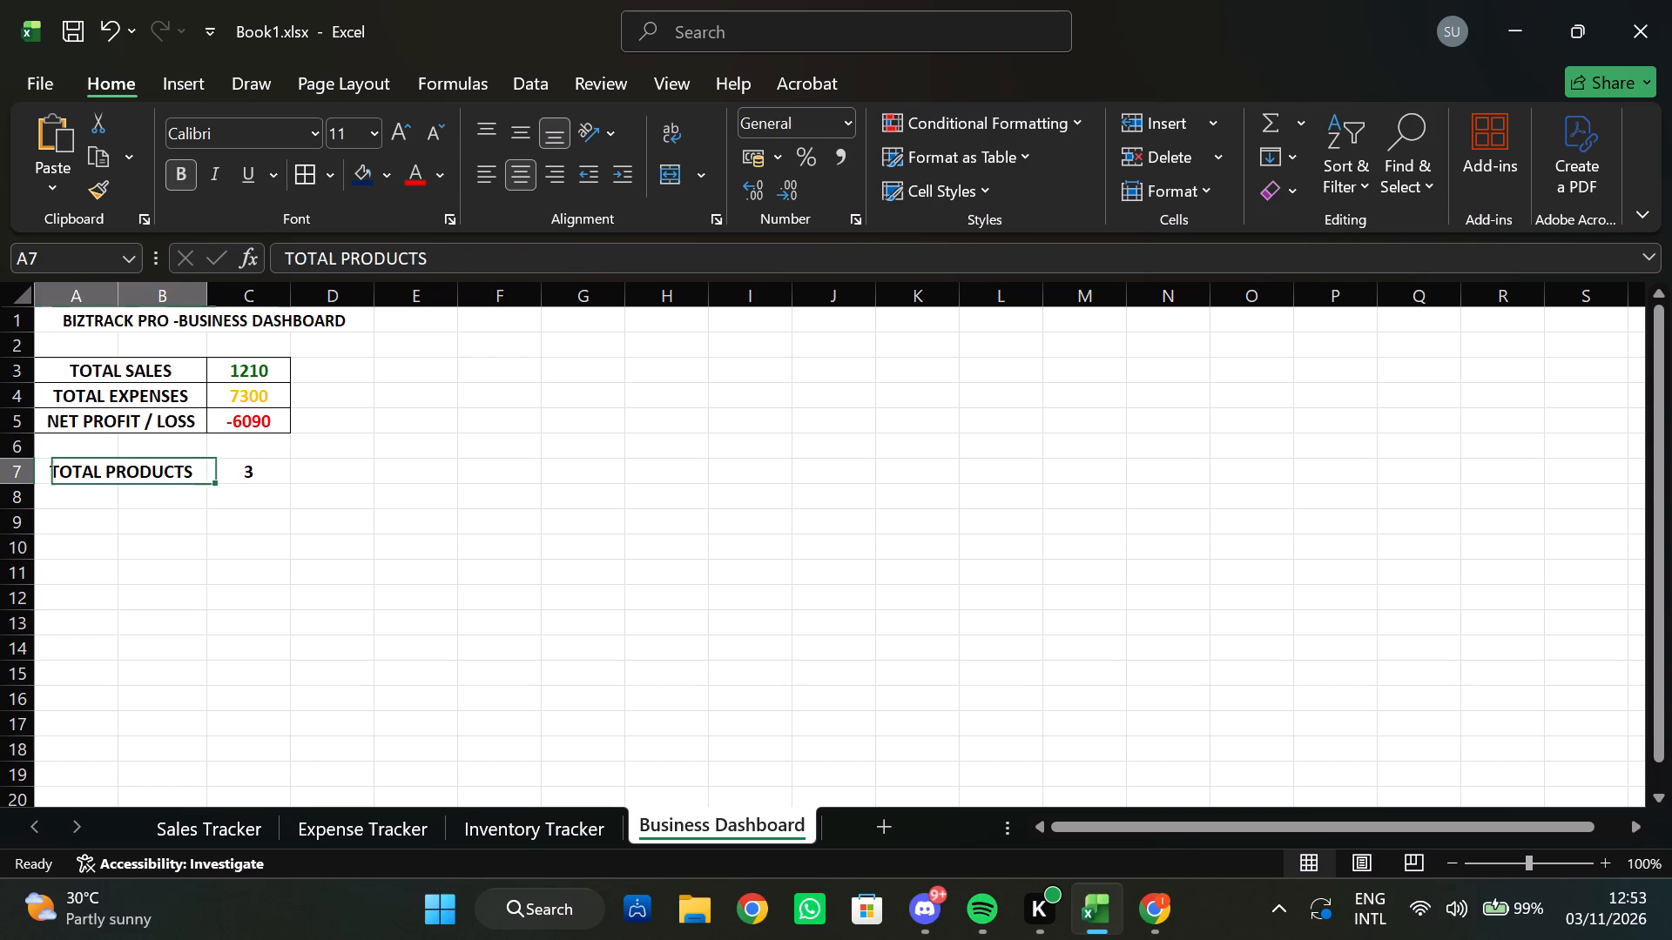
pyautogui.moveTo(108, 472); pyautogui.dragTo(223, 475)
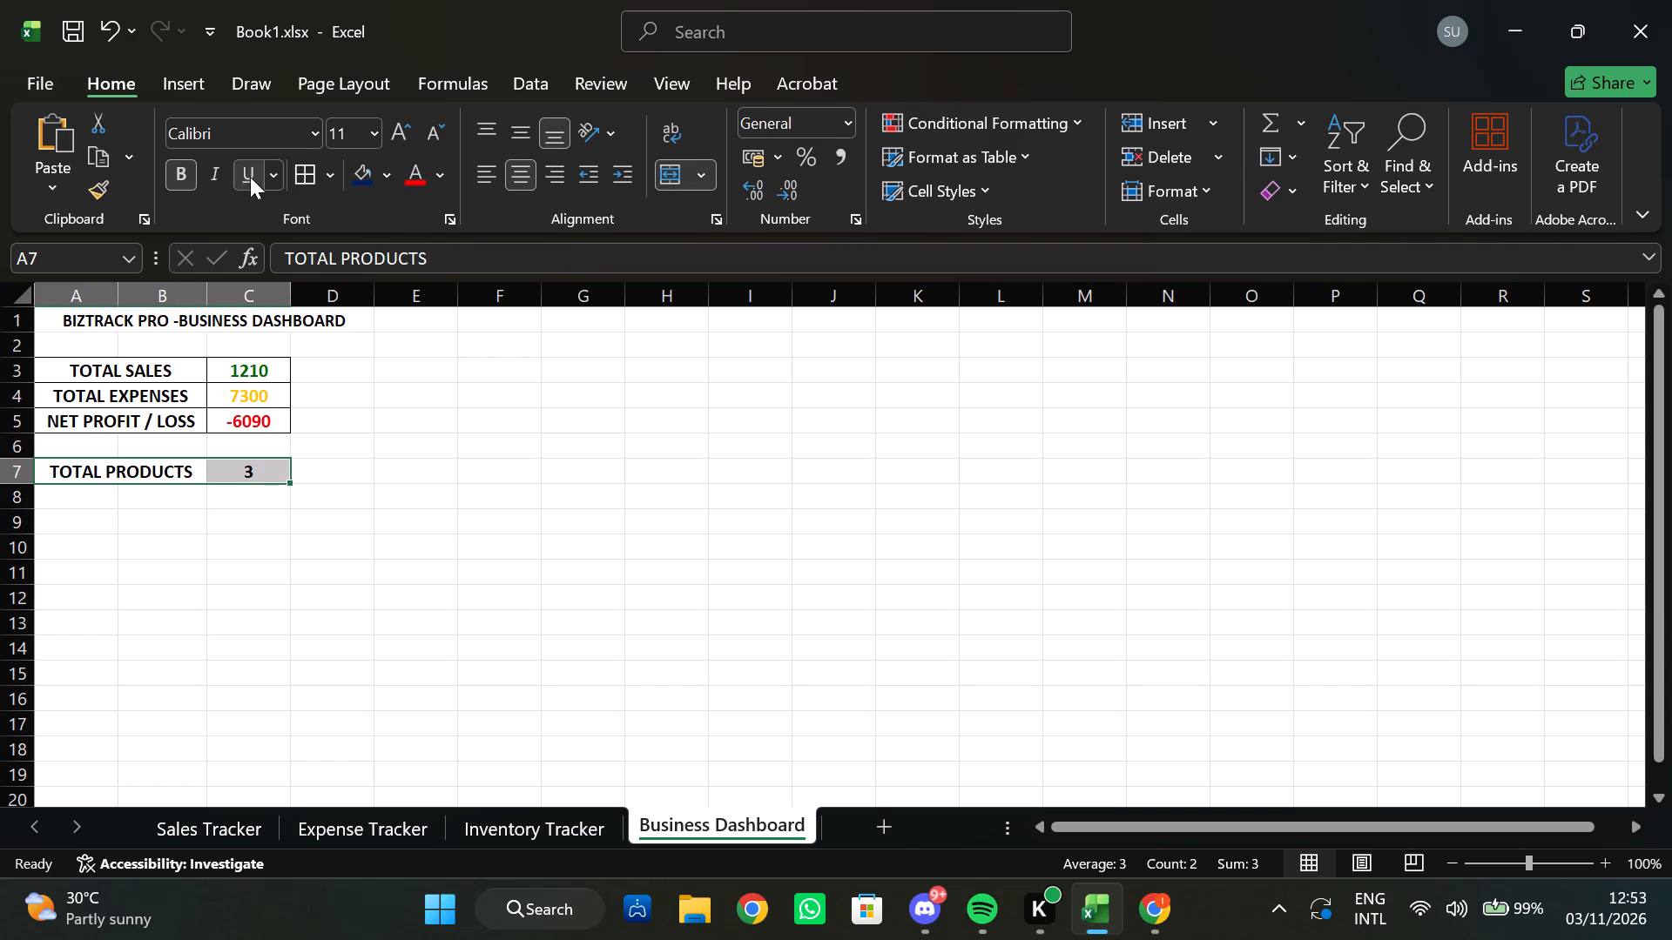
pyautogui.click(335, 183)
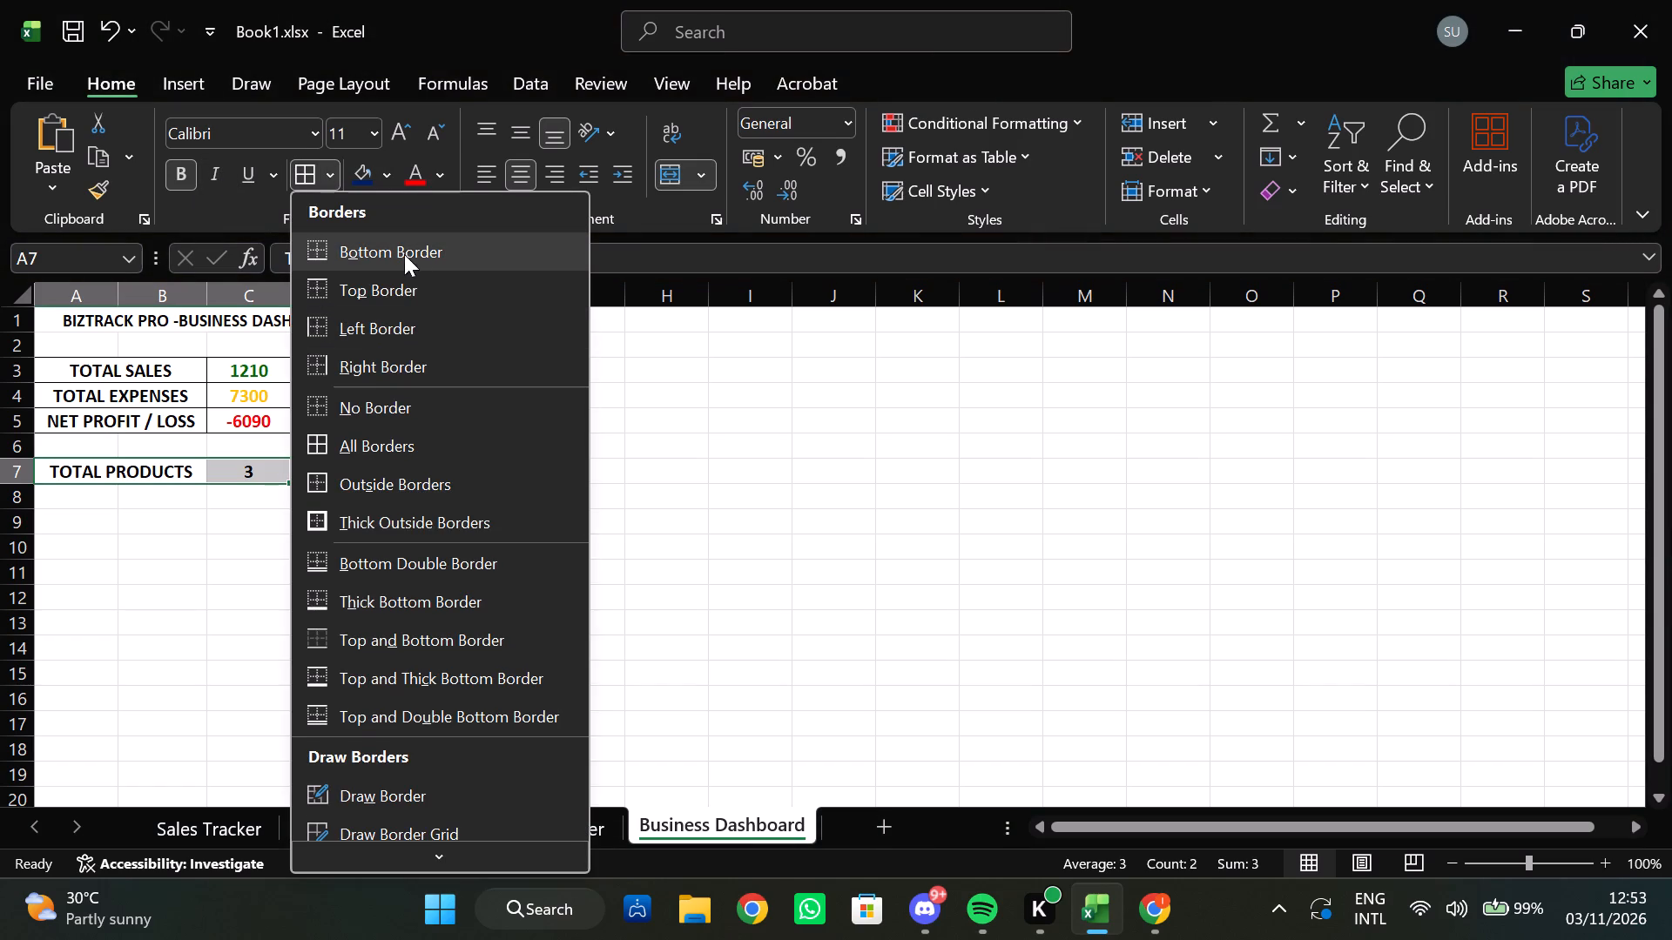
pyautogui.click(434, 440)
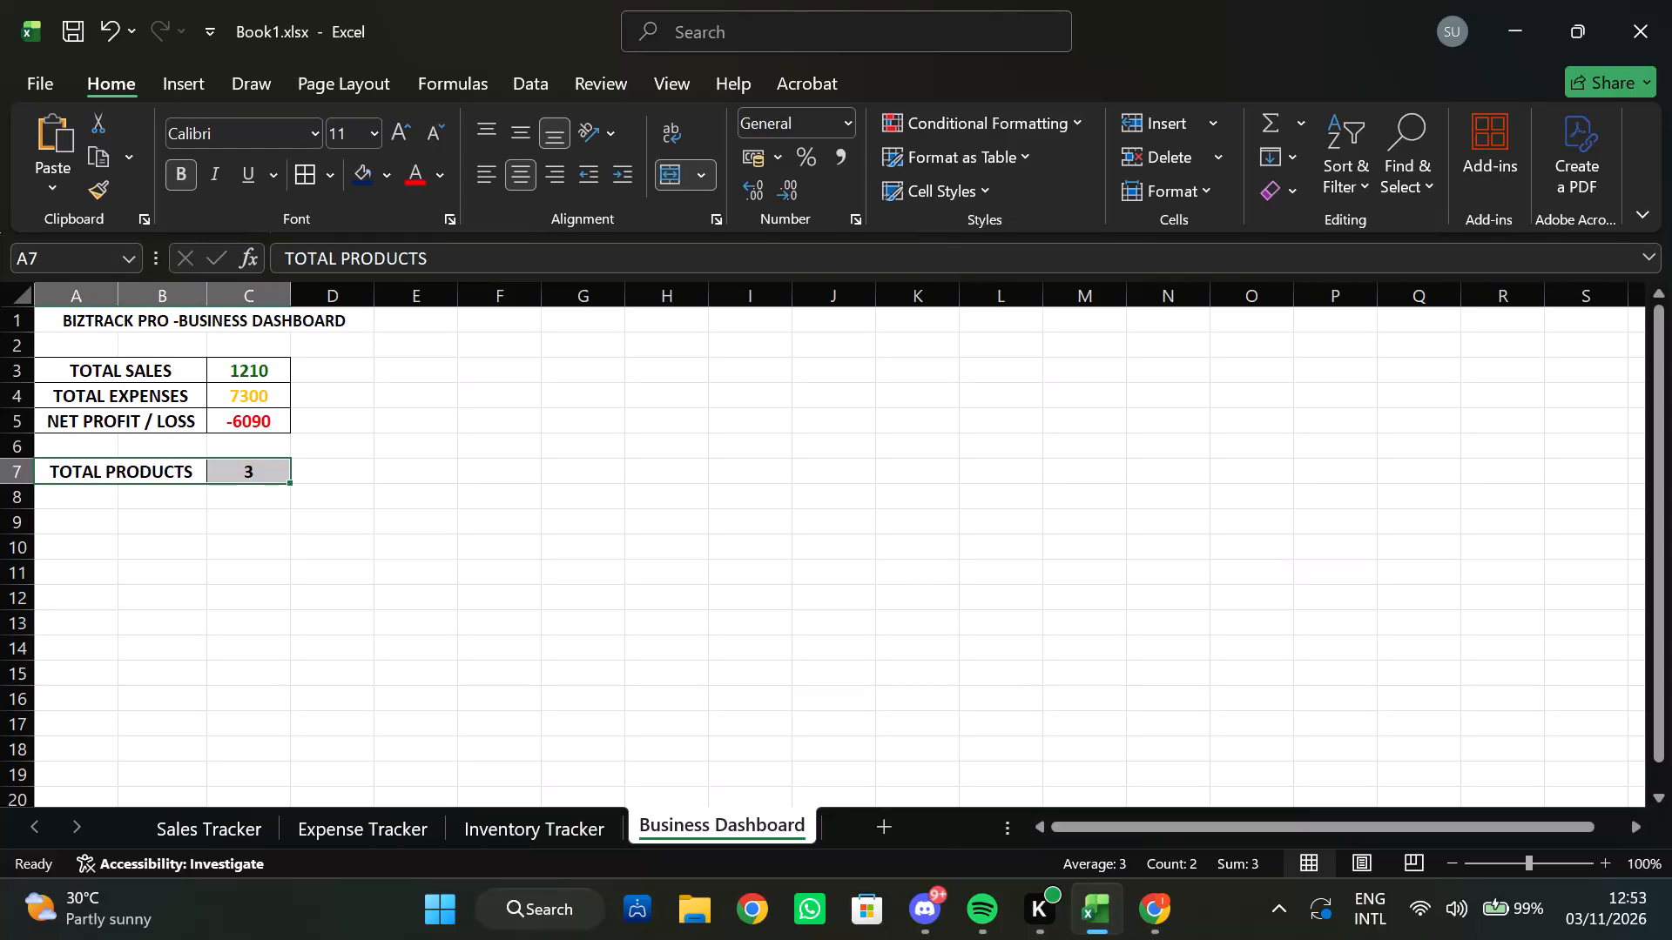
# Enter the label TOTAL STOCK REMIAINING in cell A8, directly below TOTAL PRODUCTS.
pyautogui.click(92, 499)
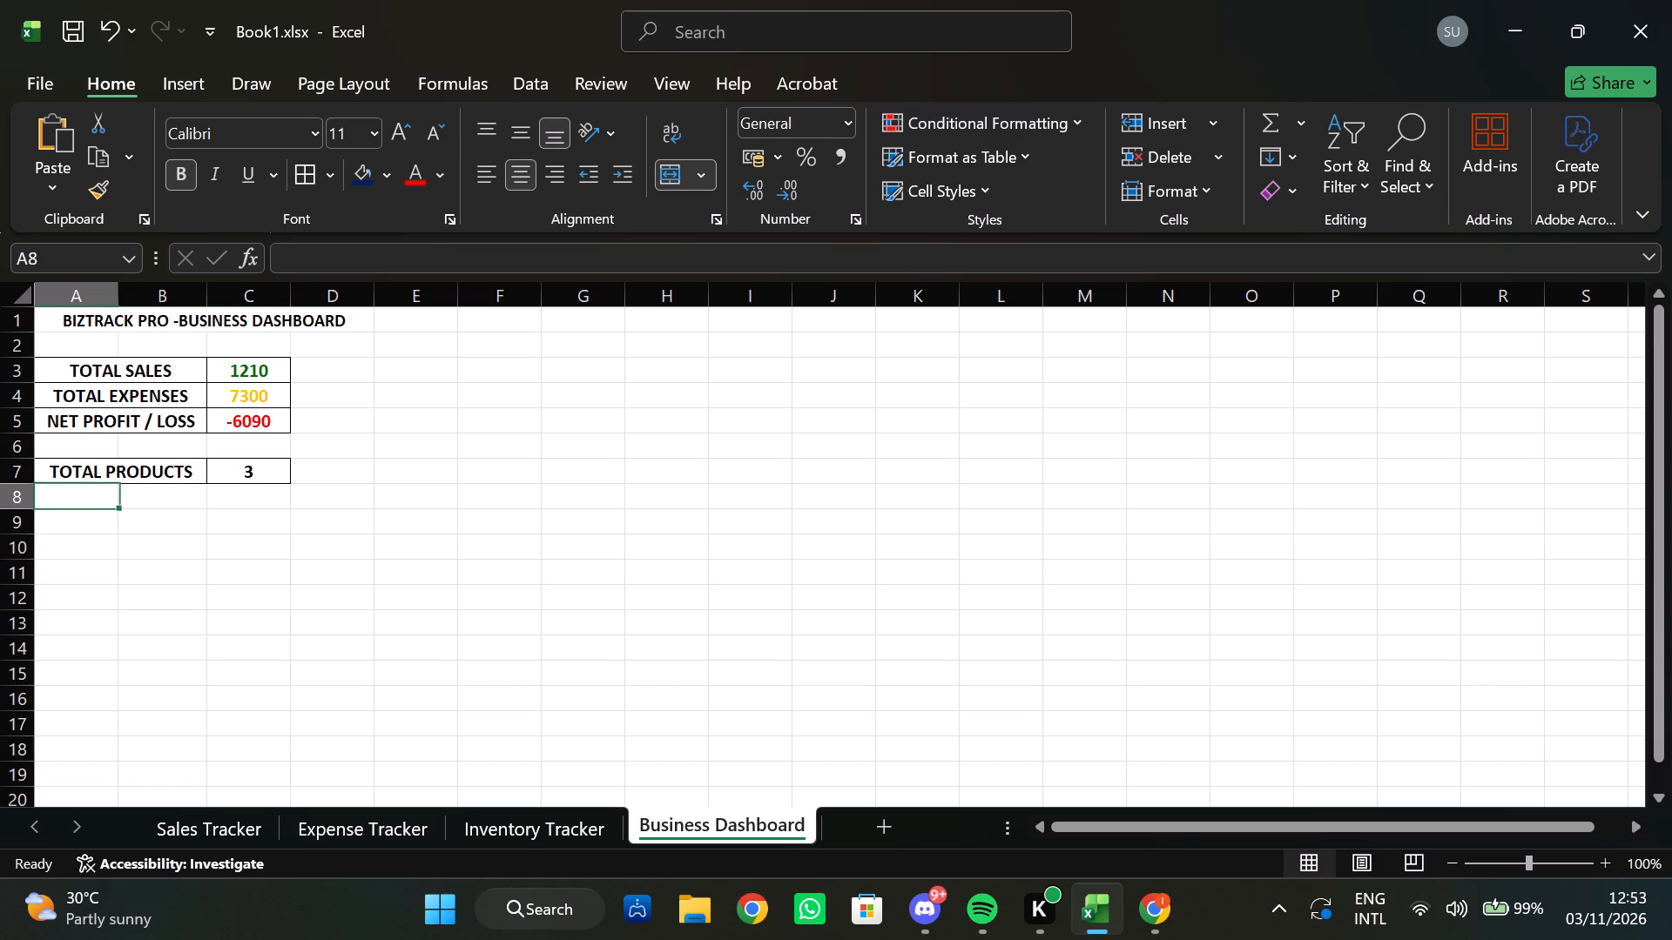
pyautogui.doubleClick(92, 499)
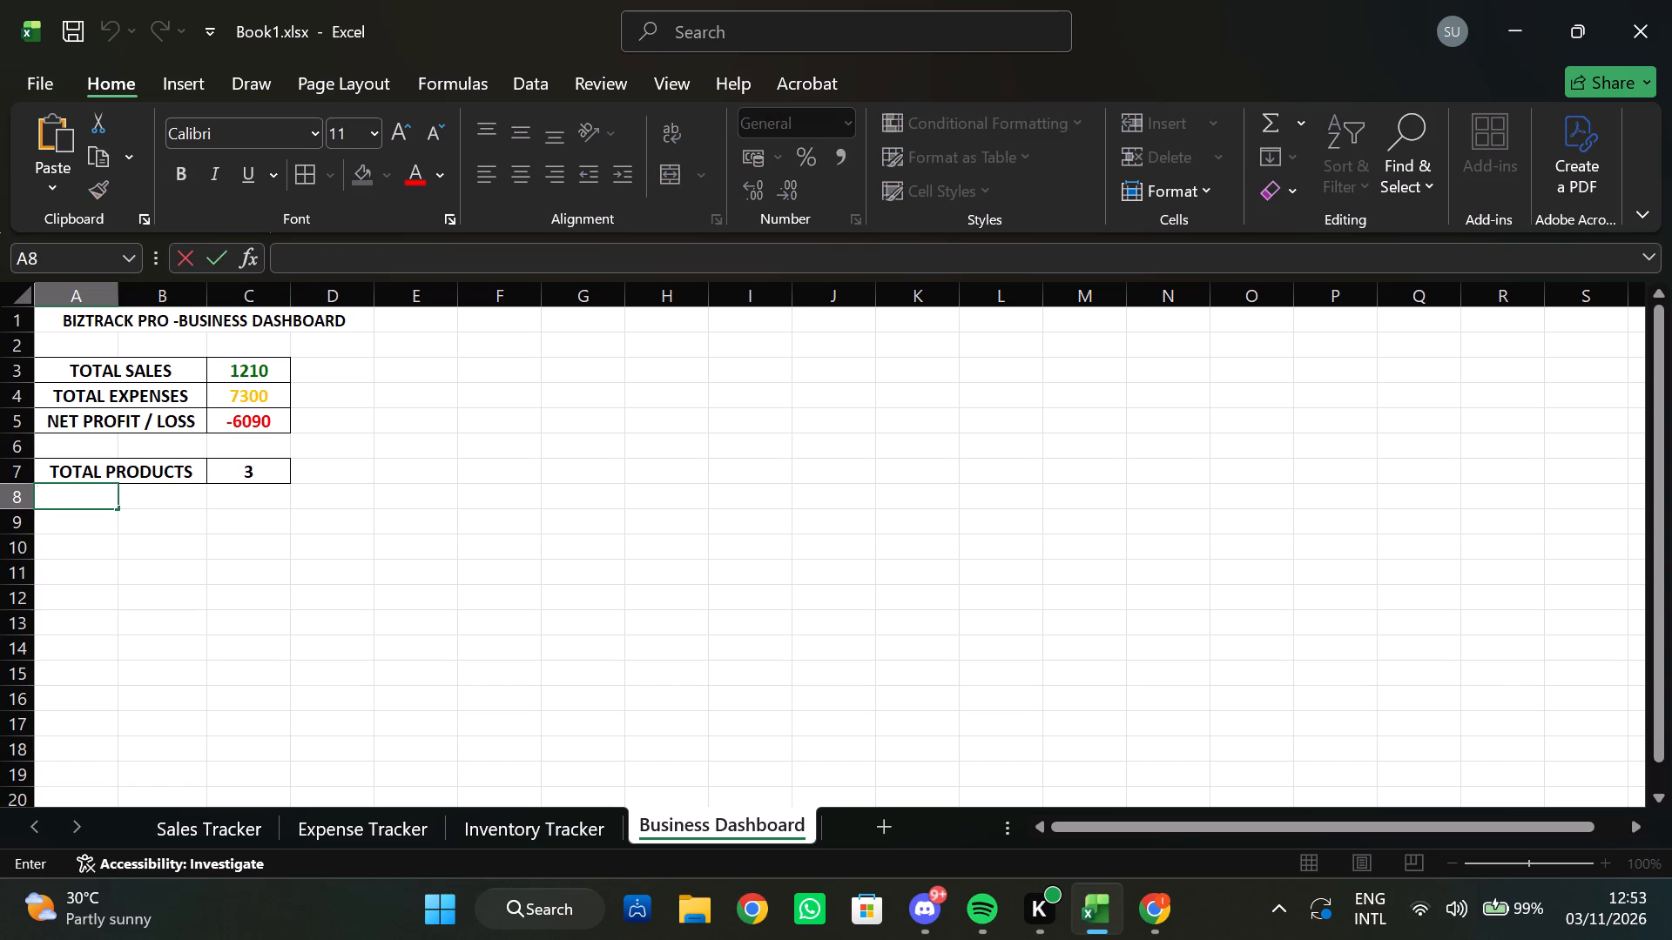
pyautogui.press('t')
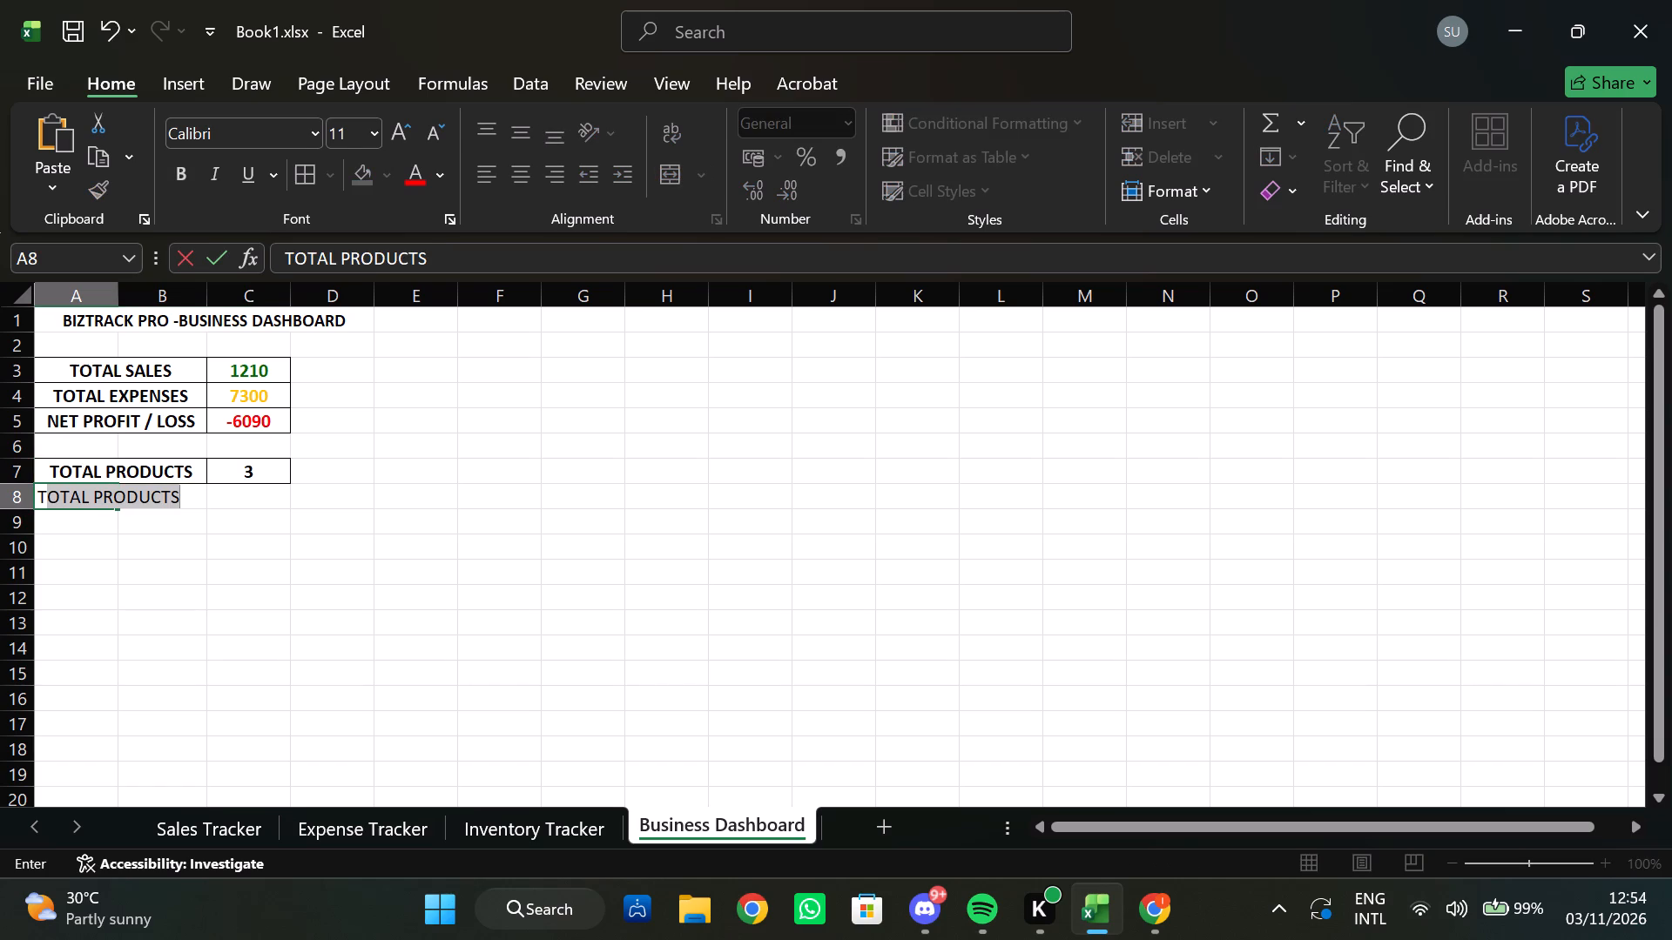
pyautogui.write('OTAL STOCK REMIAINING')
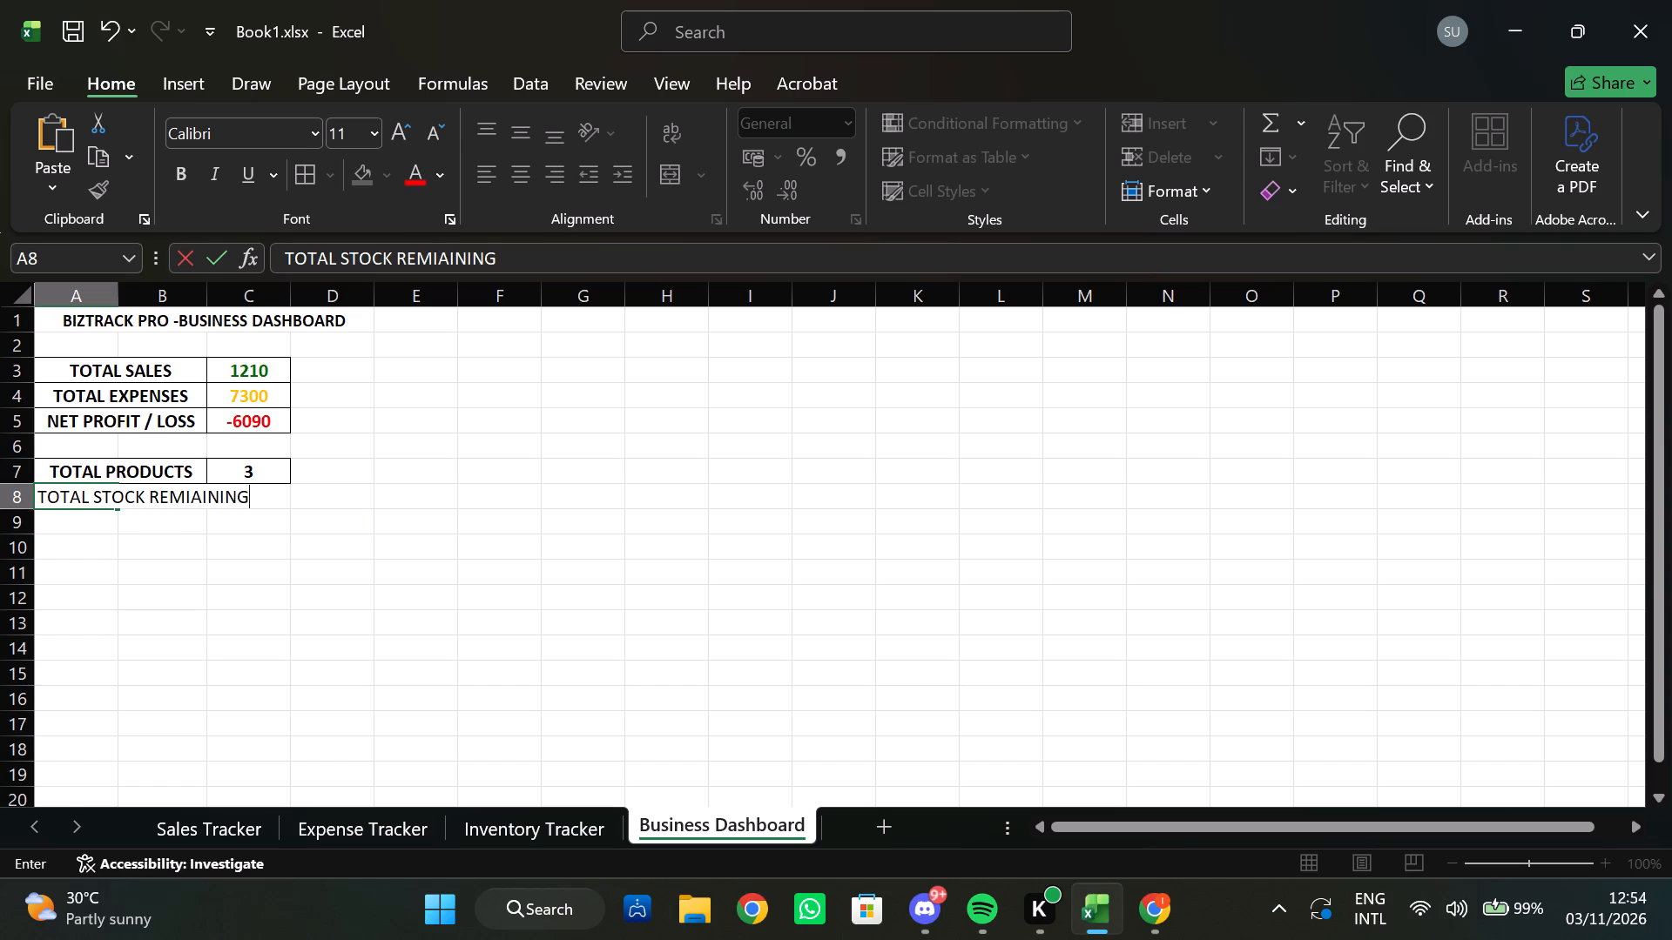
# Make the TOTAL STOCK REMIAINING label in cell A8 bold.
pyautogui.click(199, 169)
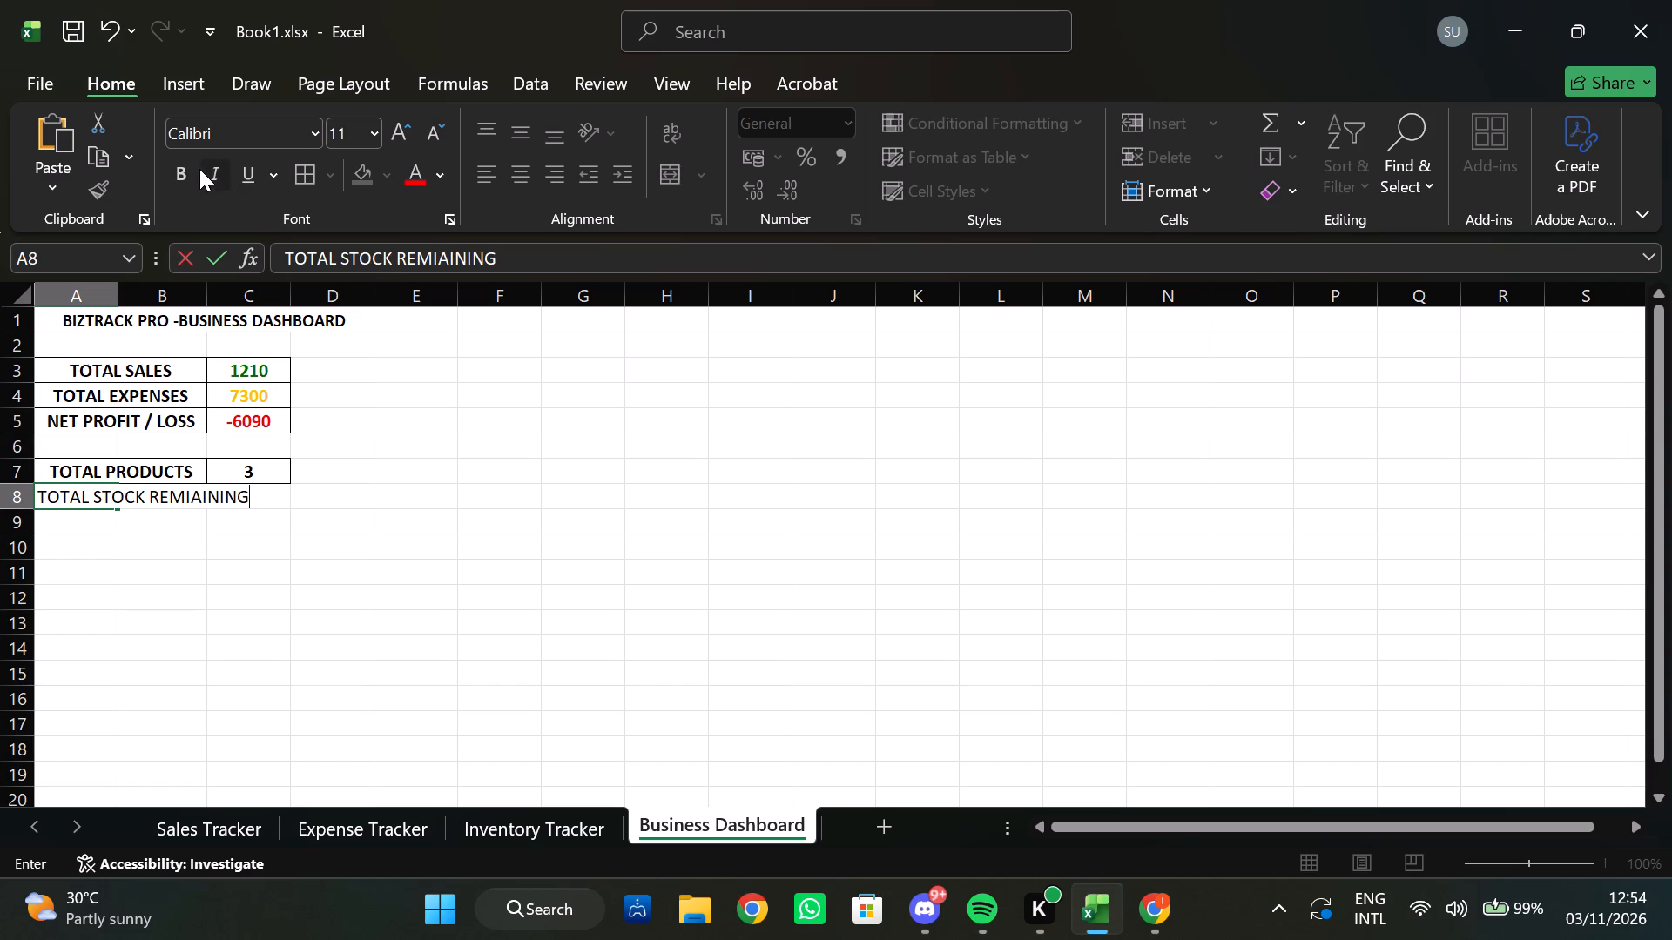
pyautogui.click(180, 170)
pyautogui.click(68, 525)
pyautogui.click(84, 499)
pyautogui.click(176, 161)
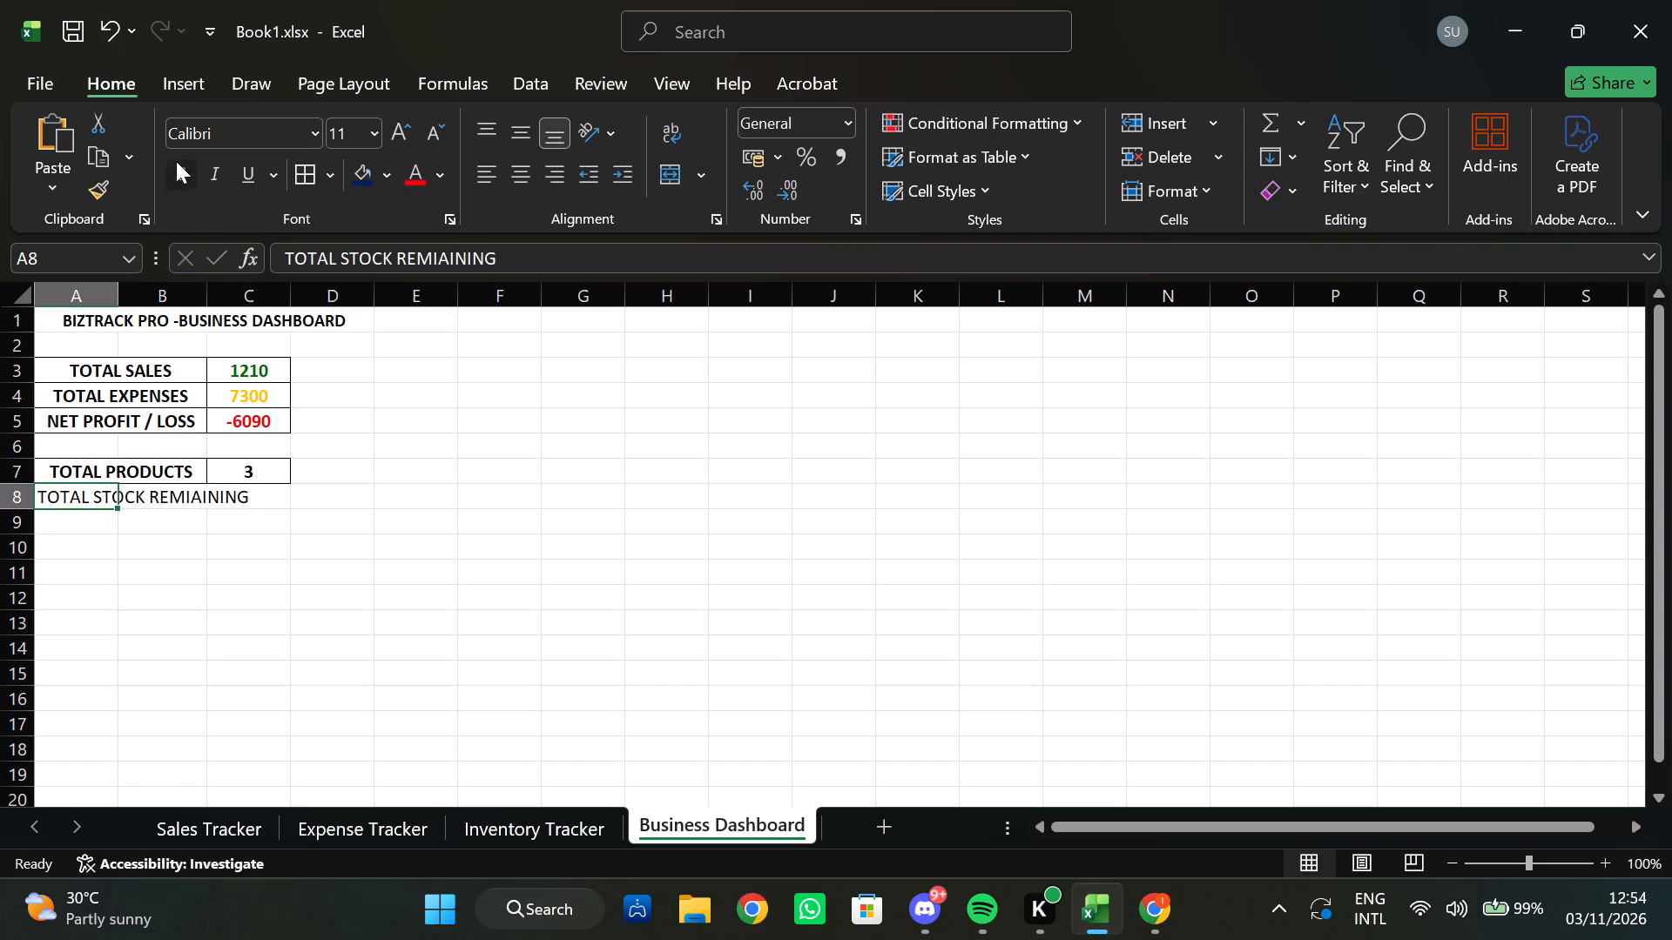
# Merge and centre the TOTAL STOCK REMIAINING label across cells A8:C8.
pyautogui.click(84, 487)
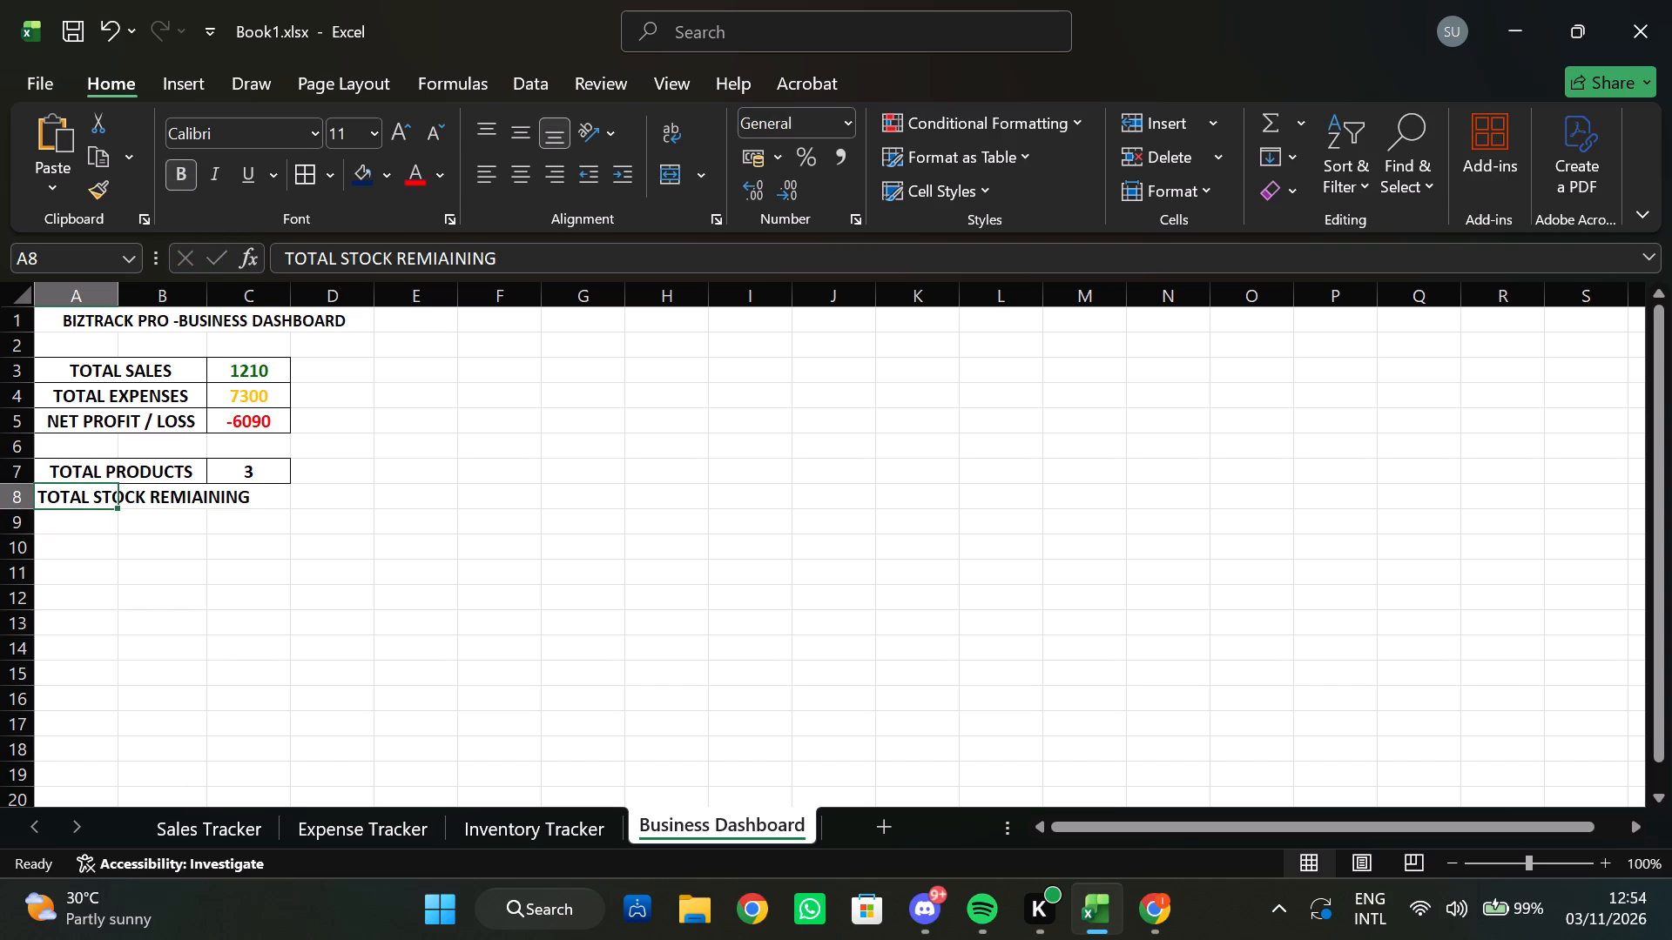
pyautogui.moveTo(84, 500); pyautogui.dragTo(219, 496)
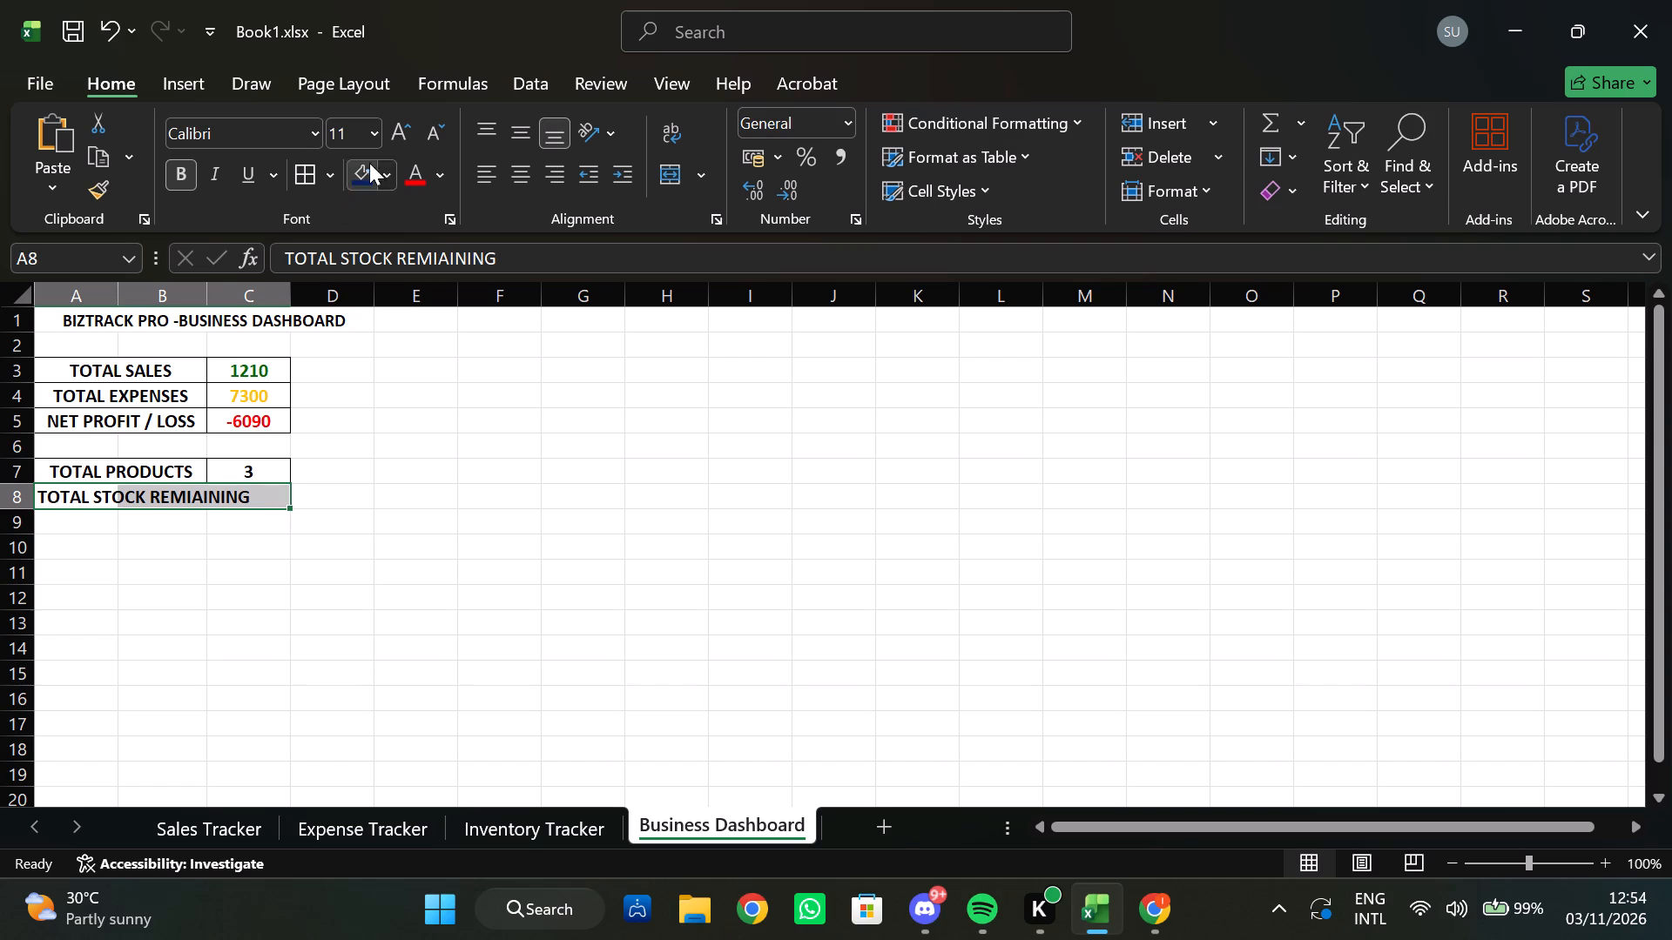
pyautogui.click(698, 178)
pyautogui.click(701, 211)
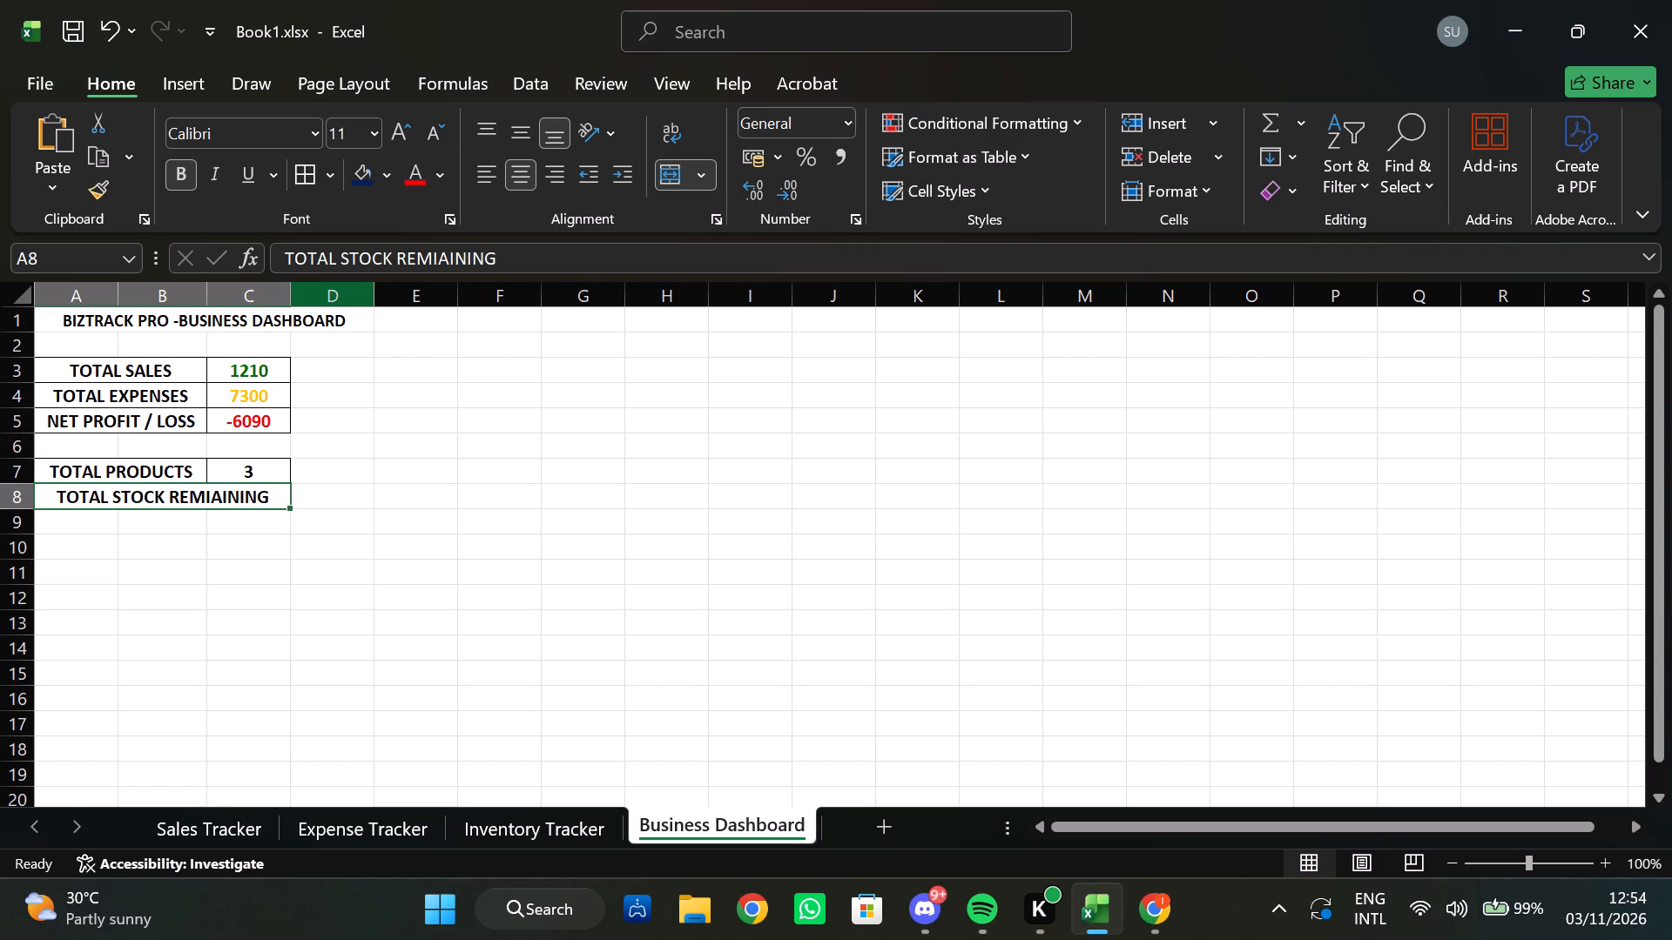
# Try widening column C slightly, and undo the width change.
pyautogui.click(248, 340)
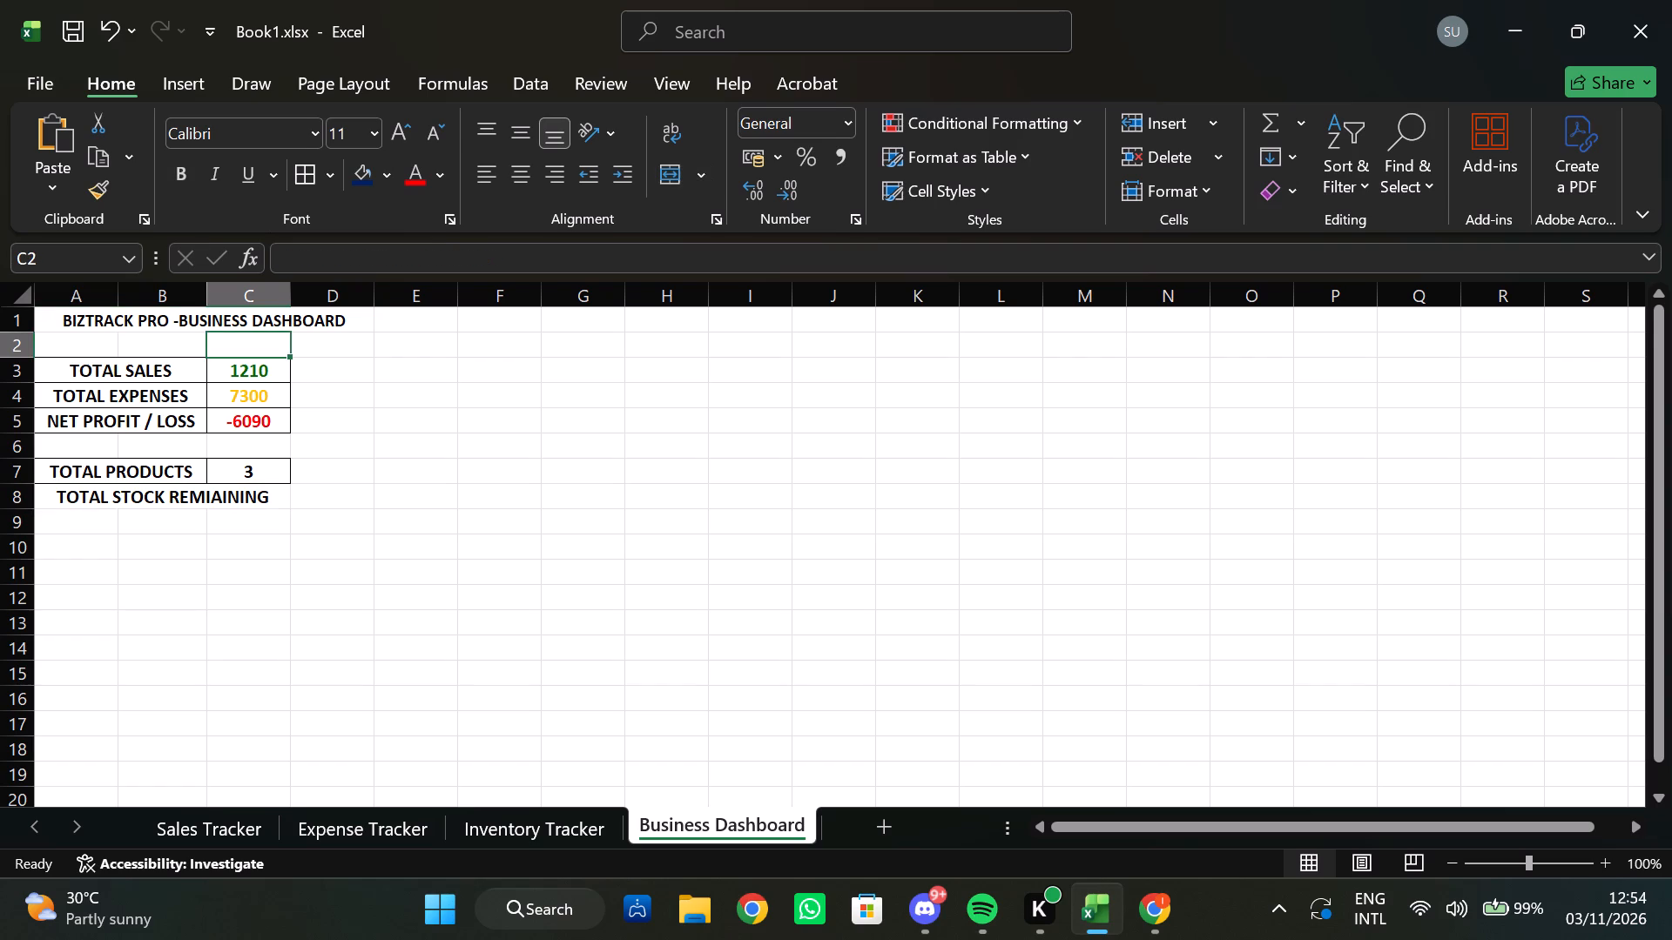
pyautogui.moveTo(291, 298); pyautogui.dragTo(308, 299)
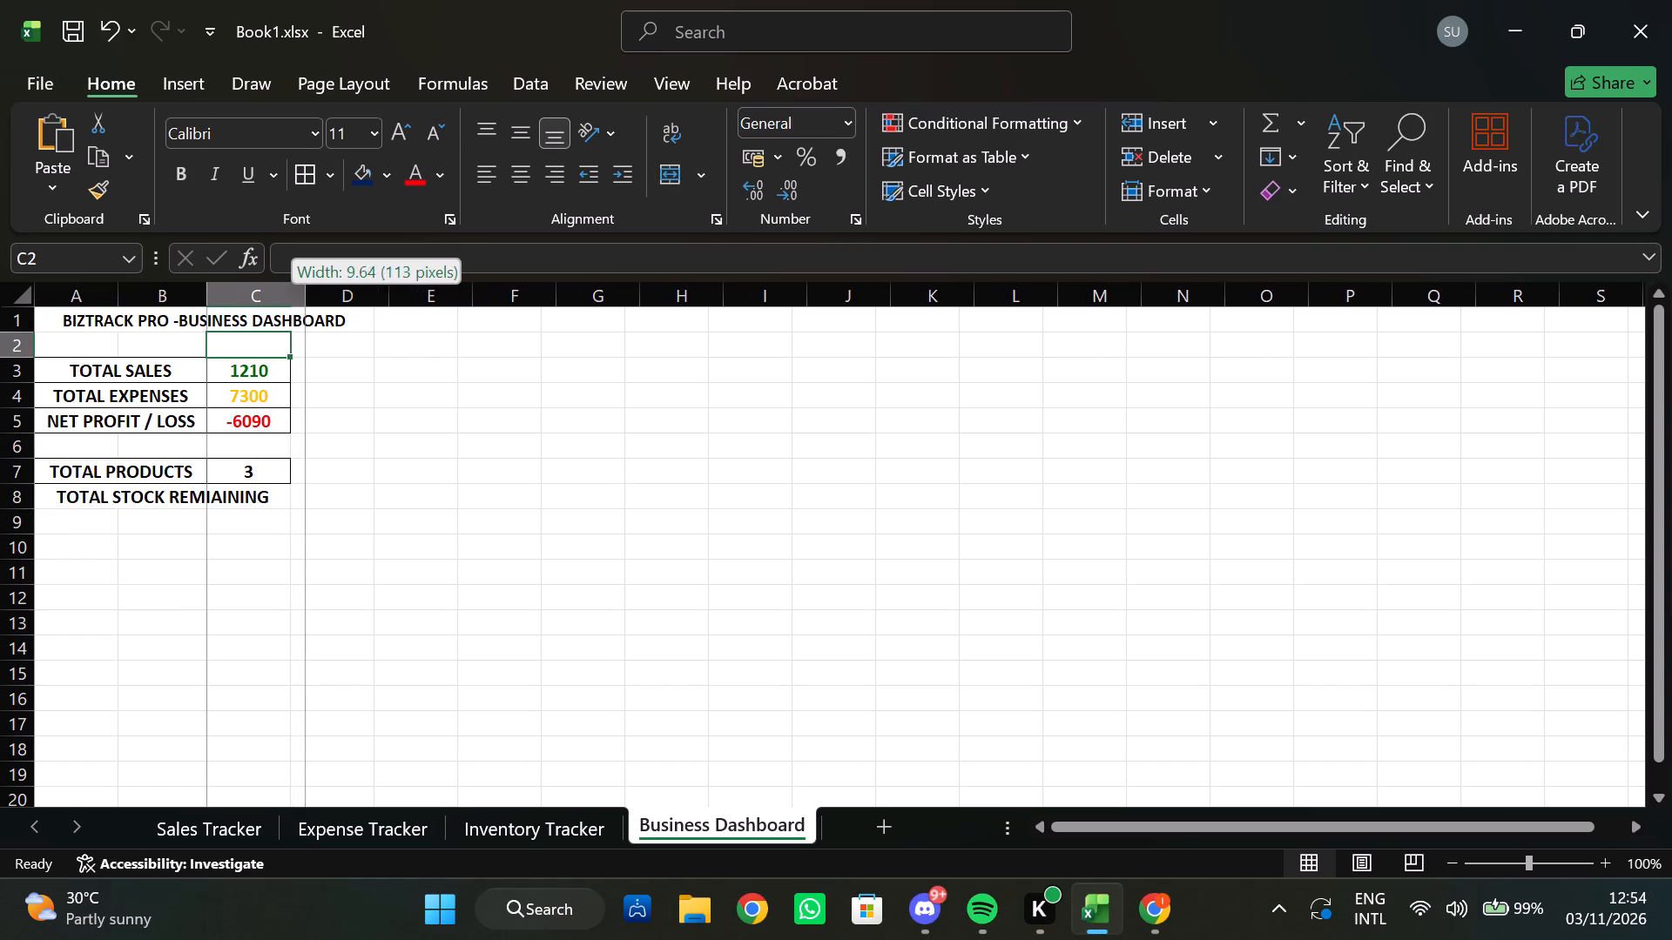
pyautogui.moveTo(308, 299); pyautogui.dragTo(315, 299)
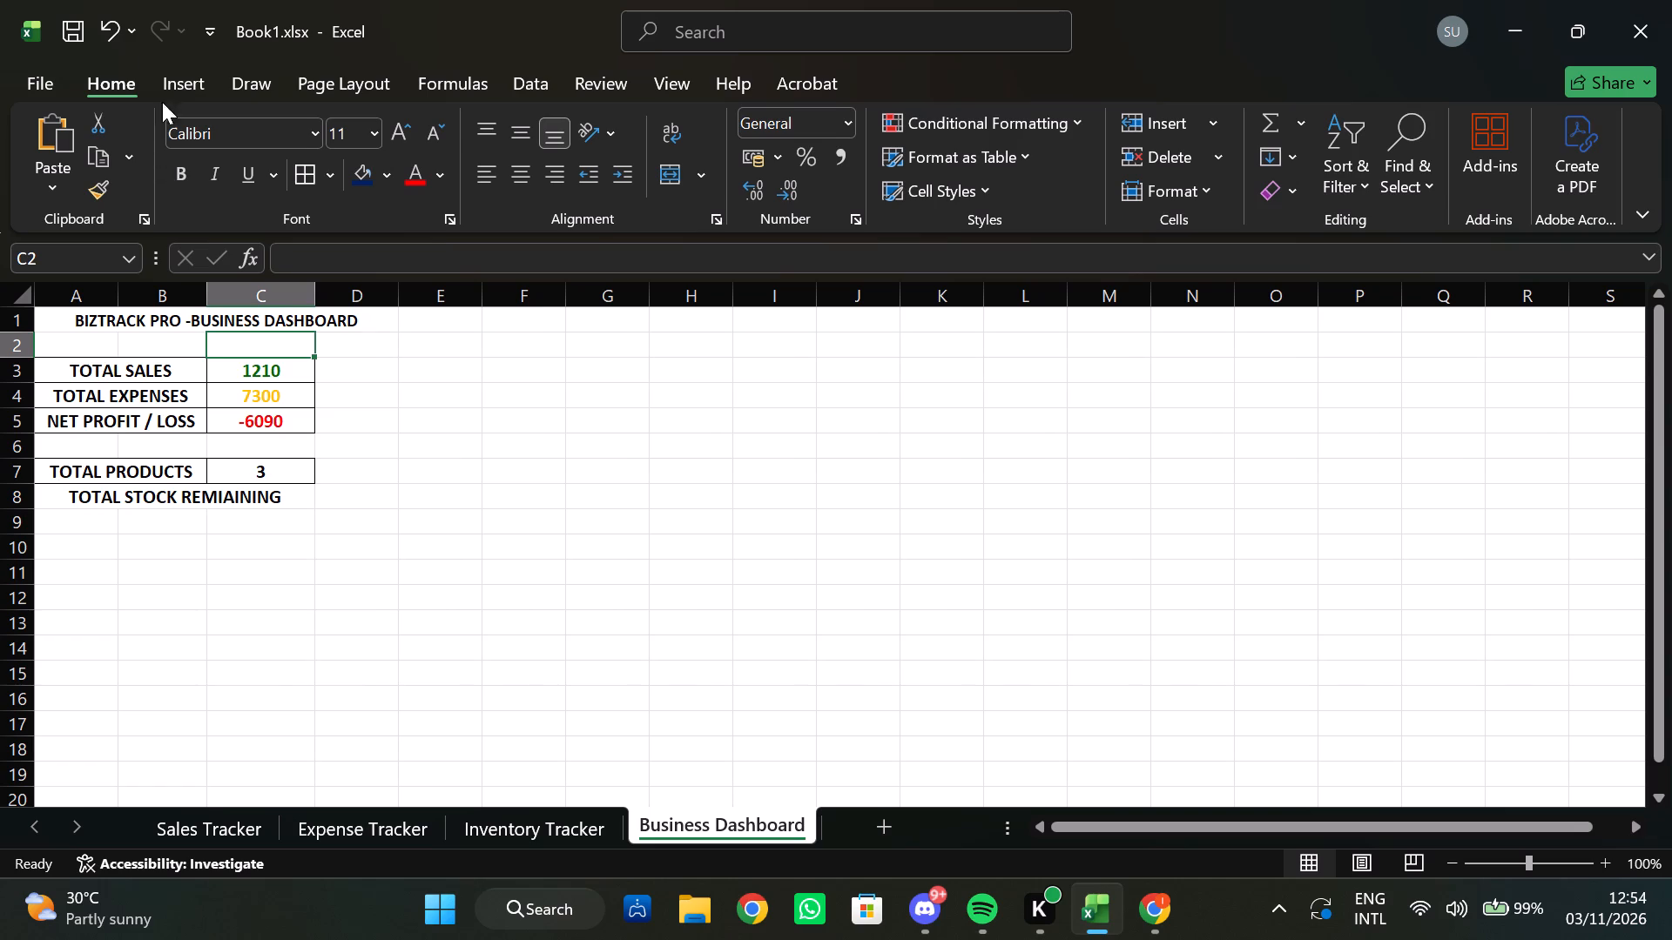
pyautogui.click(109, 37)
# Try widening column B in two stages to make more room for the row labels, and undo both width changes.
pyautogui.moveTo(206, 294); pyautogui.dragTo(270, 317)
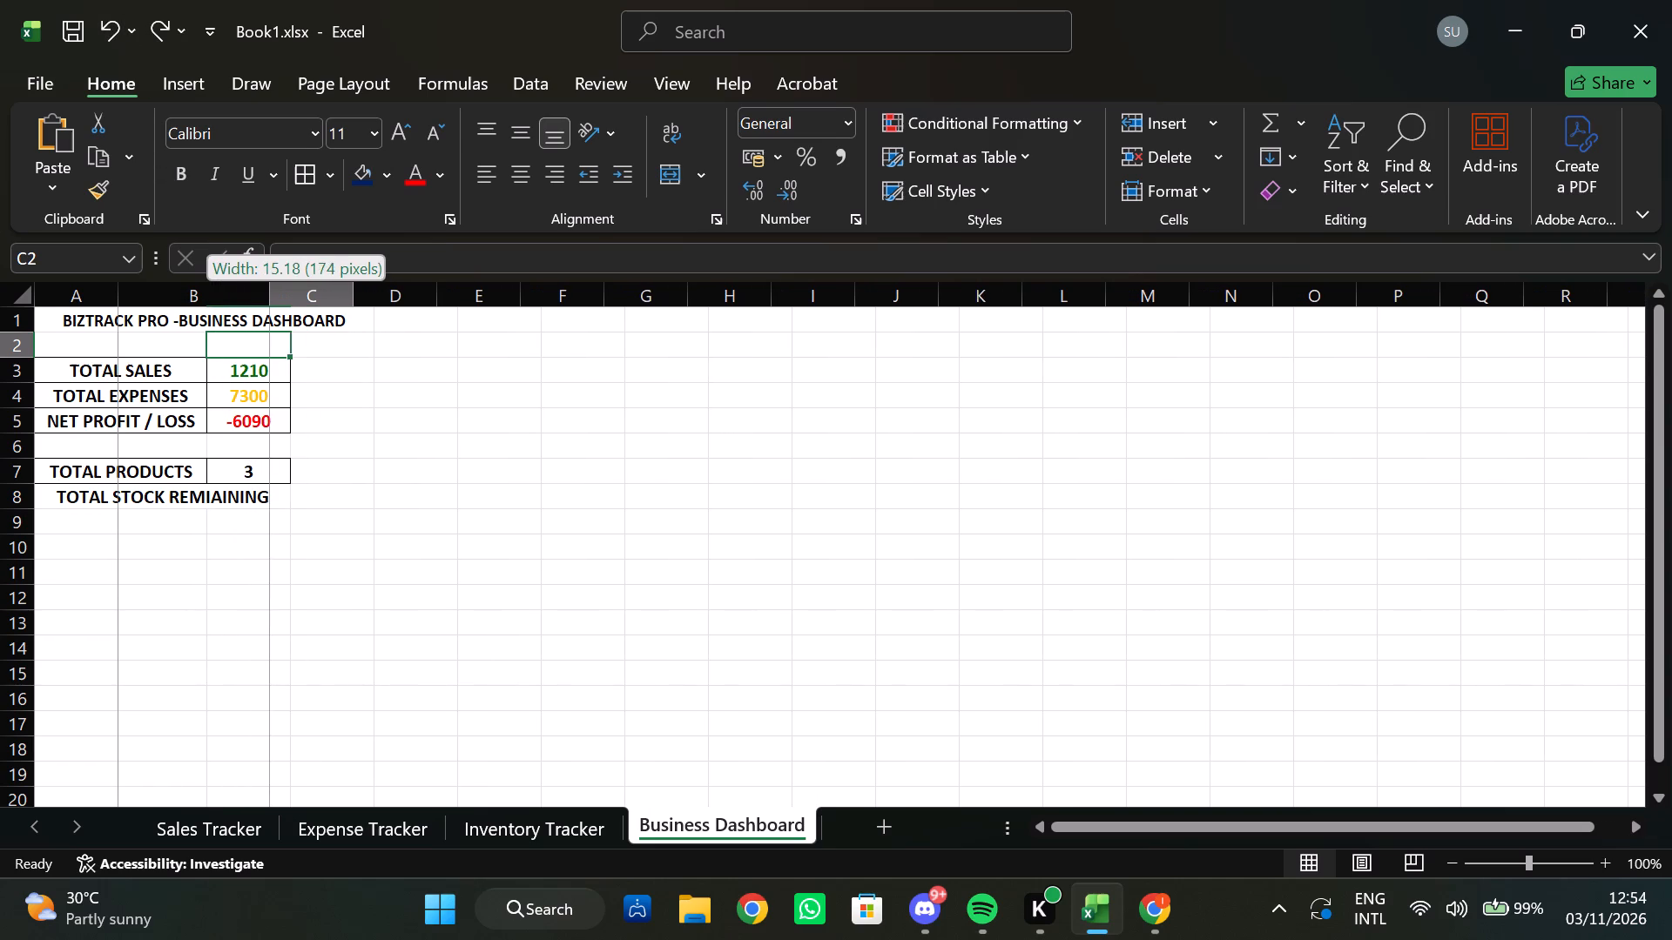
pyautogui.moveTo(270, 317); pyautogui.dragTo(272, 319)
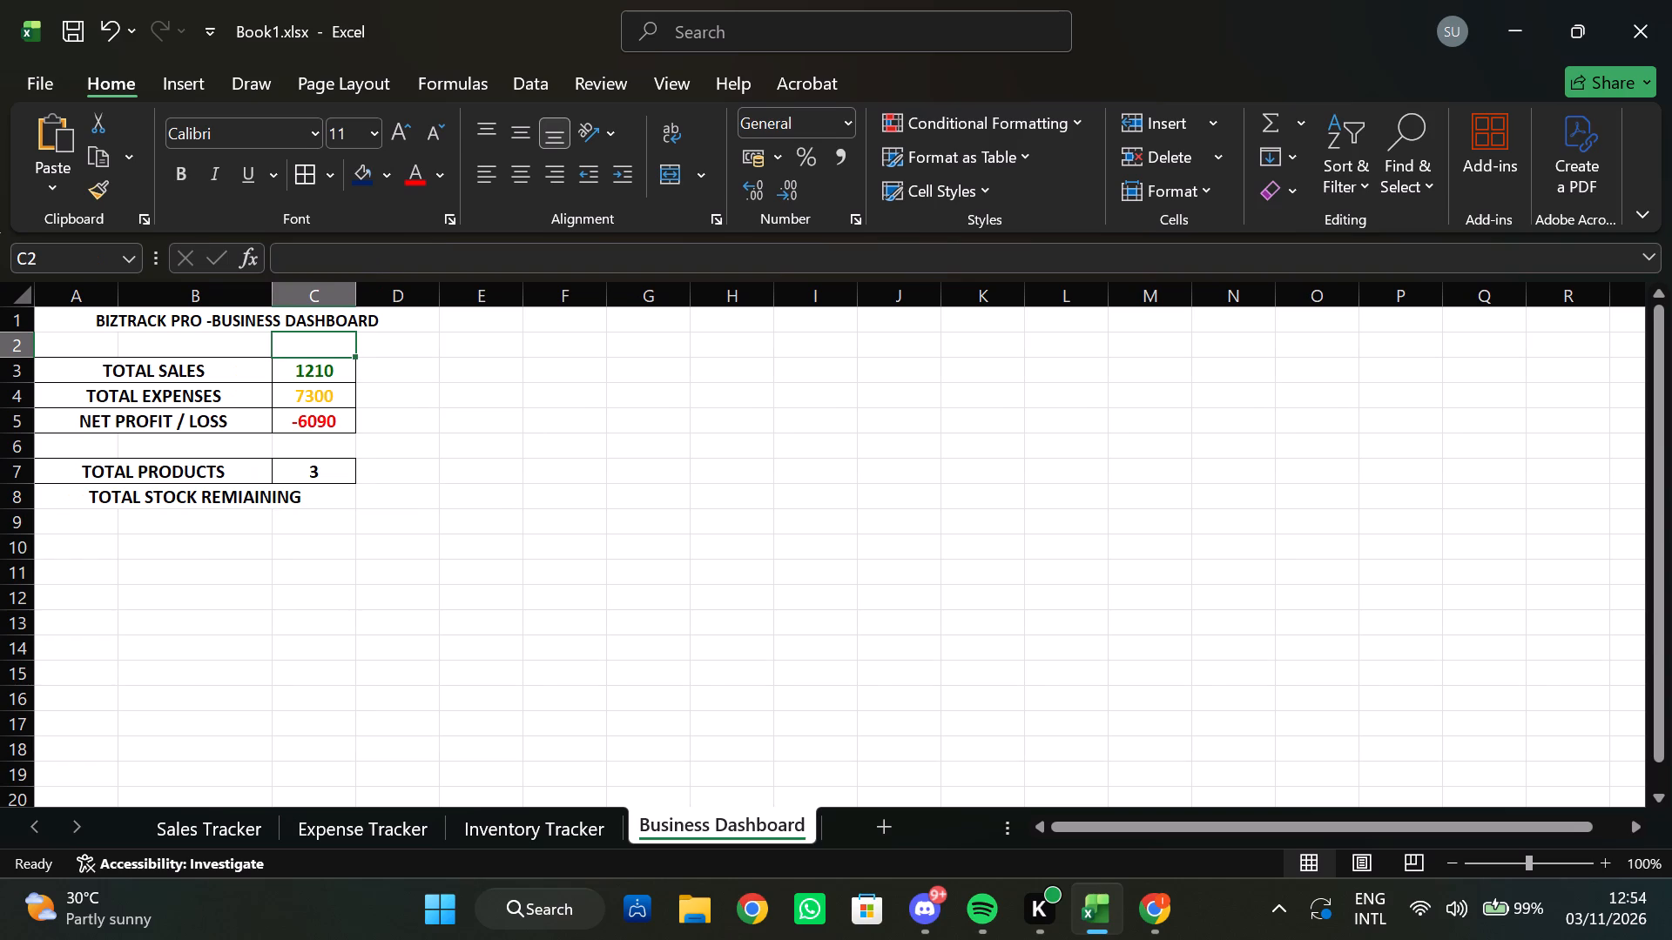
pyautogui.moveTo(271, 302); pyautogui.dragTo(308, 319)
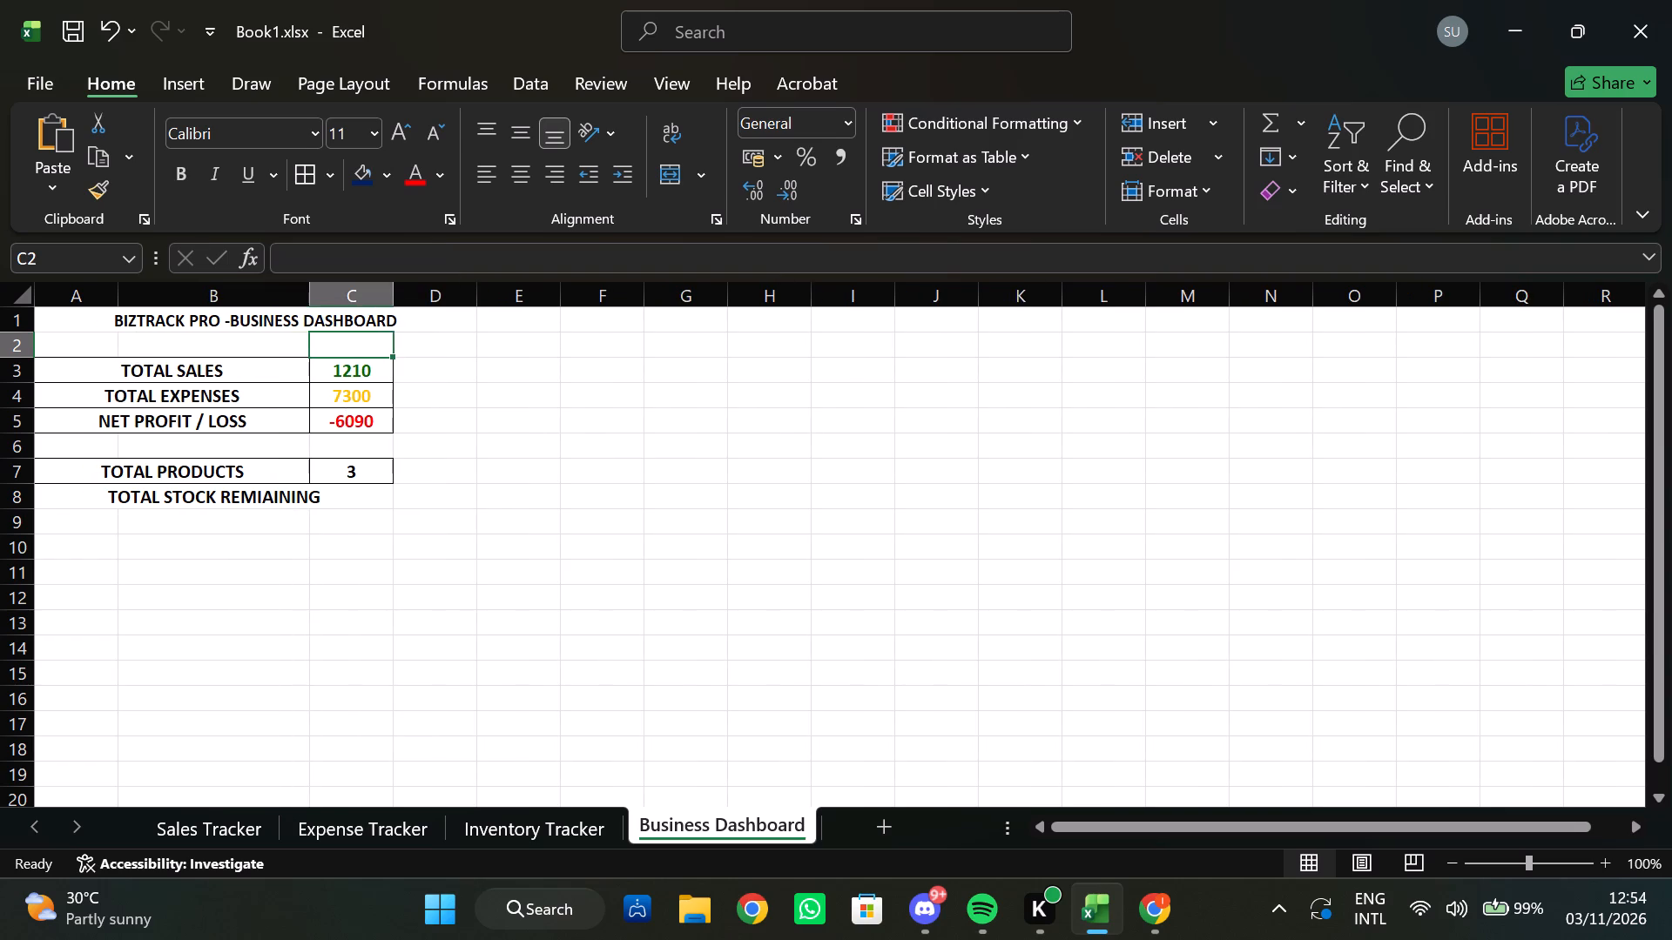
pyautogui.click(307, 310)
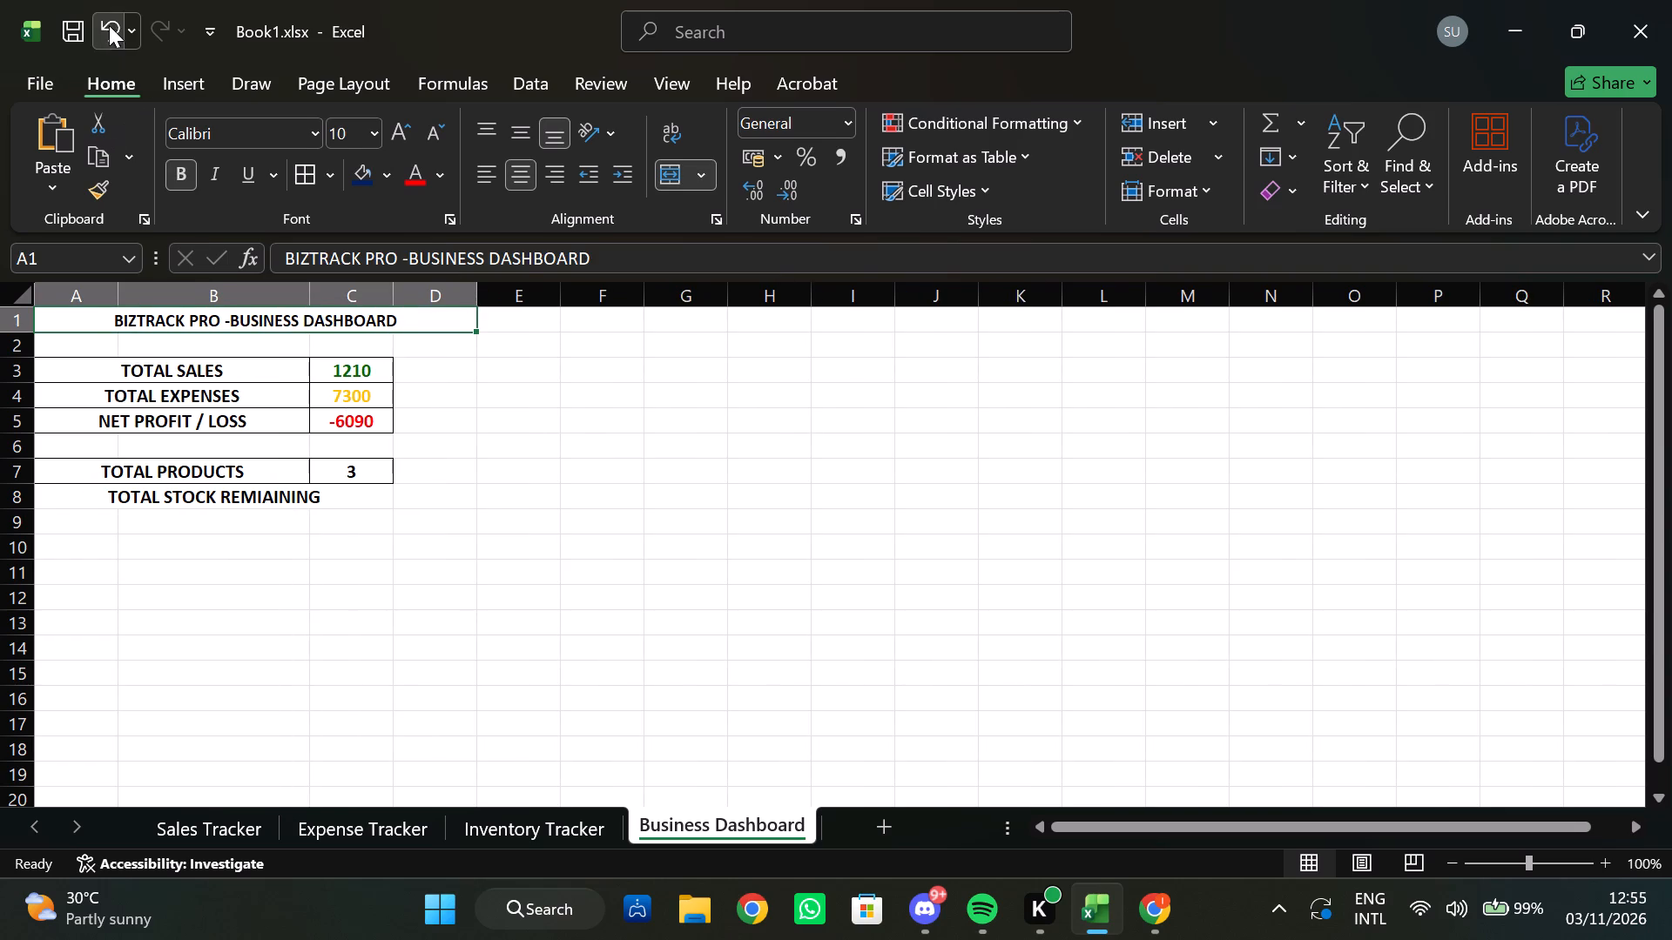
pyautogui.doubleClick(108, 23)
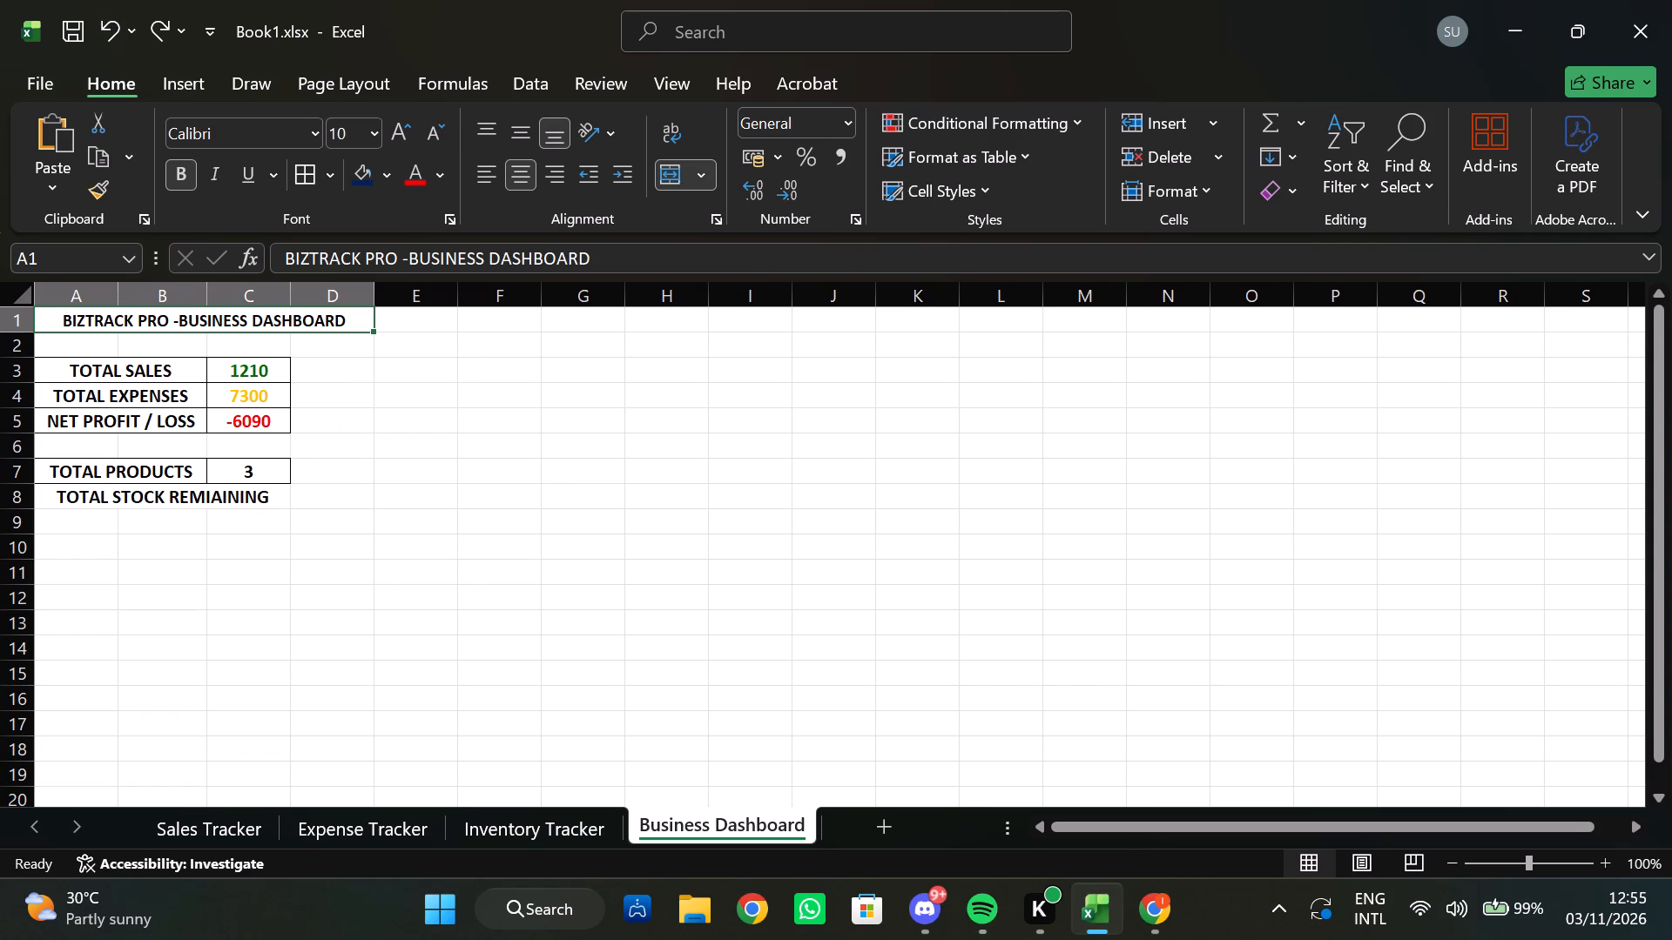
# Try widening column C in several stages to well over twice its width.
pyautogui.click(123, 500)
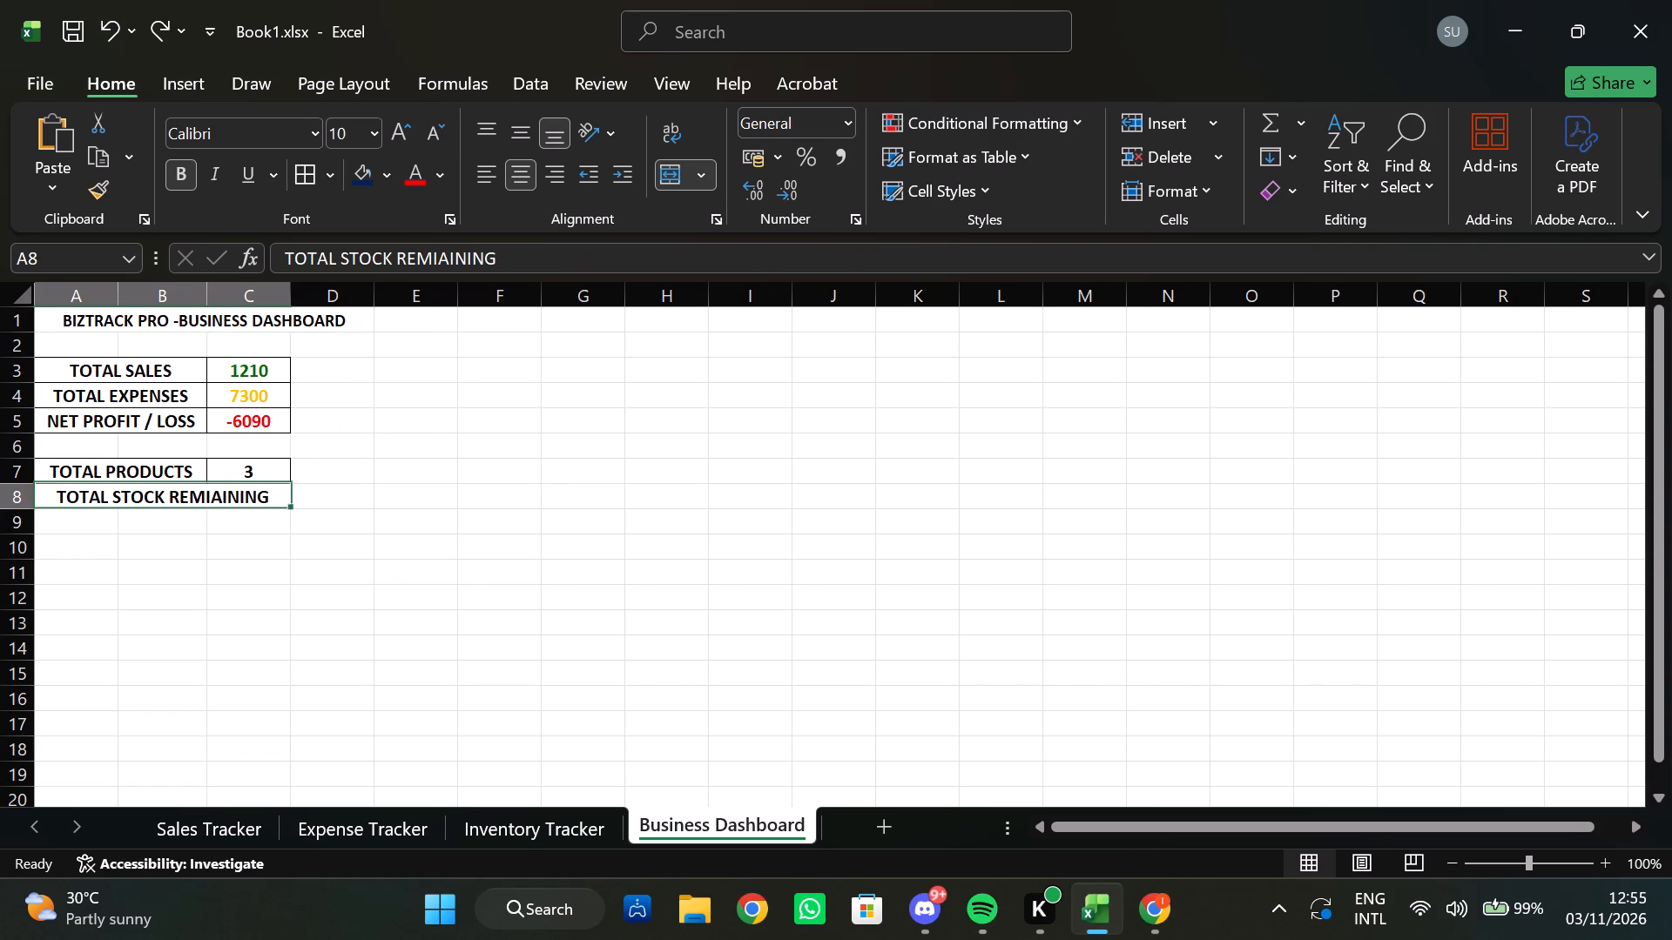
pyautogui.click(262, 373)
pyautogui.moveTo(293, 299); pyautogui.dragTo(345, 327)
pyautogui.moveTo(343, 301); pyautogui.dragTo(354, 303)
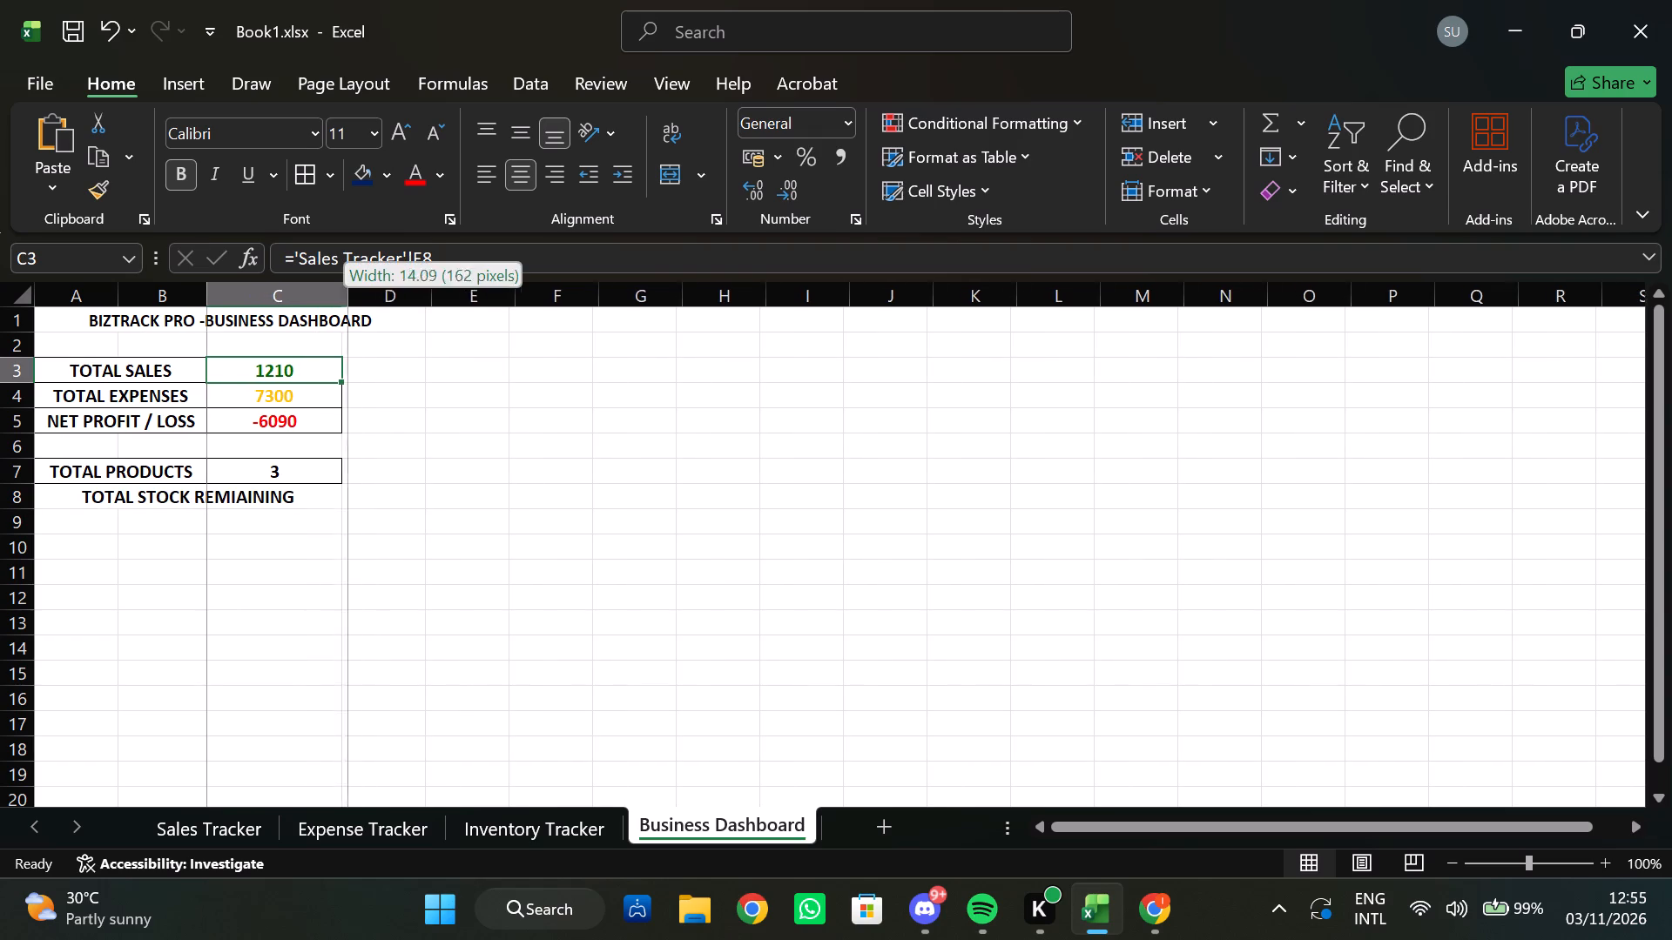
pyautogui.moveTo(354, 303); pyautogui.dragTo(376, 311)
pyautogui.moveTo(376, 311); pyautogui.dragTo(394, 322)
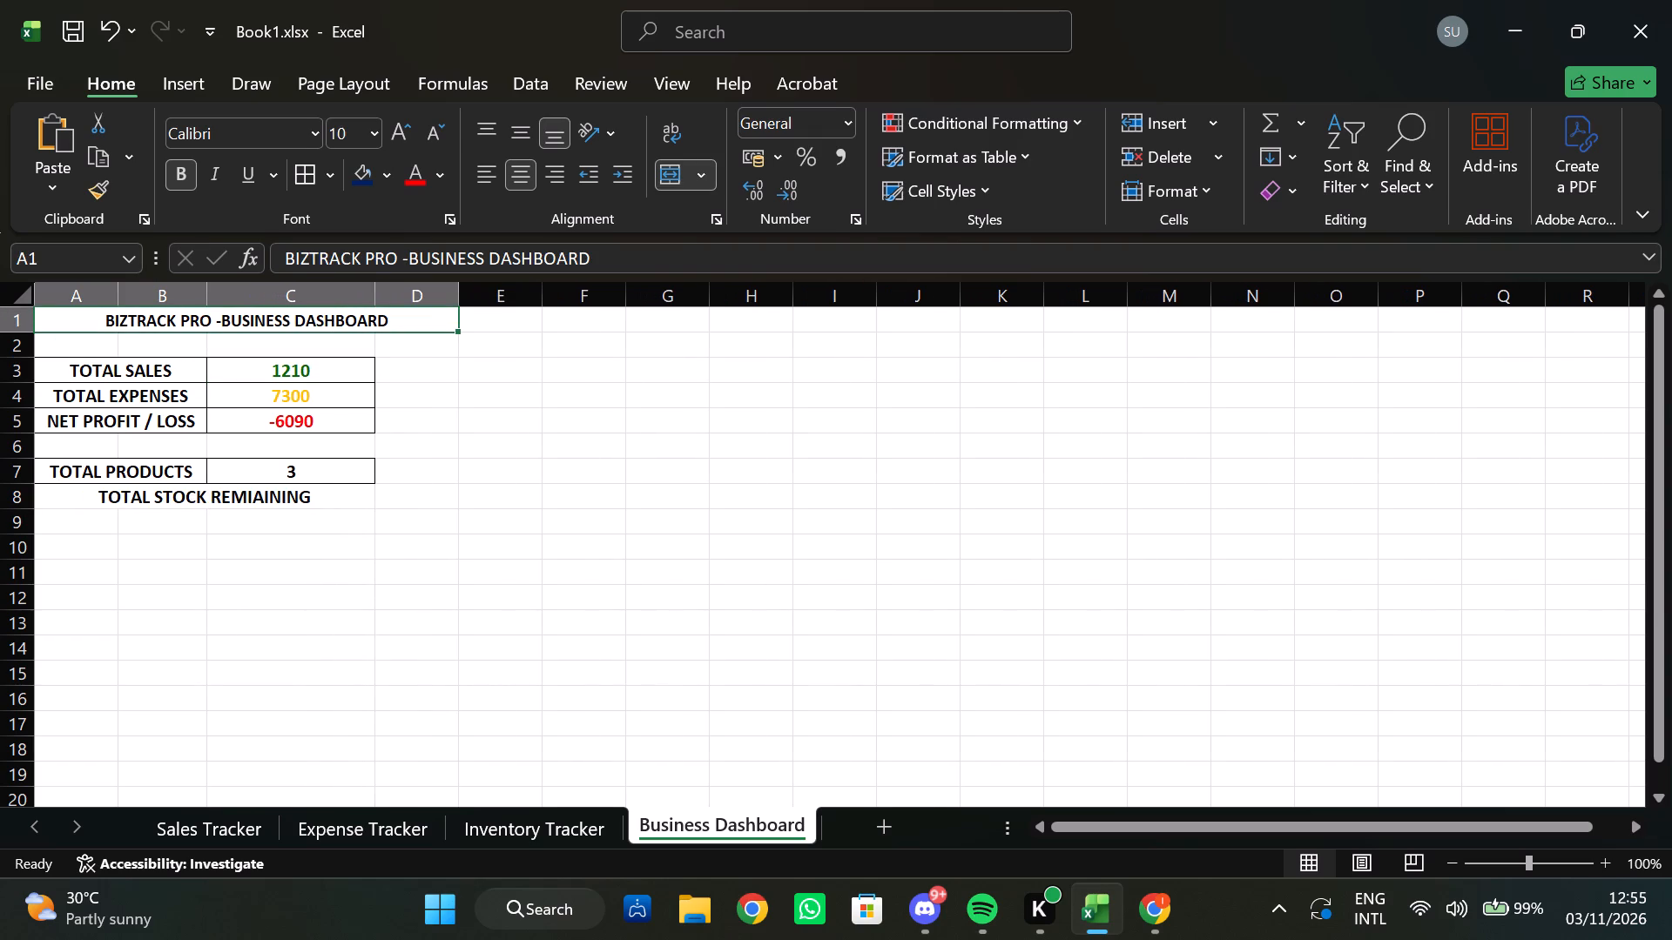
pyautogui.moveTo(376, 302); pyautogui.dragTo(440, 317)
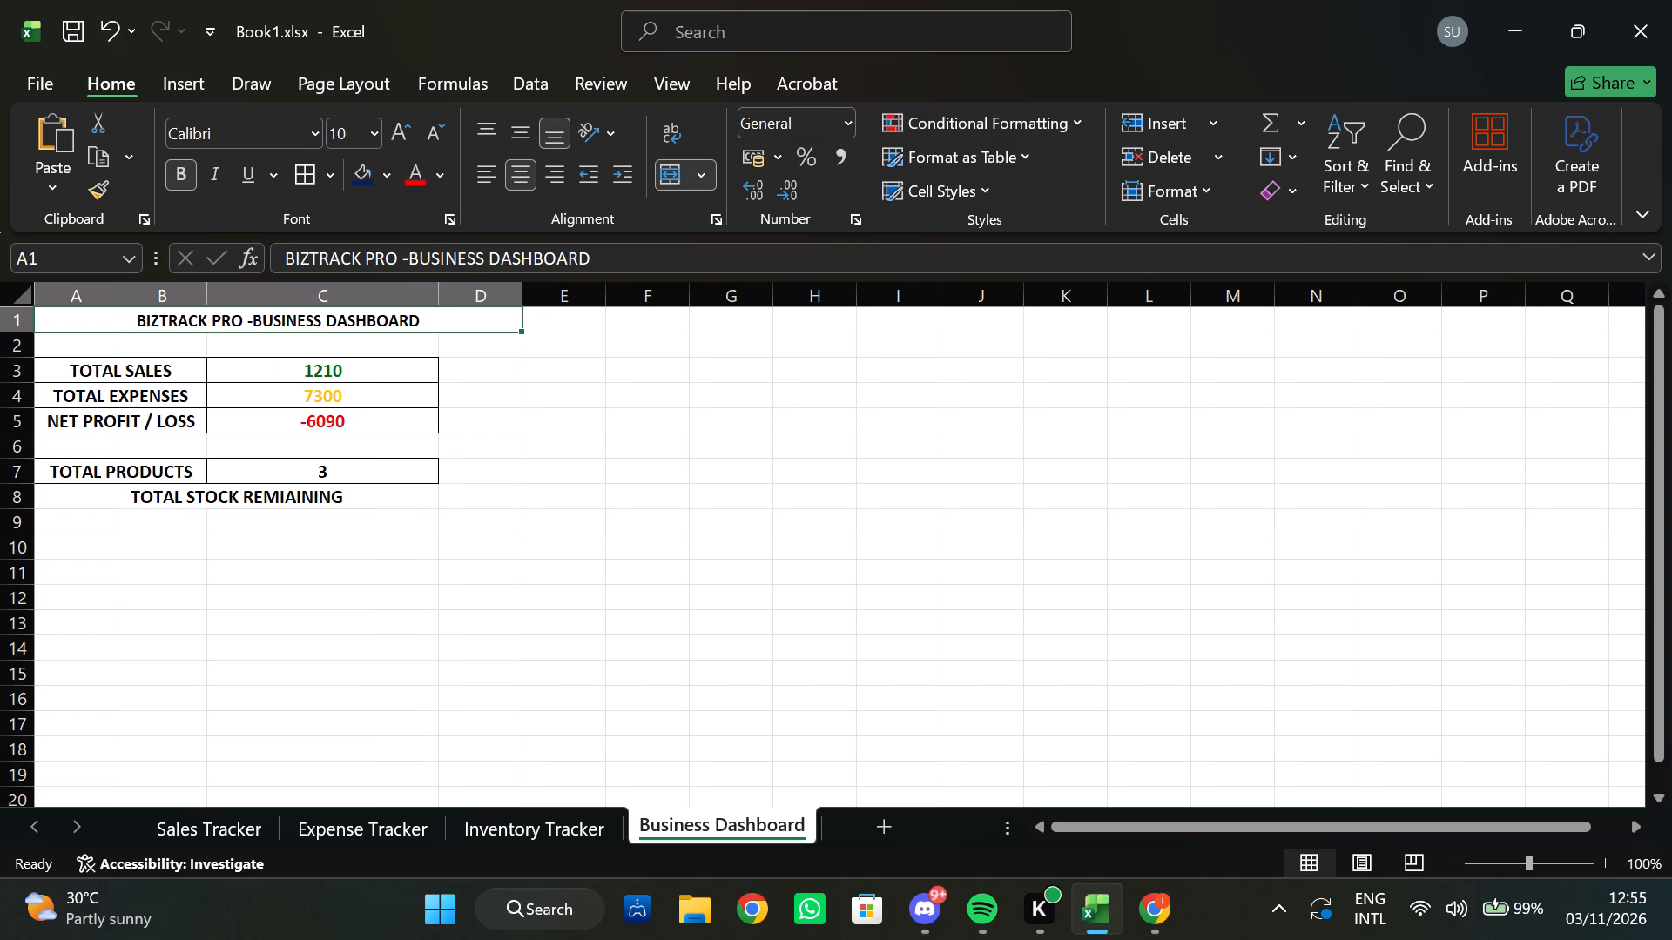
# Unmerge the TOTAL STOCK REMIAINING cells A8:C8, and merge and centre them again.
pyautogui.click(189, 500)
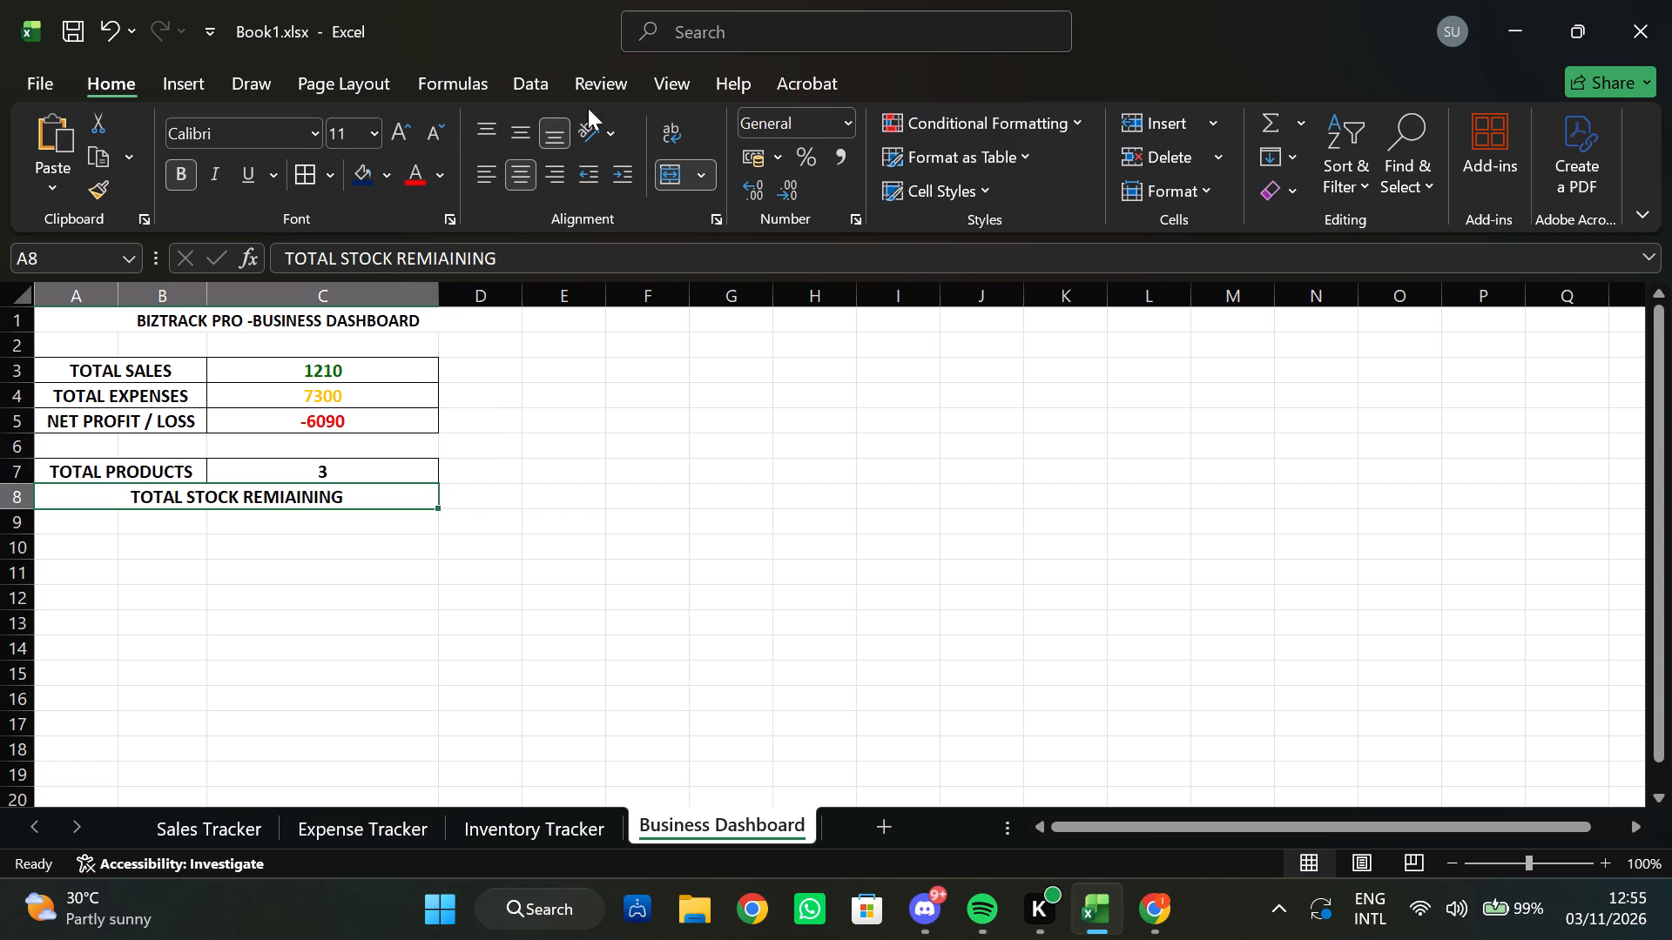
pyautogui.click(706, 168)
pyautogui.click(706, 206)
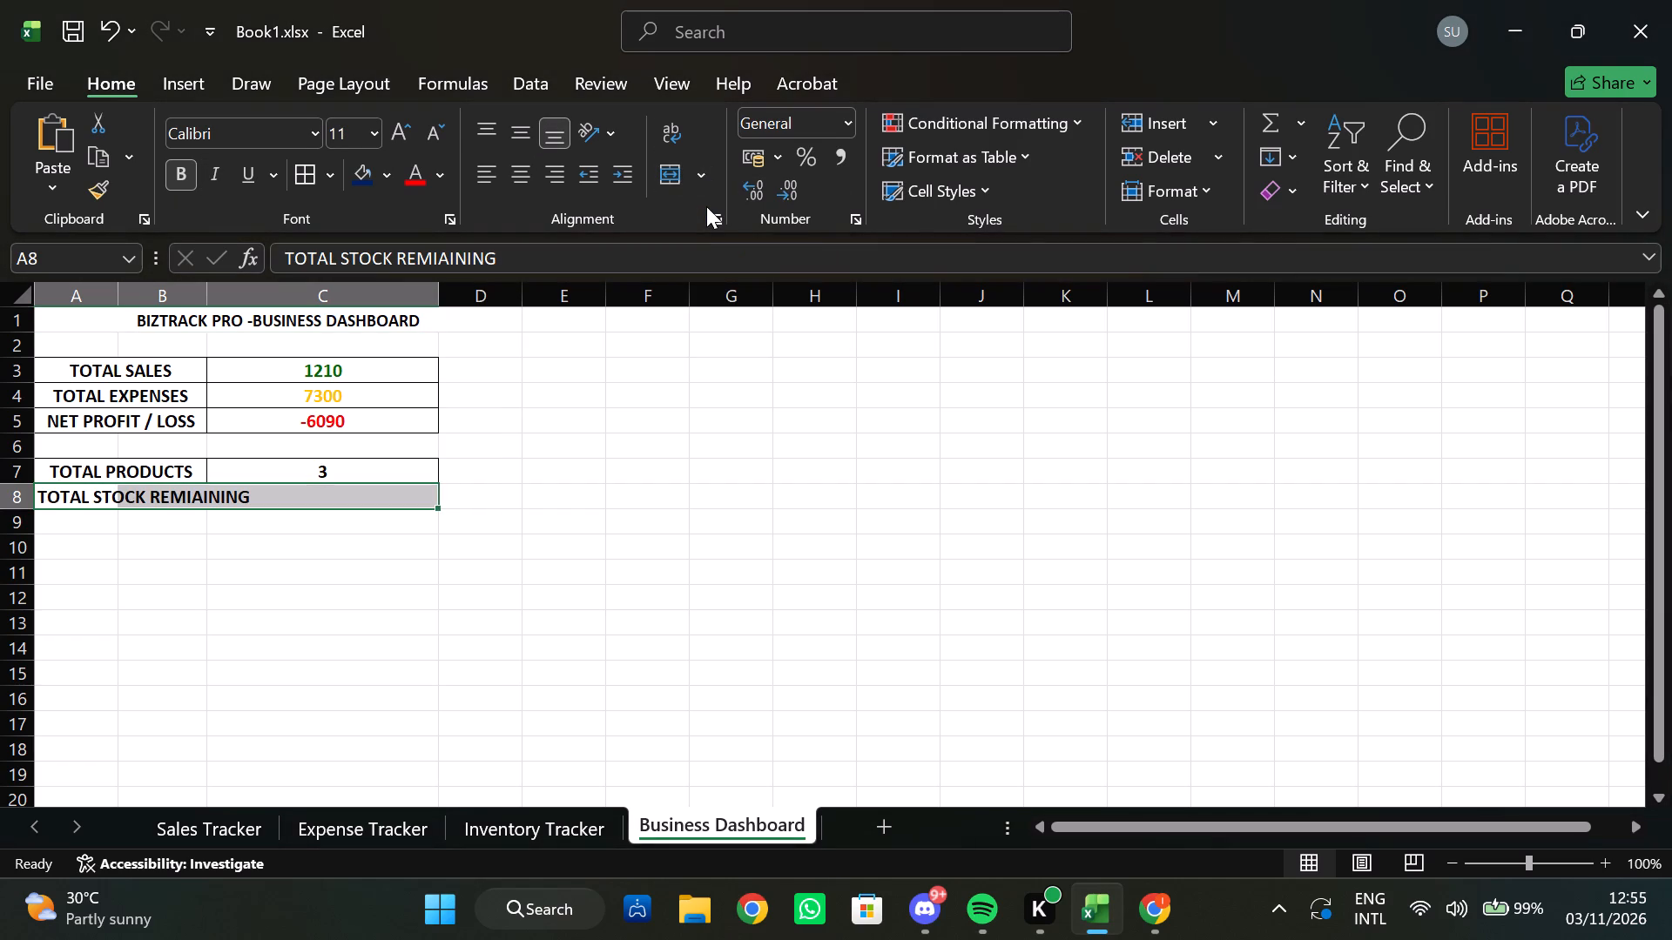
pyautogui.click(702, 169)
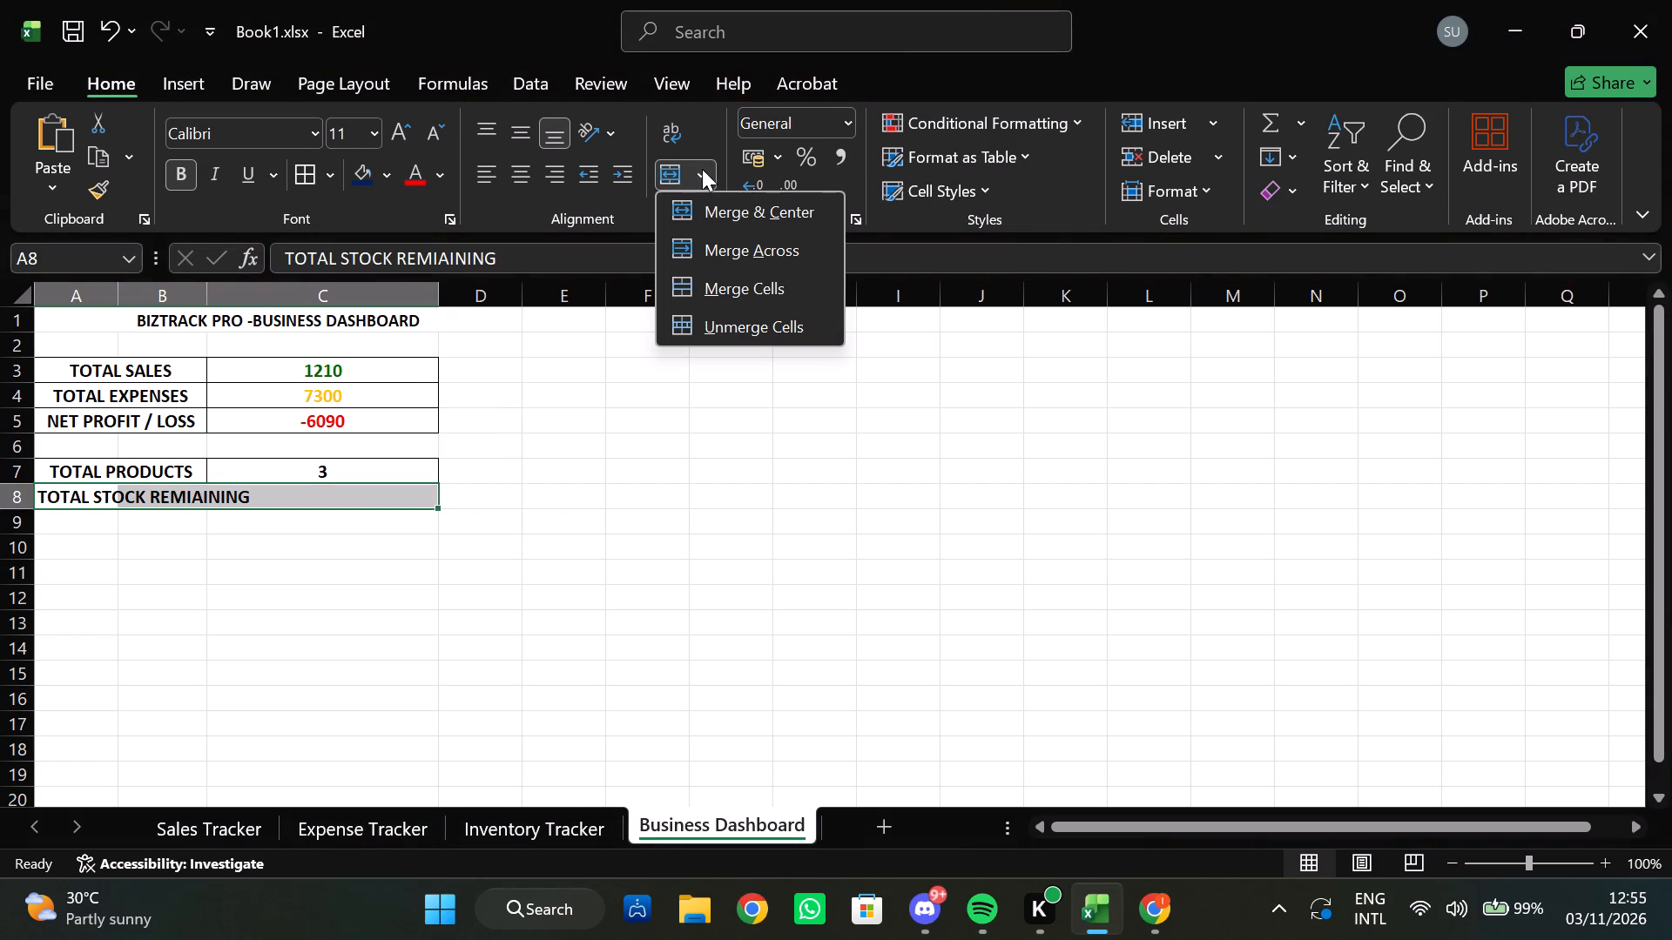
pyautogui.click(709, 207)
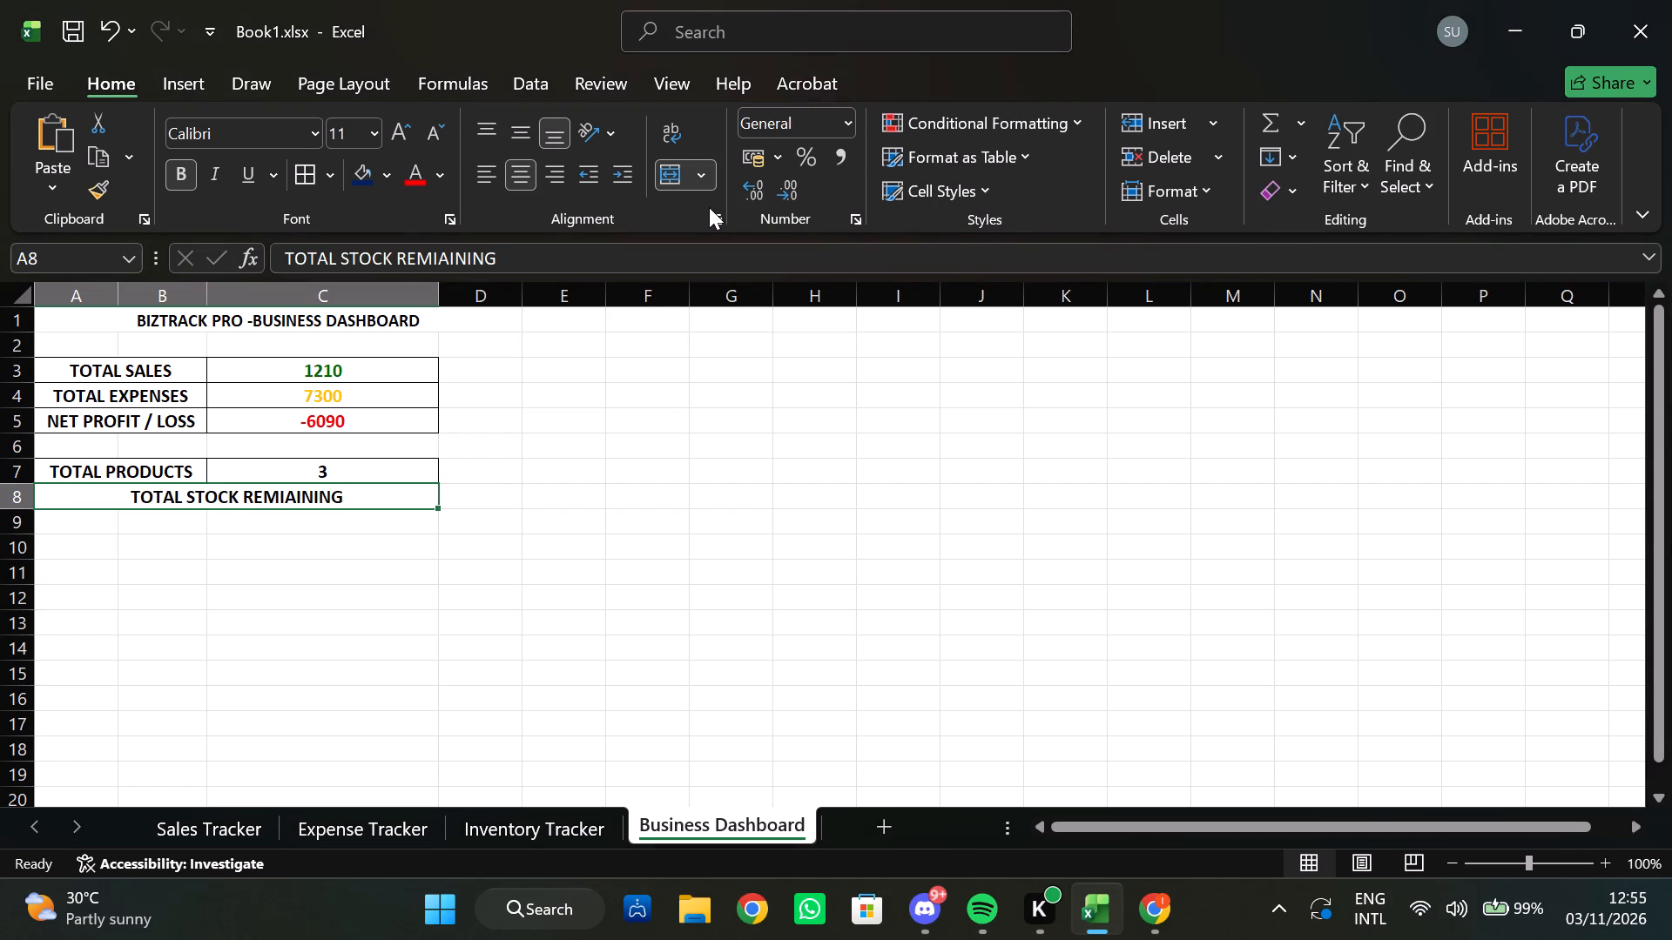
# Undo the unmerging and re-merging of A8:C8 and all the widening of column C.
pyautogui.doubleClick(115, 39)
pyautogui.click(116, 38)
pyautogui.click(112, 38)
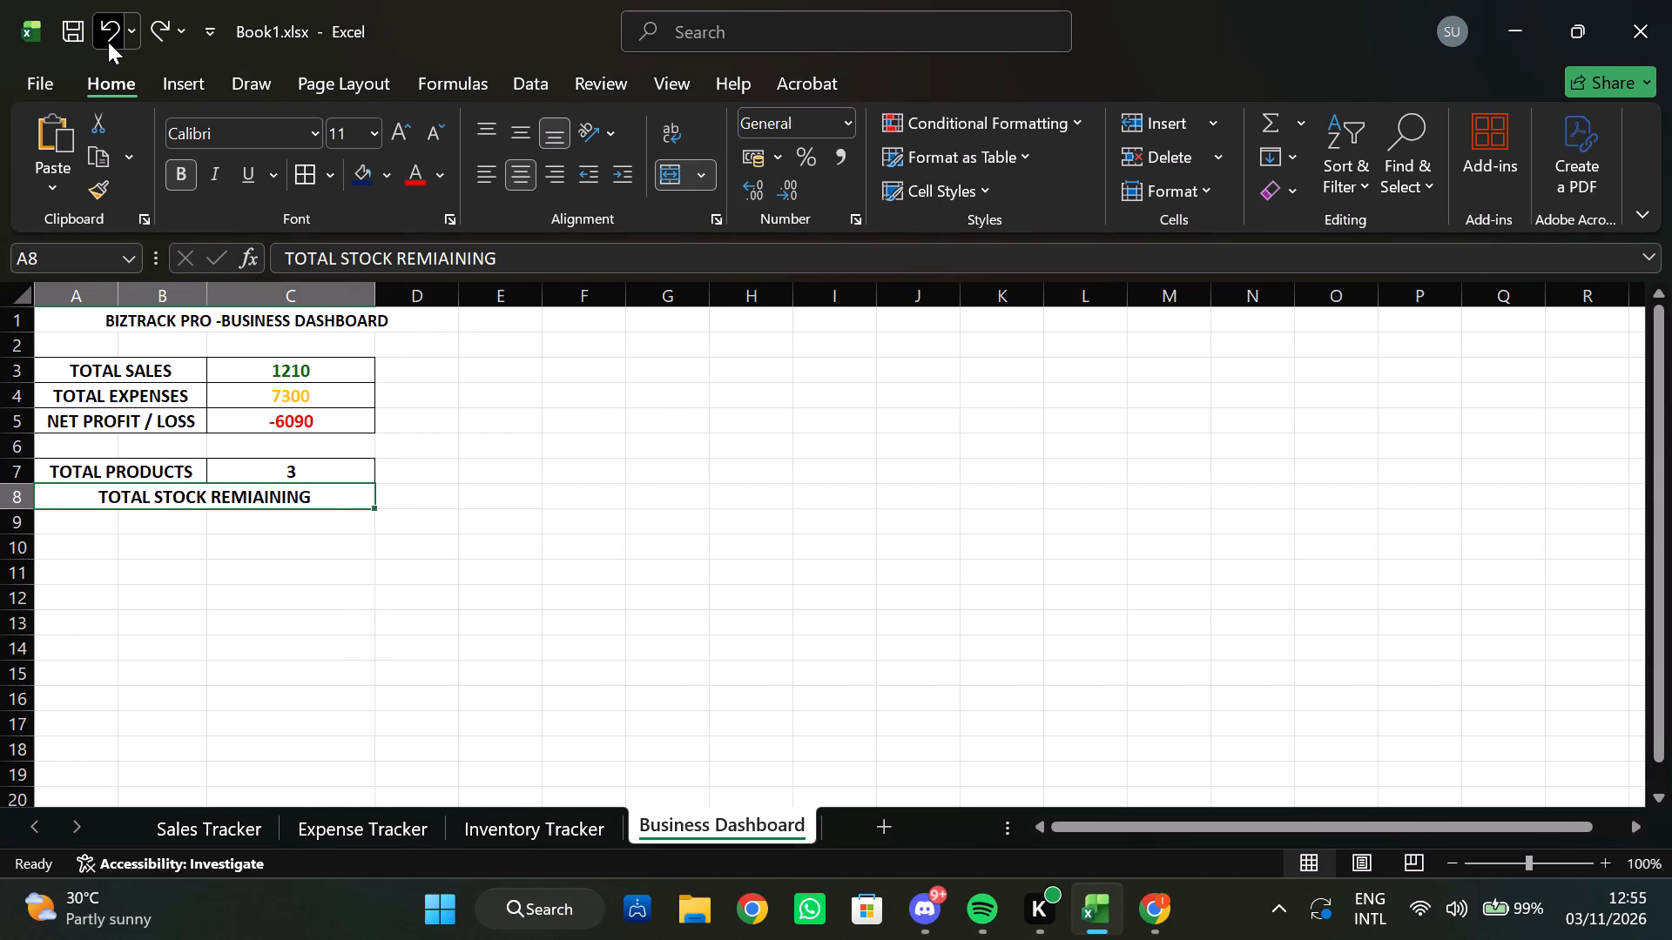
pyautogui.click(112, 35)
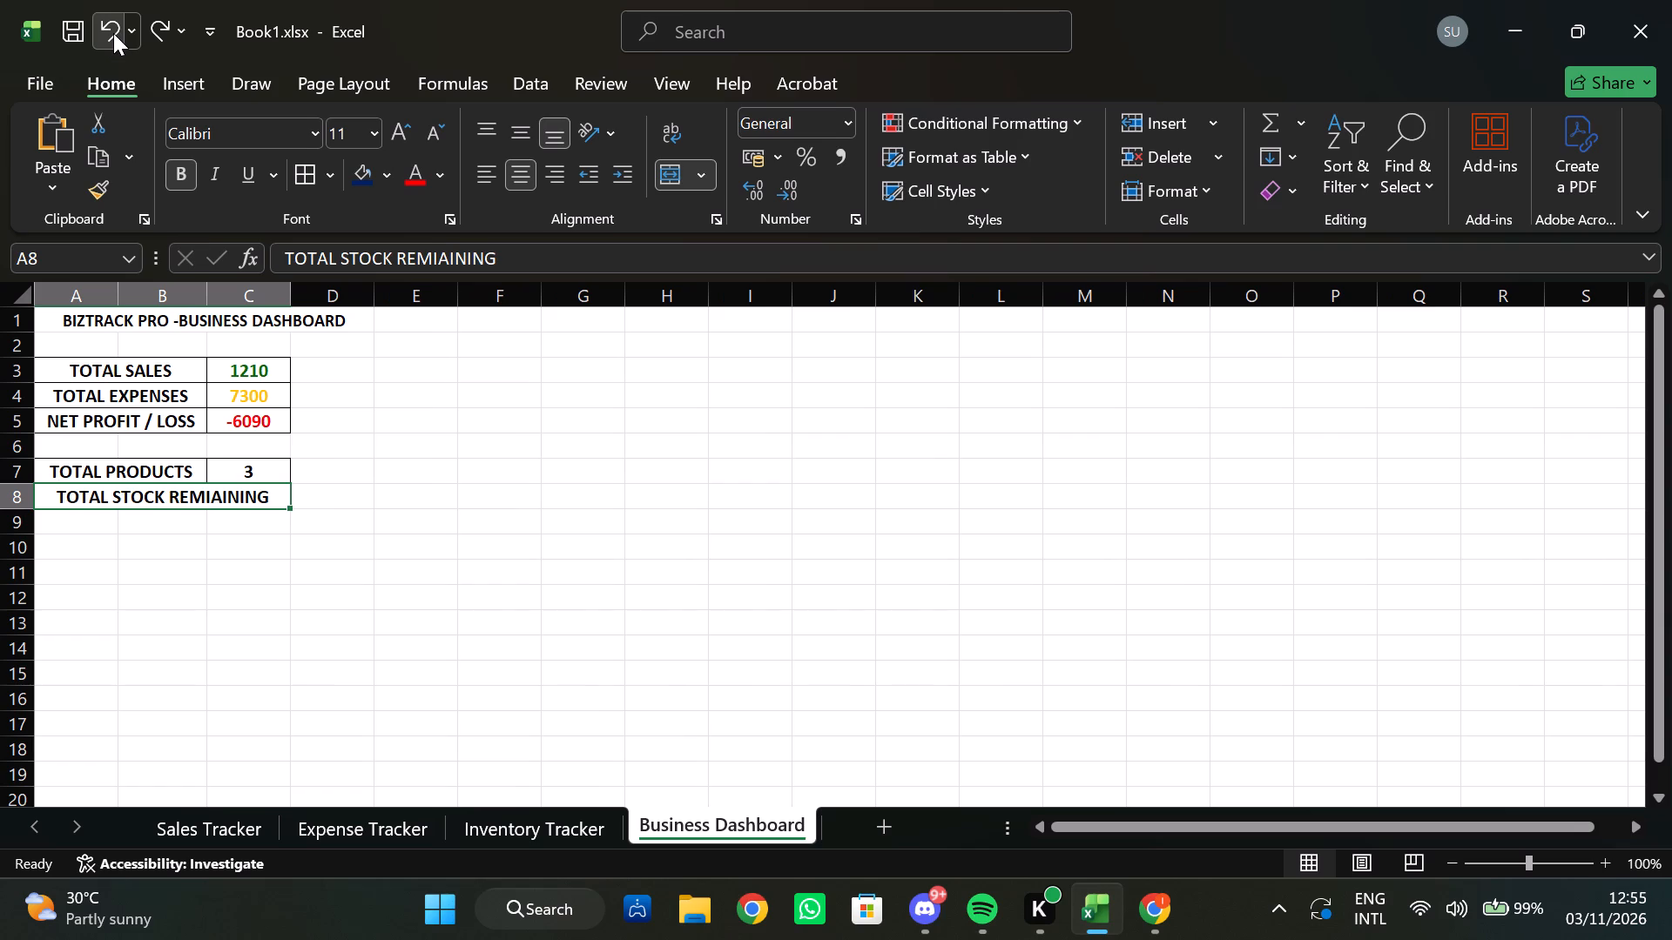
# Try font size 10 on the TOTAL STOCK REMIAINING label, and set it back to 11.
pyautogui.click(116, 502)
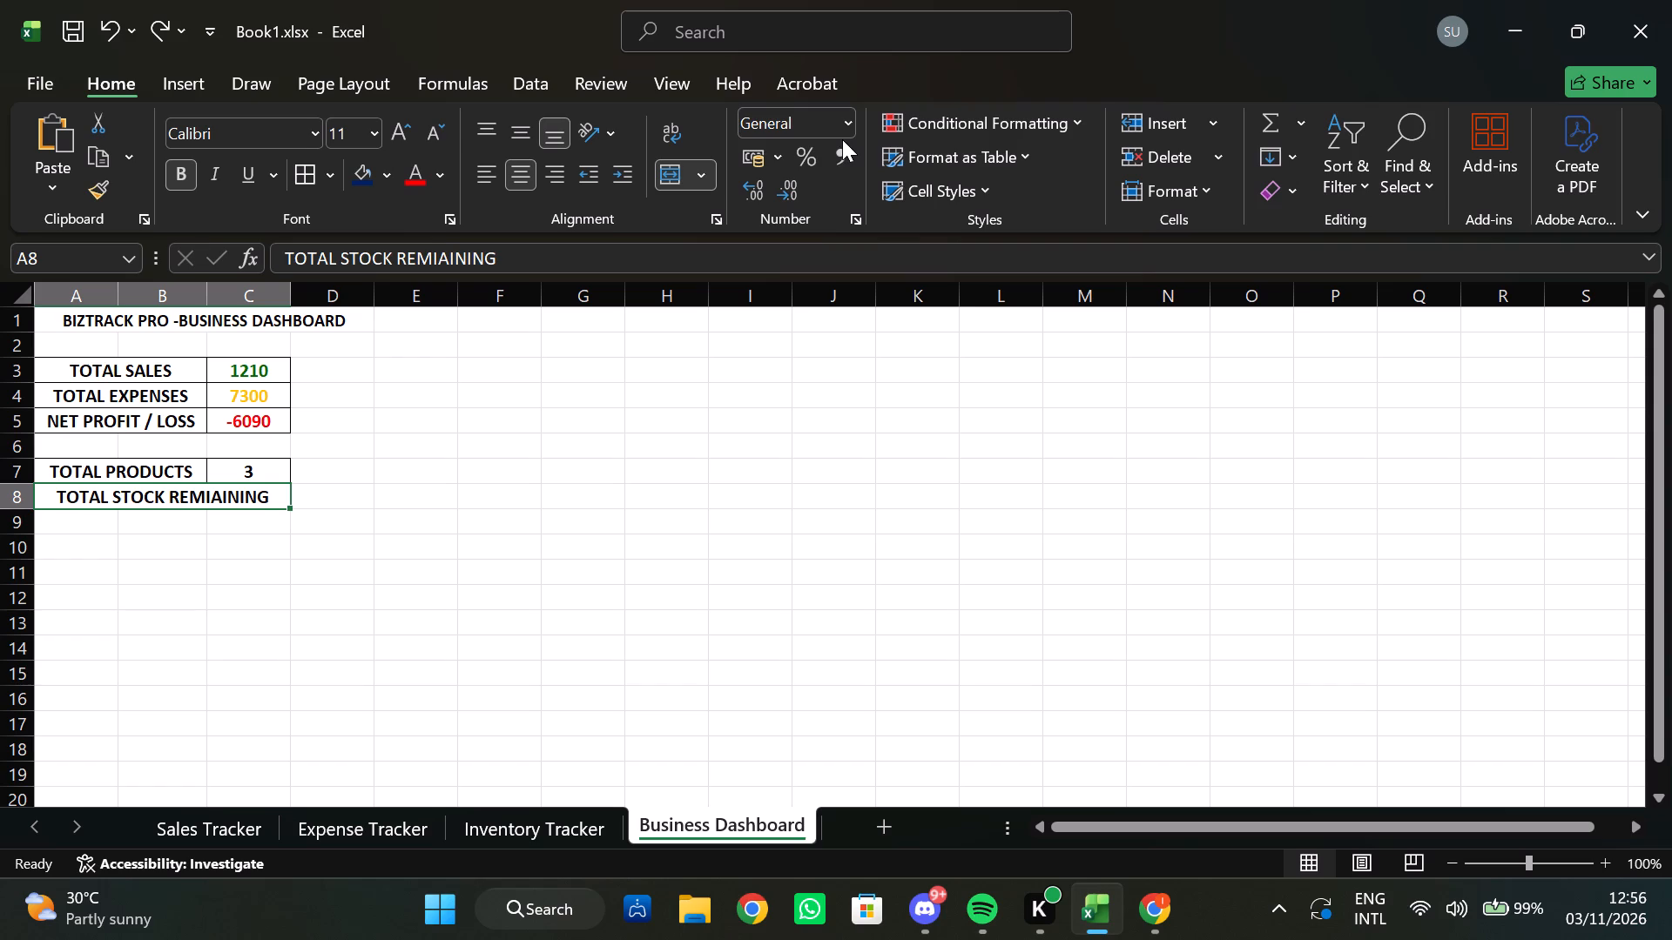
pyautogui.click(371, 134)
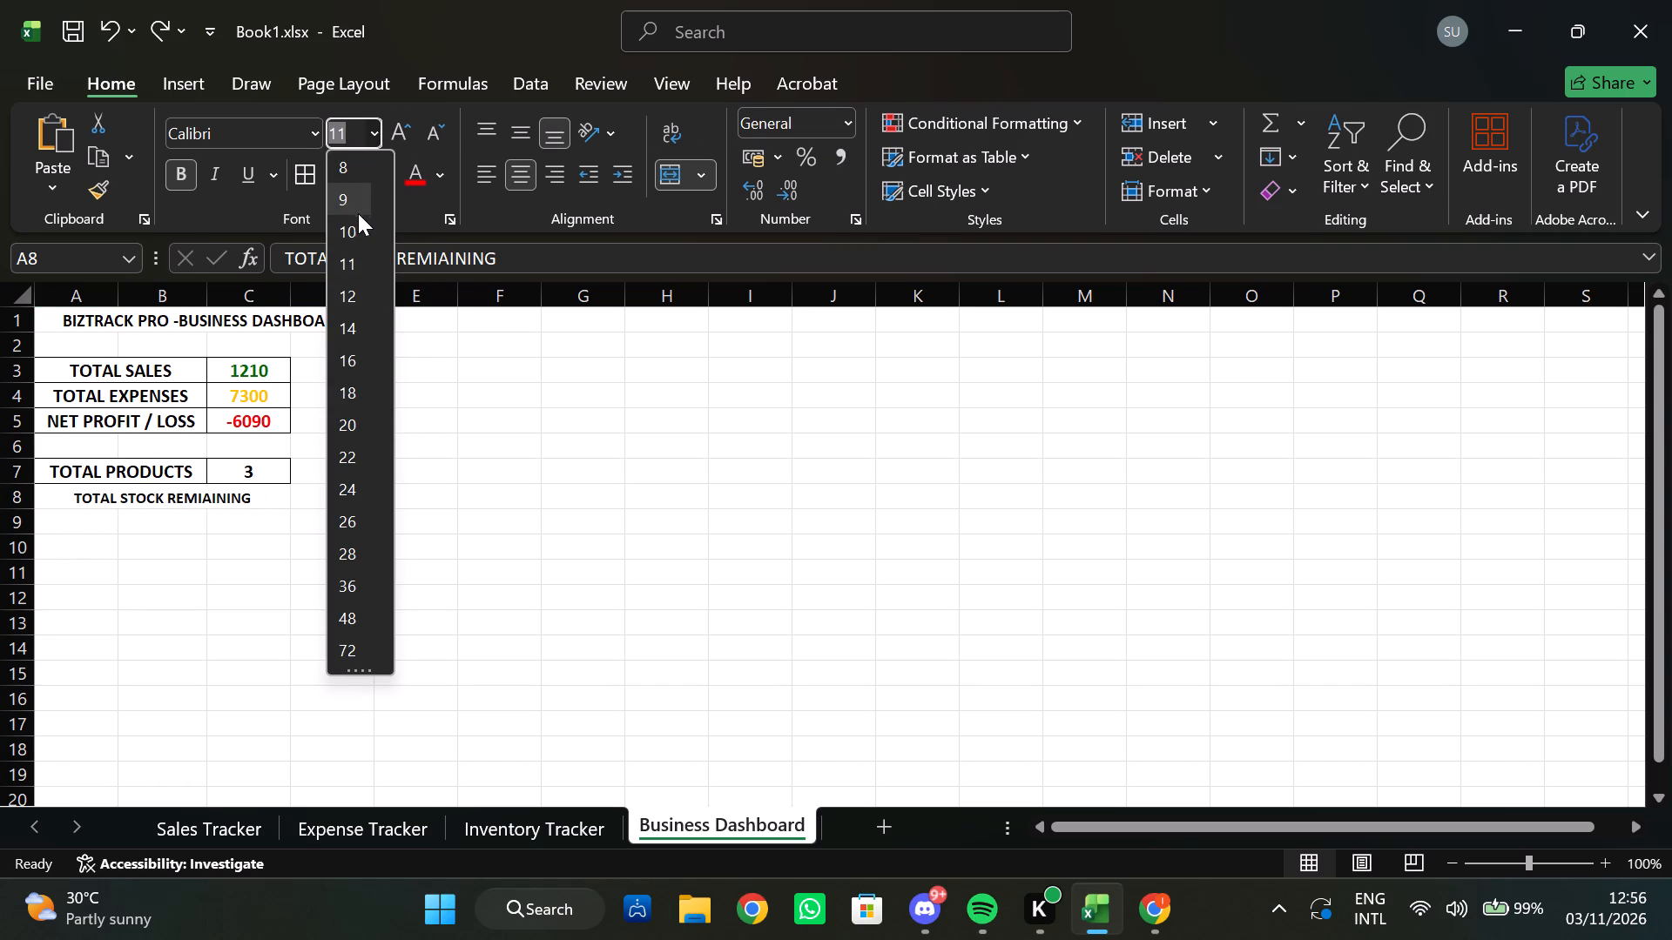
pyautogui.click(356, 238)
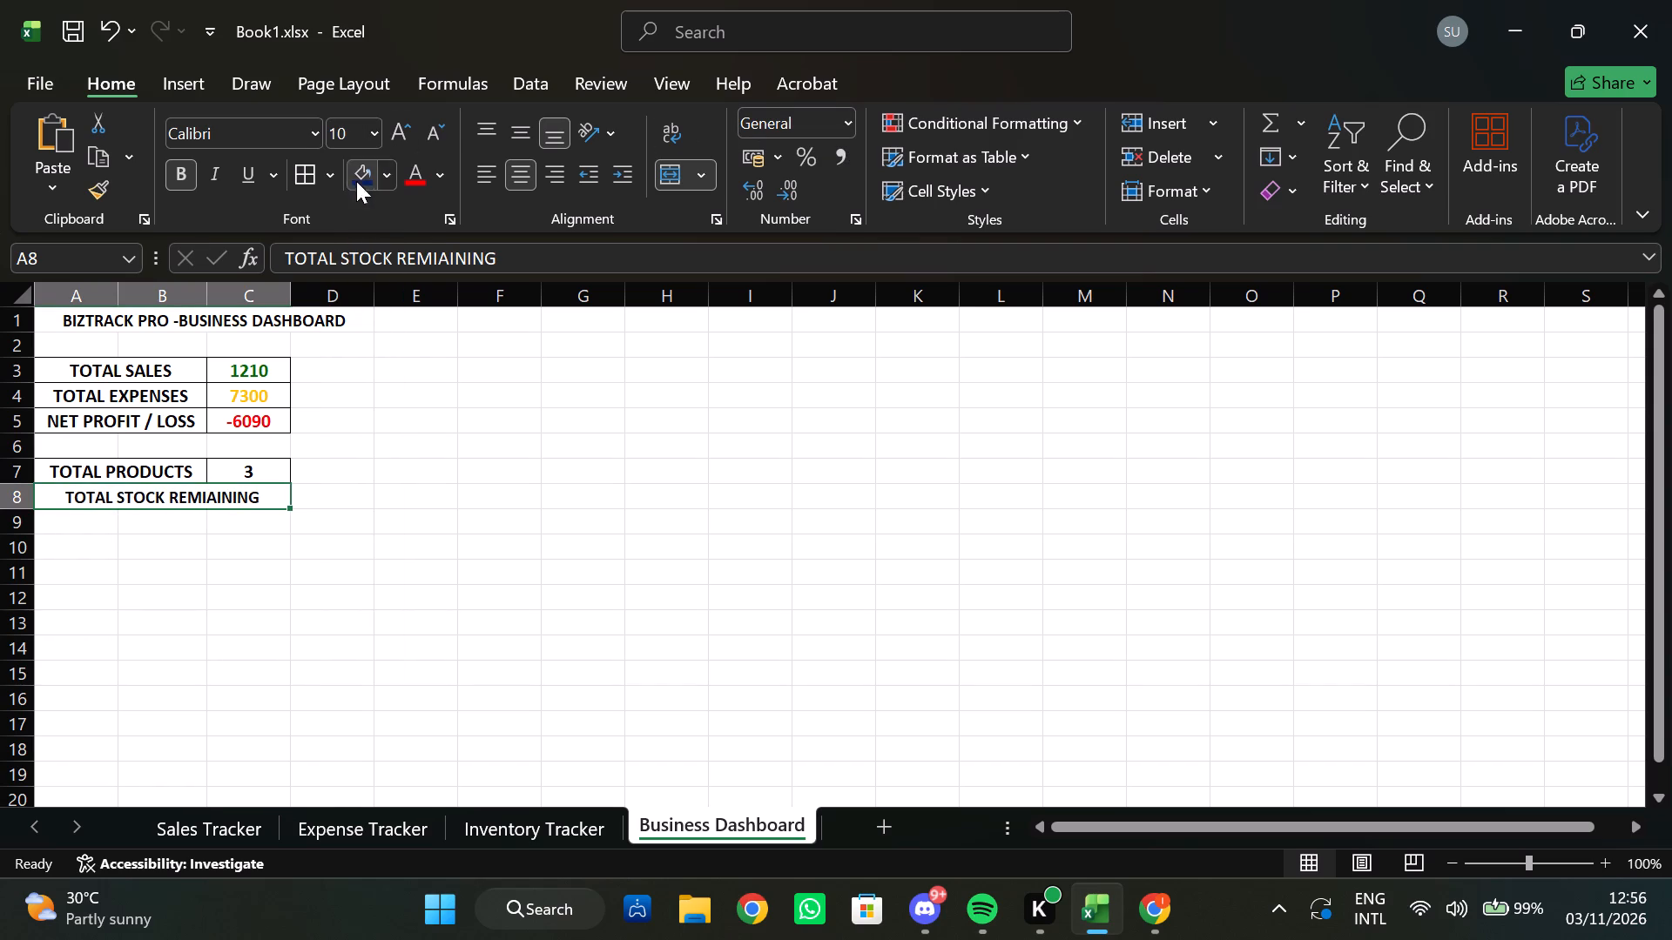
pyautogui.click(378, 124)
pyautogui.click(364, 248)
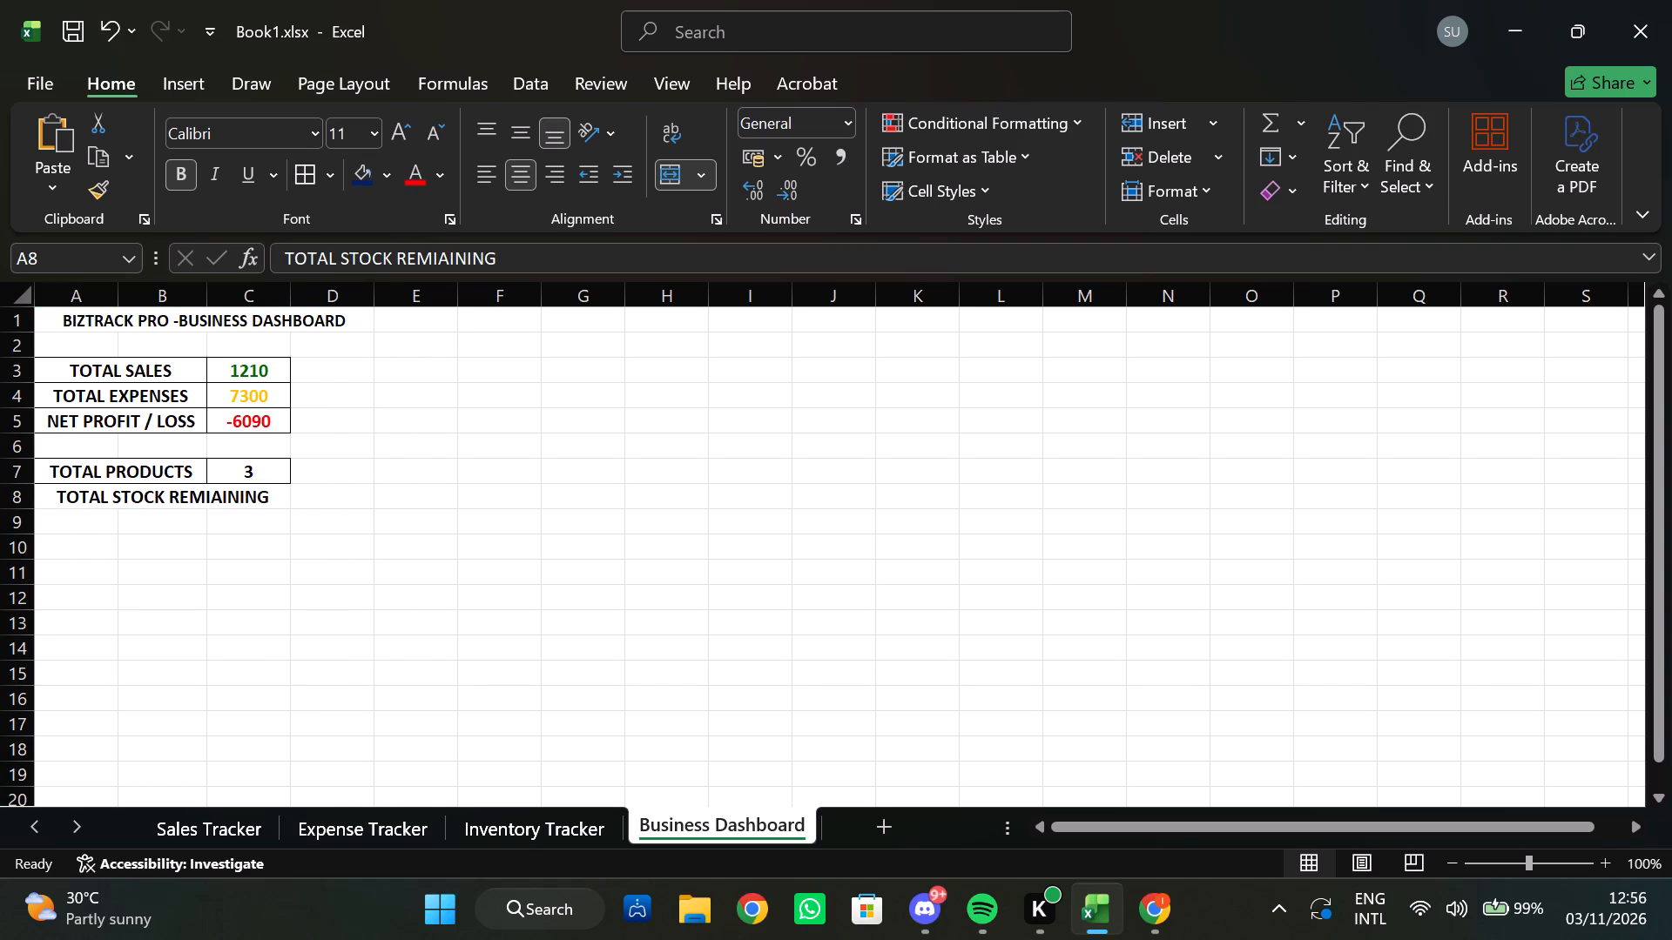
# Set the TOTAL SALES, TOTAL EXPENSES and NET PROFIT / LOSS labels in A3:A5 to font size 10, like the title.
pyautogui.click(262, 322)
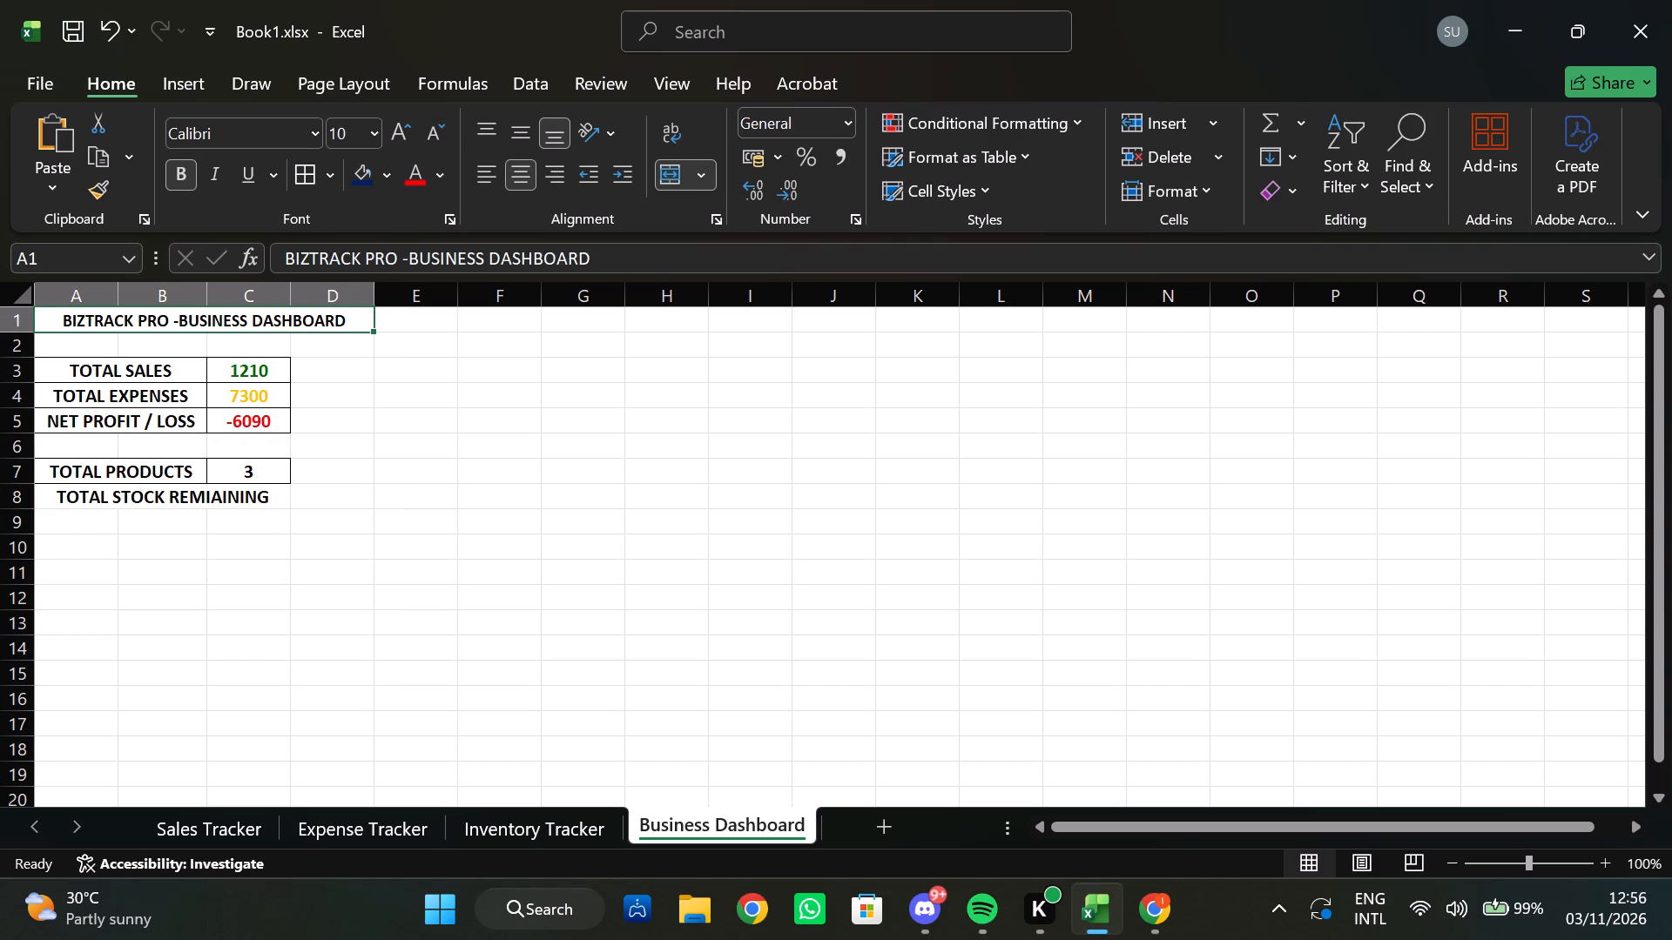
pyautogui.click(152, 372)
pyautogui.click(369, 131)
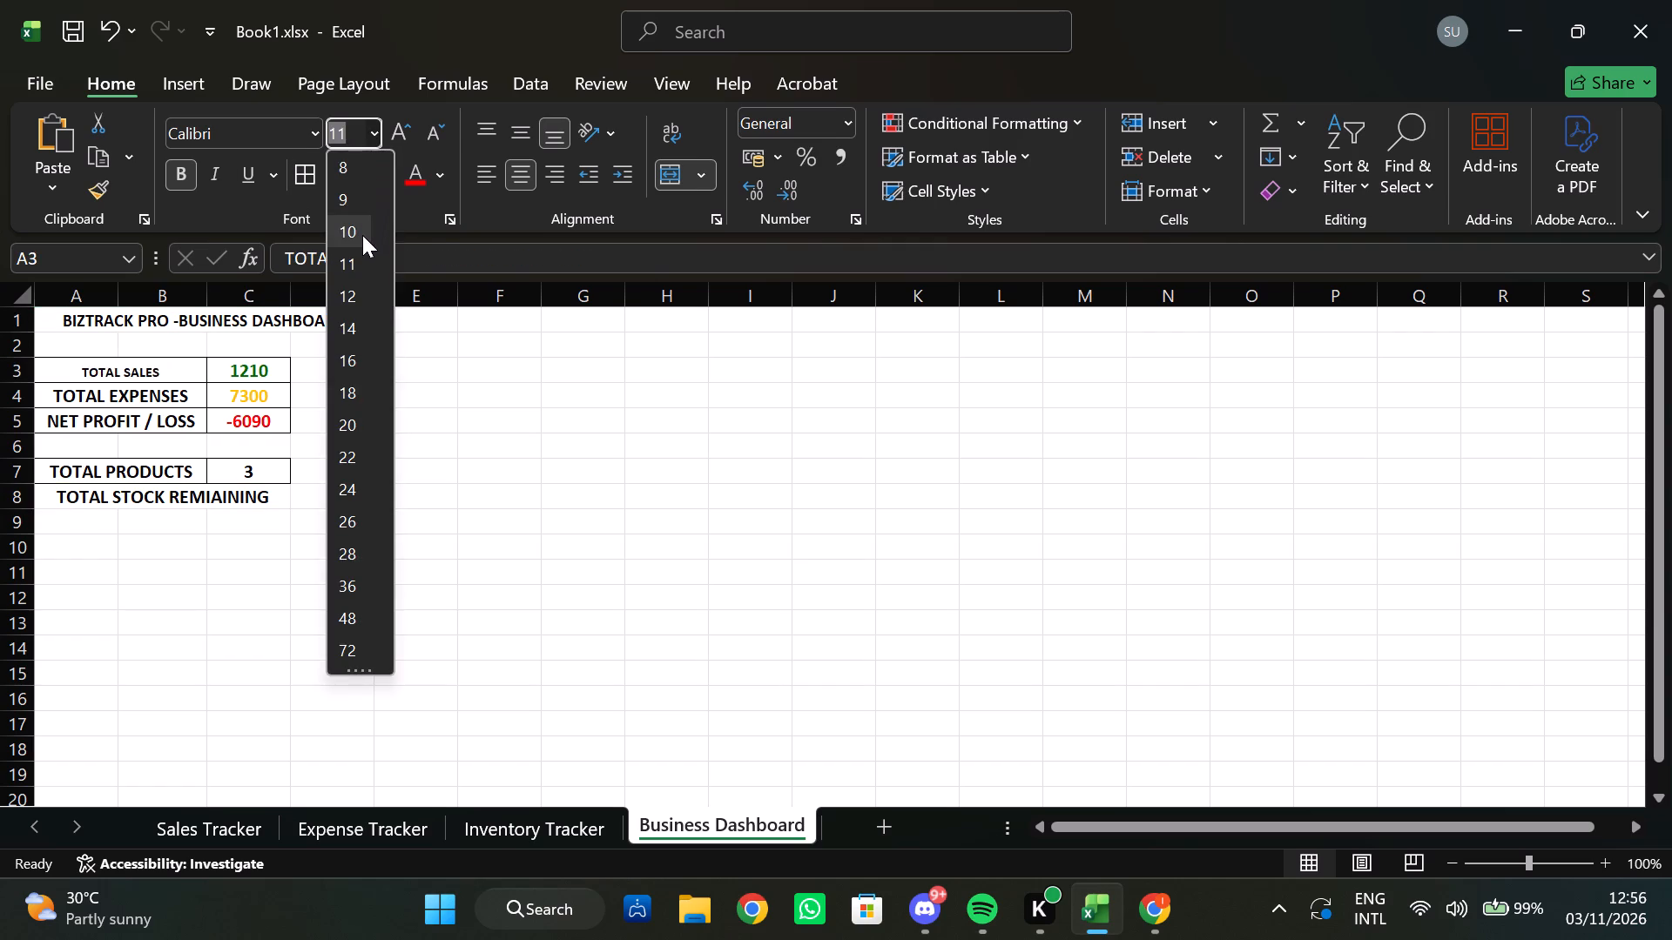
pyautogui.click(362, 237)
pyautogui.click(111, 399)
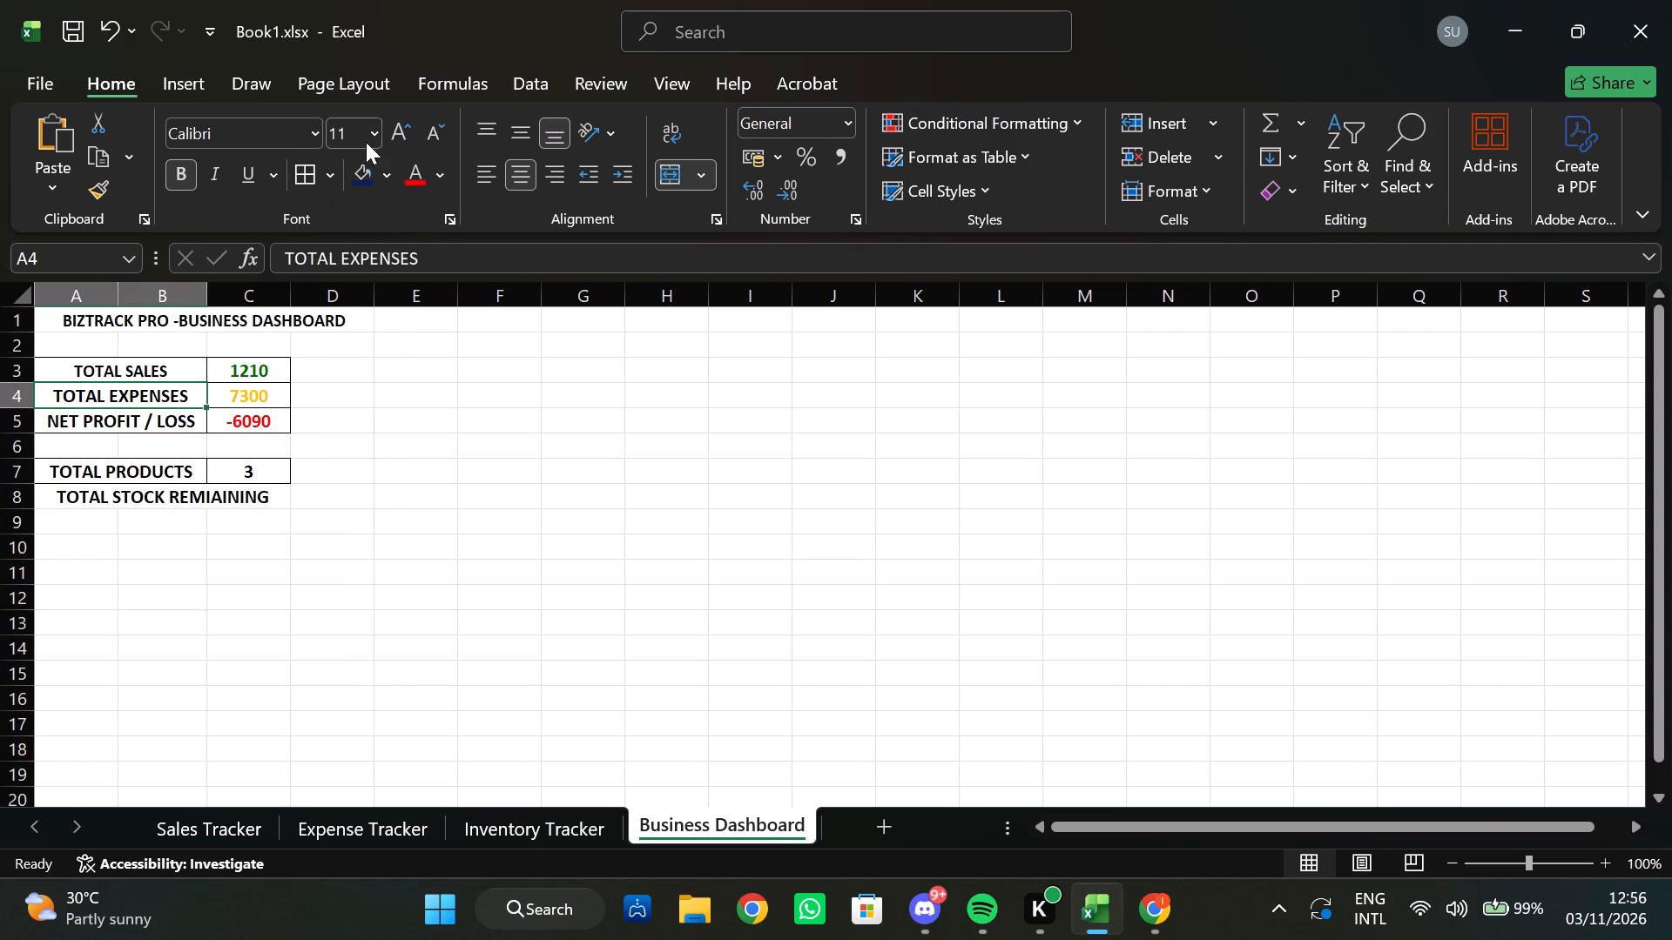
pyautogui.click(370, 123)
pyautogui.click(349, 228)
pyautogui.click(143, 423)
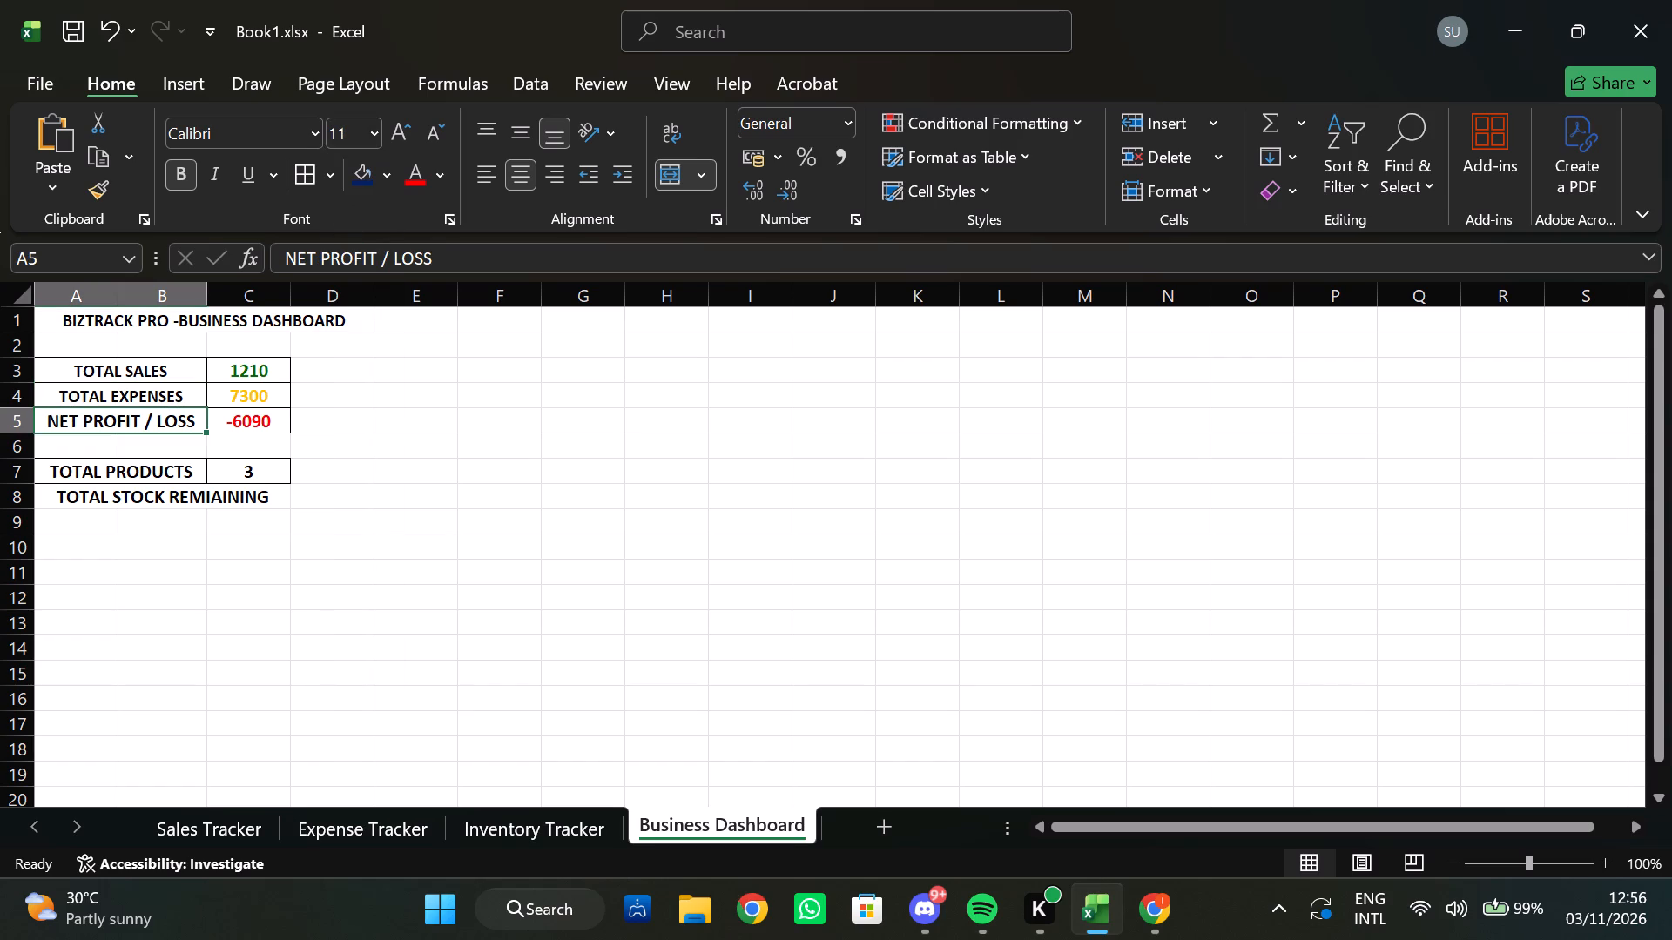
pyautogui.click(365, 135)
pyautogui.click(367, 128)
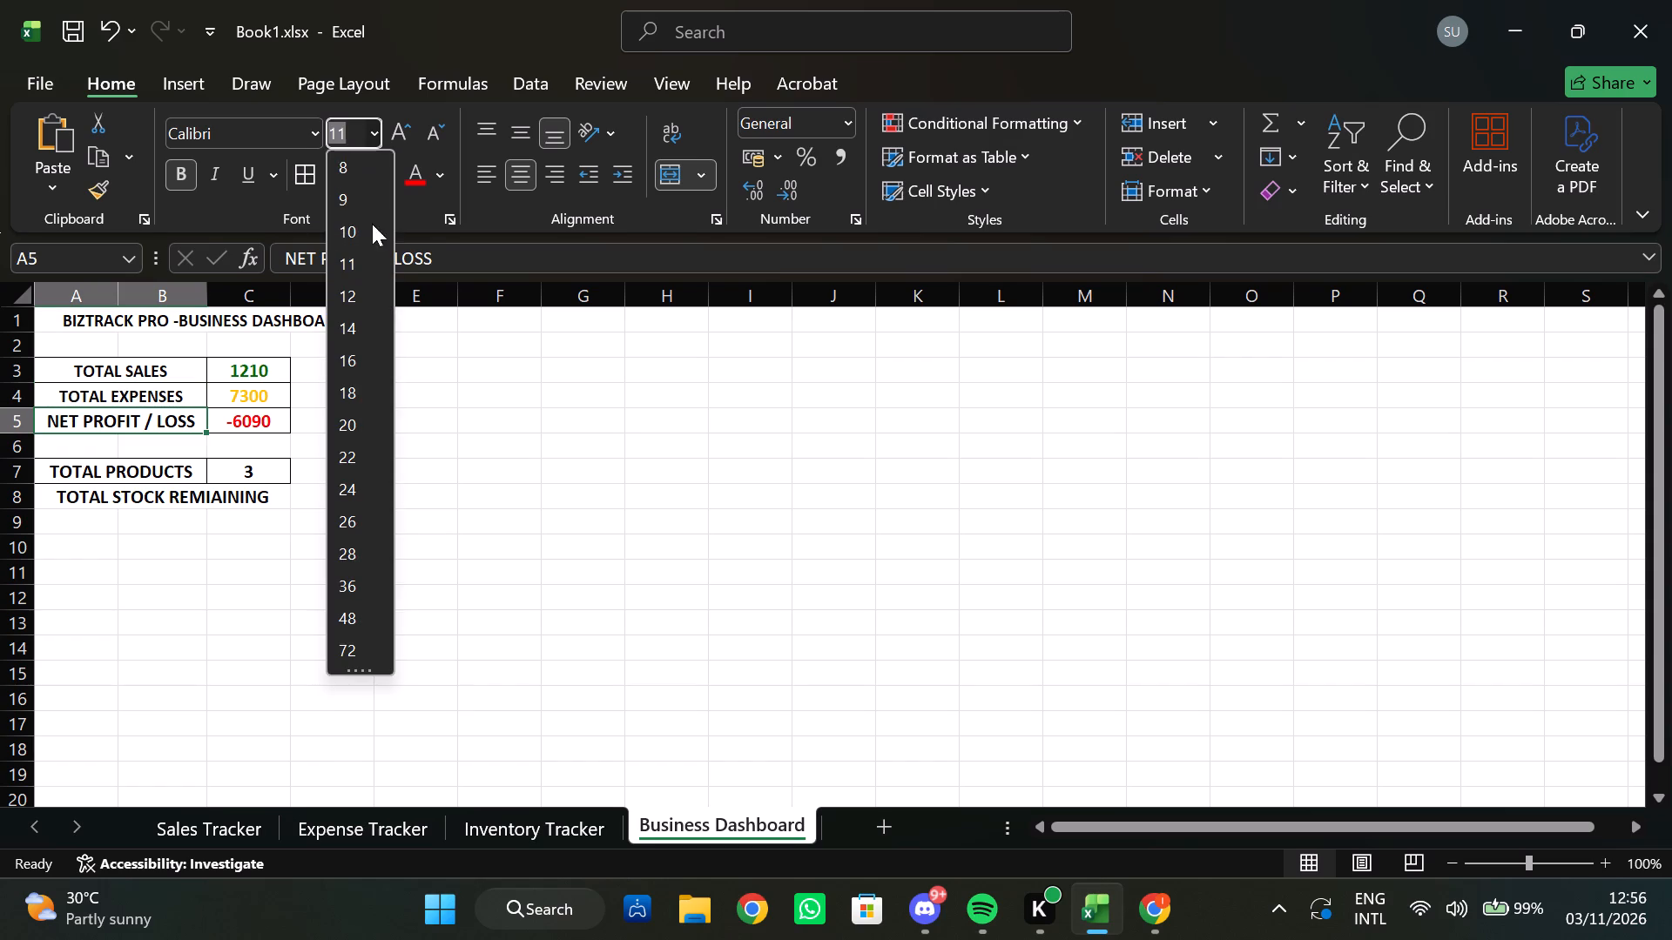
pyautogui.click(355, 233)
# Set the sales, expenses and net profit / loss values in cells C3:C5 to font size 10.
pyautogui.click(251, 362)
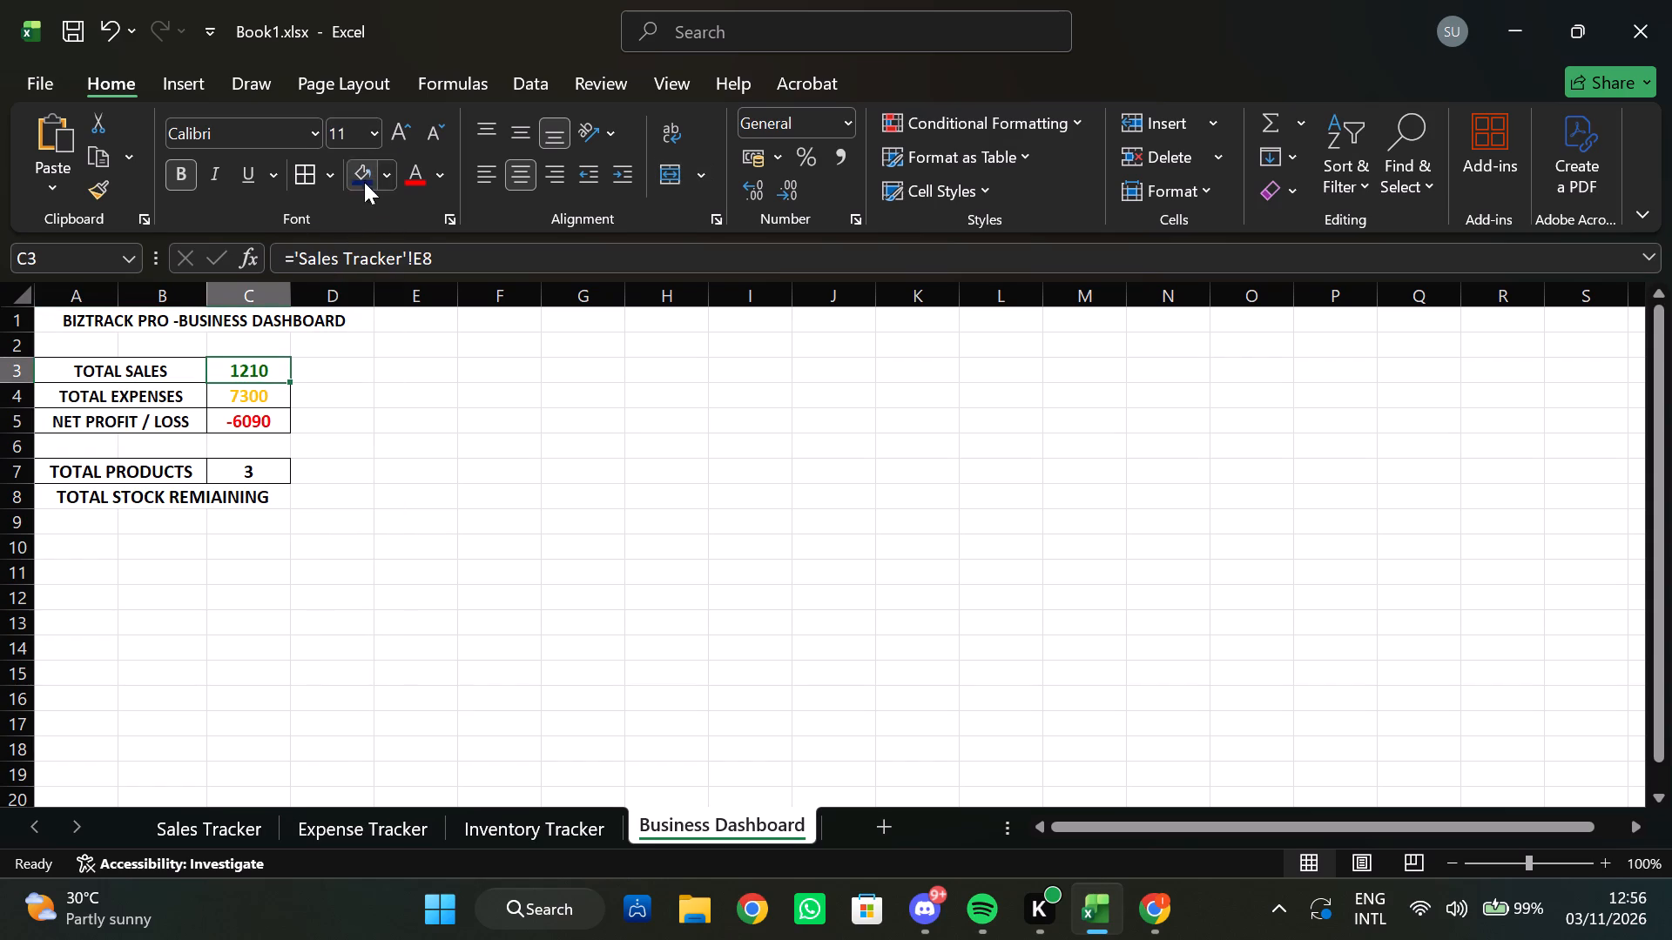
pyautogui.click(369, 132)
pyautogui.click(361, 228)
pyautogui.click(270, 393)
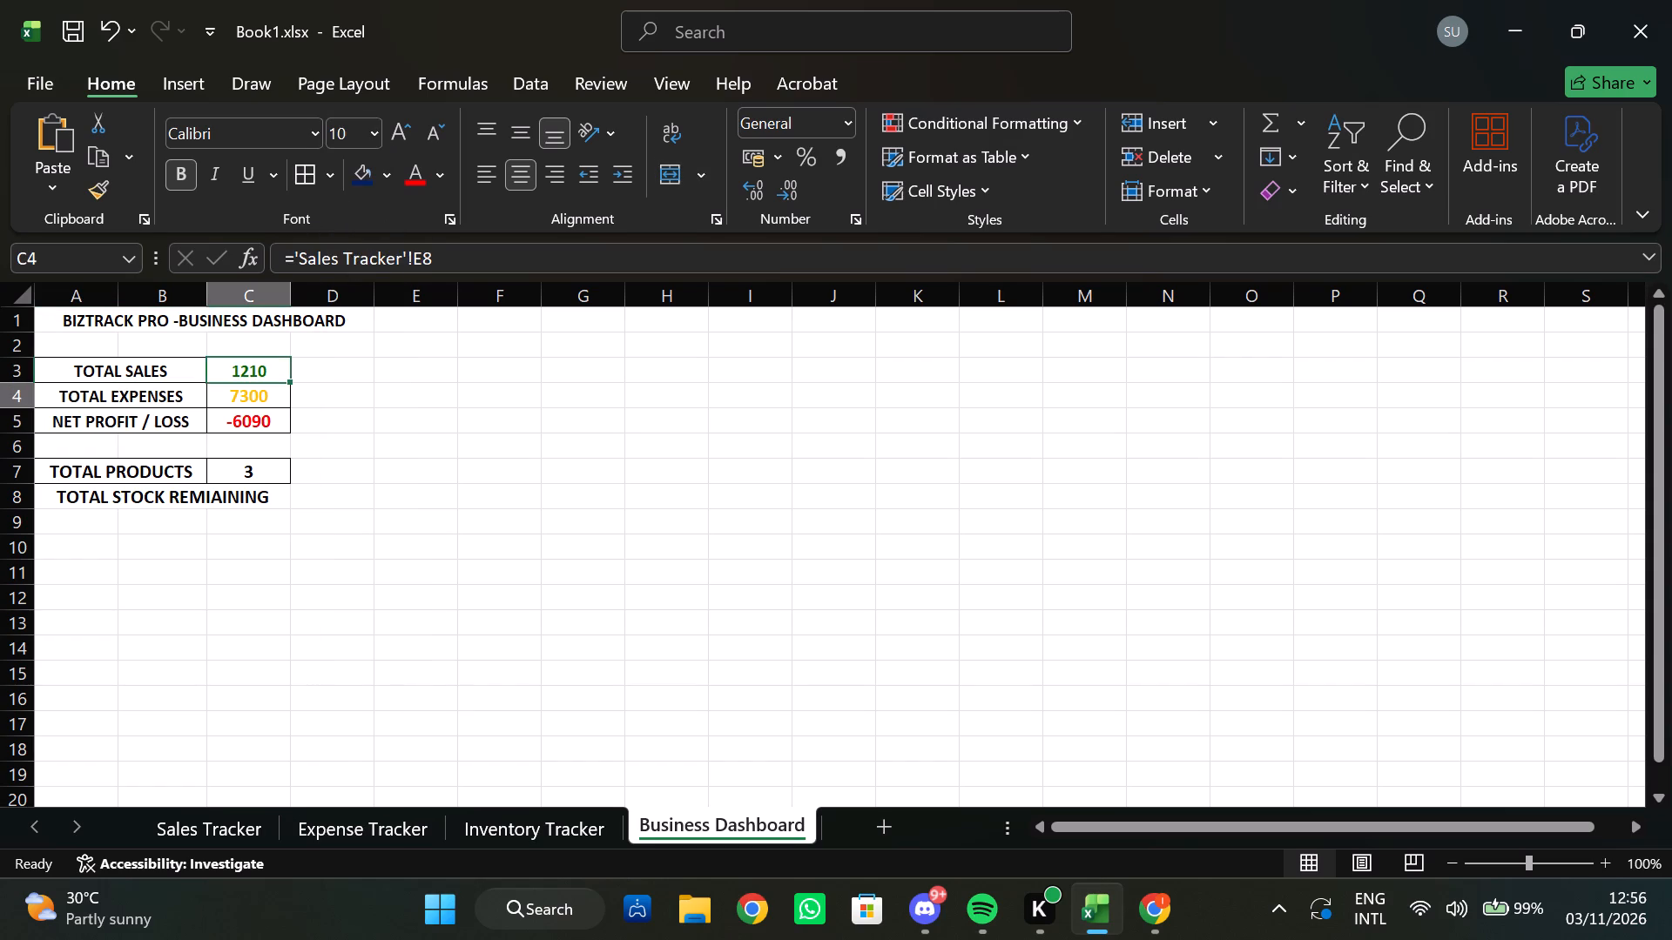
pyautogui.click(371, 134)
pyautogui.click(362, 224)
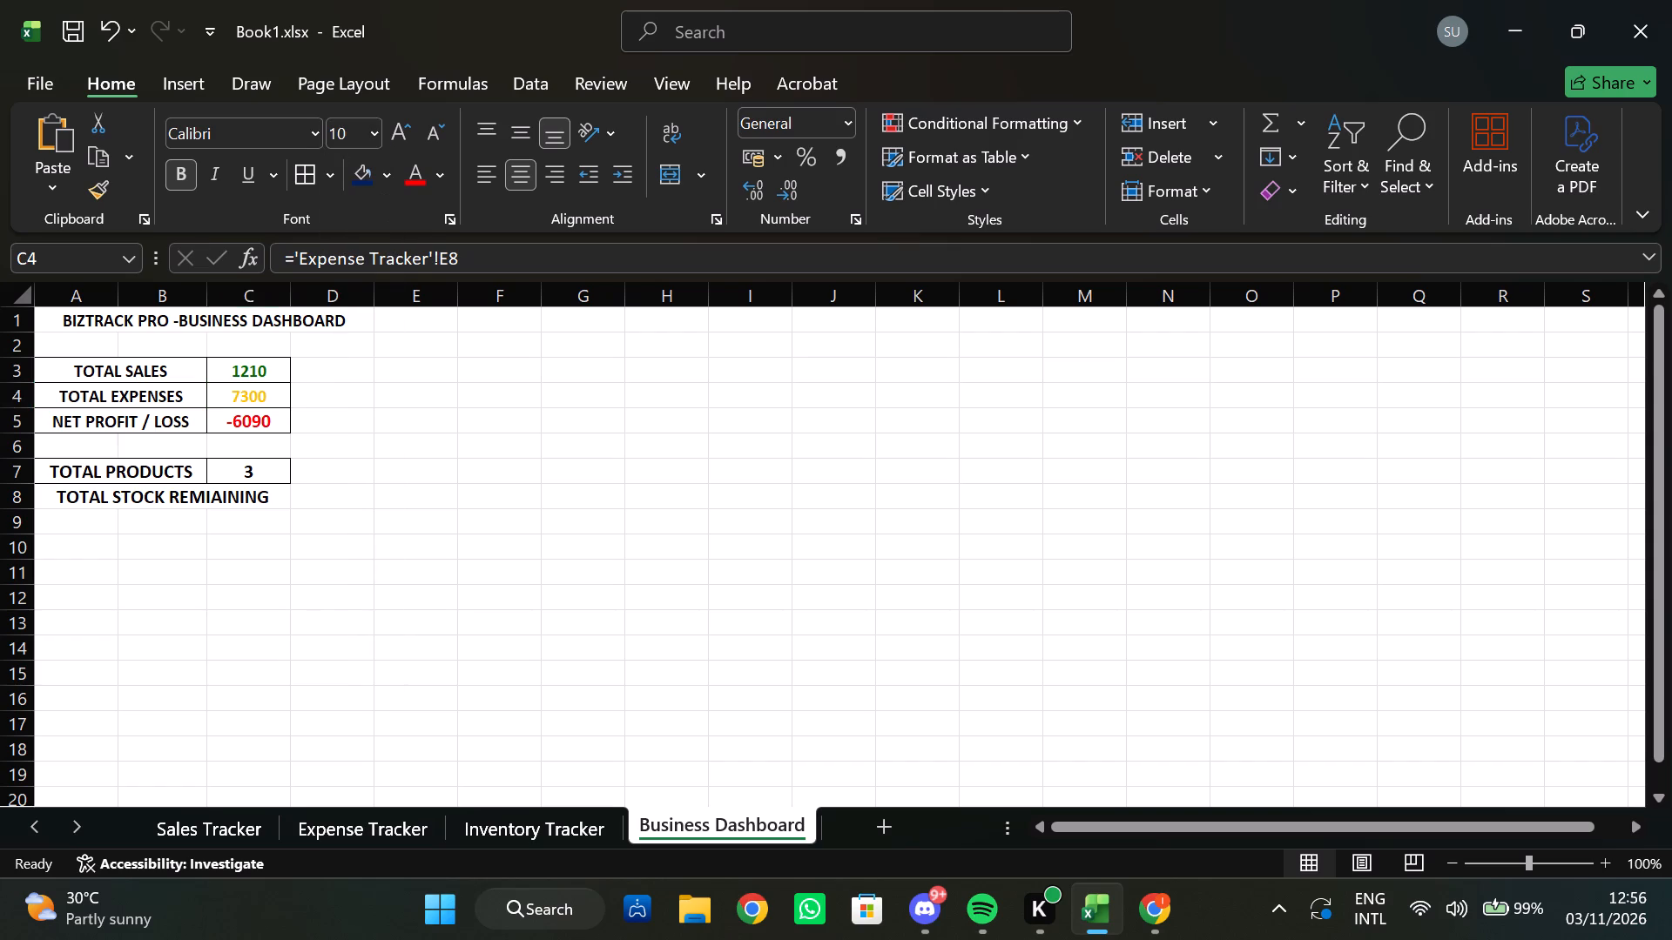
pyautogui.click(277, 420)
pyautogui.click(374, 133)
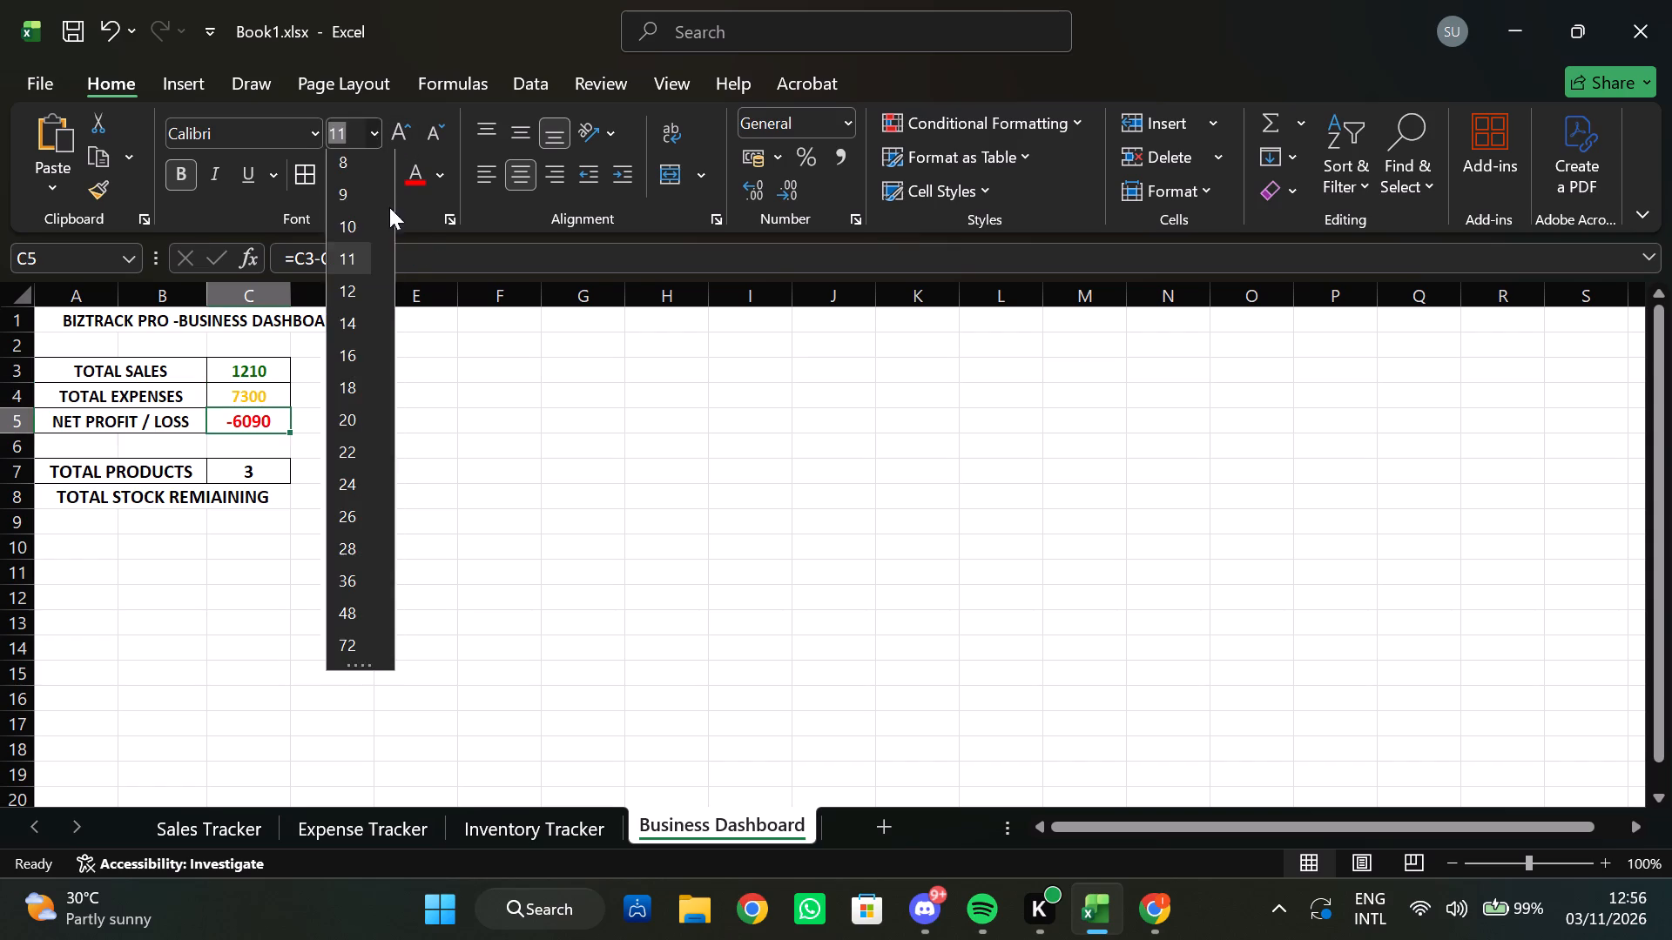
pyautogui.click(364, 230)
# Set the TOTAL PRODUCTS label, its value in C7 and the TOTAL STOCK REMIAINING label to font size 10.
pyautogui.click(148, 475)
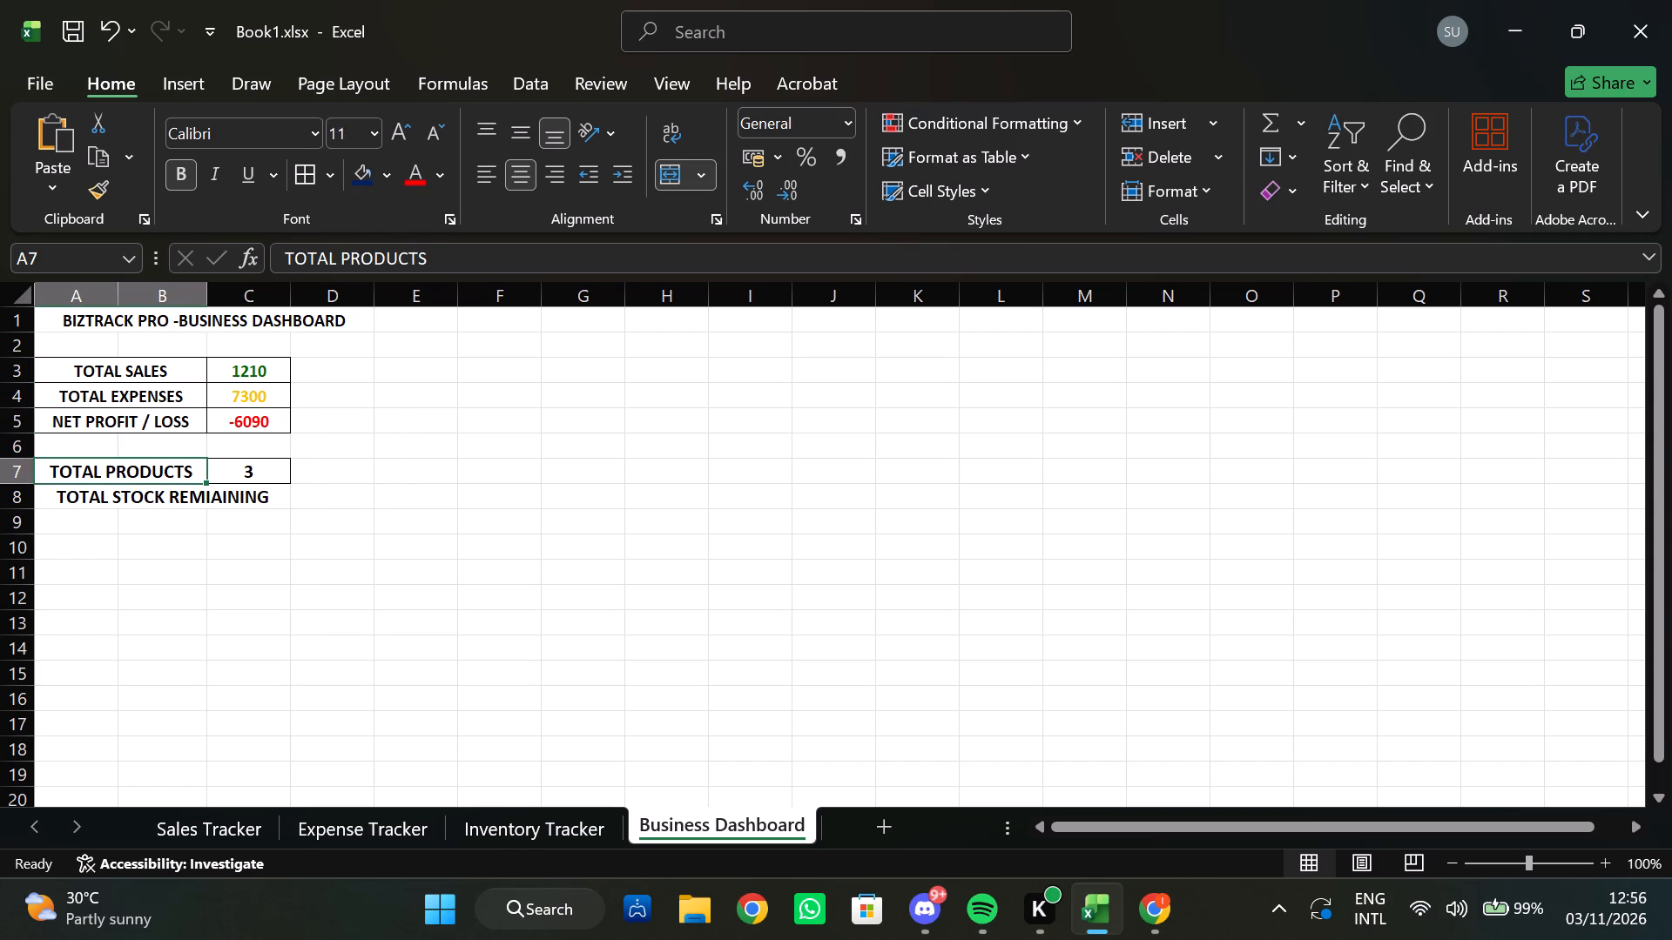
pyautogui.click(371, 130)
pyautogui.click(358, 233)
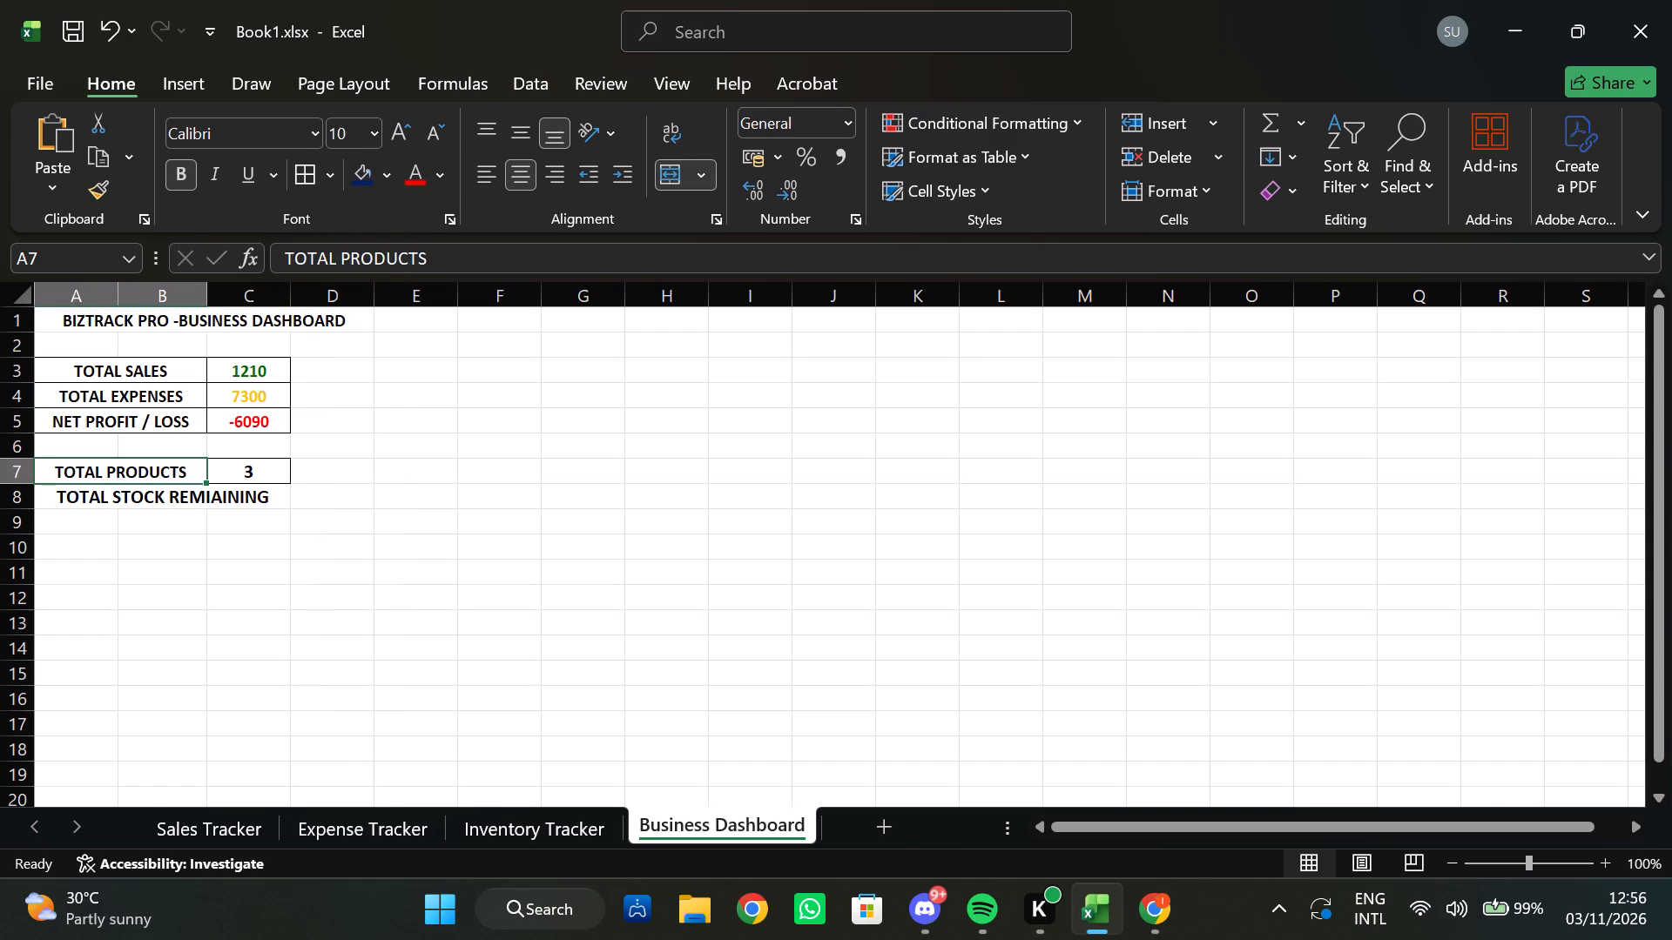
pyautogui.click(253, 487)
pyautogui.click(261, 467)
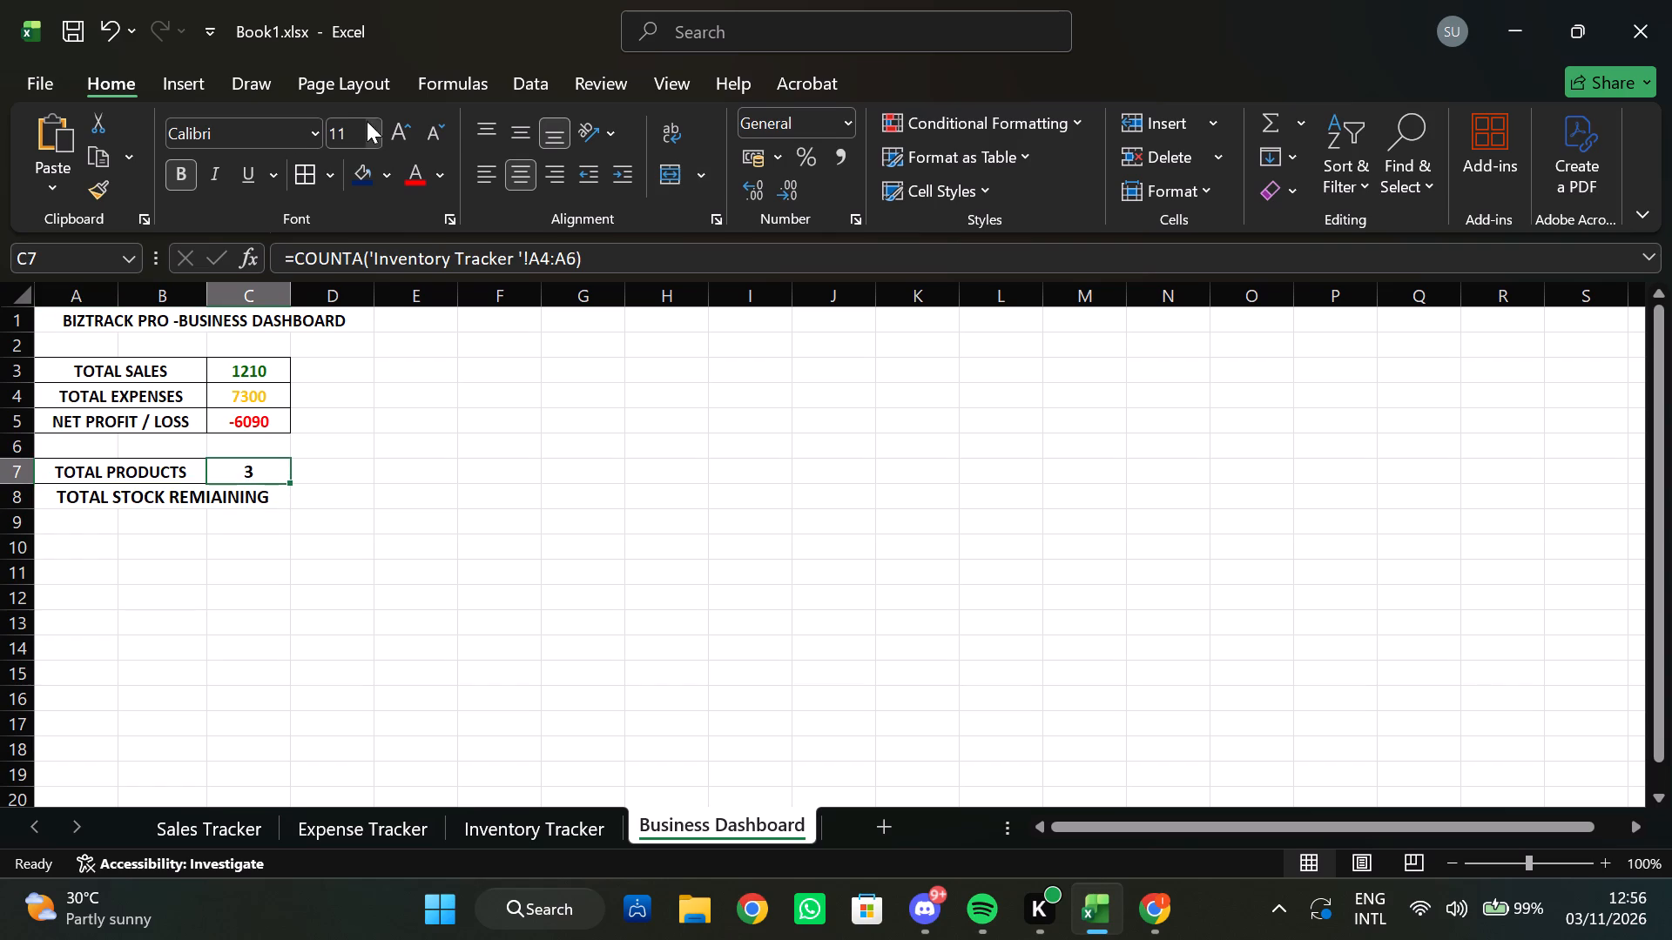
pyautogui.click(374, 120)
pyautogui.click(350, 237)
pyautogui.click(185, 501)
pyautogui.click(366, 138)
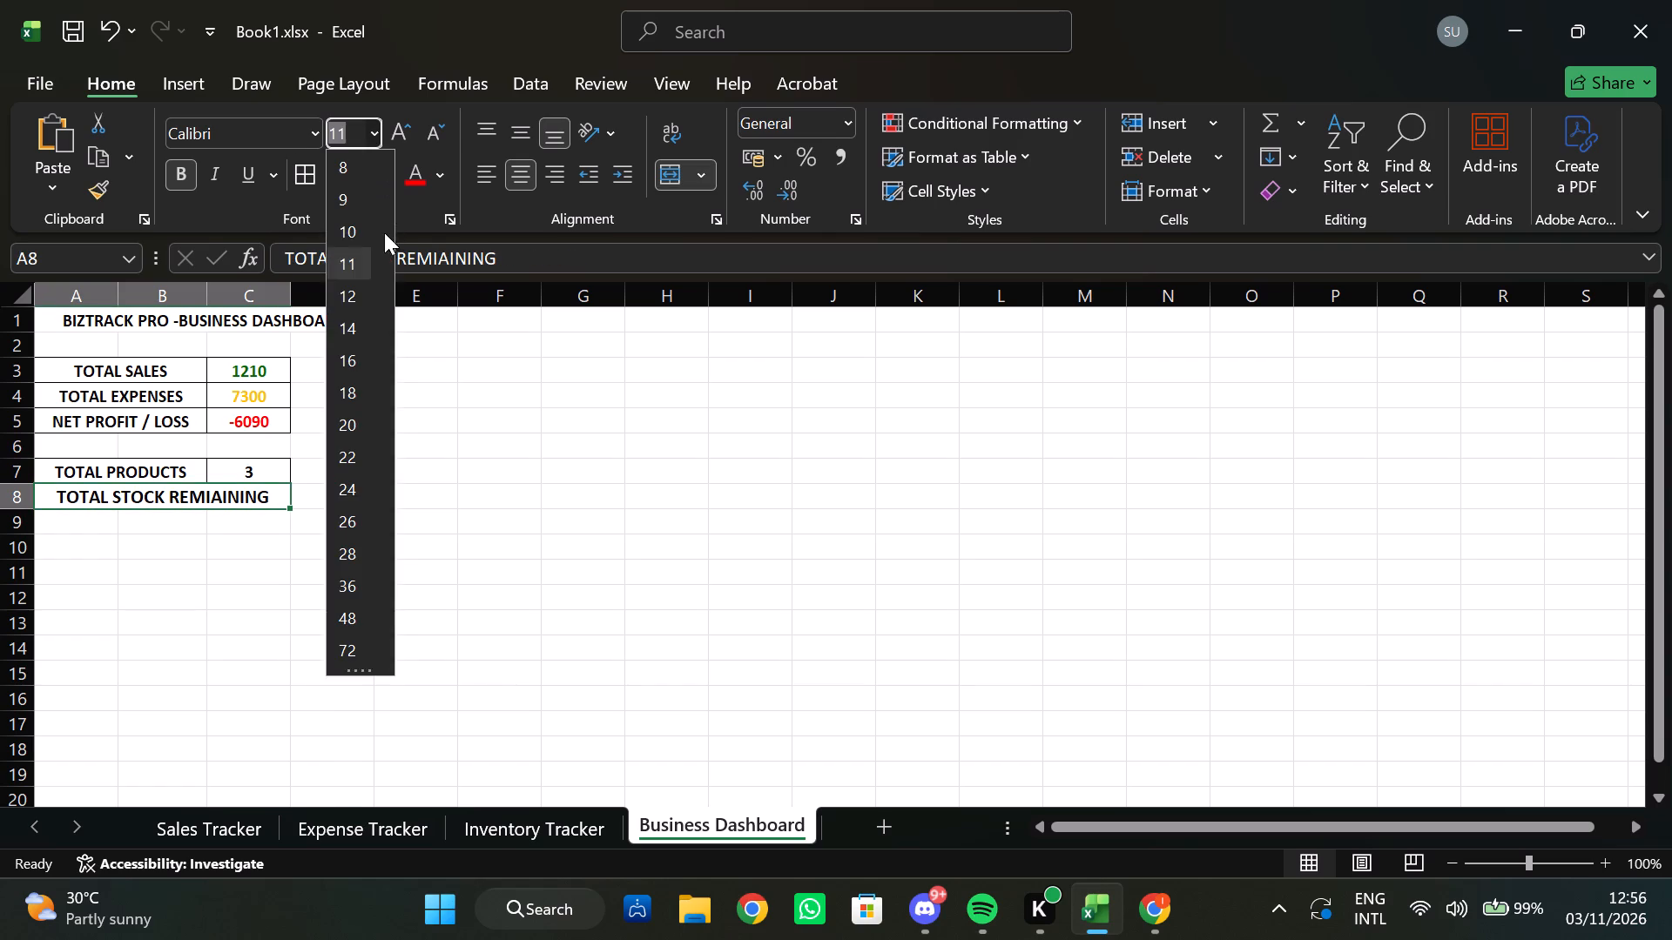
pyautogui.click(354, 234)
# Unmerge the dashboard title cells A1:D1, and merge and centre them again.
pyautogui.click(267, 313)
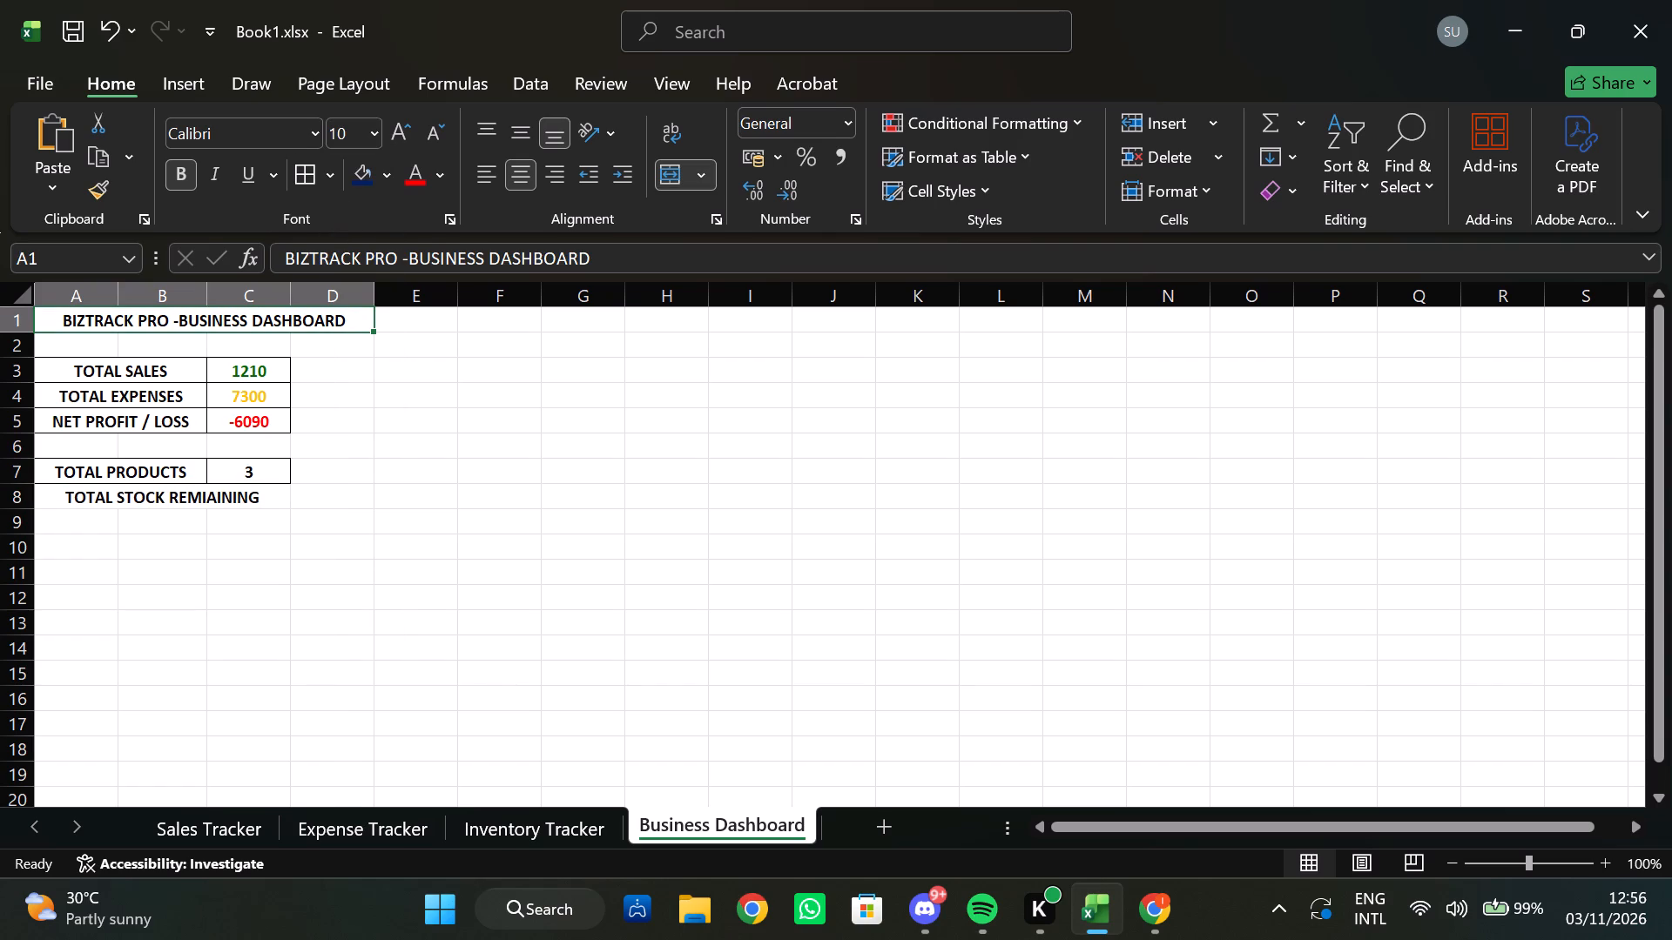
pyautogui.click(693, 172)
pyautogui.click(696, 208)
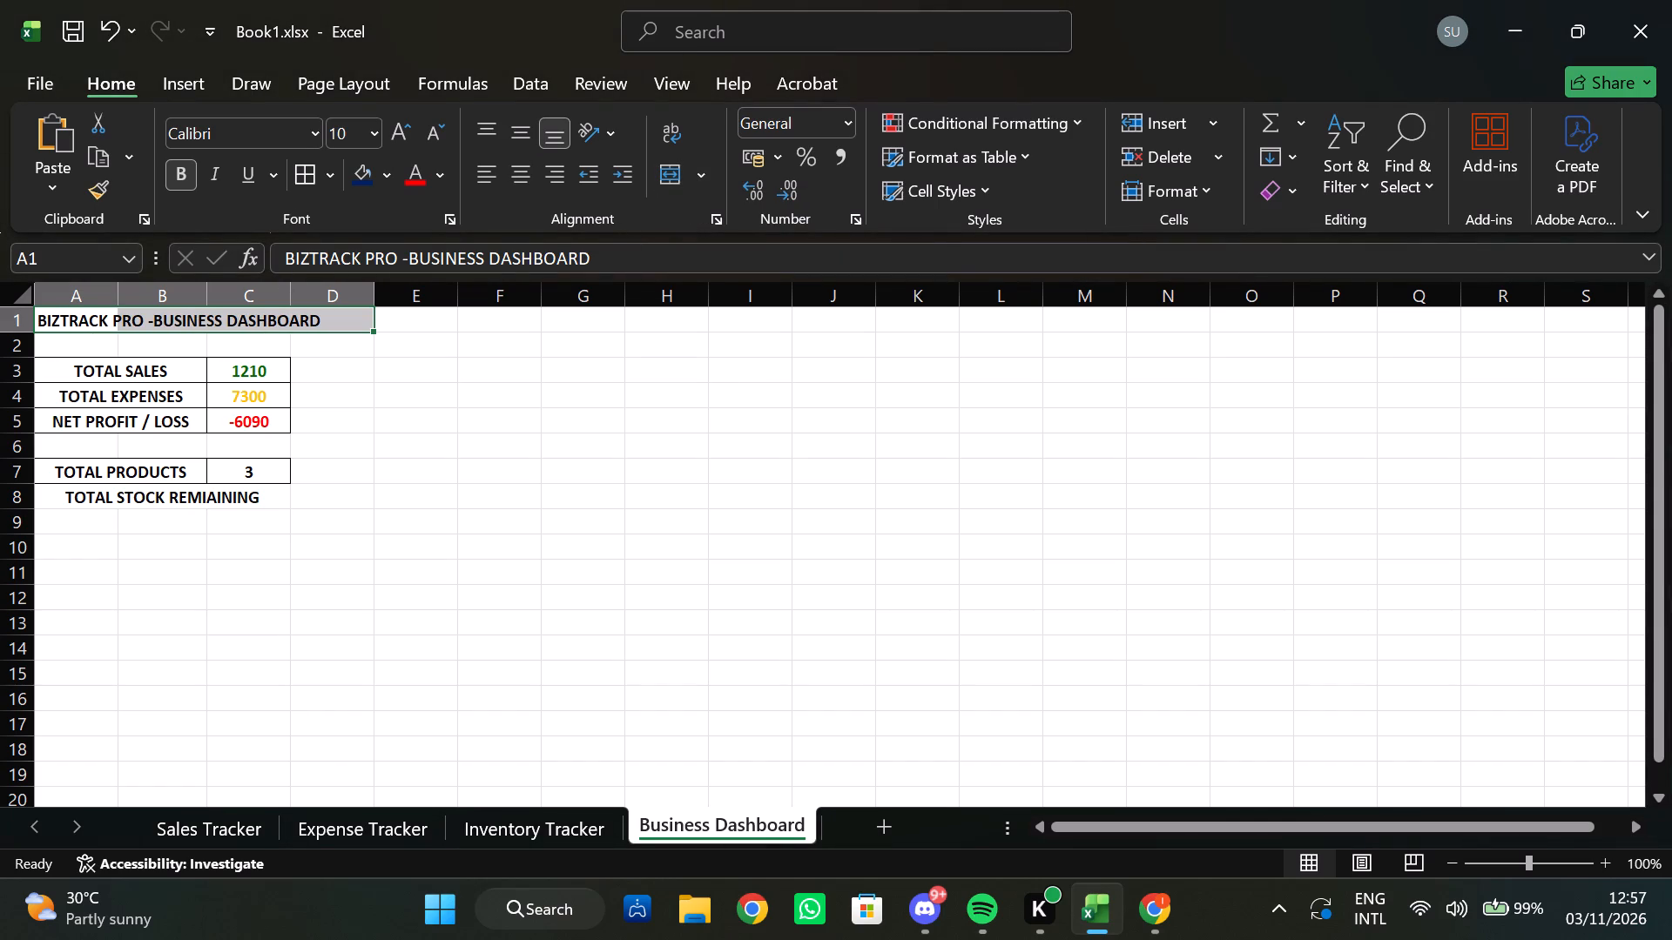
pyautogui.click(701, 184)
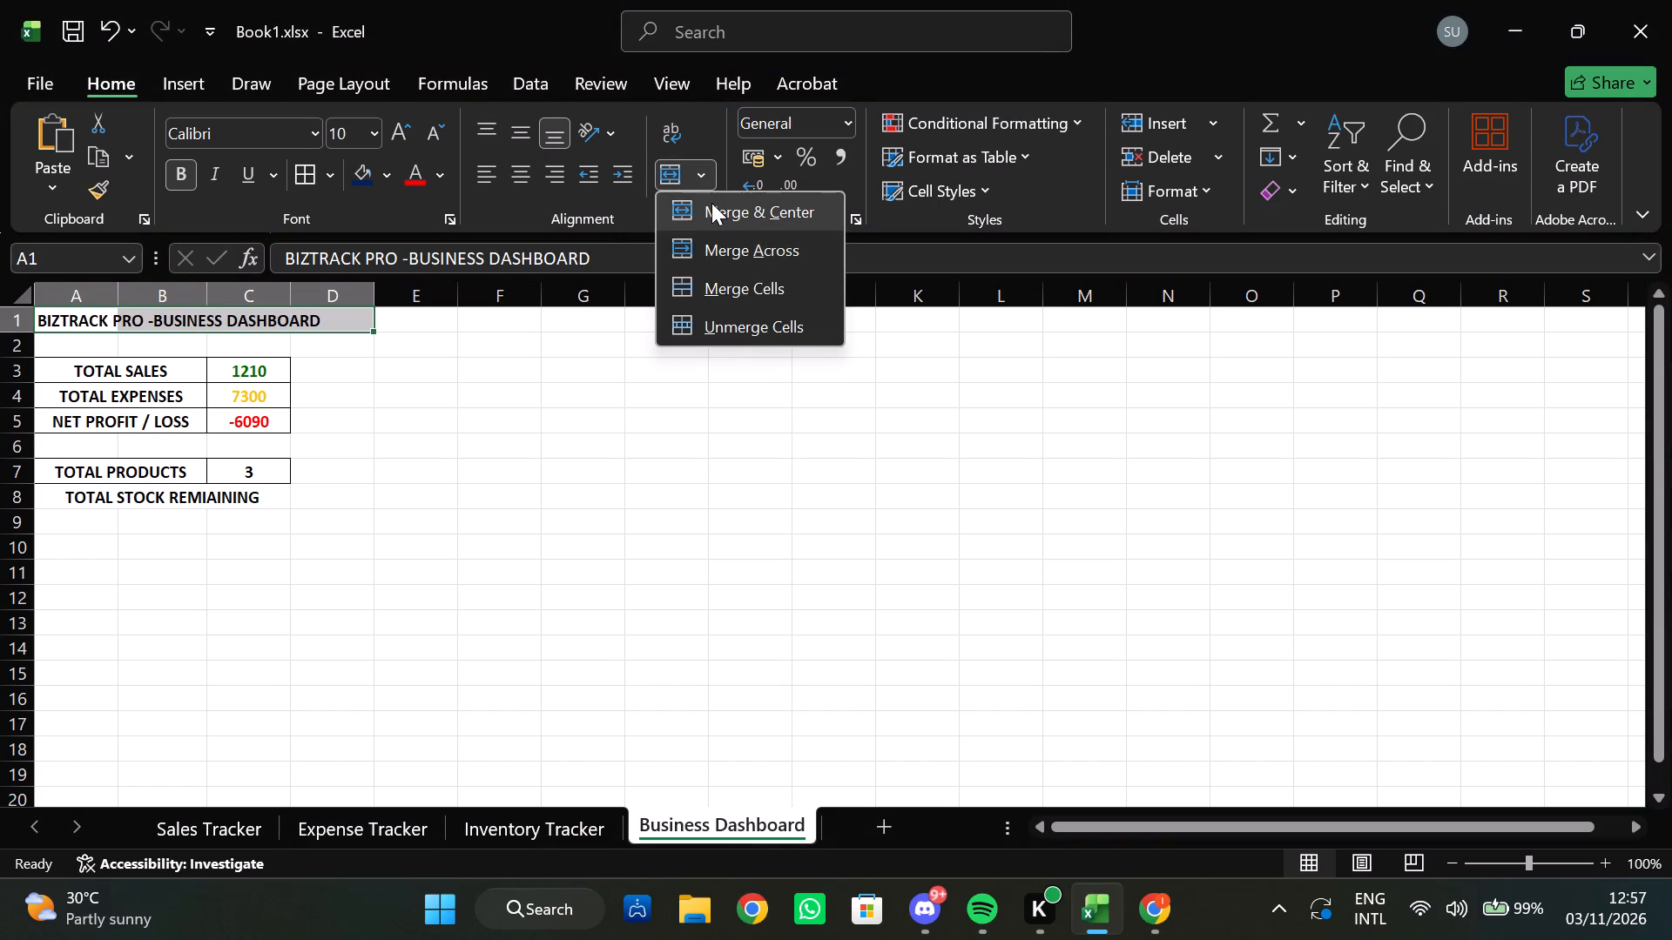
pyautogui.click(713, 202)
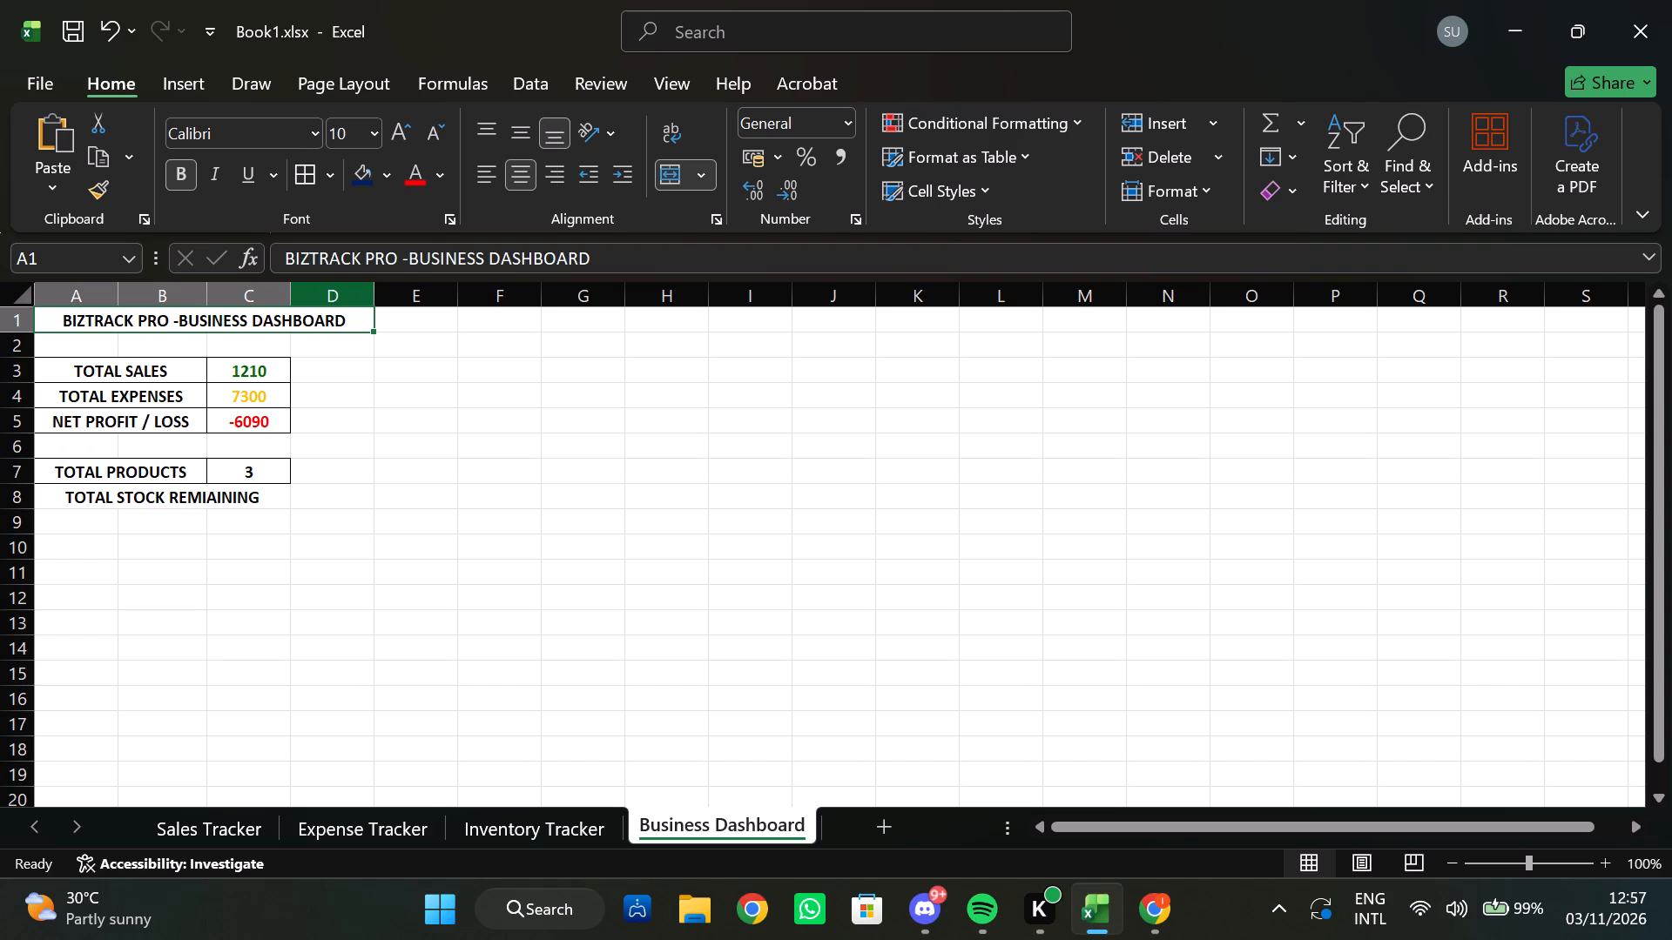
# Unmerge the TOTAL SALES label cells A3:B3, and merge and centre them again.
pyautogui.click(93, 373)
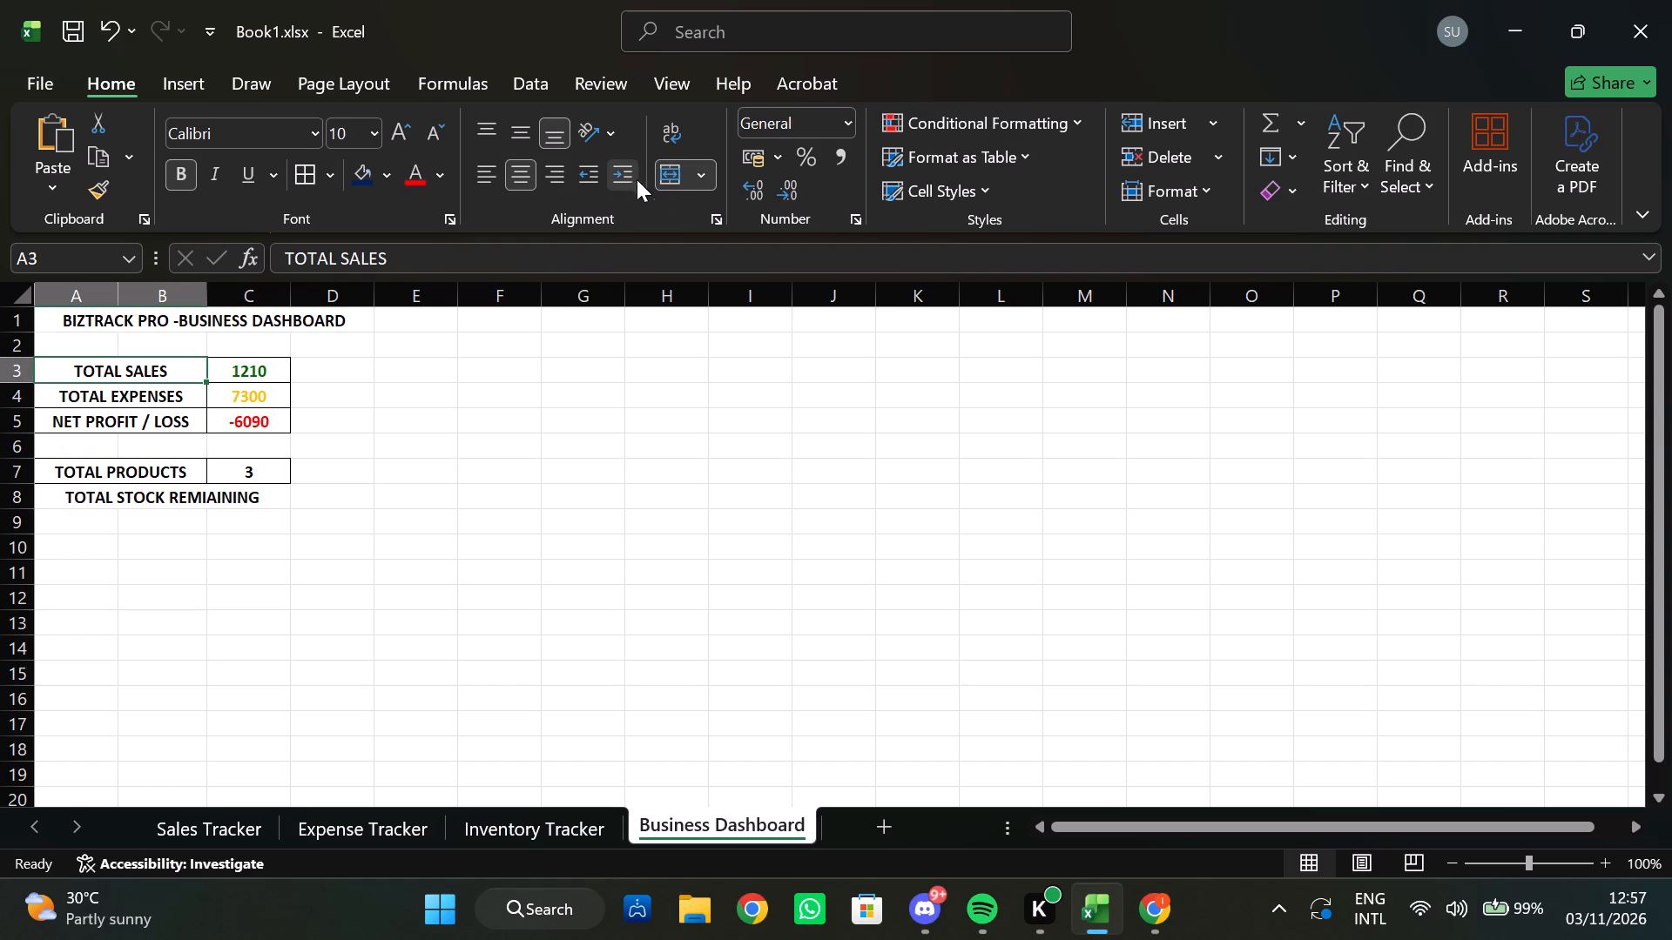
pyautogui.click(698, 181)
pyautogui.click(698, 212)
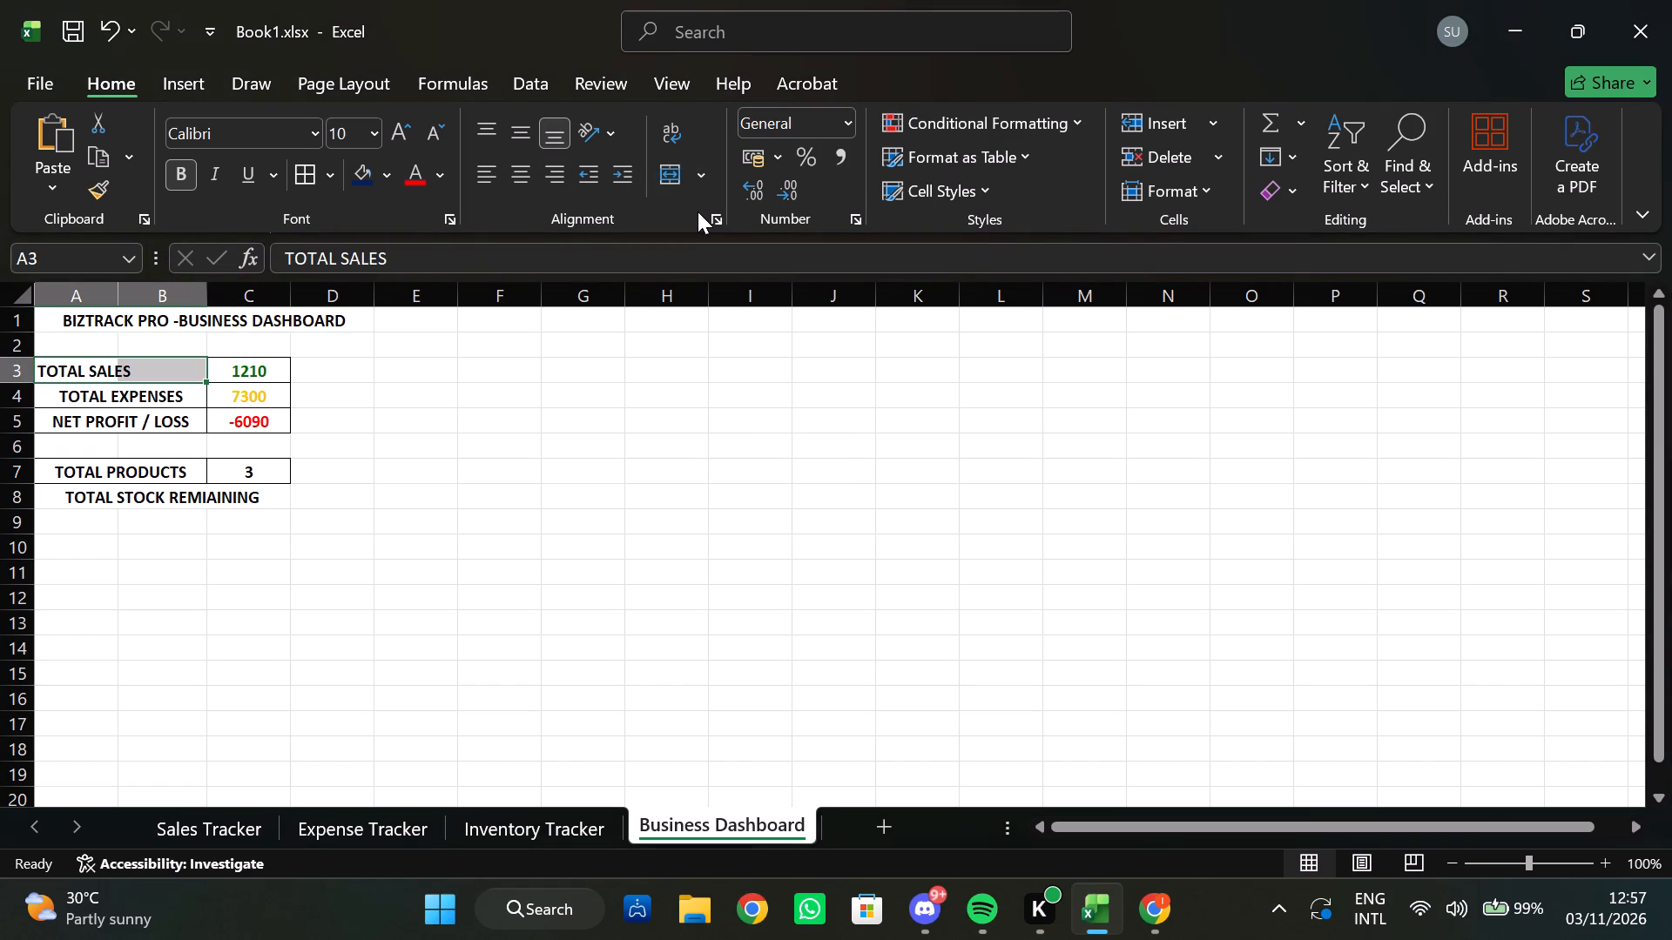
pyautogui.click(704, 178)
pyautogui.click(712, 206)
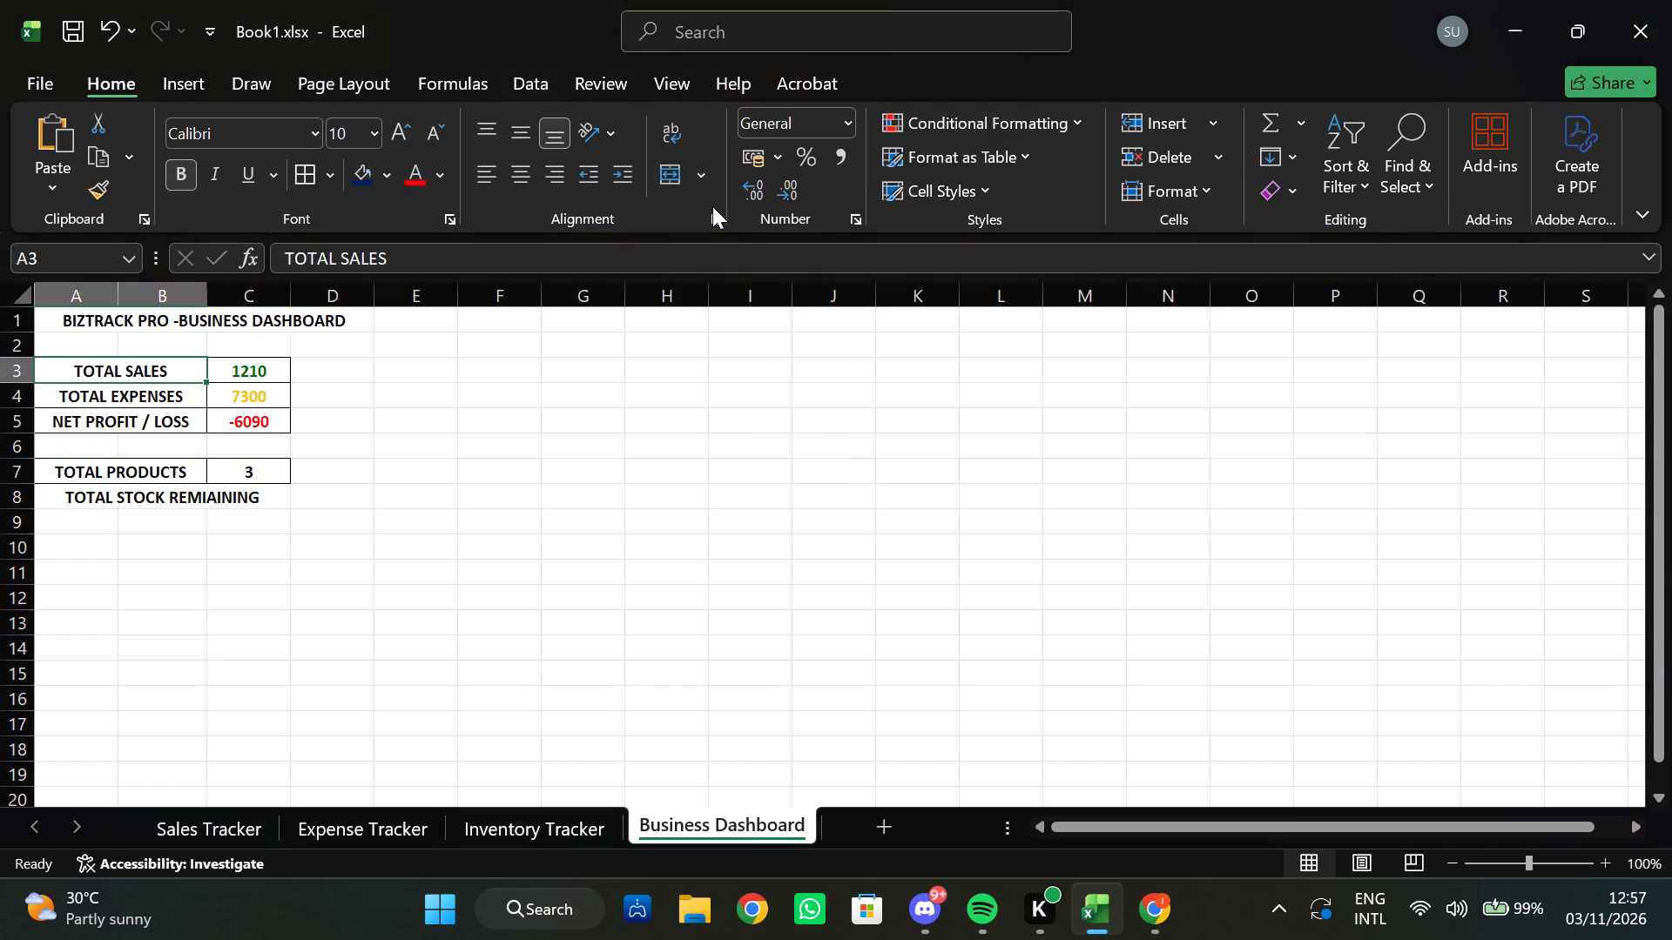
# Narrow column B until the merged labels in A:B fit closely, leaving a little room around NET PROFIT / LOSS.
pyautogui.click(176, 399)
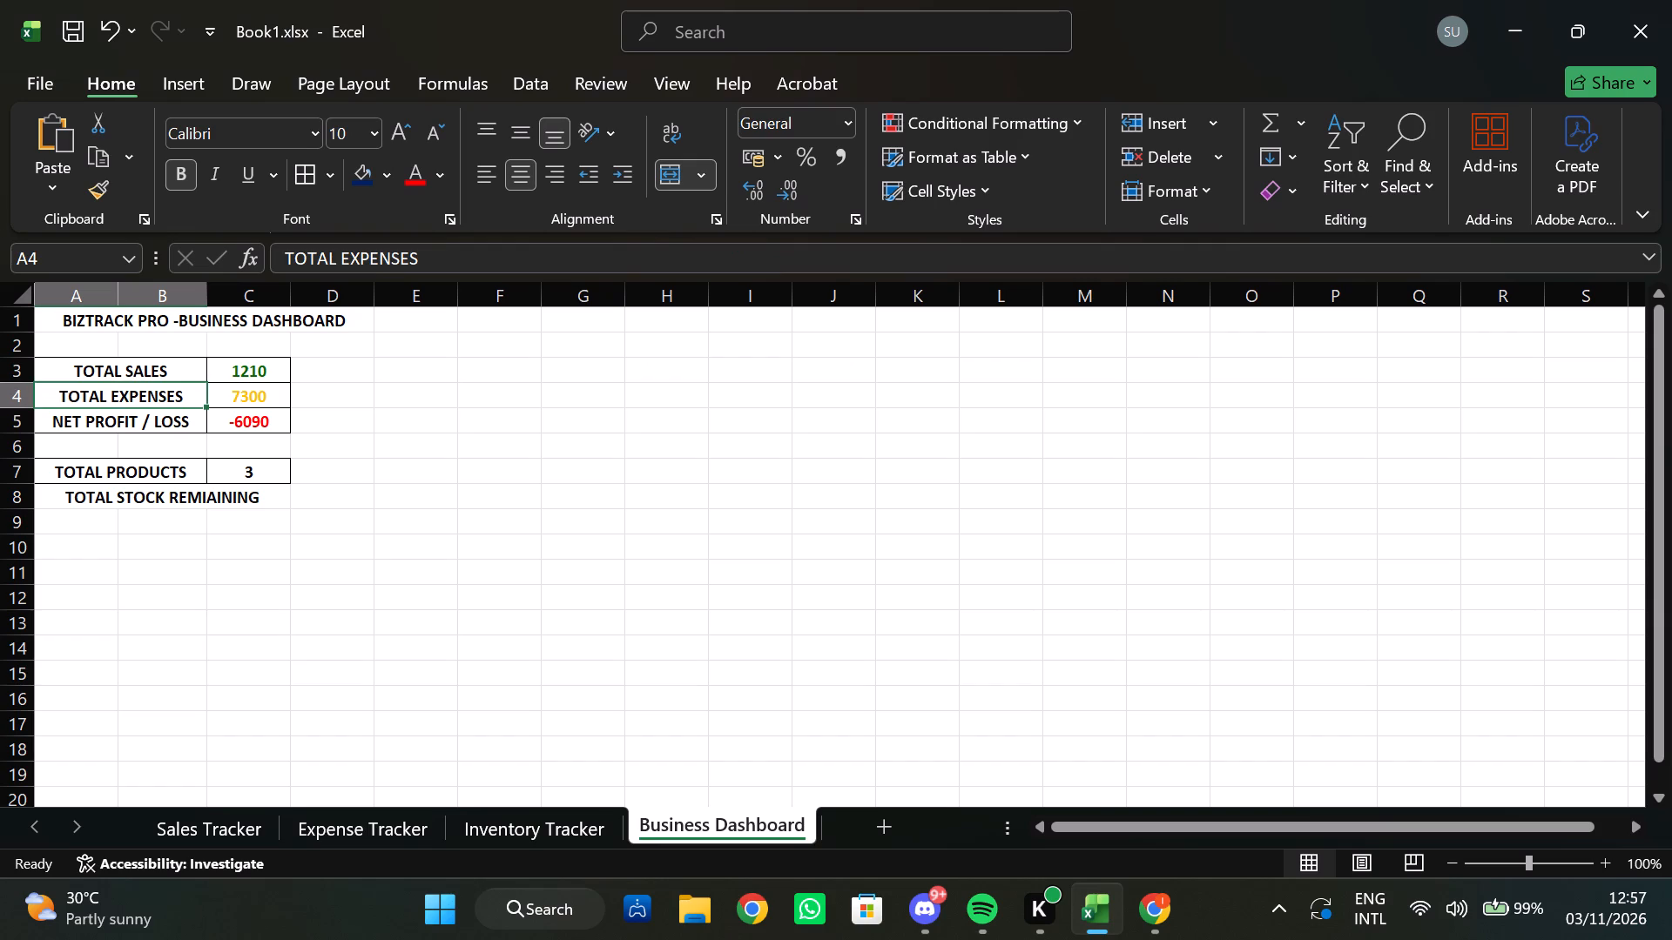
pyautogui.click(154, 369)
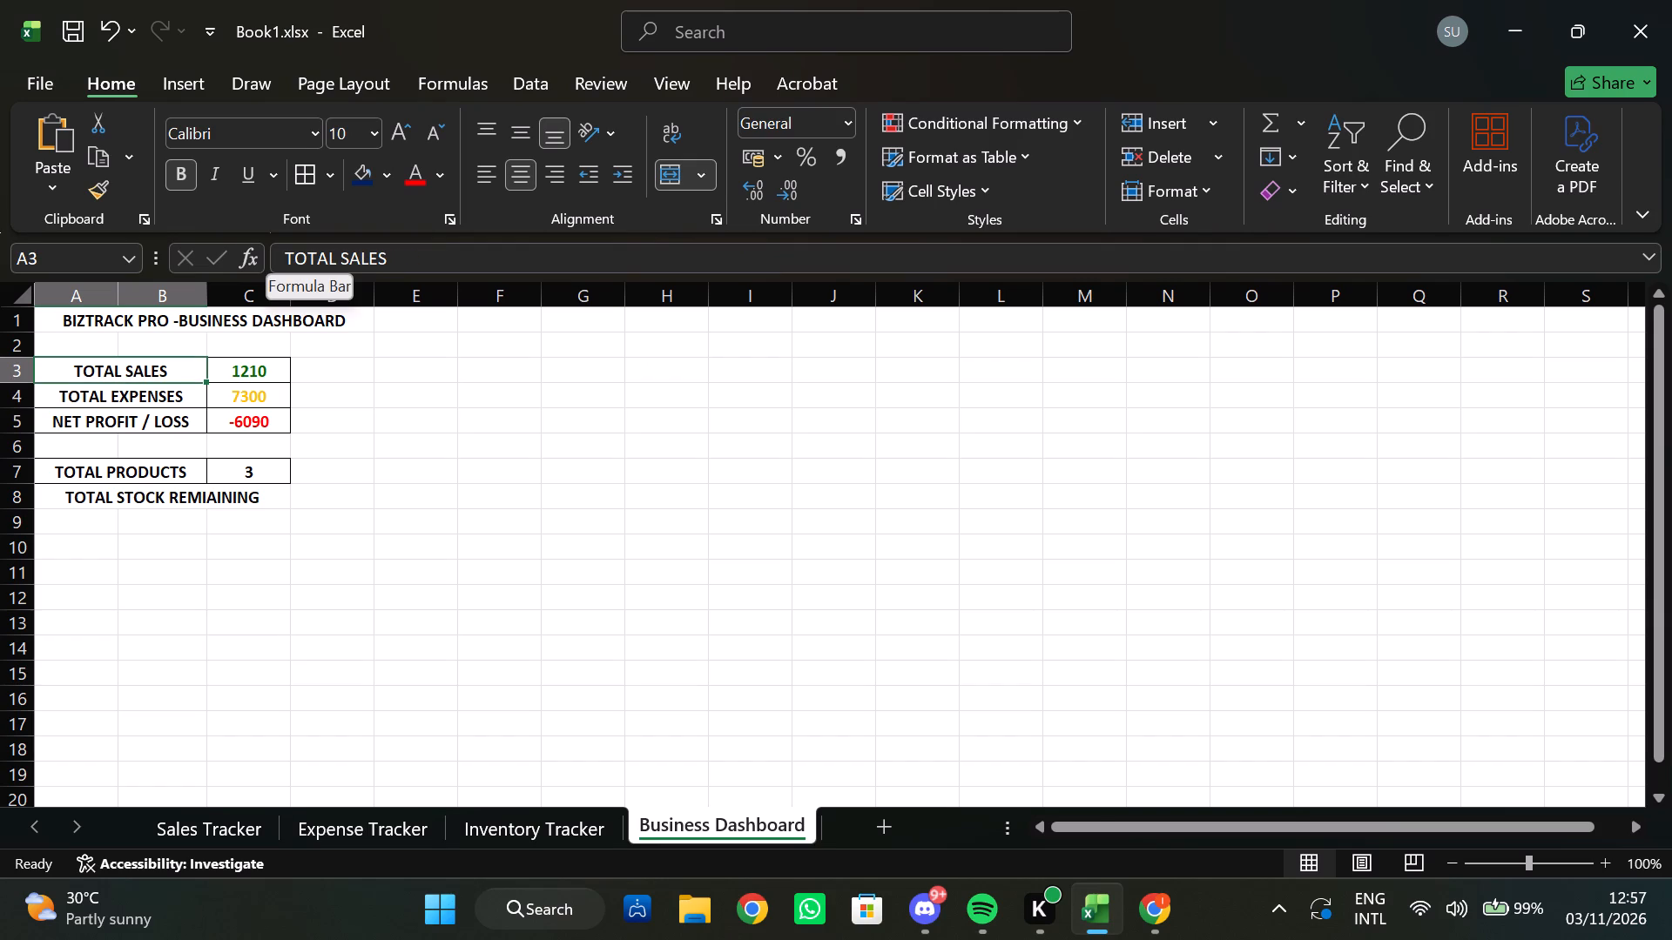
pyautogui.moveTo(207, 302); pyautogui.dragTo(196, 299)
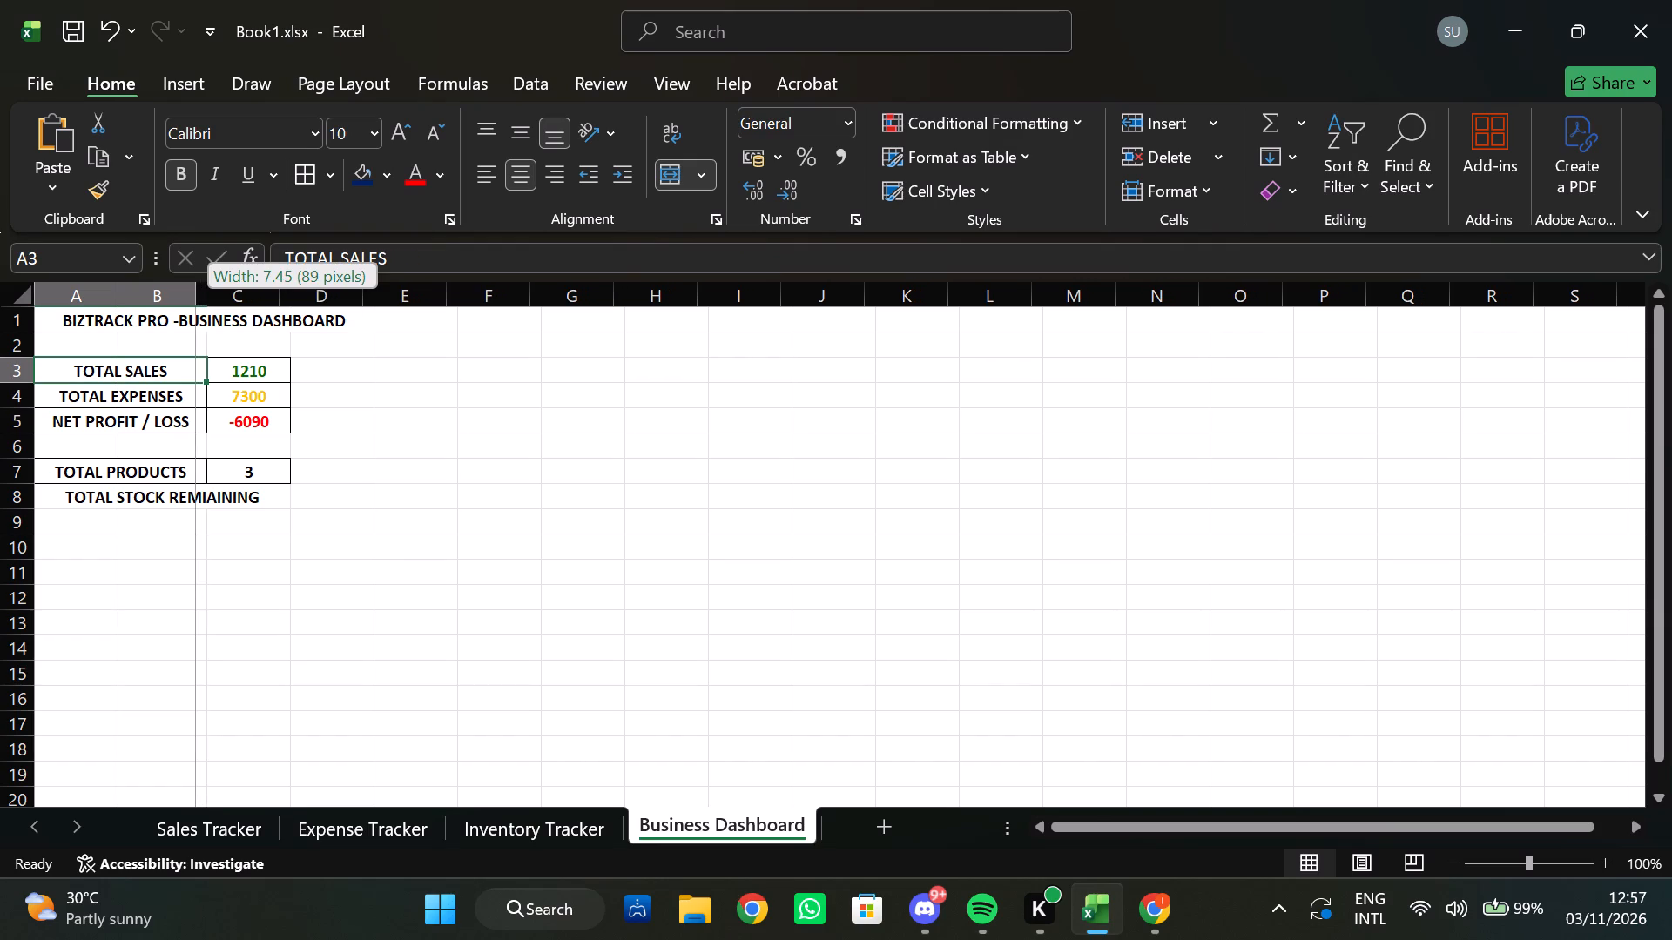
pyautogui.moveTo(196, 299); pyautogui.dragTo(198, 299)
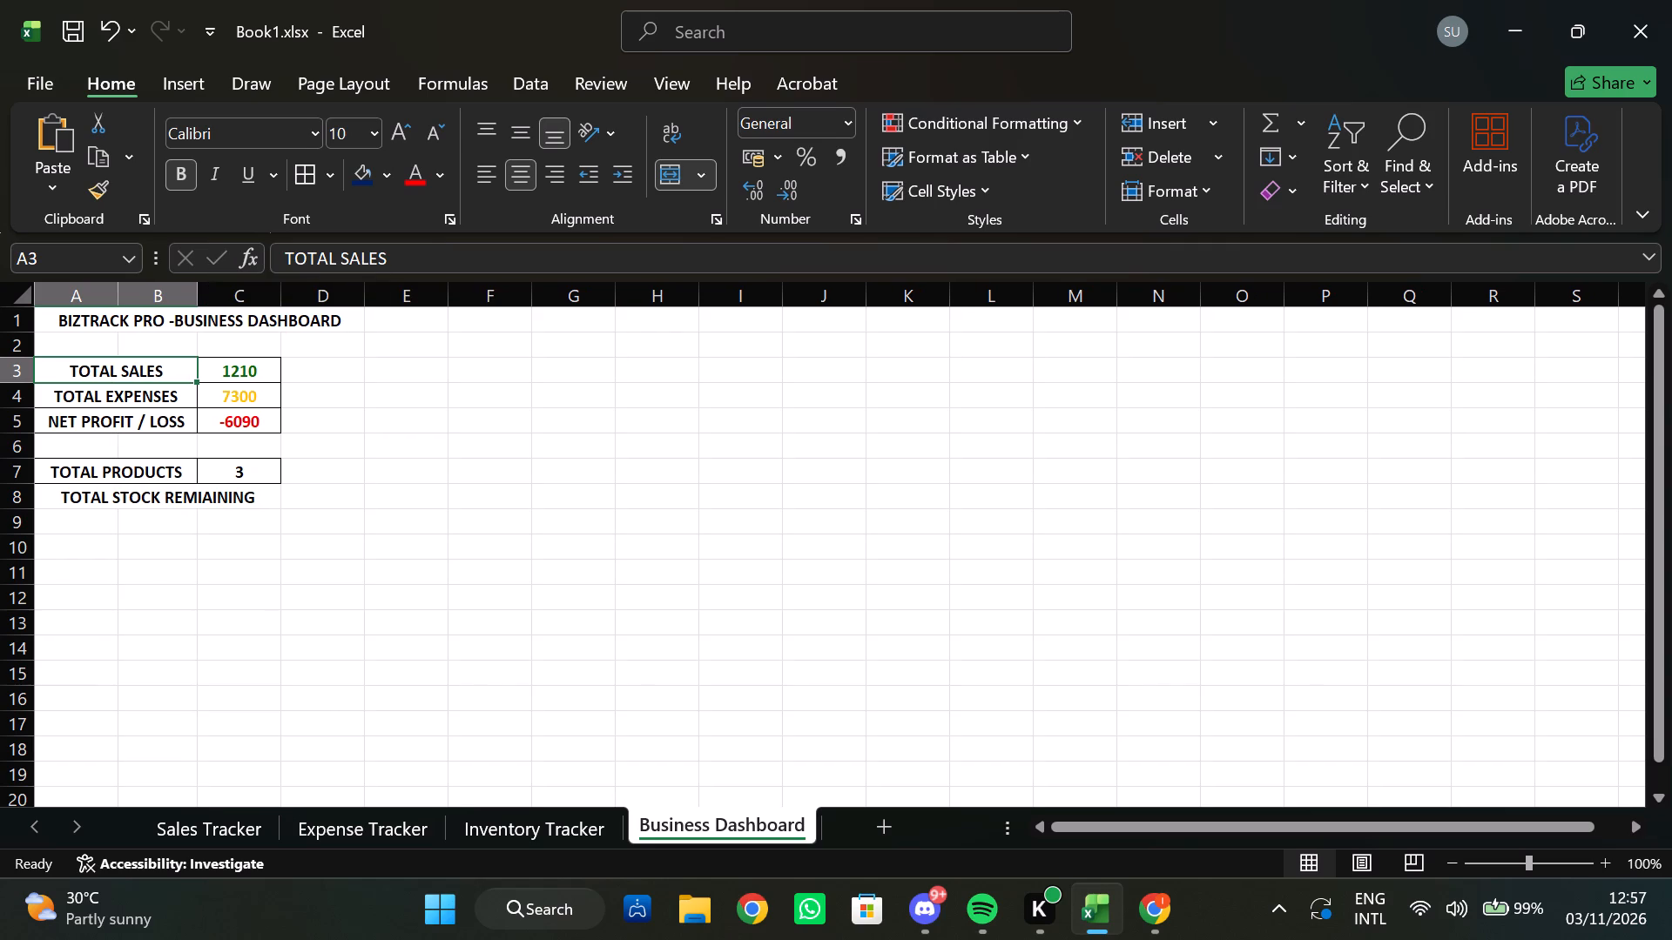
pyautogui.moveTo(198, 299); pyautogui.dragTo(181, 293)
pyautogui.click(181, 293)
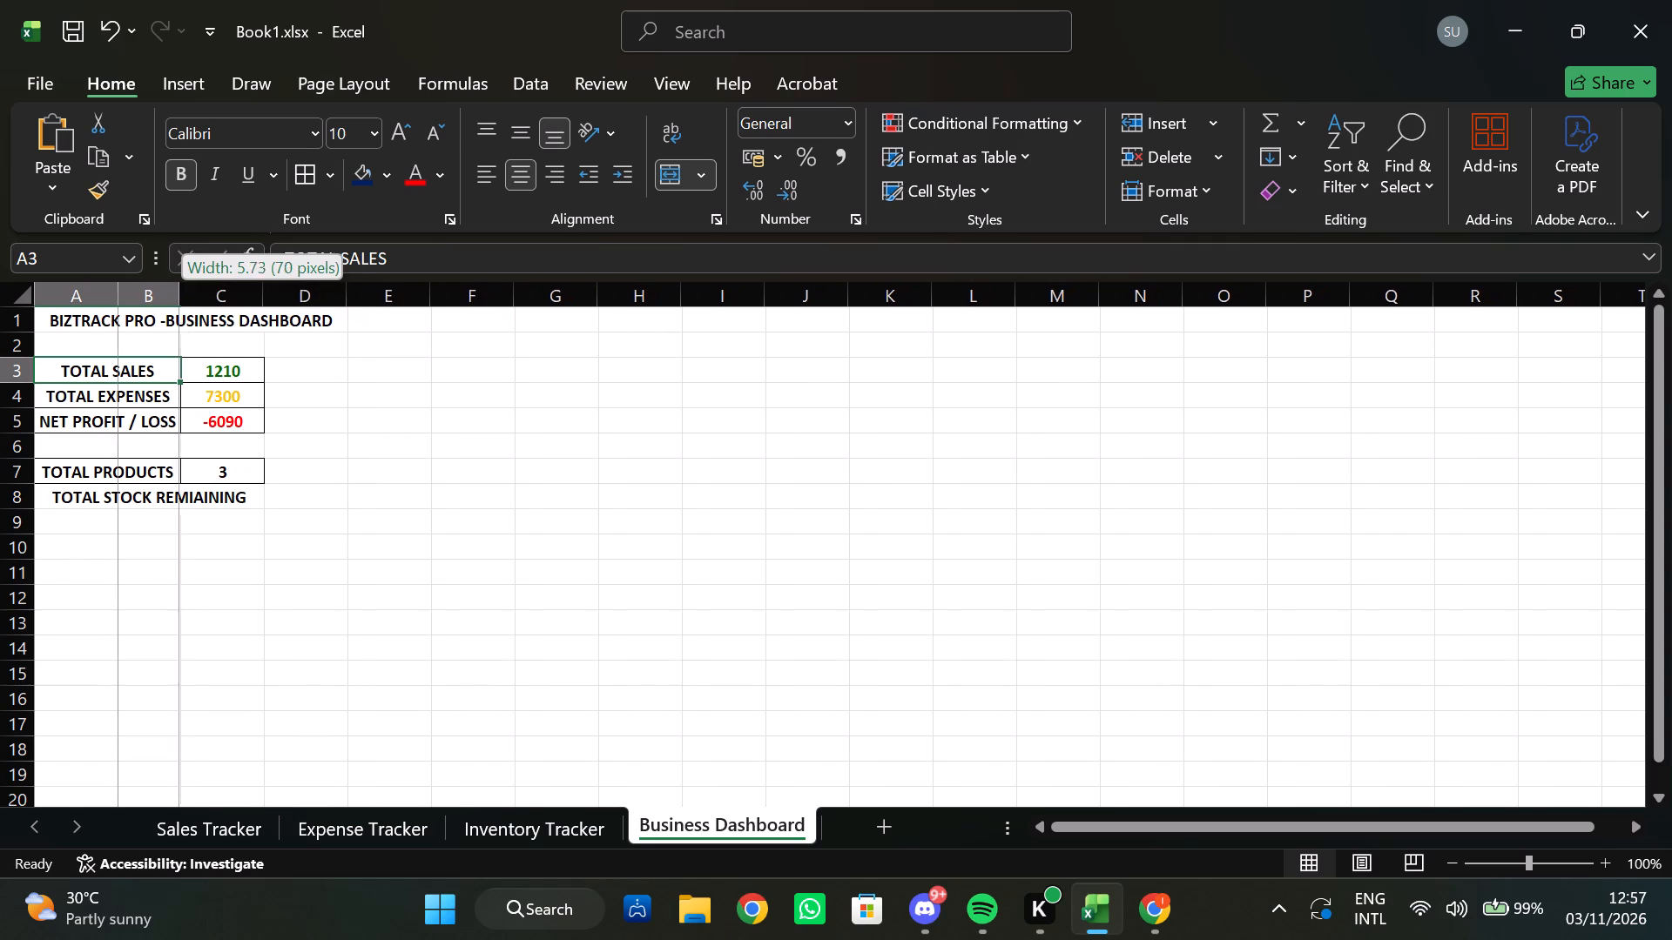
pyautogui.click(179, 291)
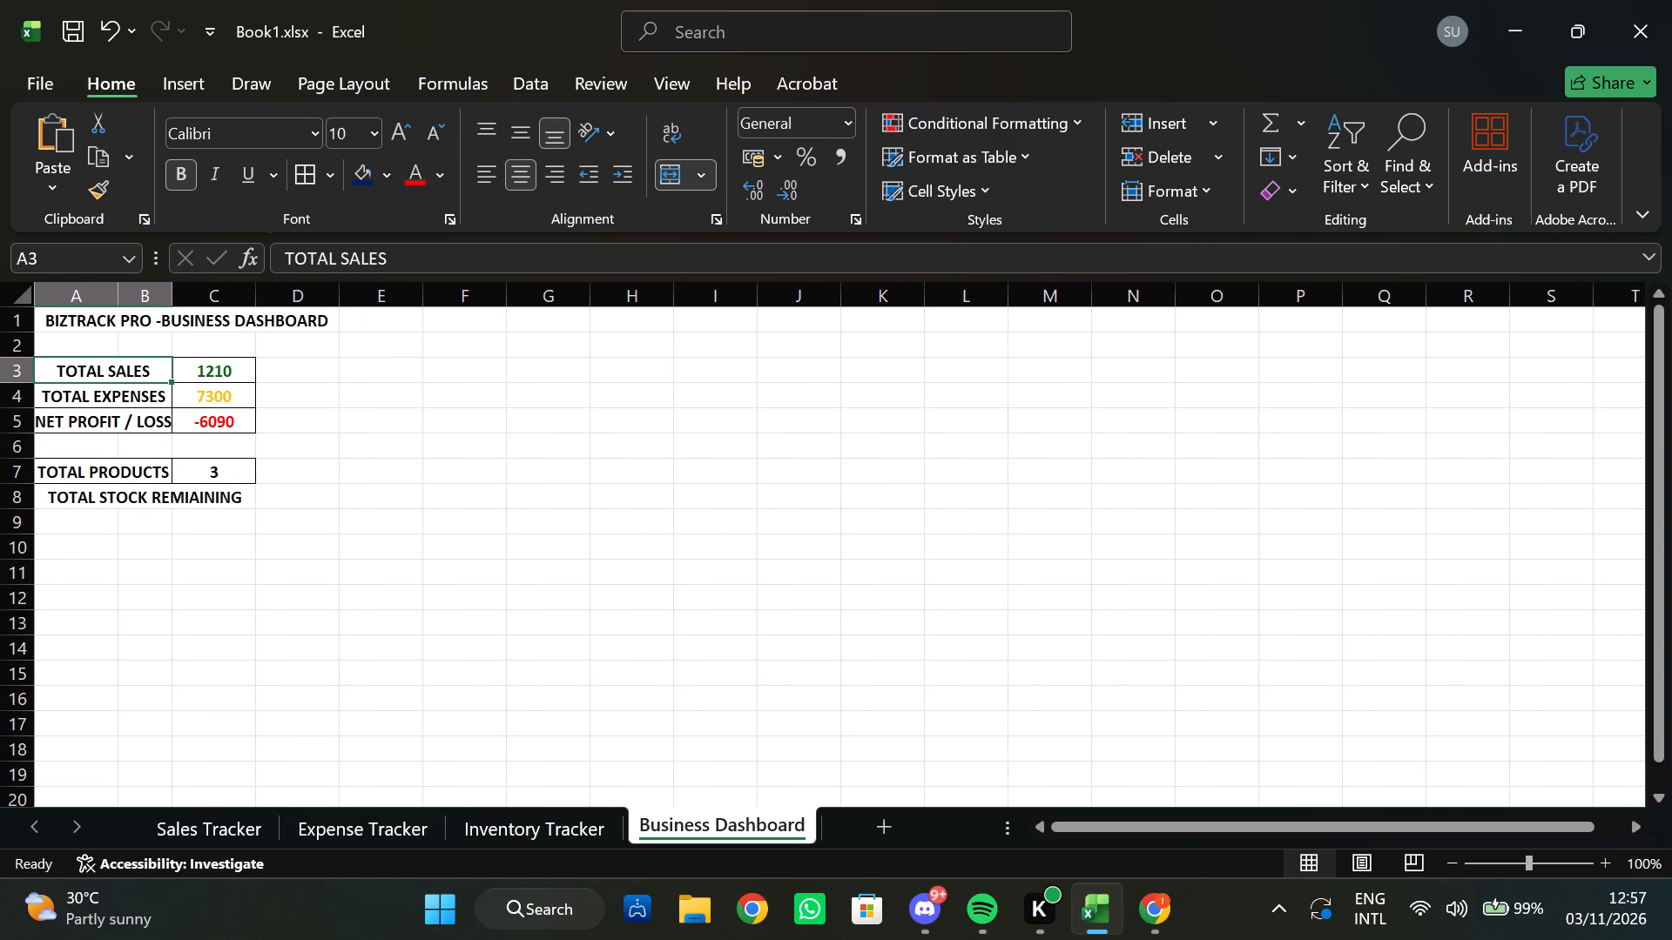
pyautogui.moveTo(178, 288); pyautogui.dragTo(192, 292)
pyautogui.moveTo(192, 292); pyautogui.dragTo(184, 288)
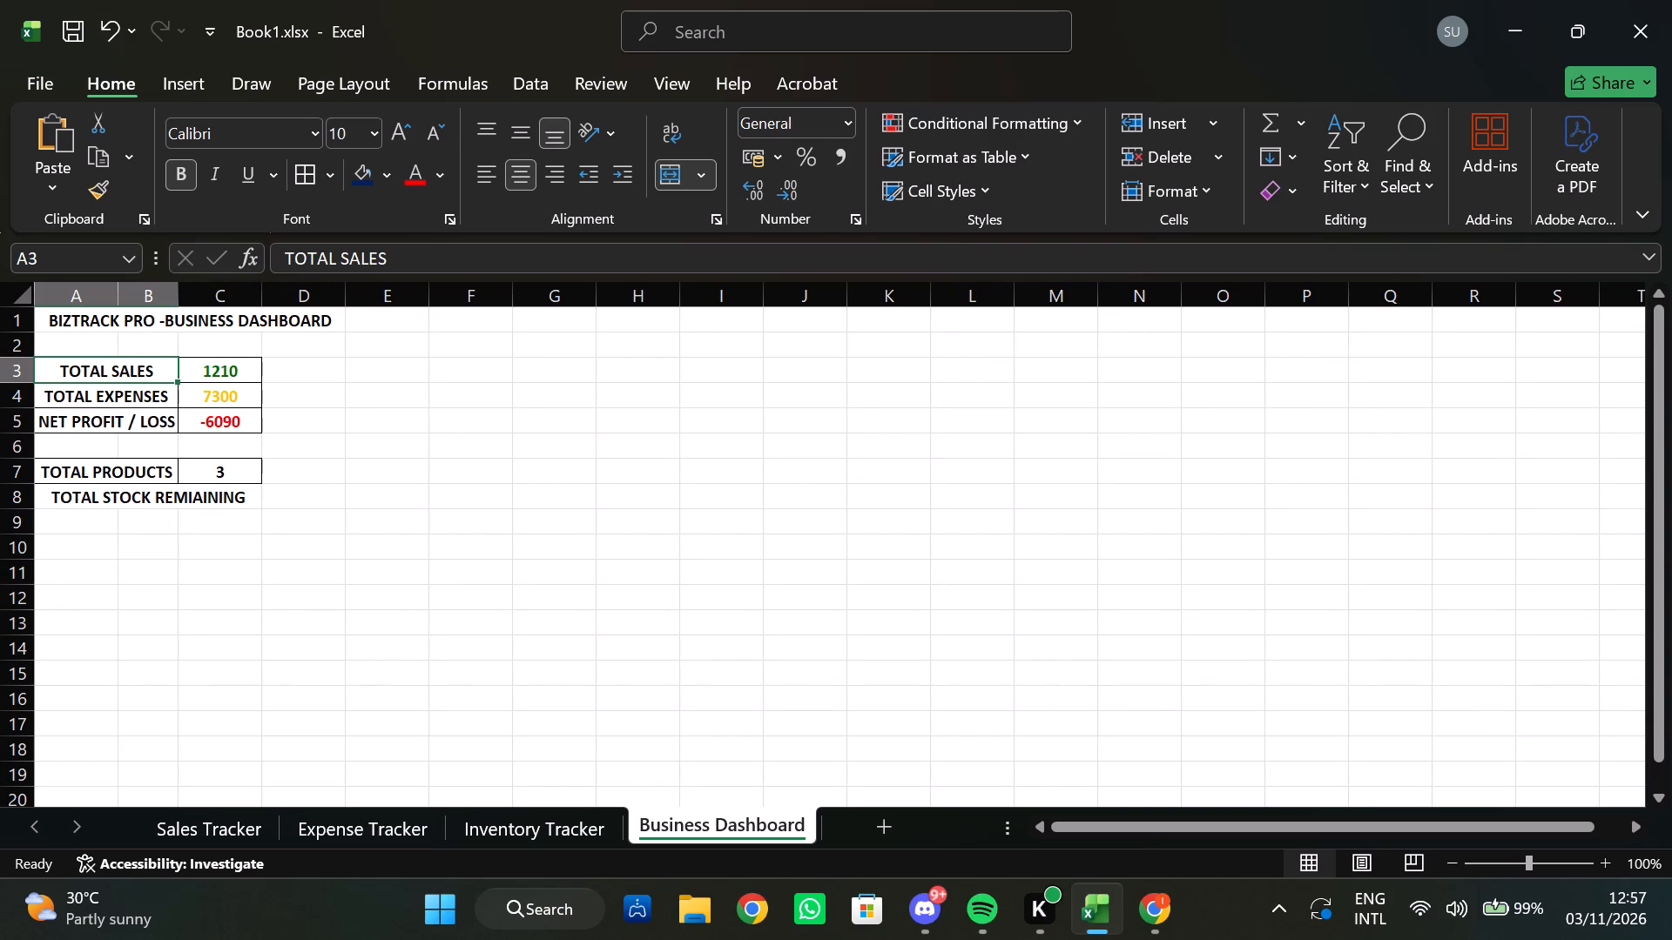
pyautogui.click(109, 397)
pyautogui.click(114, 423)
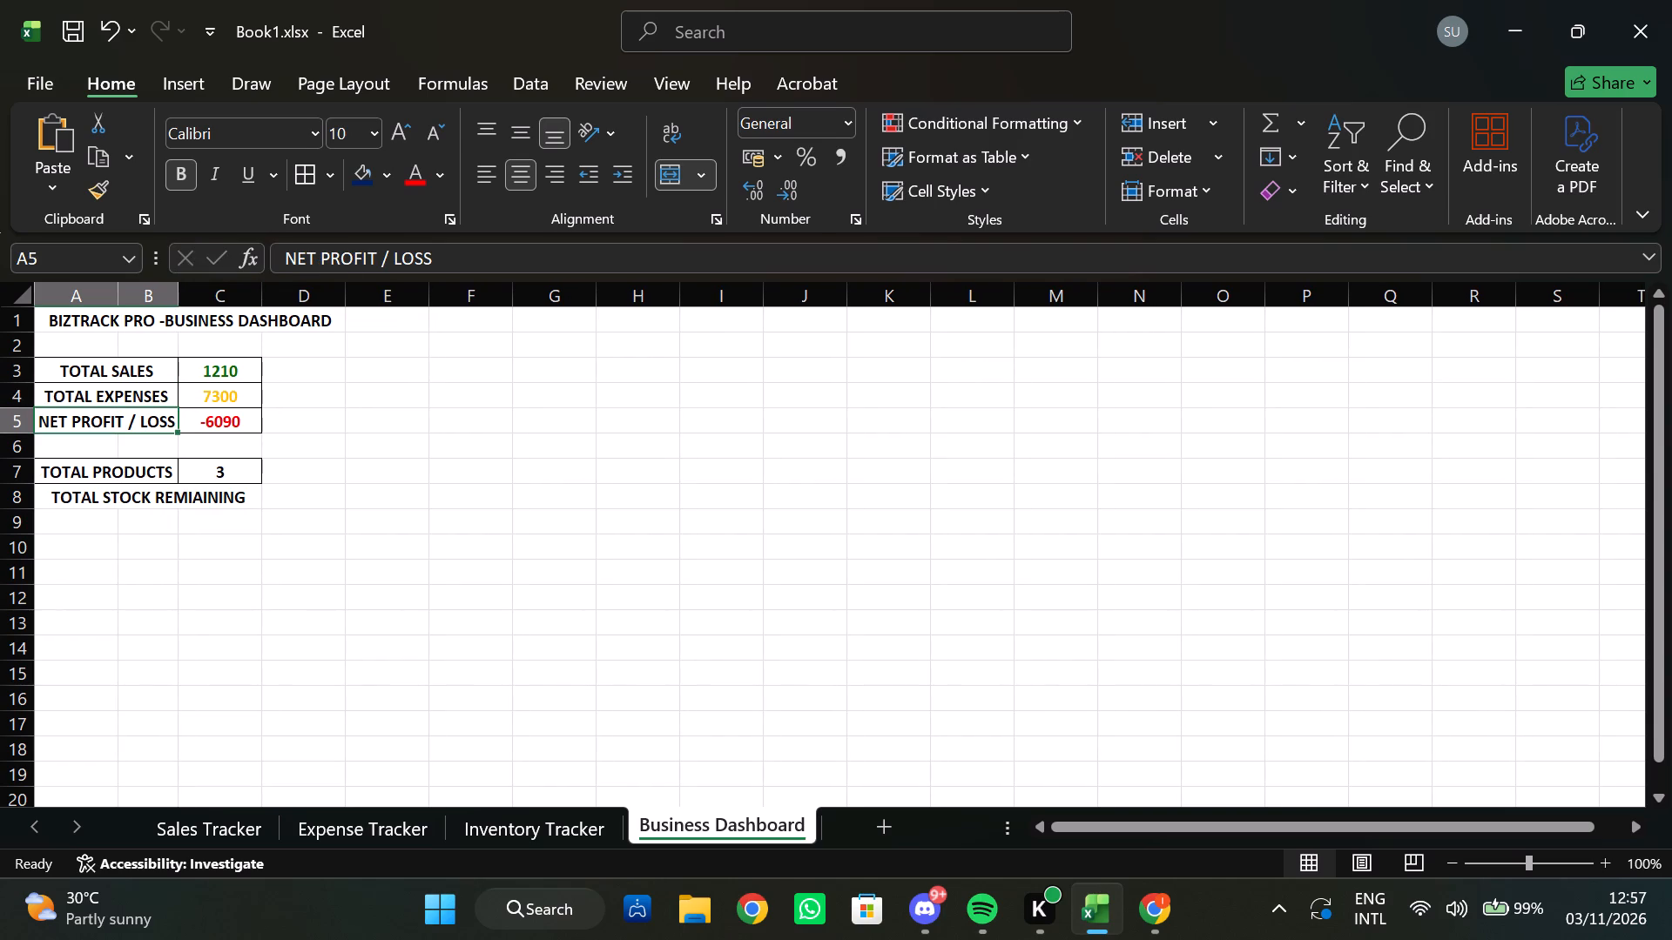
pyautogui.moveTo(180, 302); pyautogui.dragTo(188, 308)
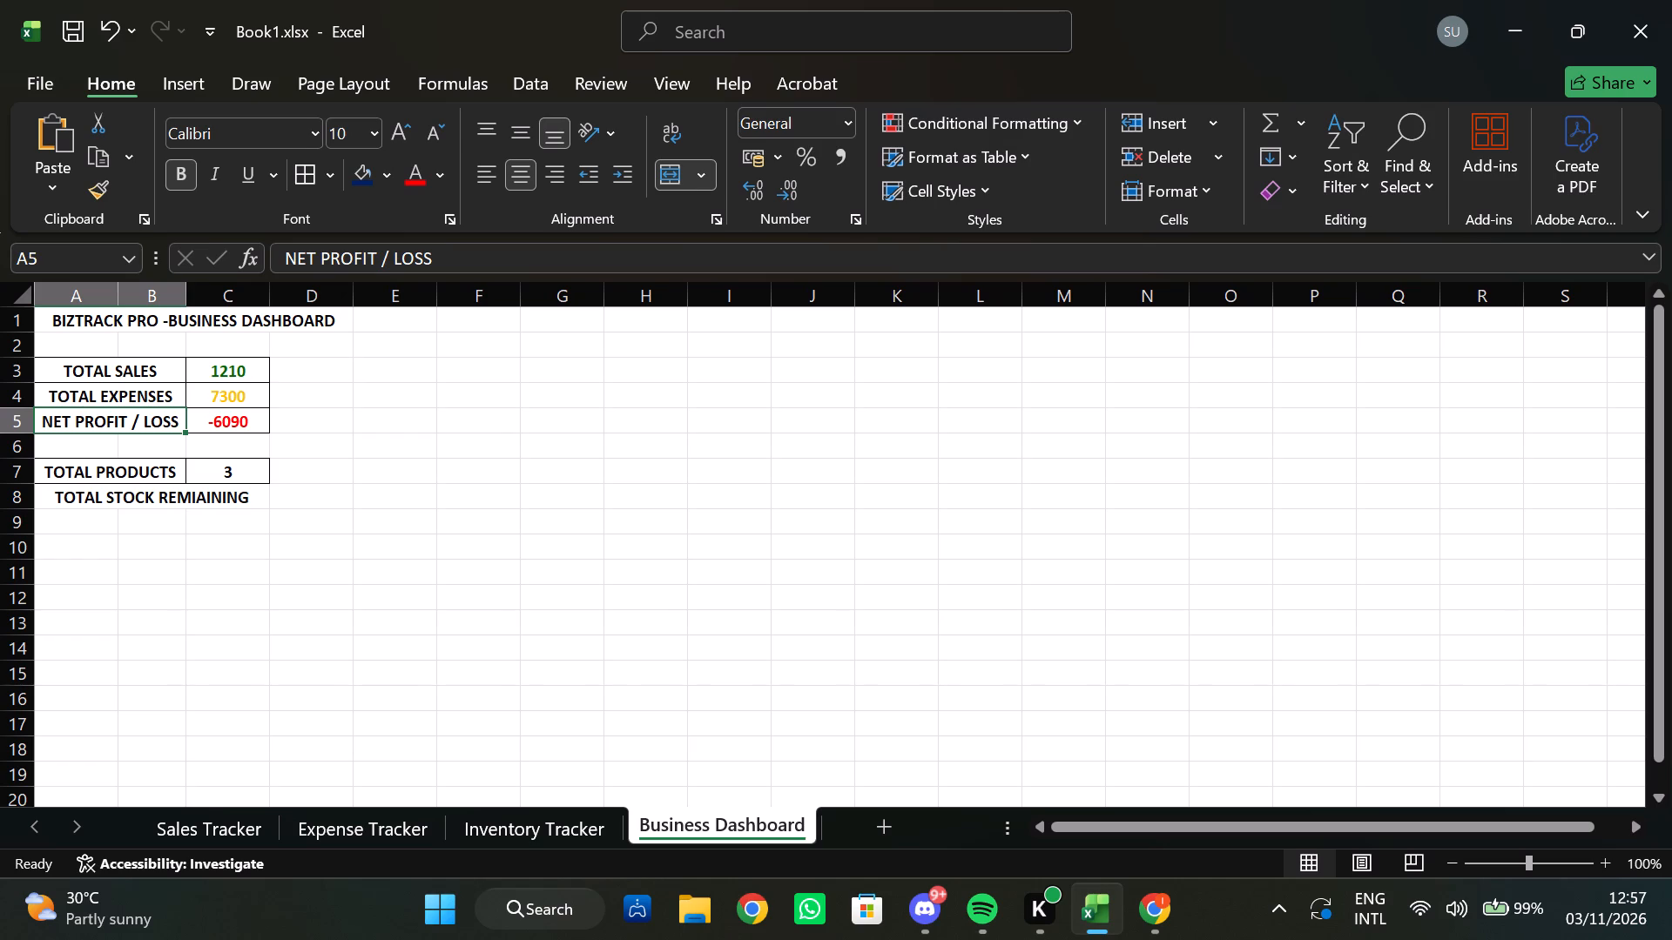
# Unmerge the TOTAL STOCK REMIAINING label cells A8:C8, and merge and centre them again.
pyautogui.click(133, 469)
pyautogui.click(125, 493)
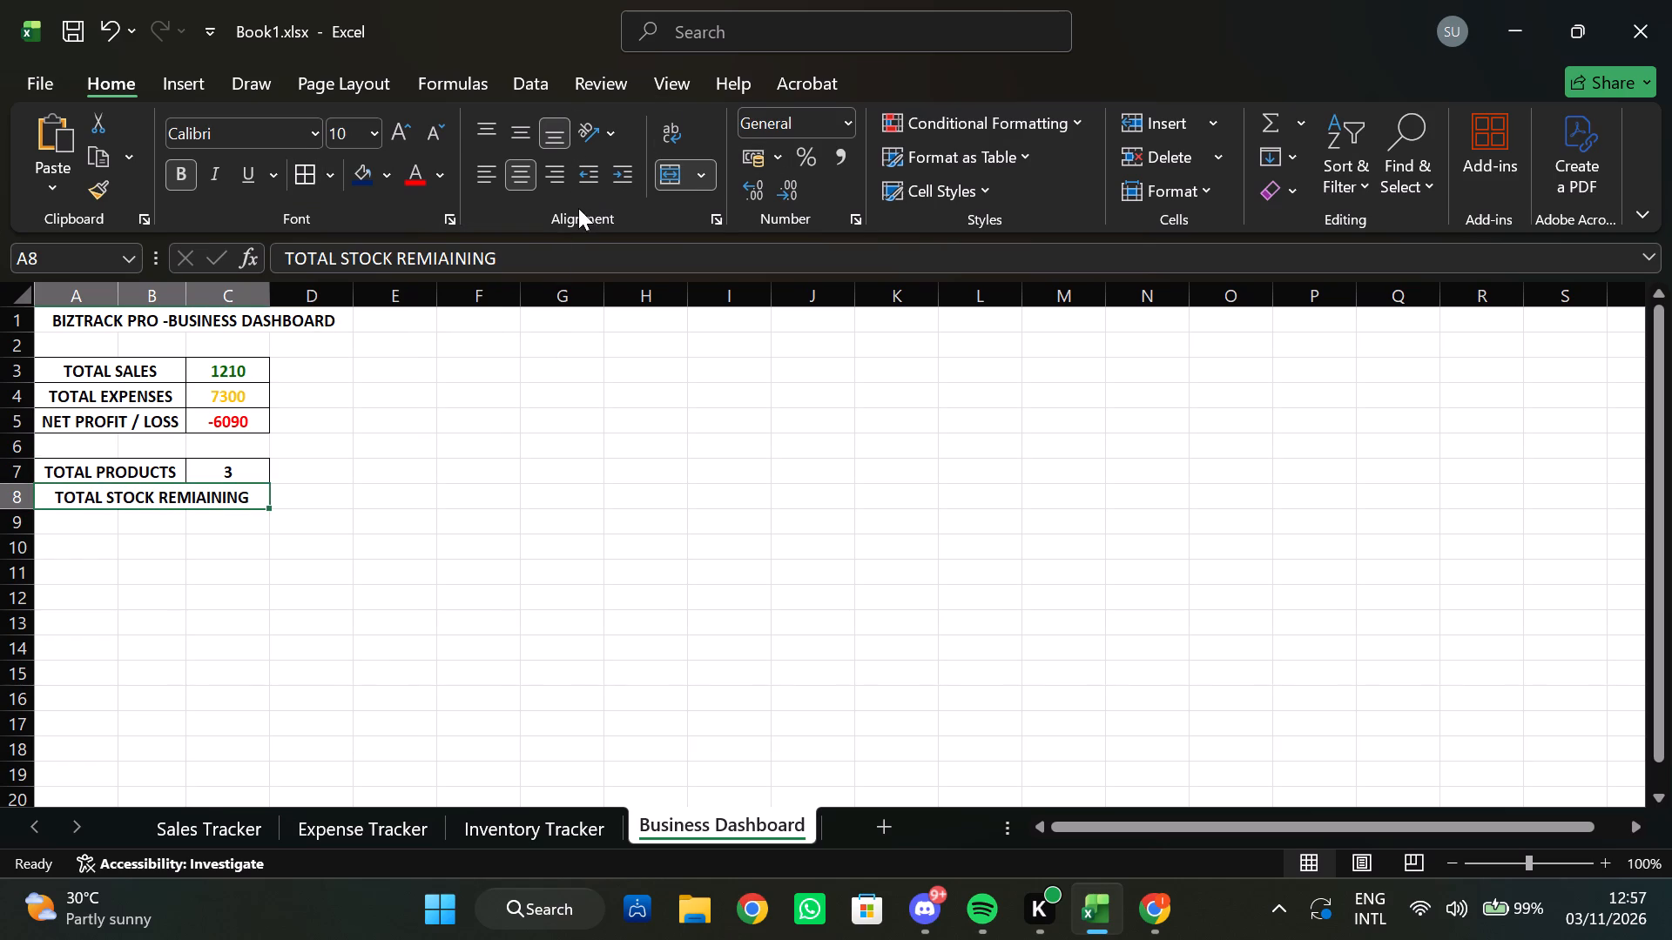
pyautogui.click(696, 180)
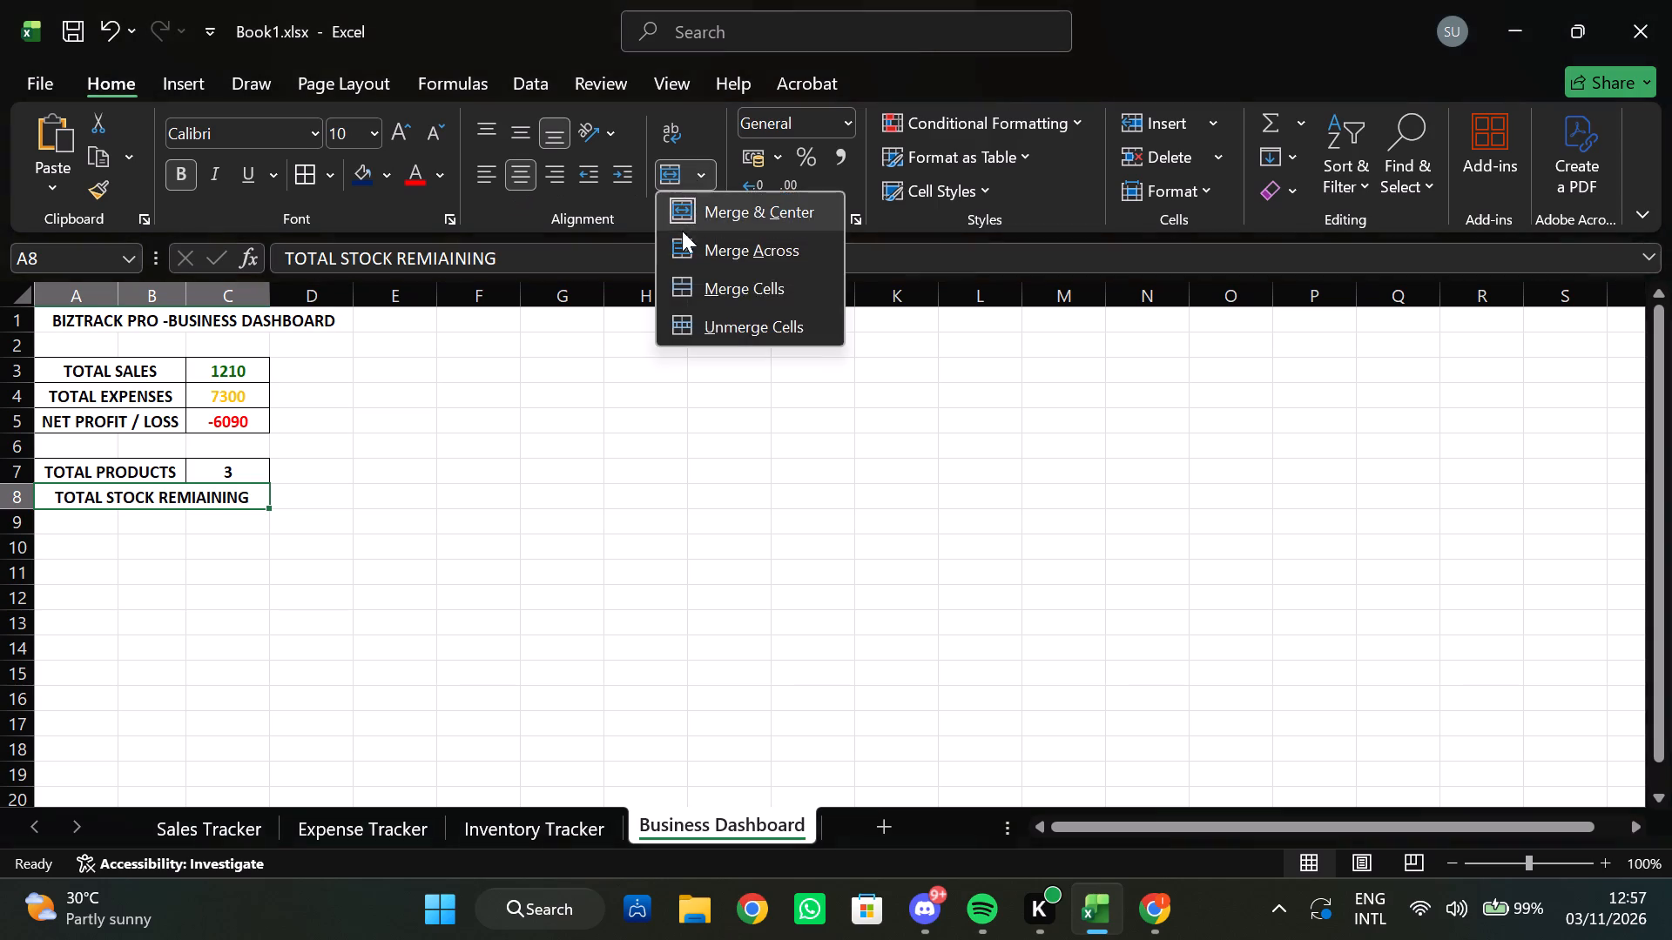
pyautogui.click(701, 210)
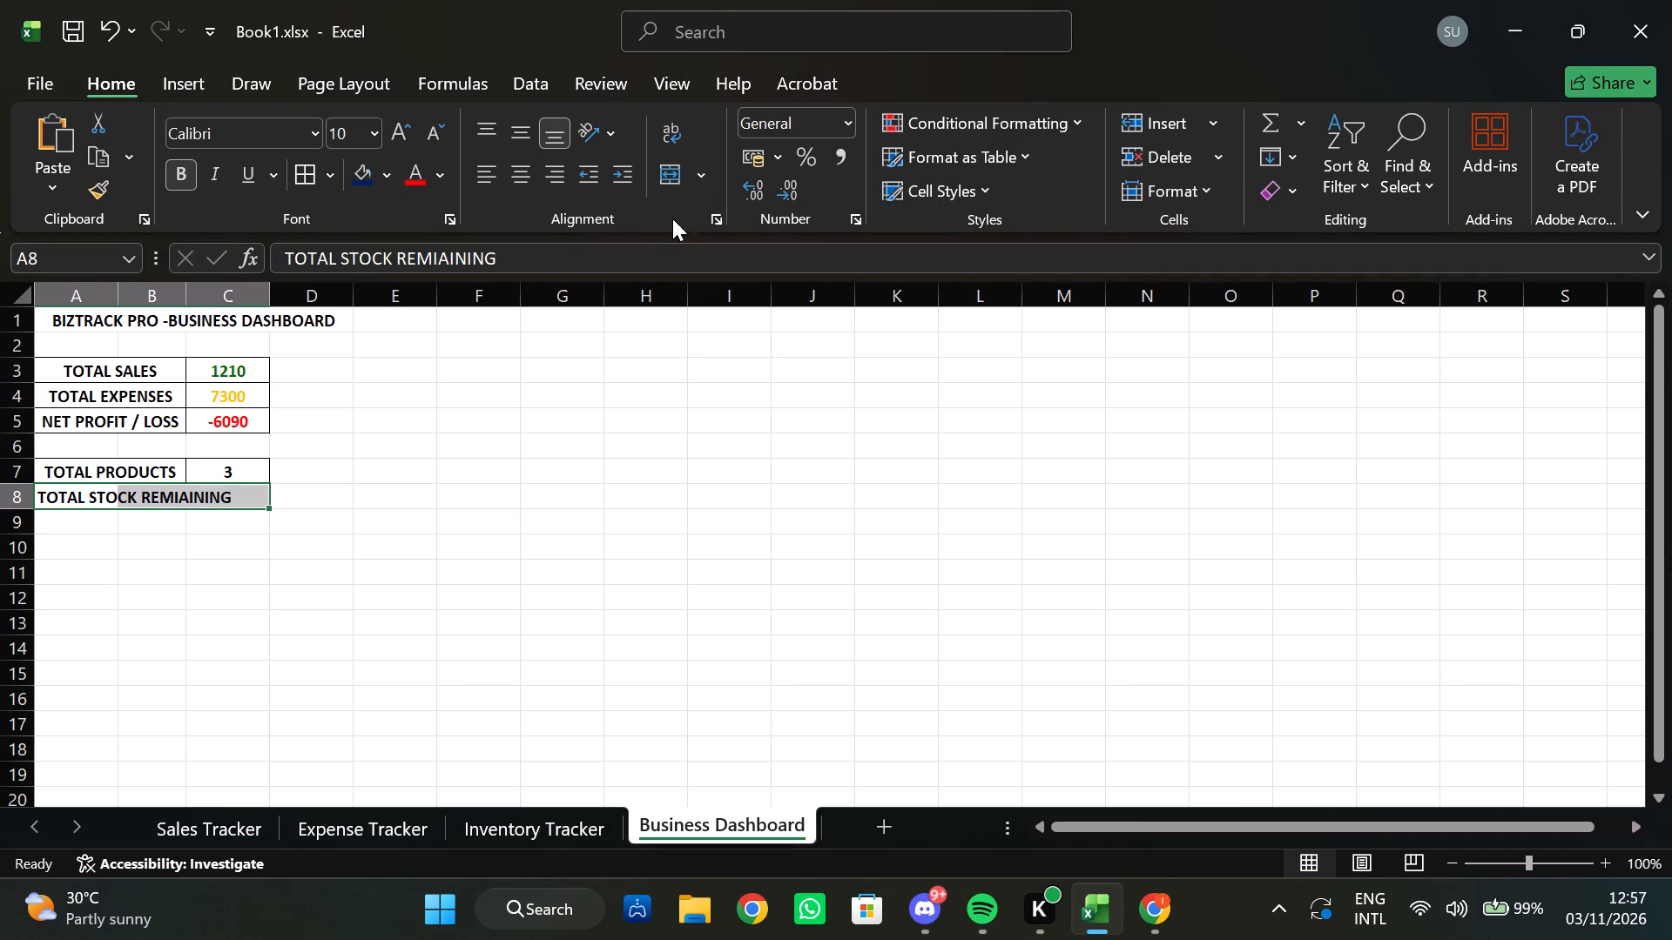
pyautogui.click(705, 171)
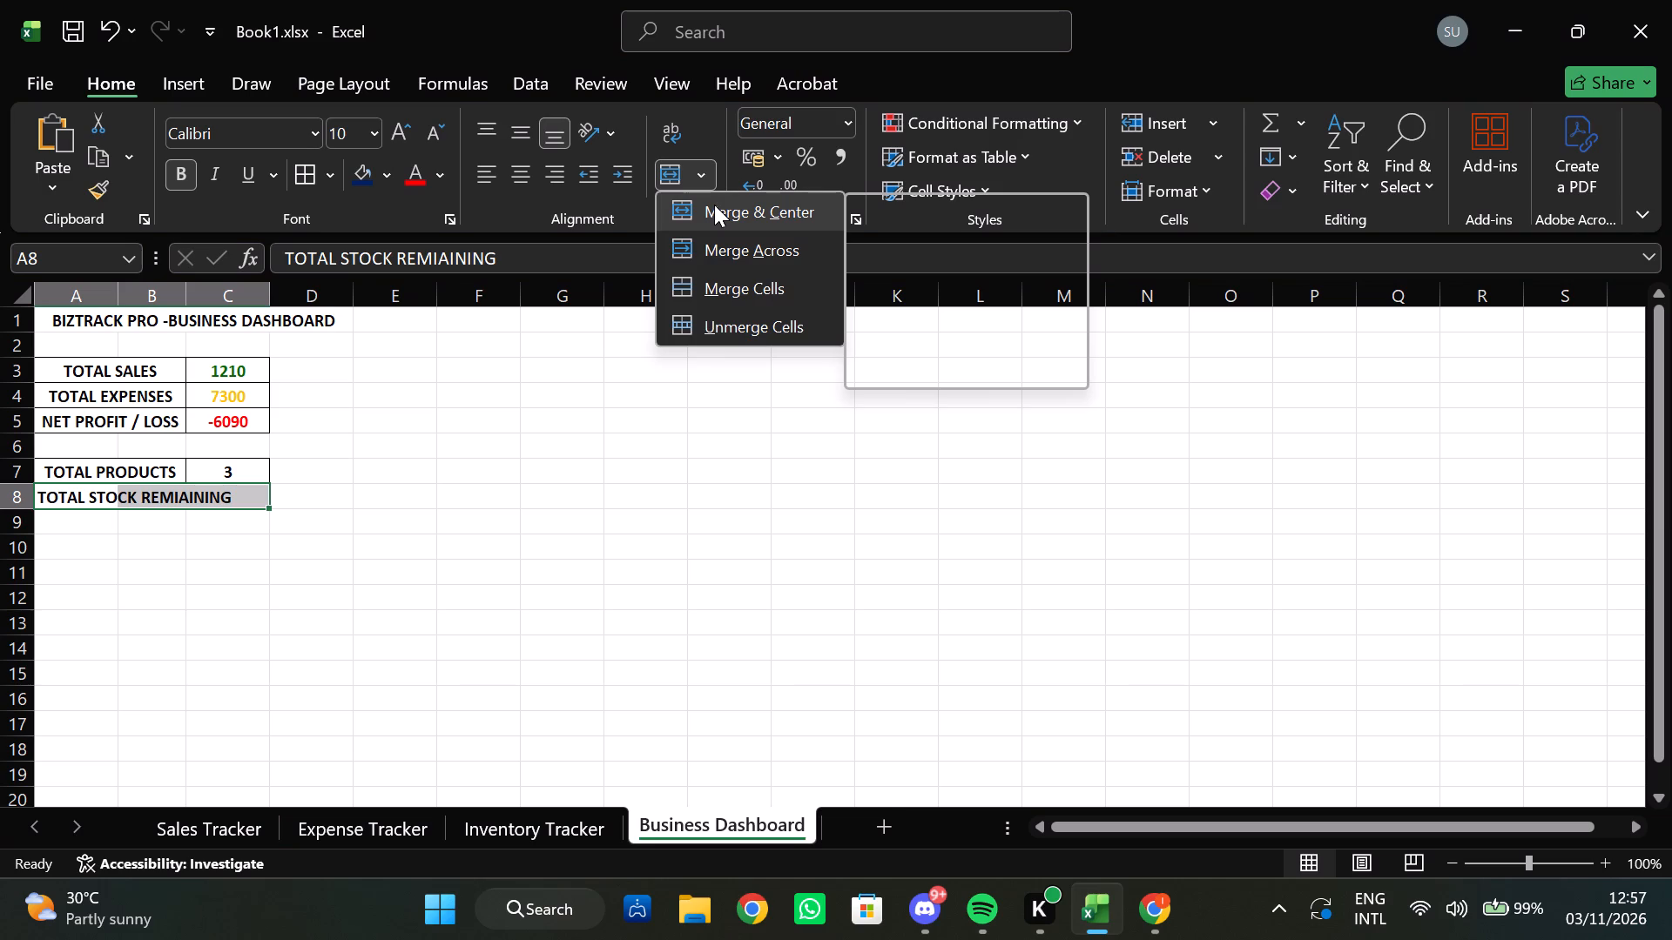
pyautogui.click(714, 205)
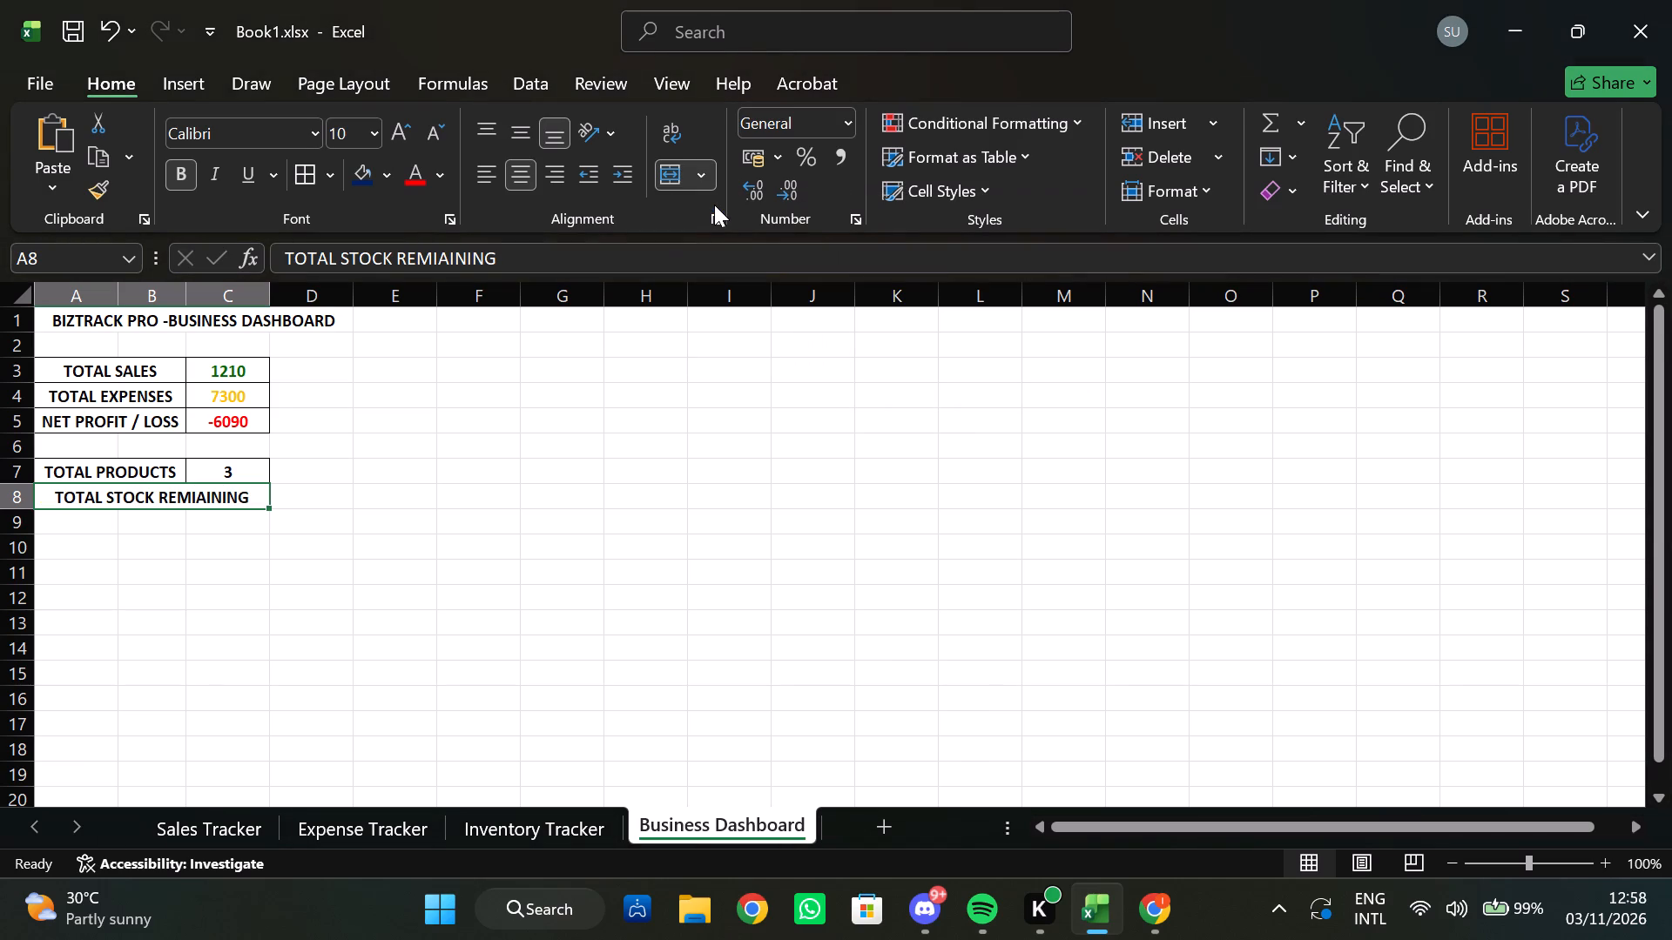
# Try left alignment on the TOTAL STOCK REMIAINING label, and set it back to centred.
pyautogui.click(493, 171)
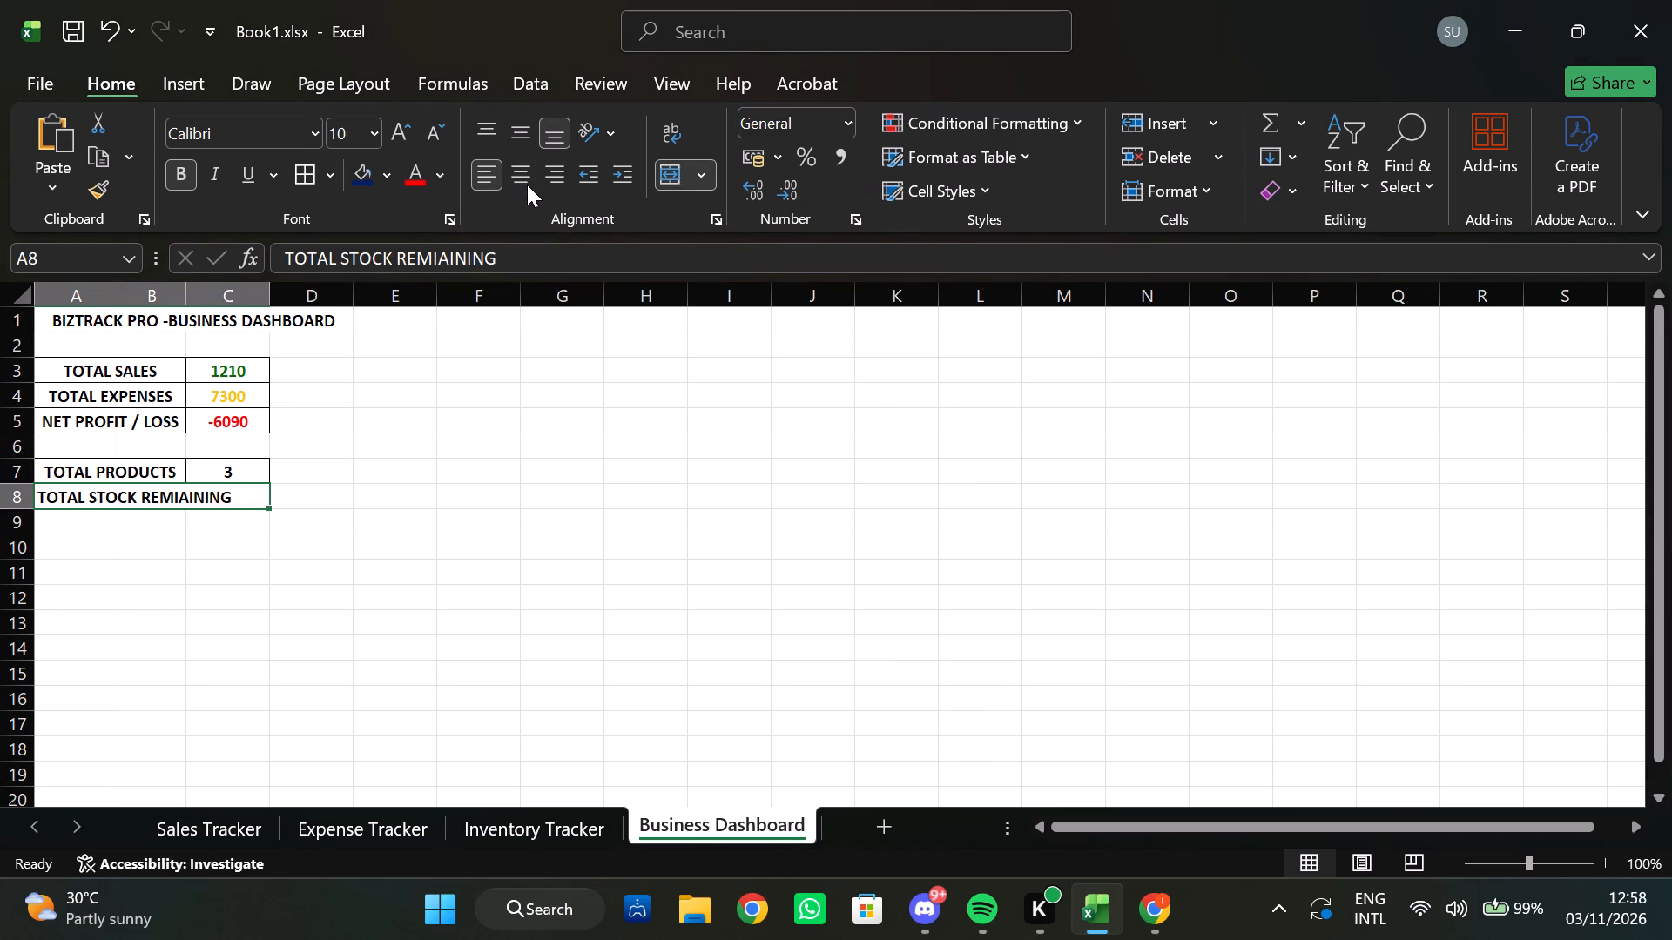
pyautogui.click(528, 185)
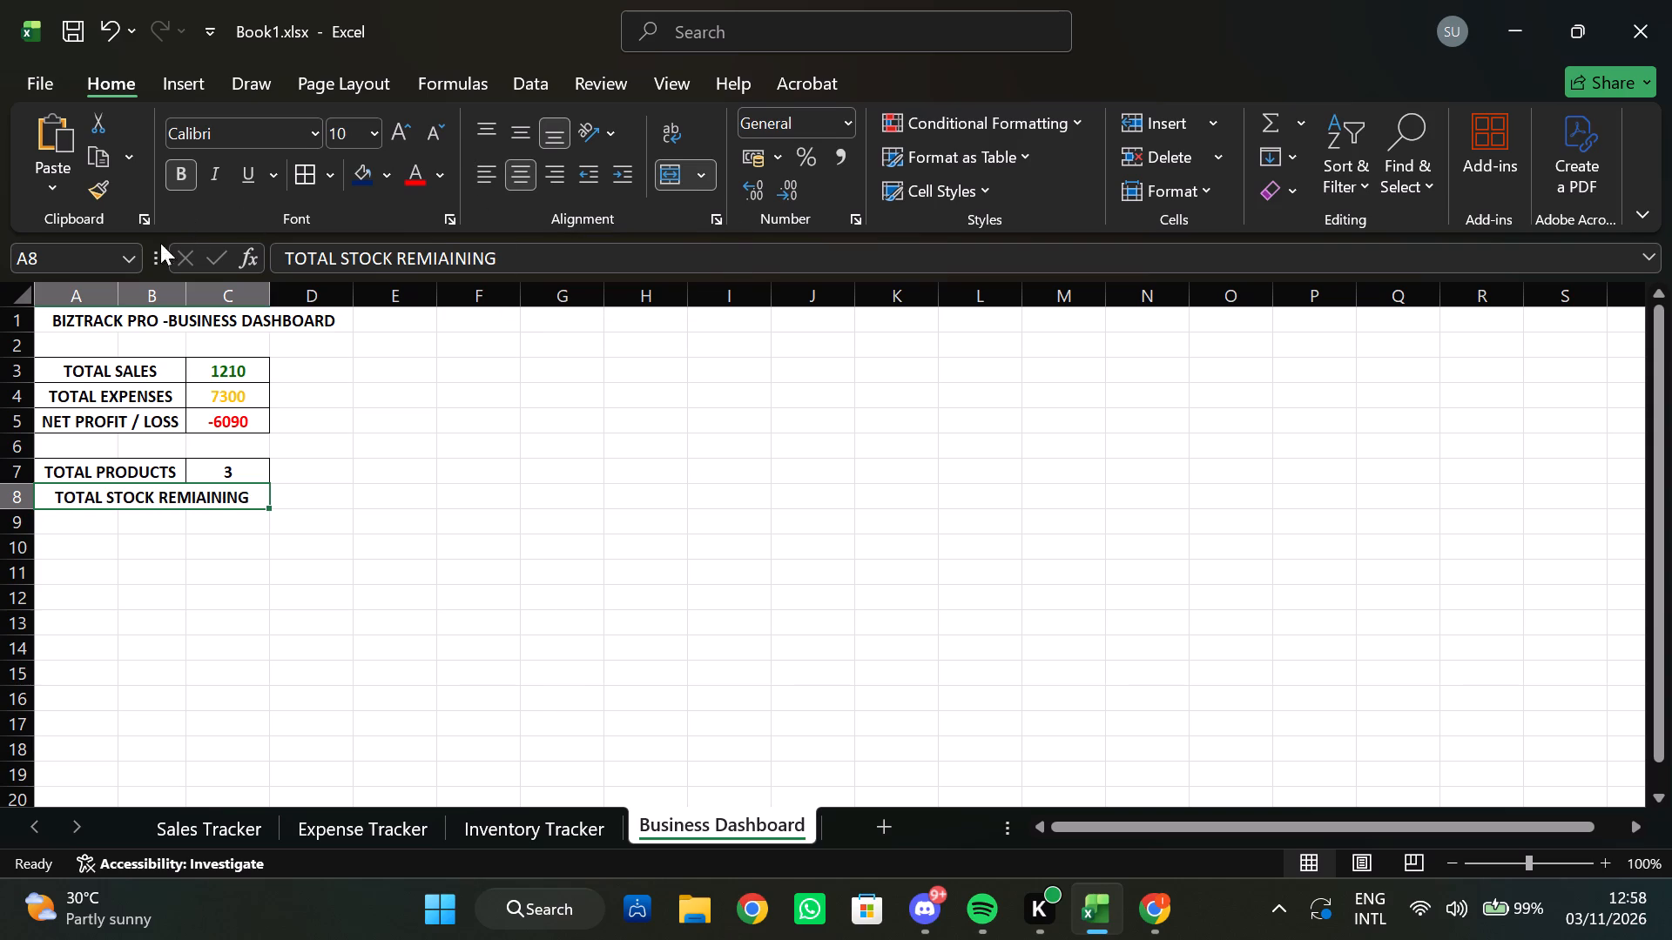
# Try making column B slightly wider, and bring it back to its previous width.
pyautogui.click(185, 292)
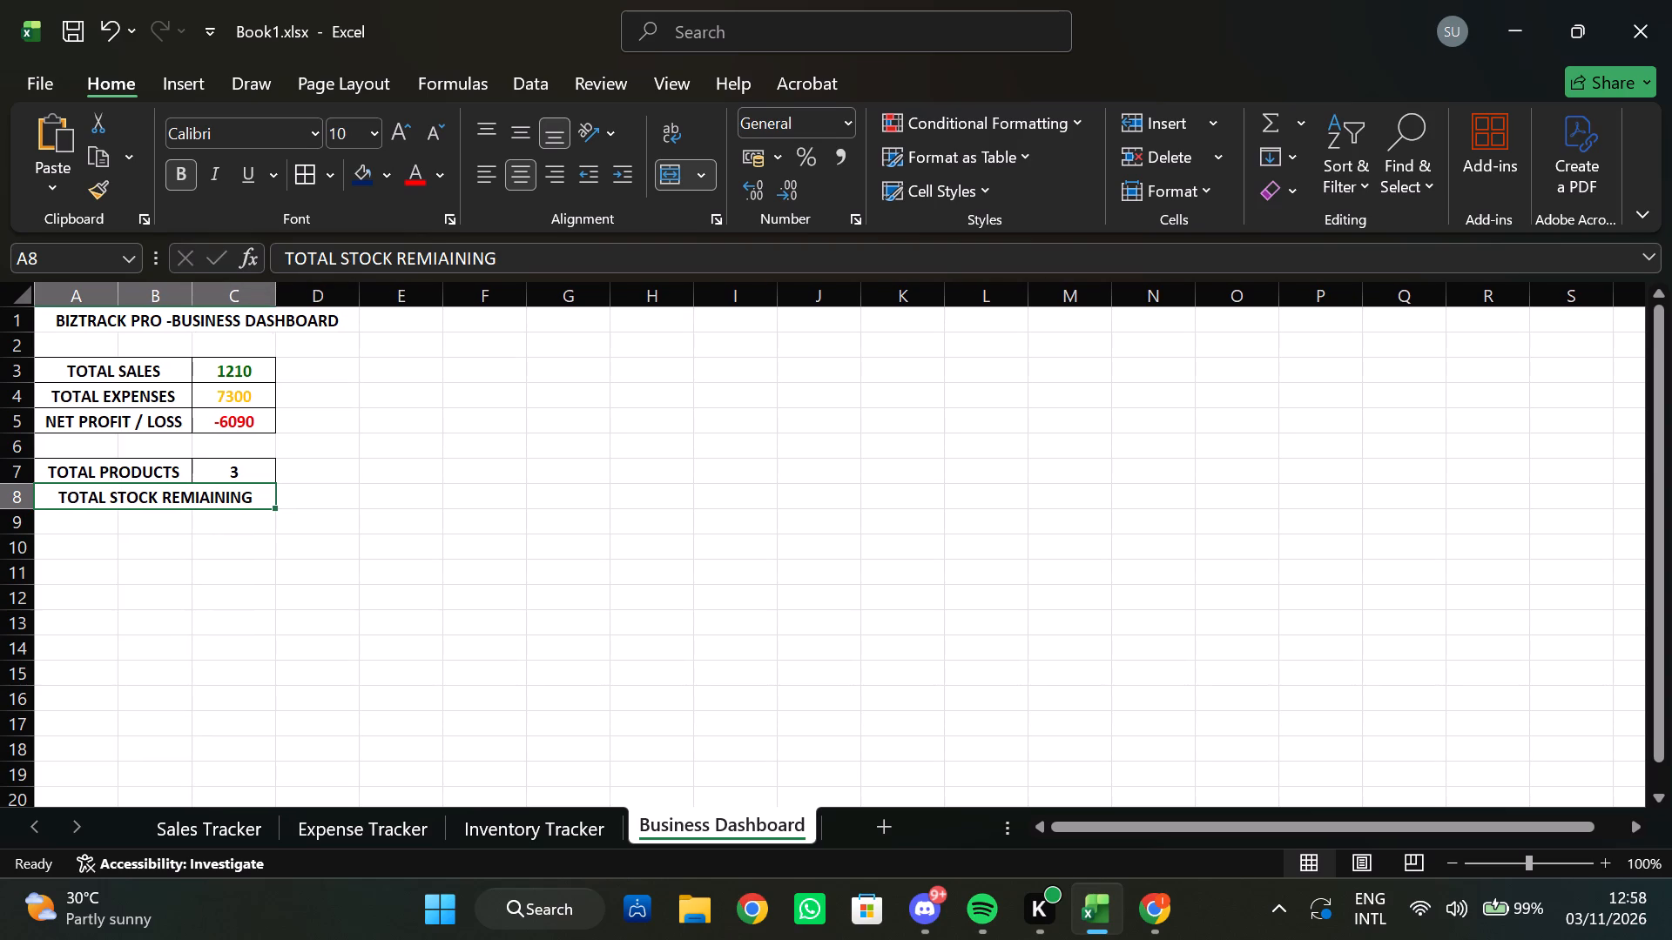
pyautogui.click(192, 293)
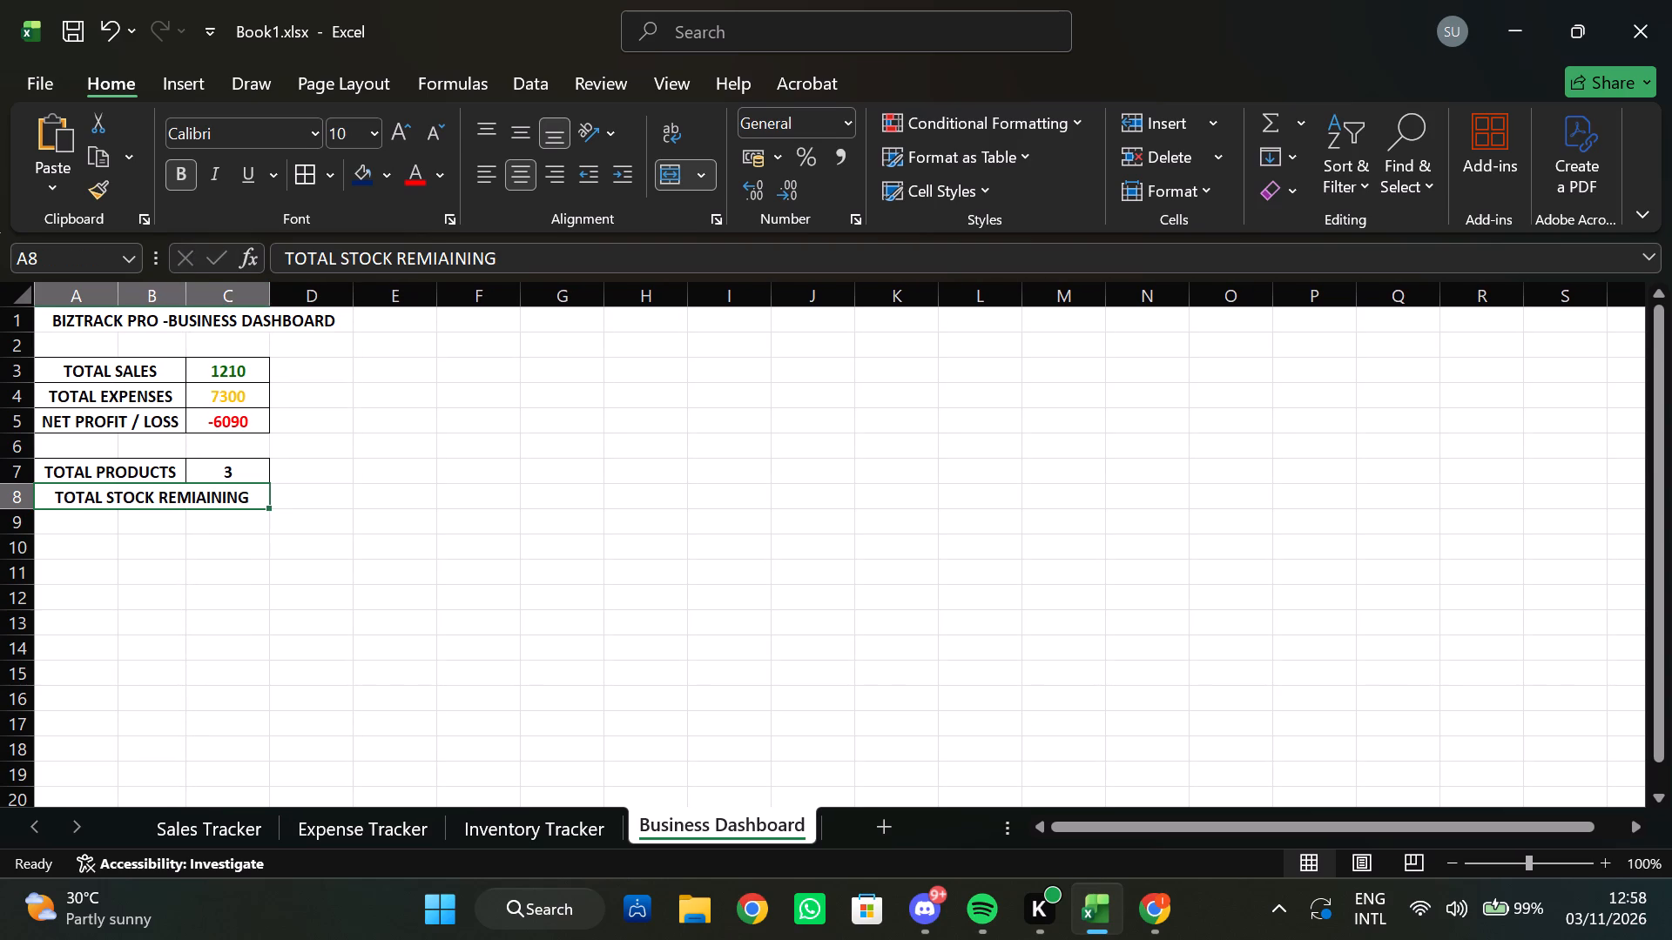
# Widen column C, which holds the dashboard values, to roughly one and a half times its width.
pyautogui.moveTo(267, 297); pyautogui.dragTo(291, 297)
pyautogui.moveTo(291, 297); pyautogui.dragTo(310, 305)
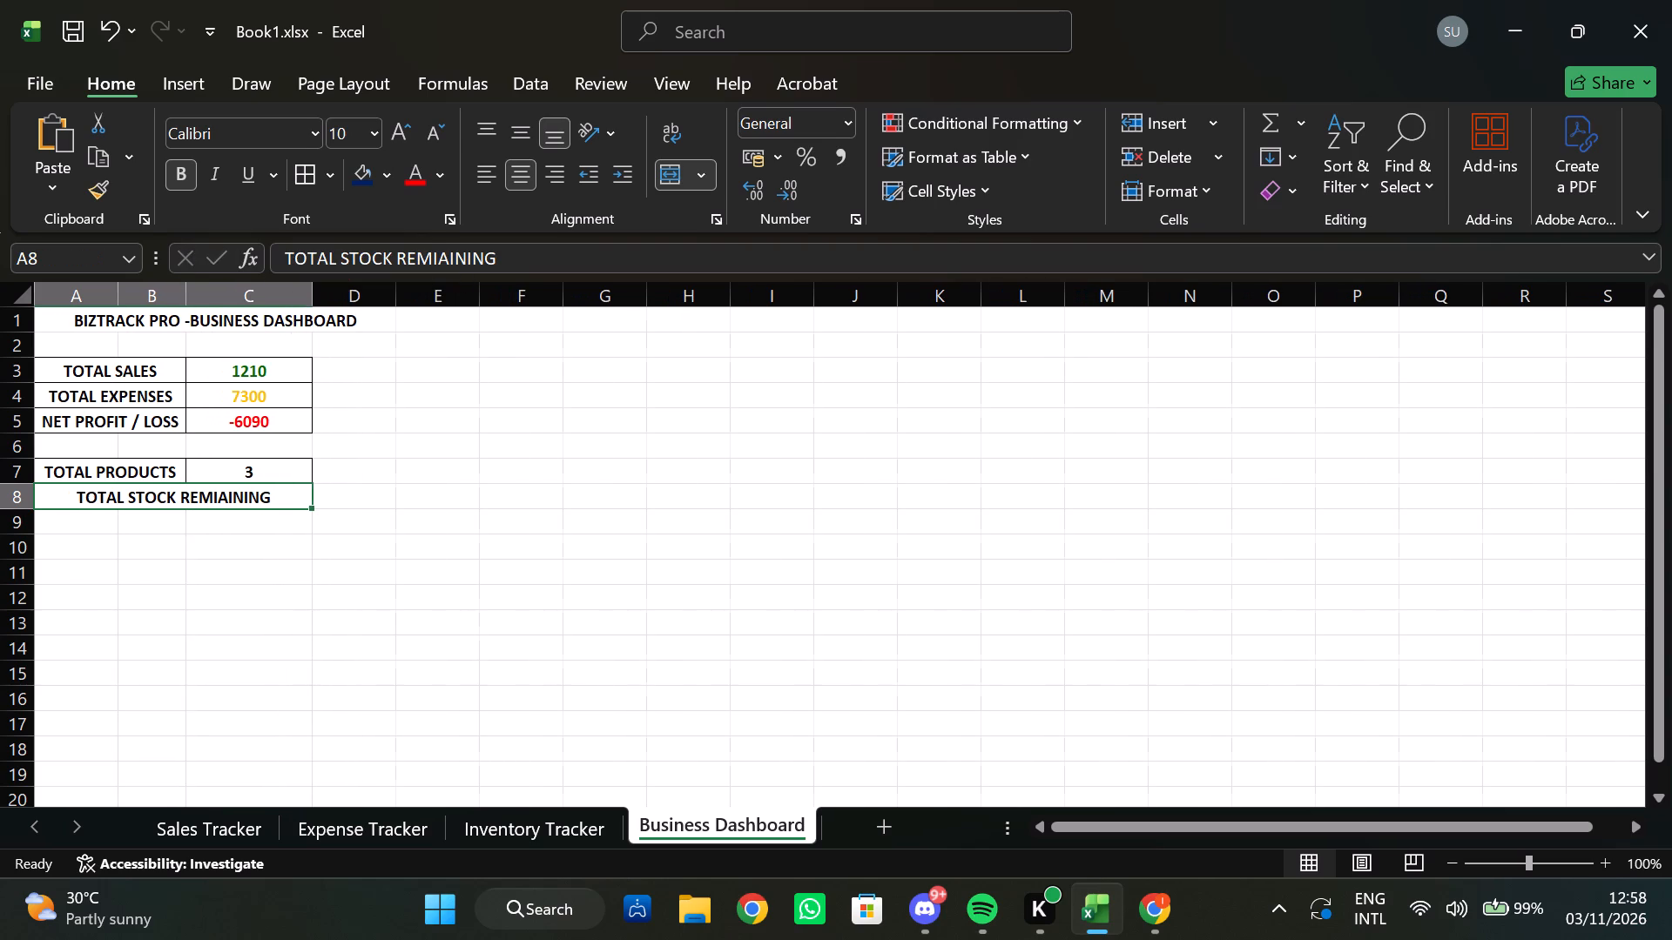
pyautogui.moveTo(310, 305); pyautogui.dragTo(318, 312)
pyautogui.click(318, 312)
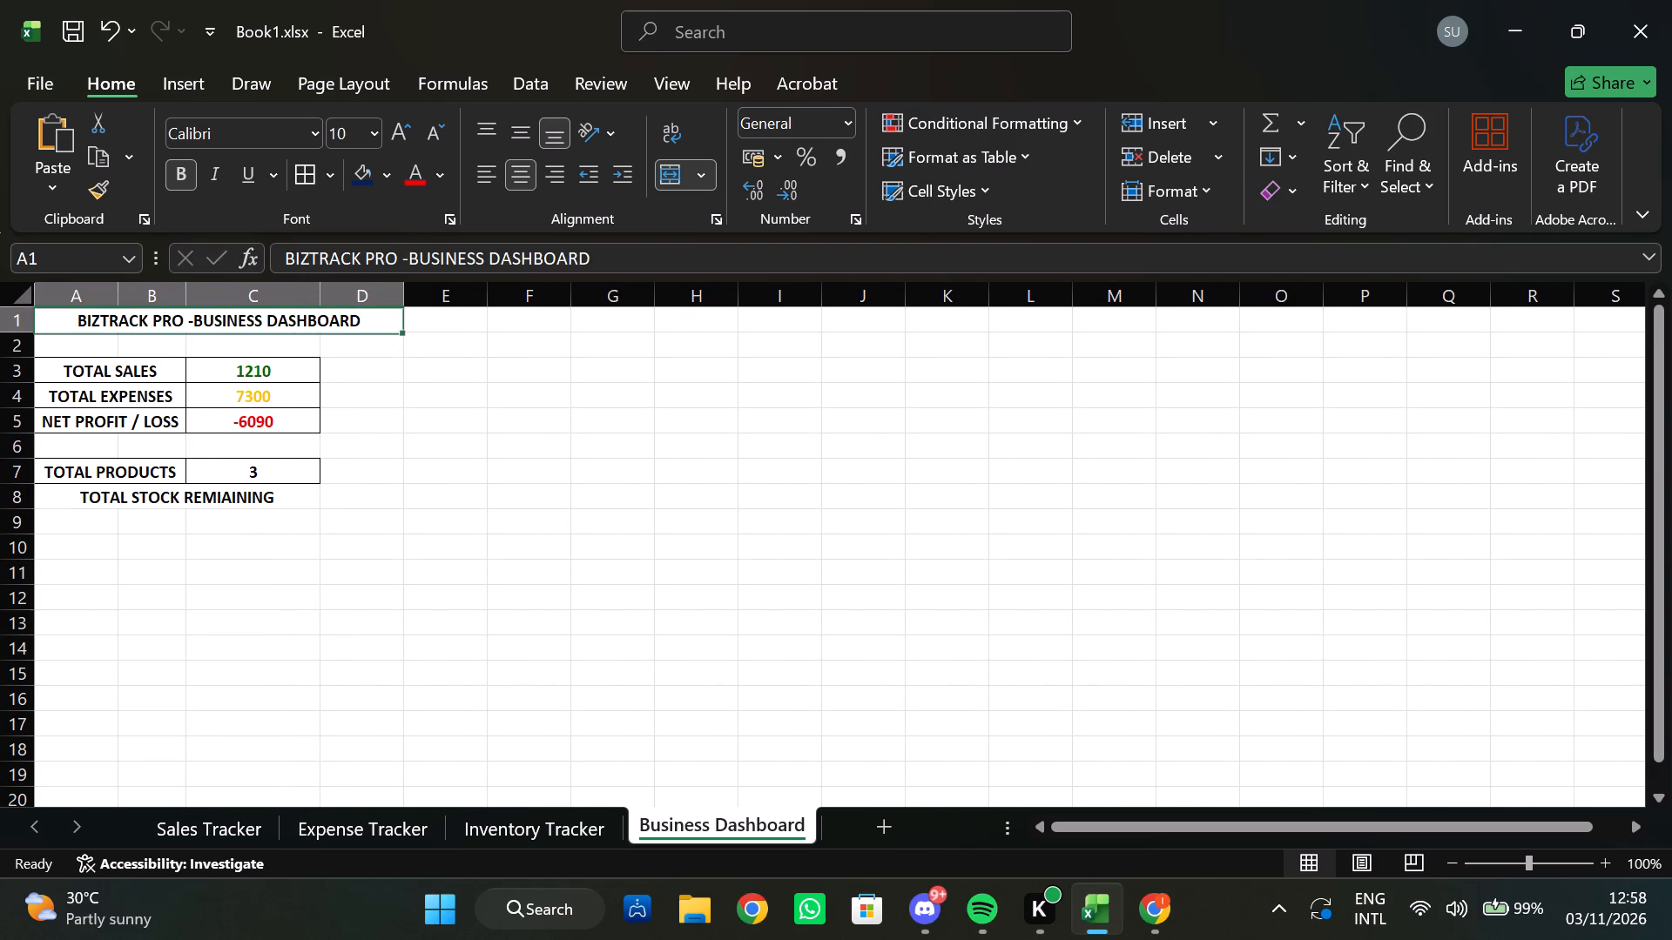
# Unmerge the TOTAL STOCK REMIAINING label cells A8:C8.
pyautogui.click(170, 495)
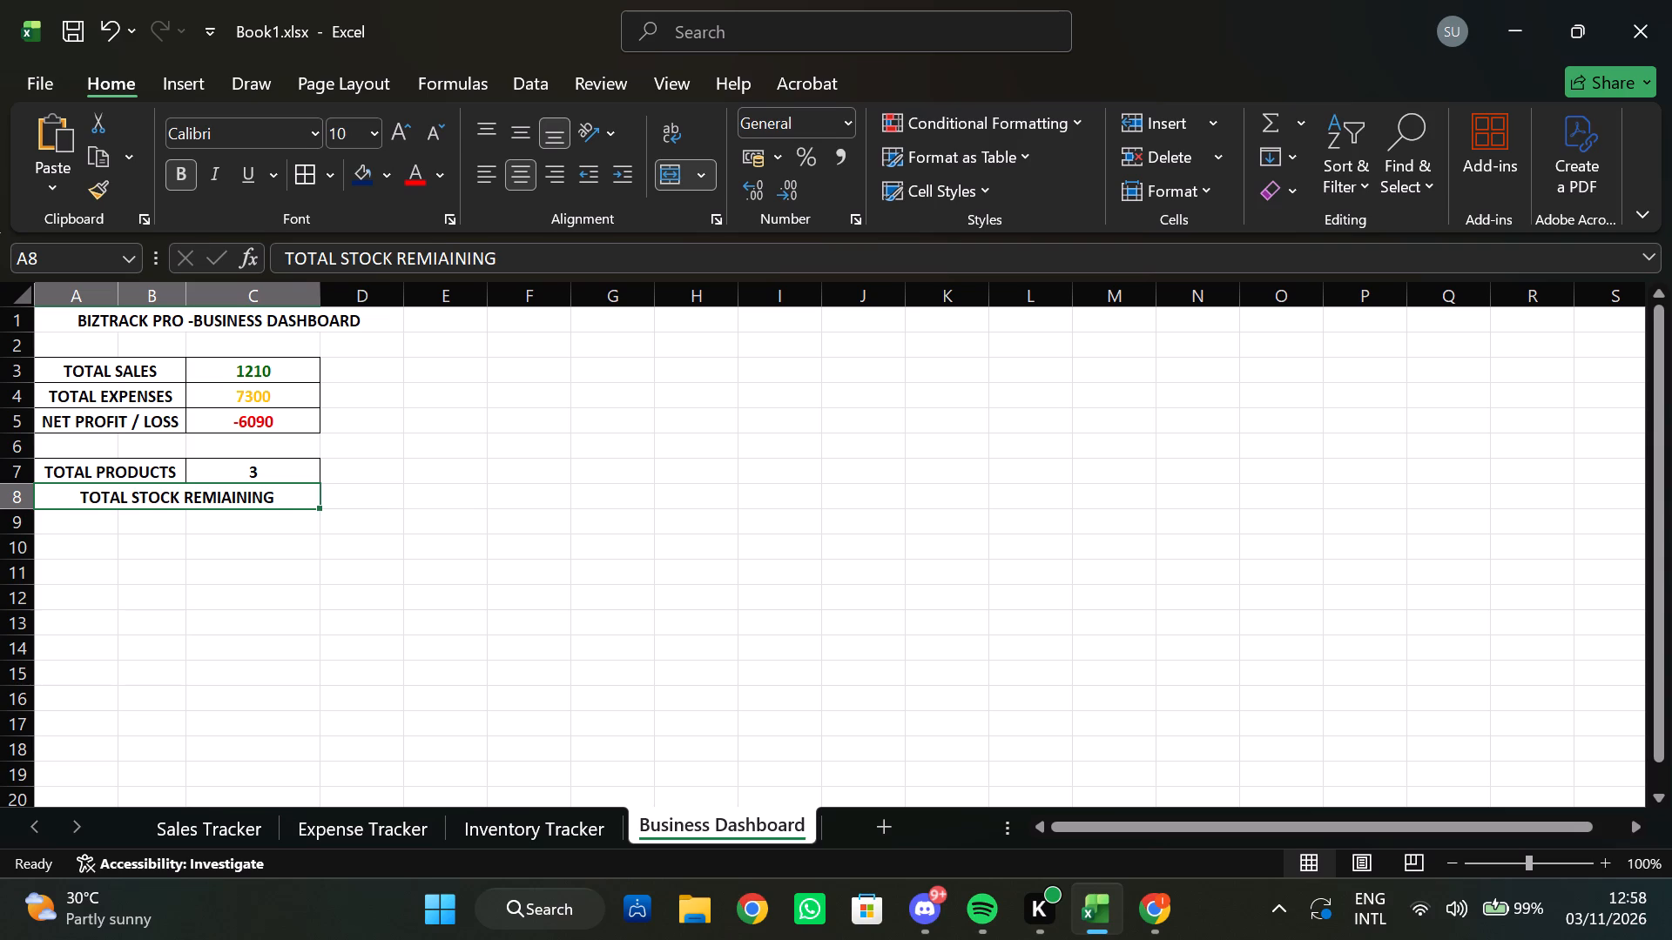
pyautogui.click(225, 505)
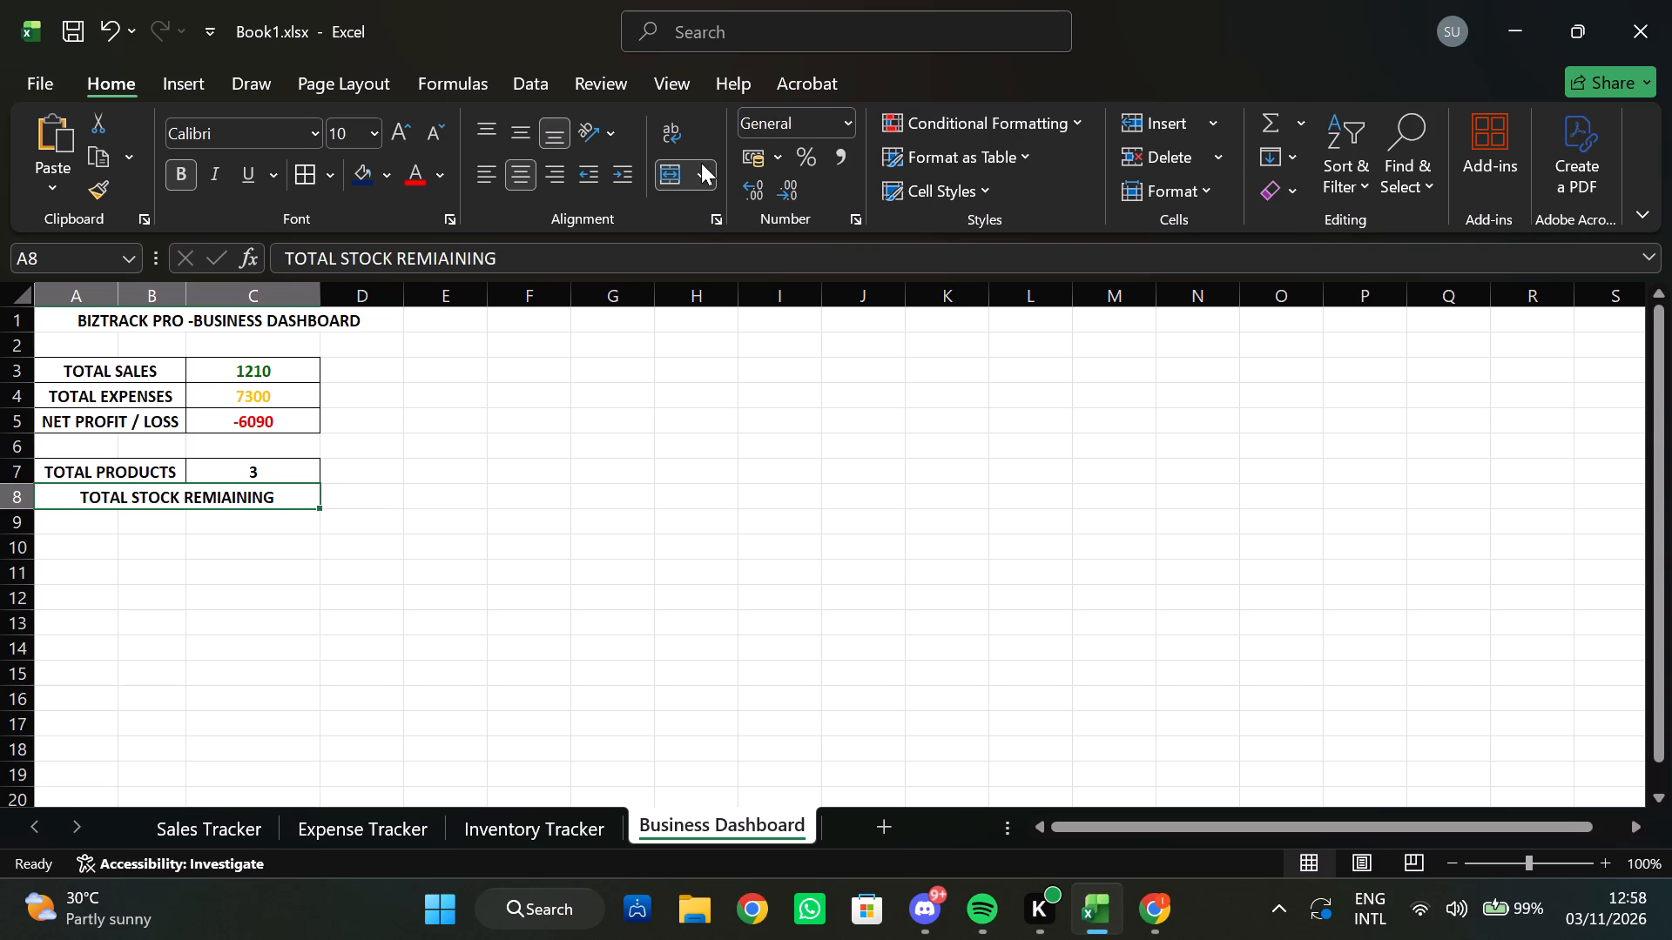
pyautogui.click(701, 163)
pyautogui.click(707, 213)
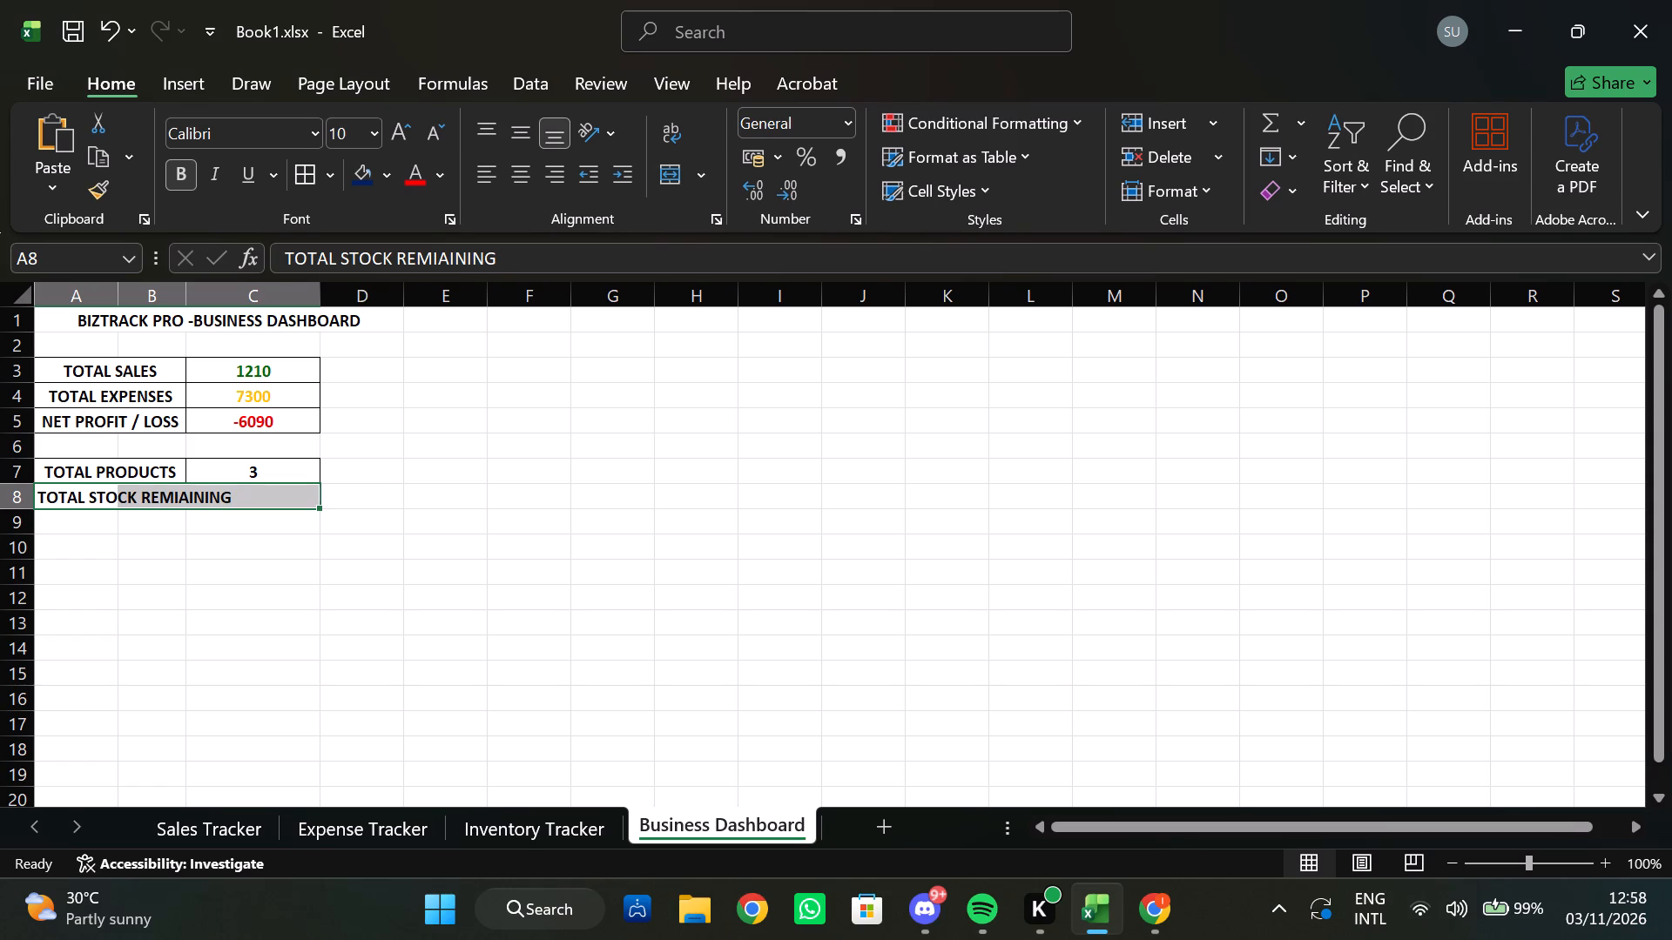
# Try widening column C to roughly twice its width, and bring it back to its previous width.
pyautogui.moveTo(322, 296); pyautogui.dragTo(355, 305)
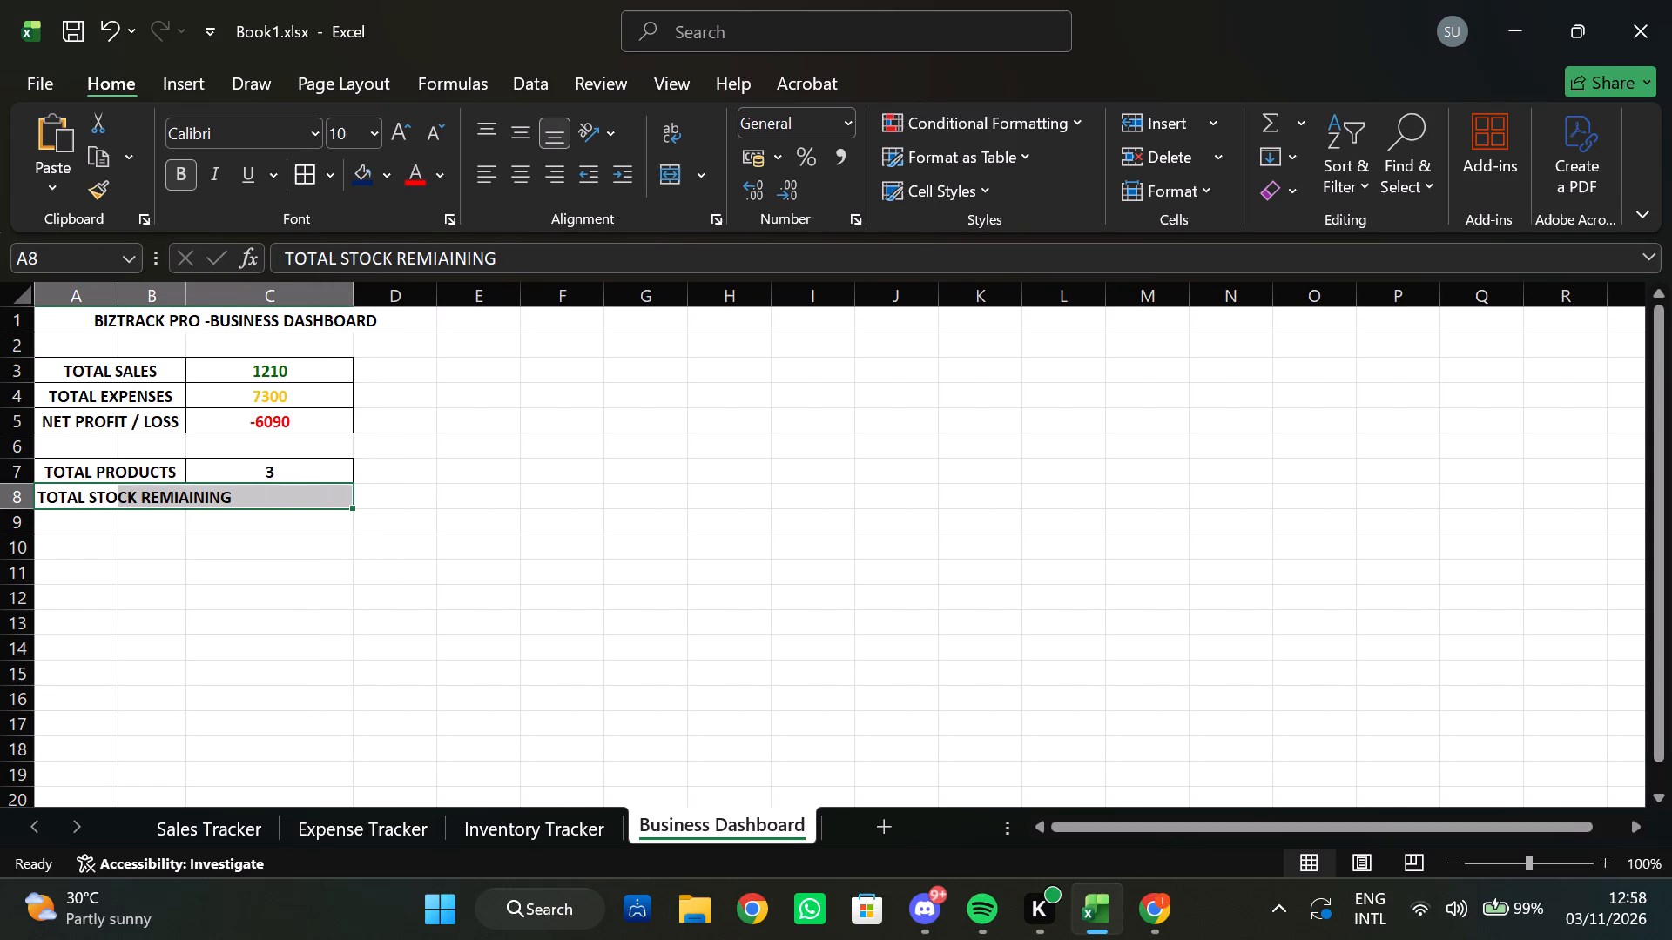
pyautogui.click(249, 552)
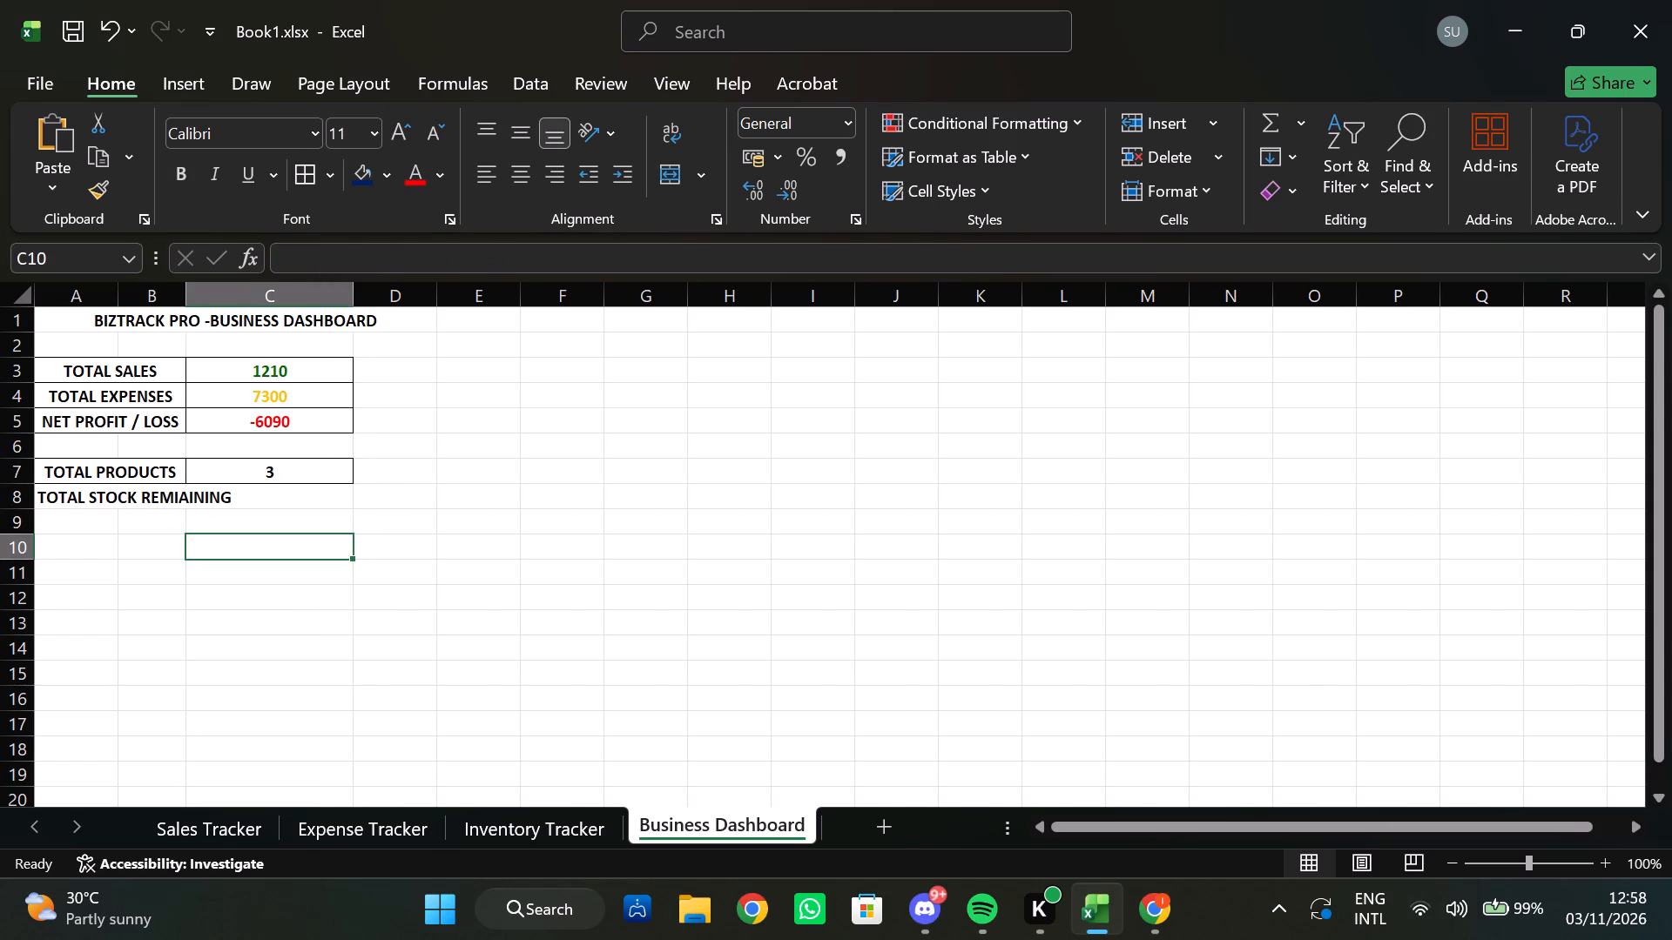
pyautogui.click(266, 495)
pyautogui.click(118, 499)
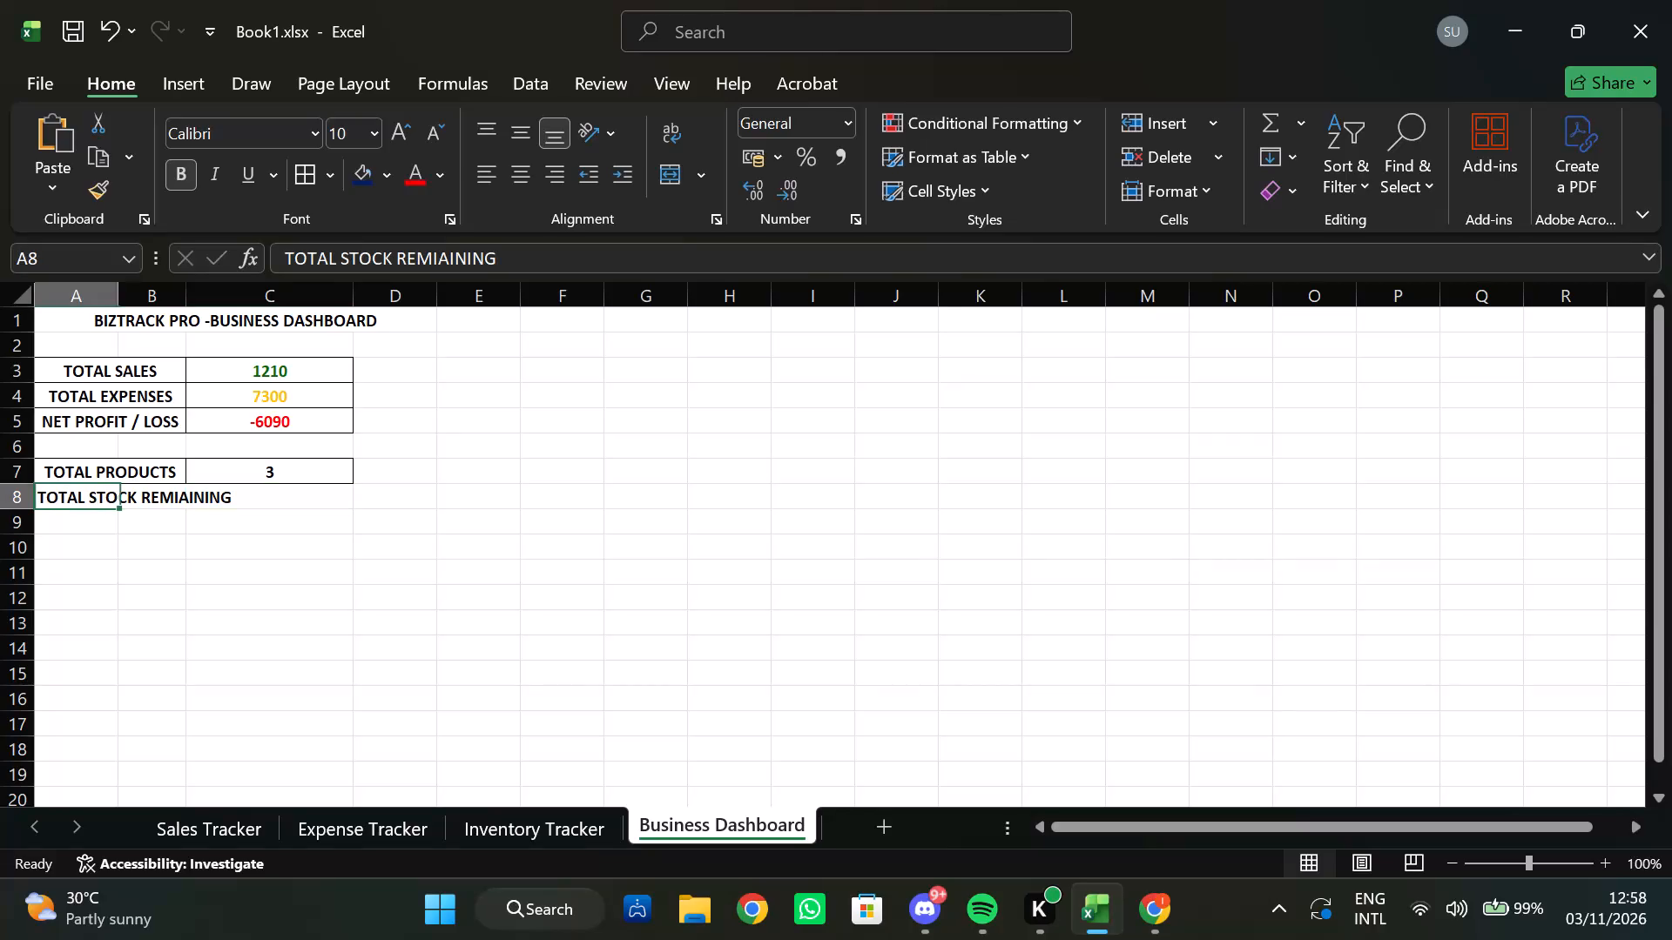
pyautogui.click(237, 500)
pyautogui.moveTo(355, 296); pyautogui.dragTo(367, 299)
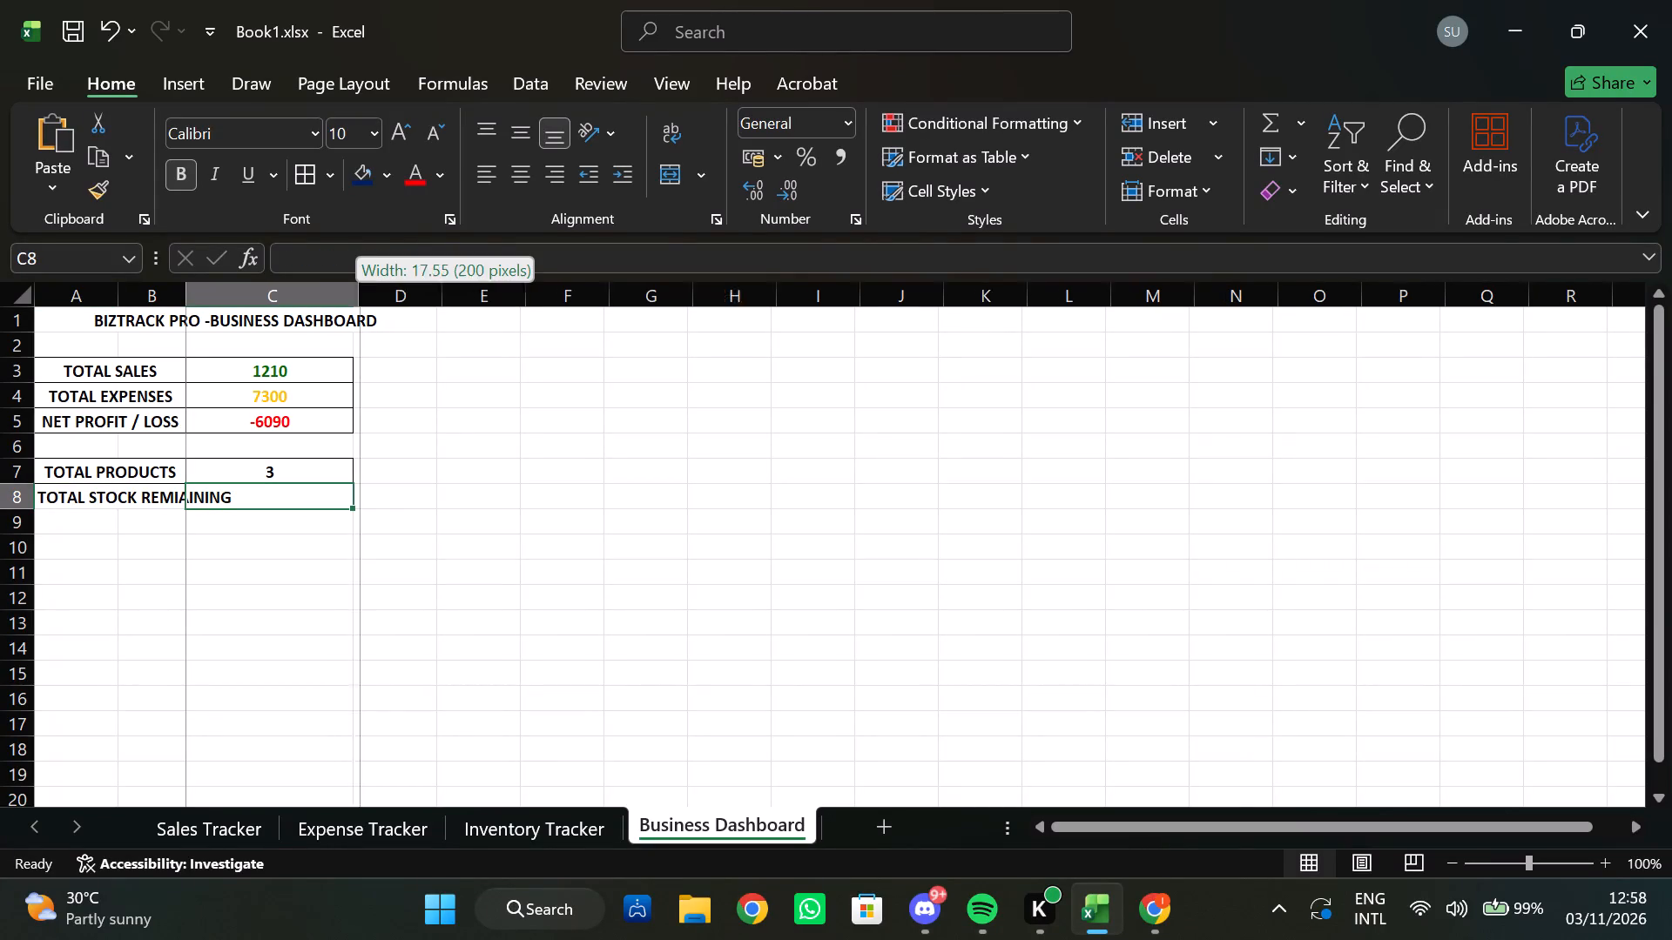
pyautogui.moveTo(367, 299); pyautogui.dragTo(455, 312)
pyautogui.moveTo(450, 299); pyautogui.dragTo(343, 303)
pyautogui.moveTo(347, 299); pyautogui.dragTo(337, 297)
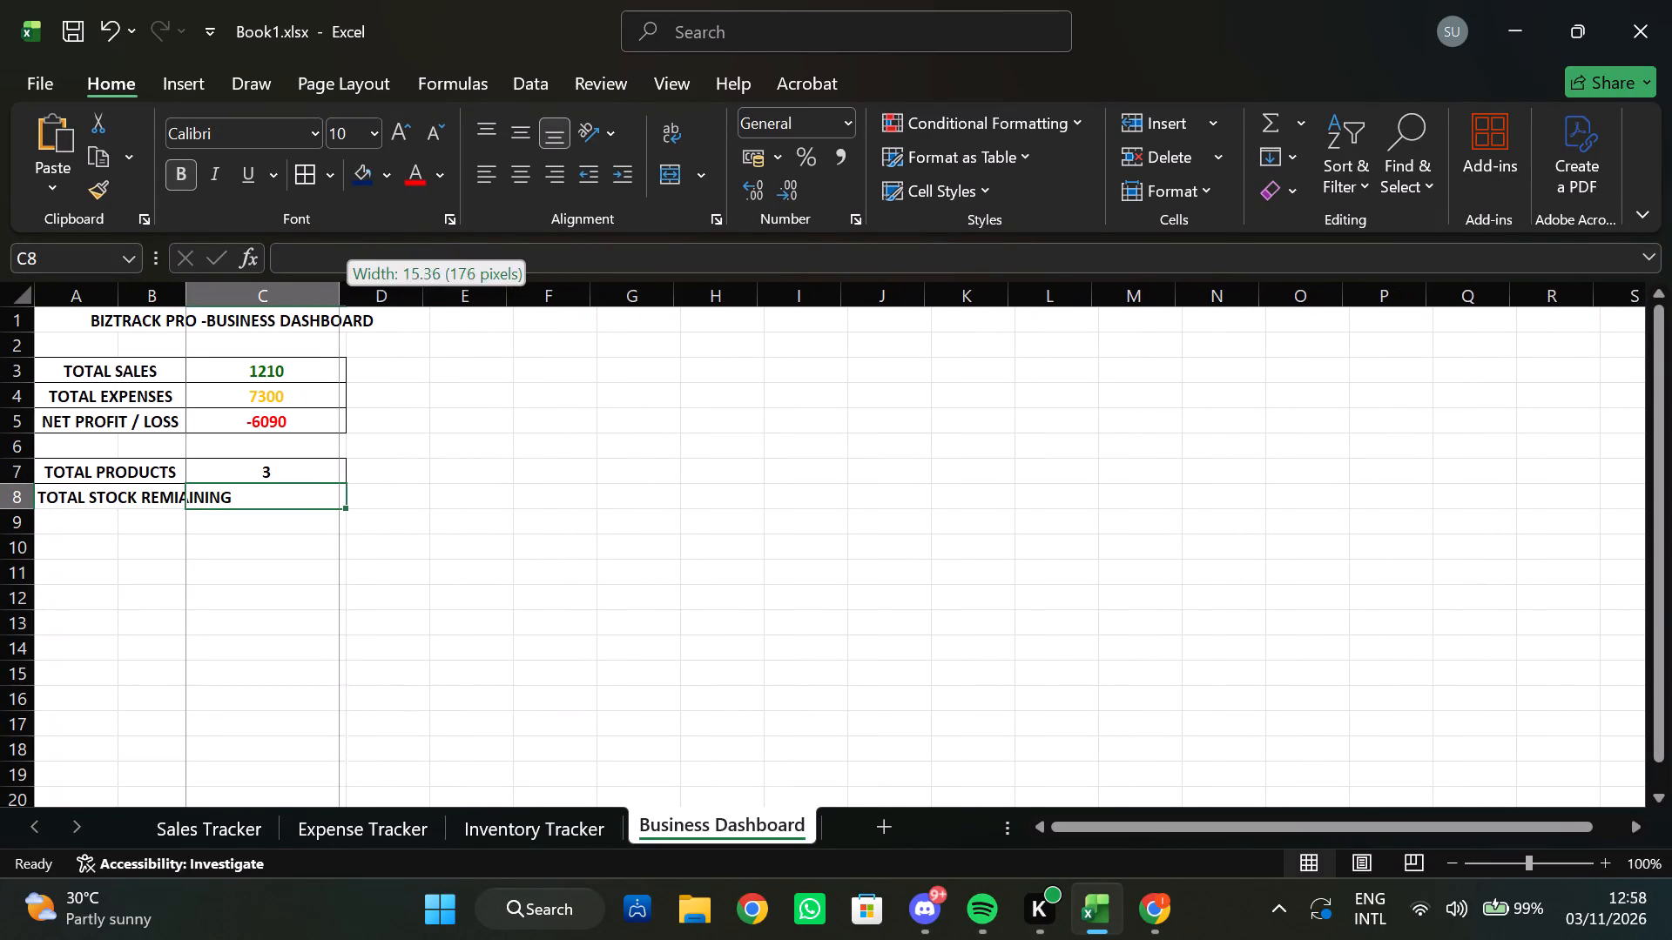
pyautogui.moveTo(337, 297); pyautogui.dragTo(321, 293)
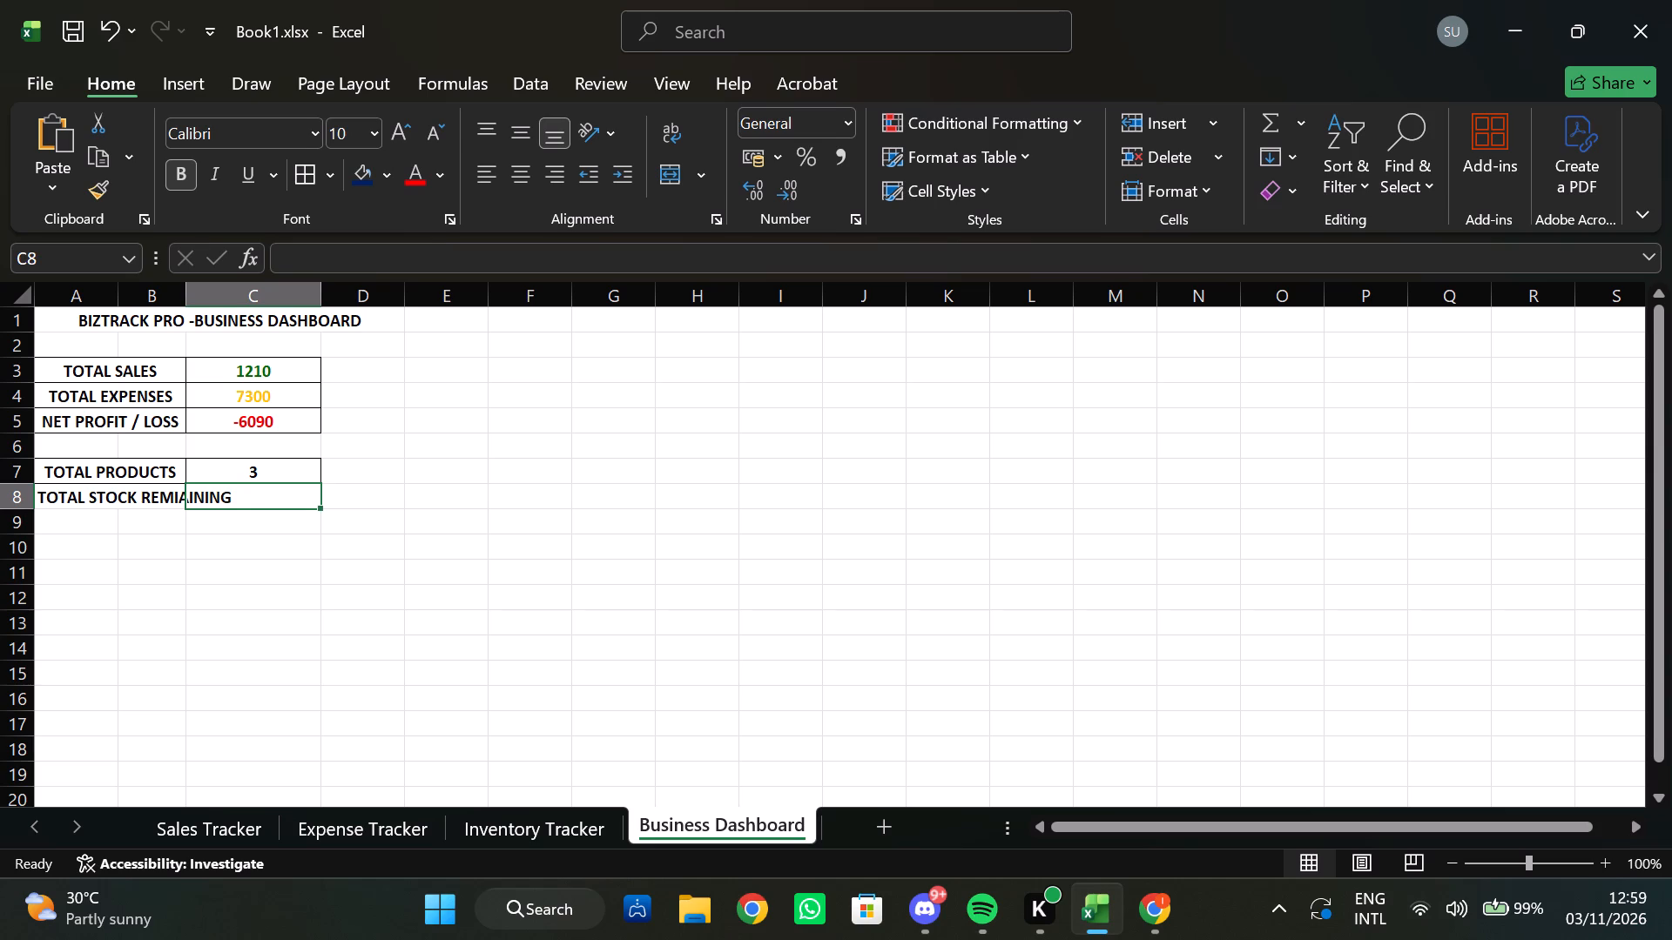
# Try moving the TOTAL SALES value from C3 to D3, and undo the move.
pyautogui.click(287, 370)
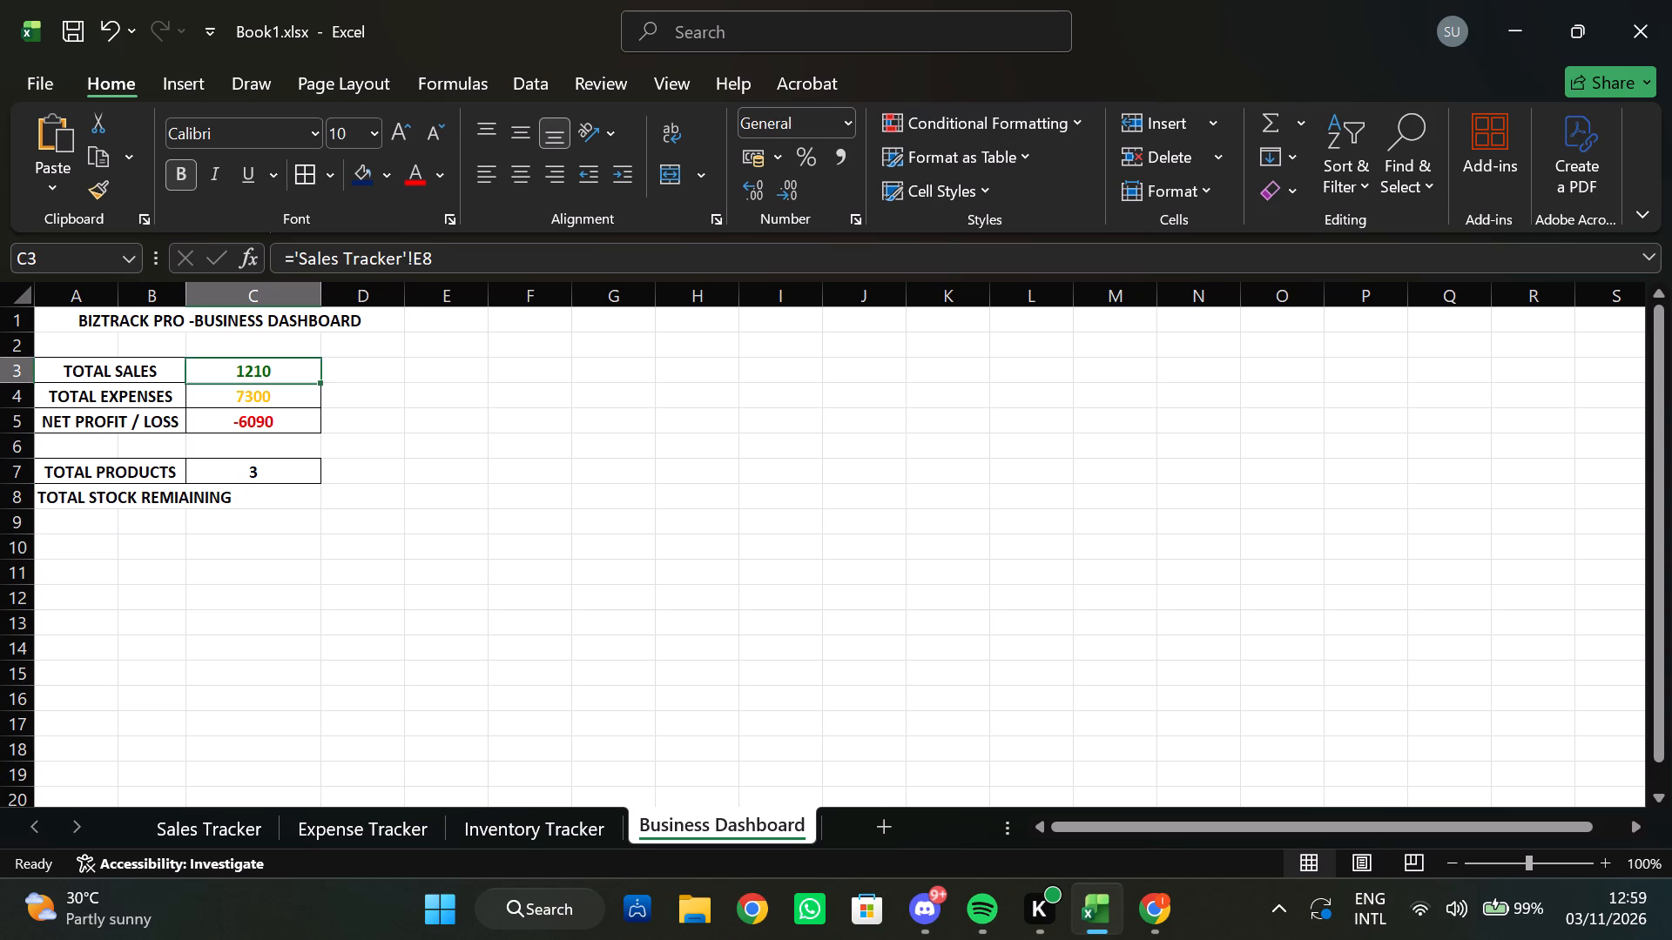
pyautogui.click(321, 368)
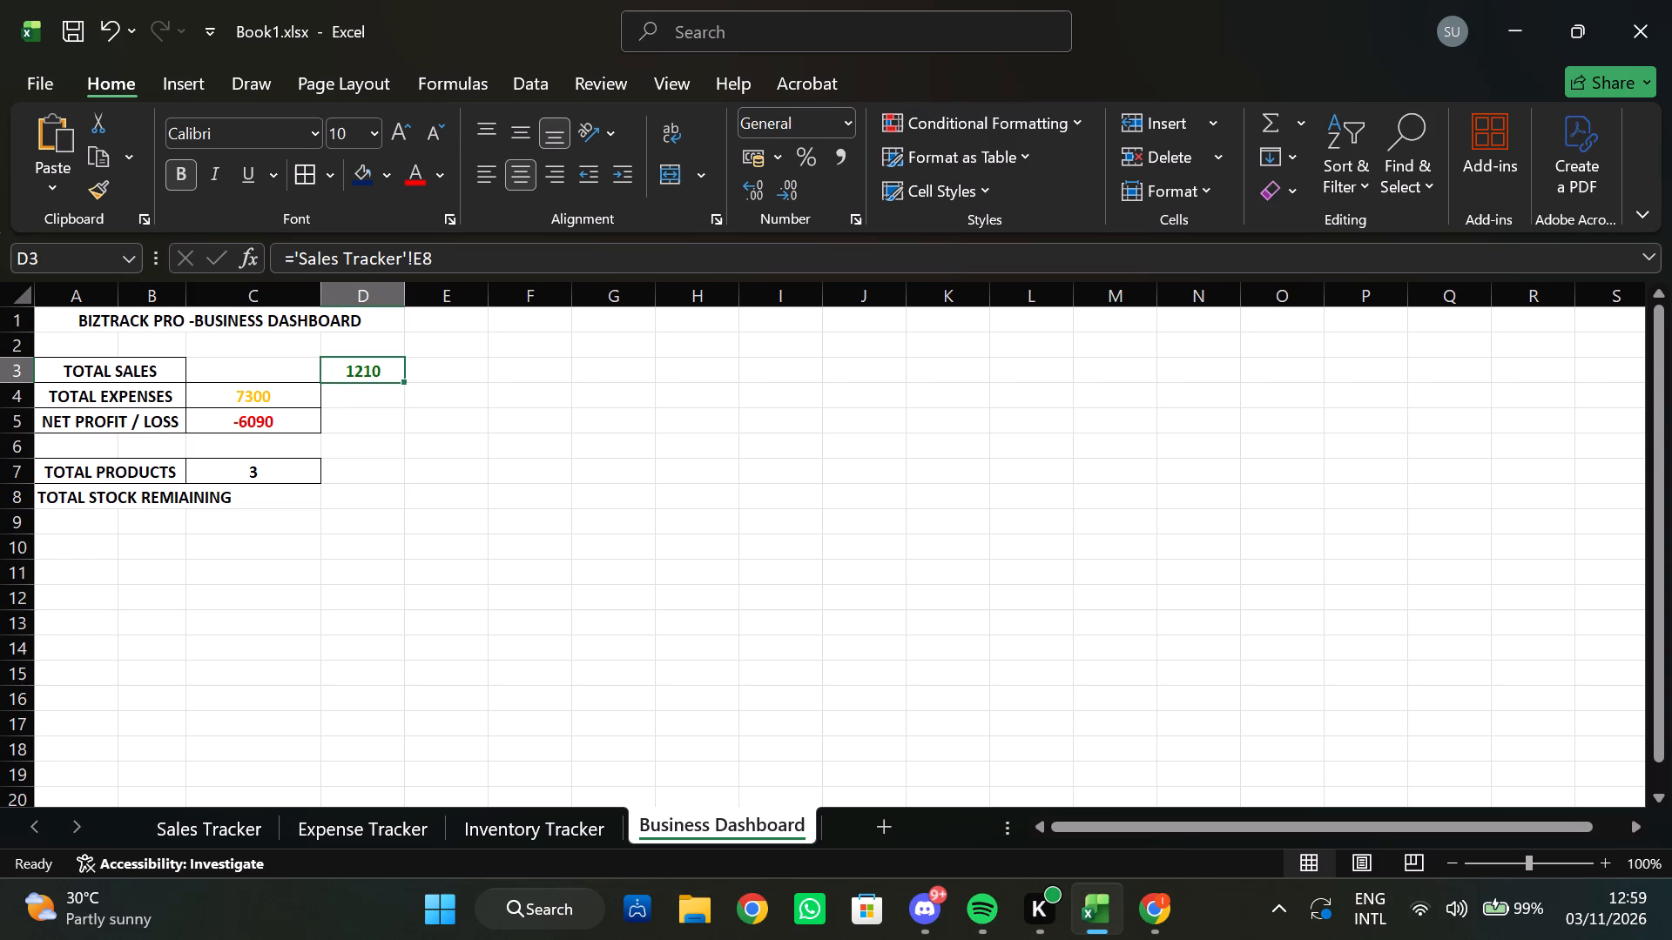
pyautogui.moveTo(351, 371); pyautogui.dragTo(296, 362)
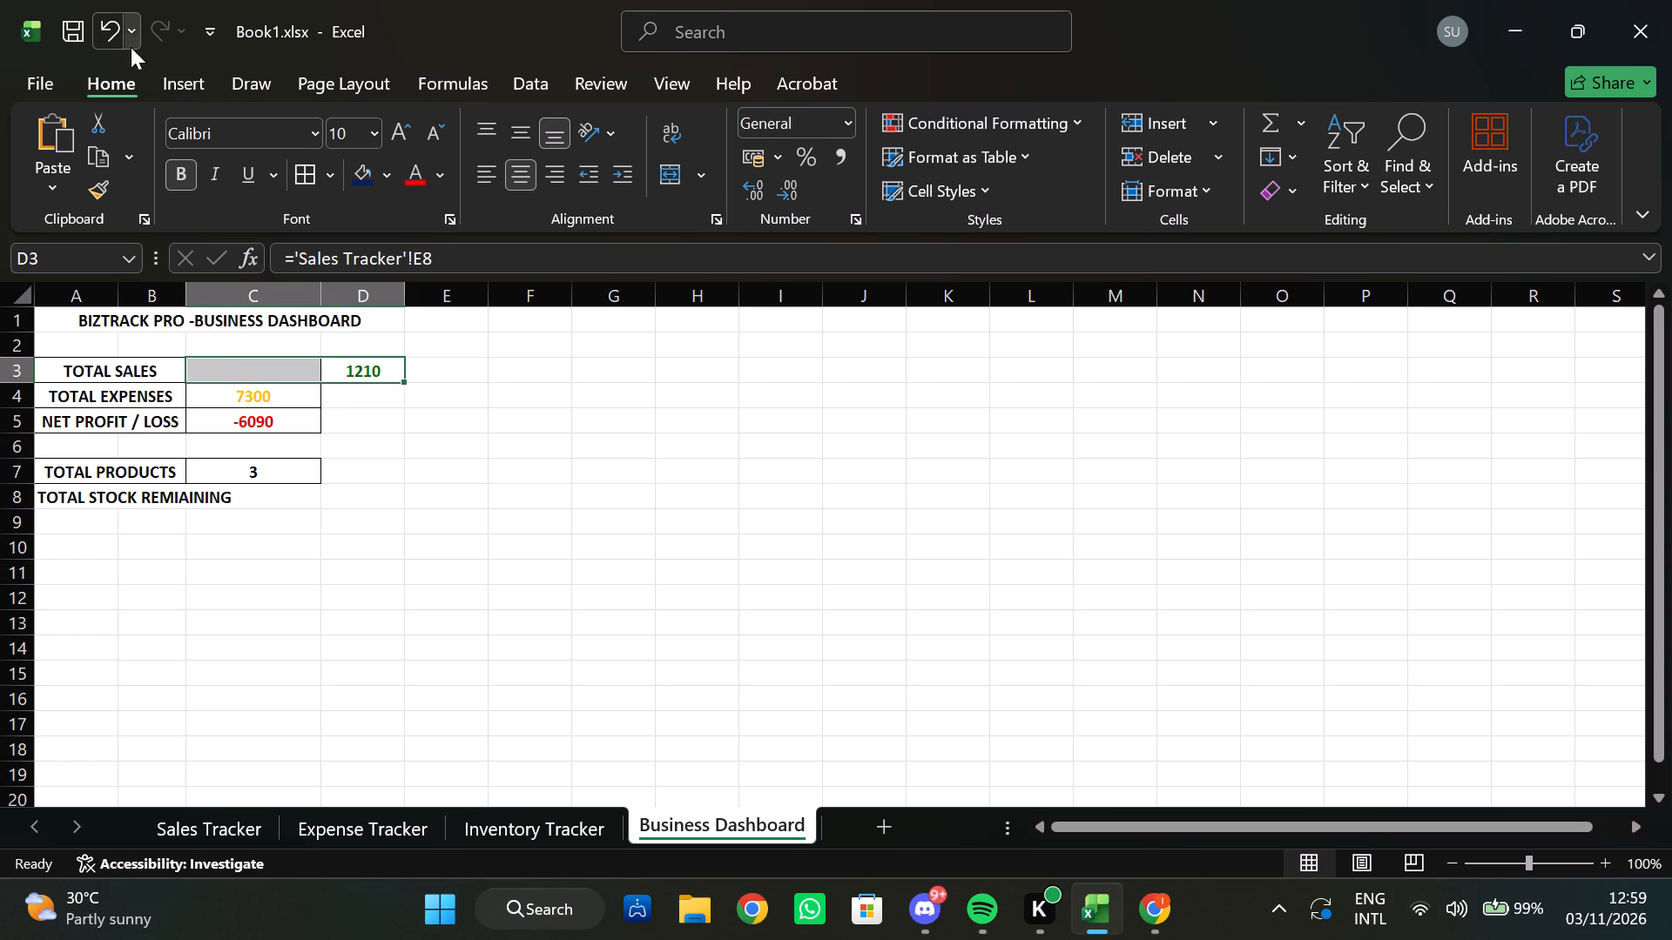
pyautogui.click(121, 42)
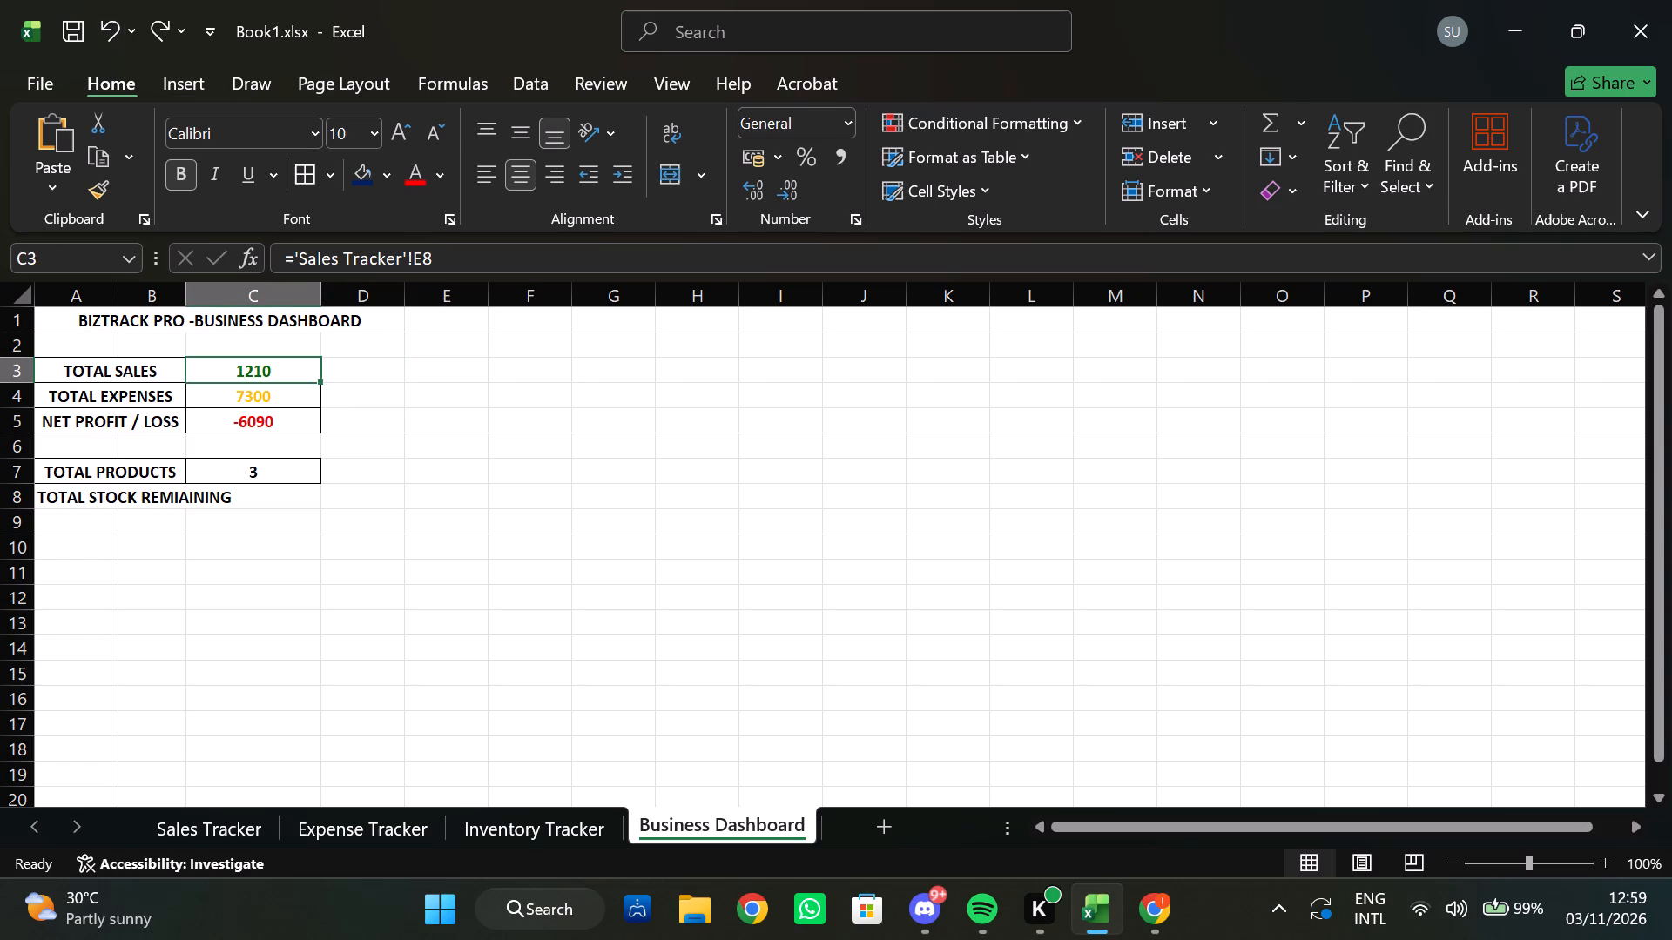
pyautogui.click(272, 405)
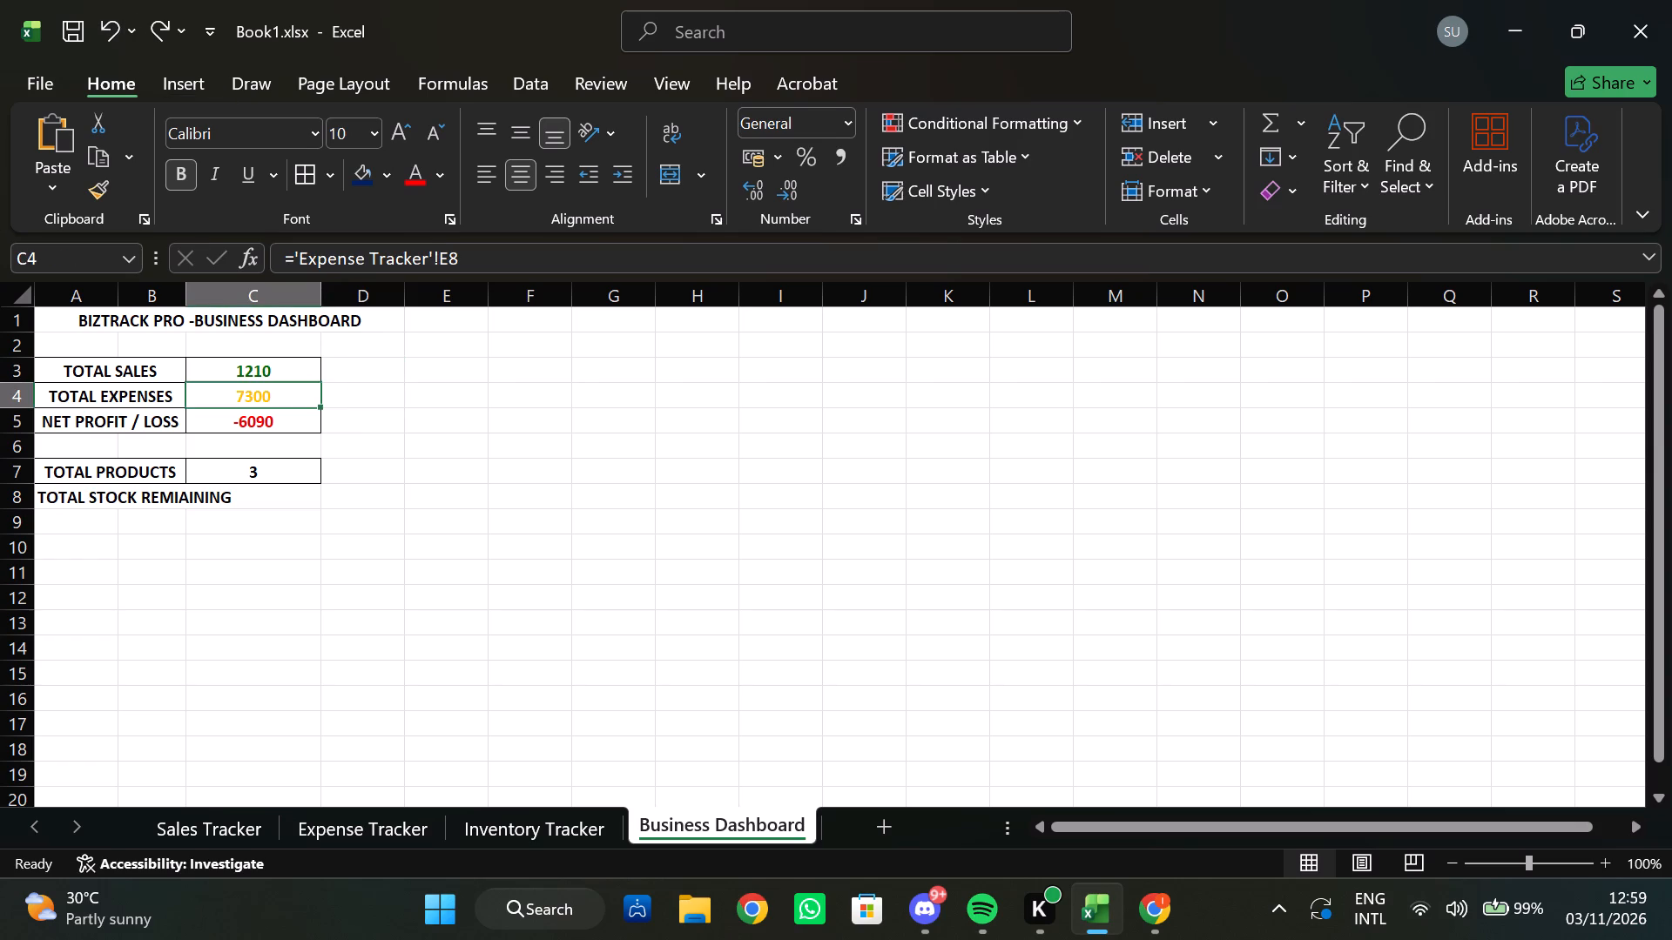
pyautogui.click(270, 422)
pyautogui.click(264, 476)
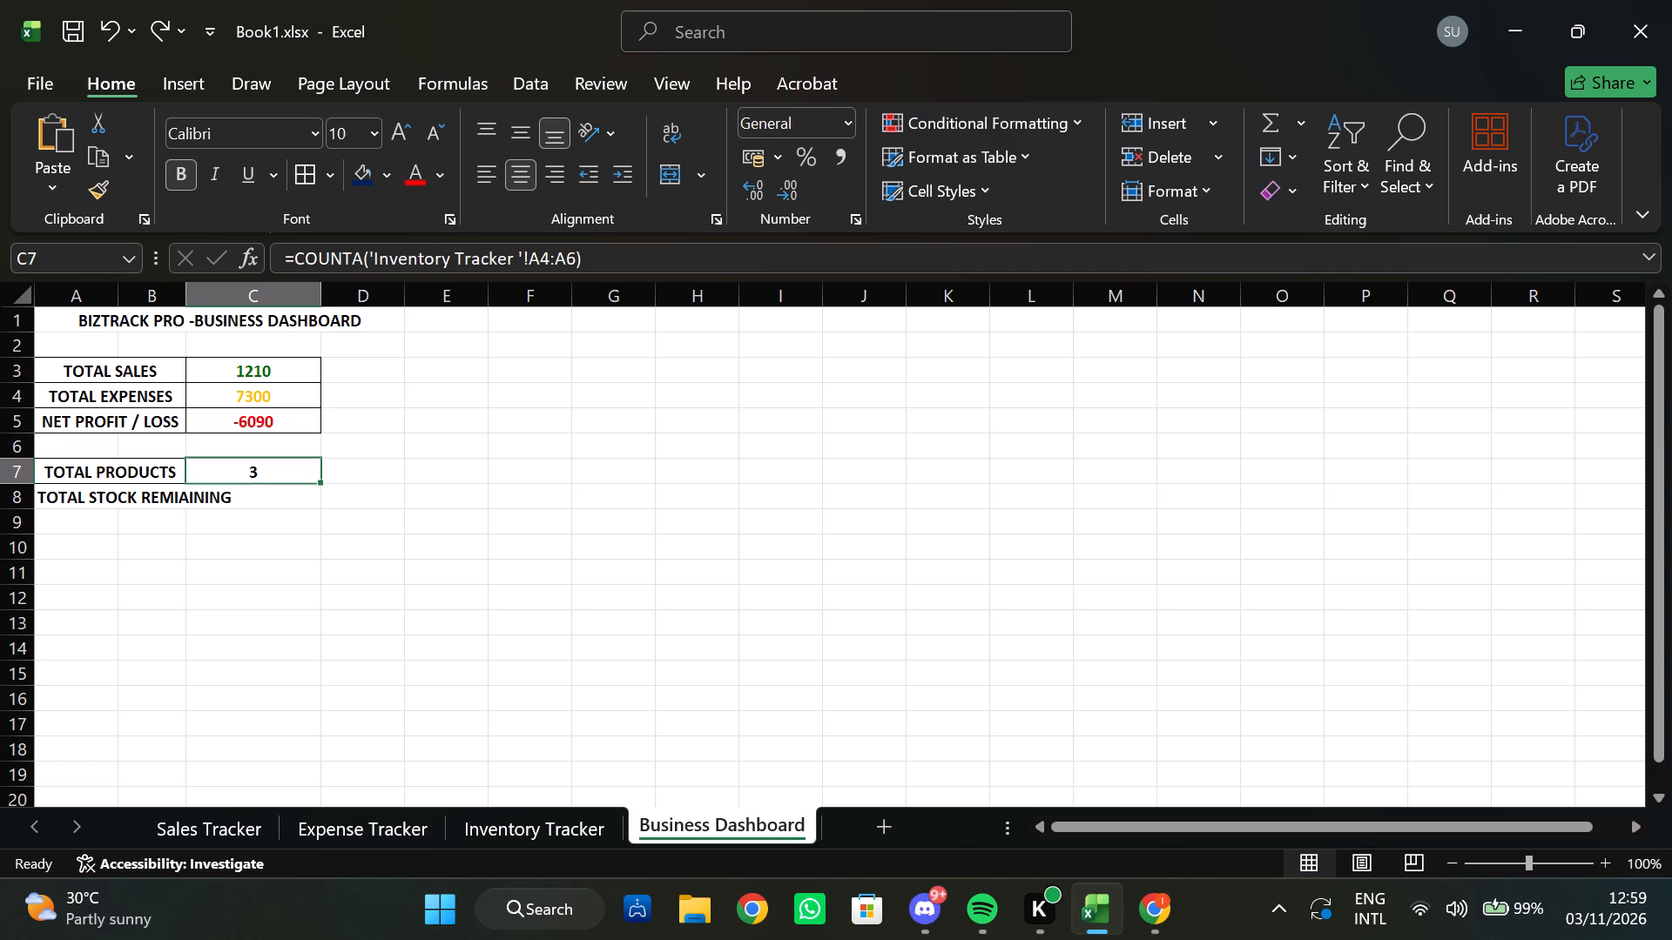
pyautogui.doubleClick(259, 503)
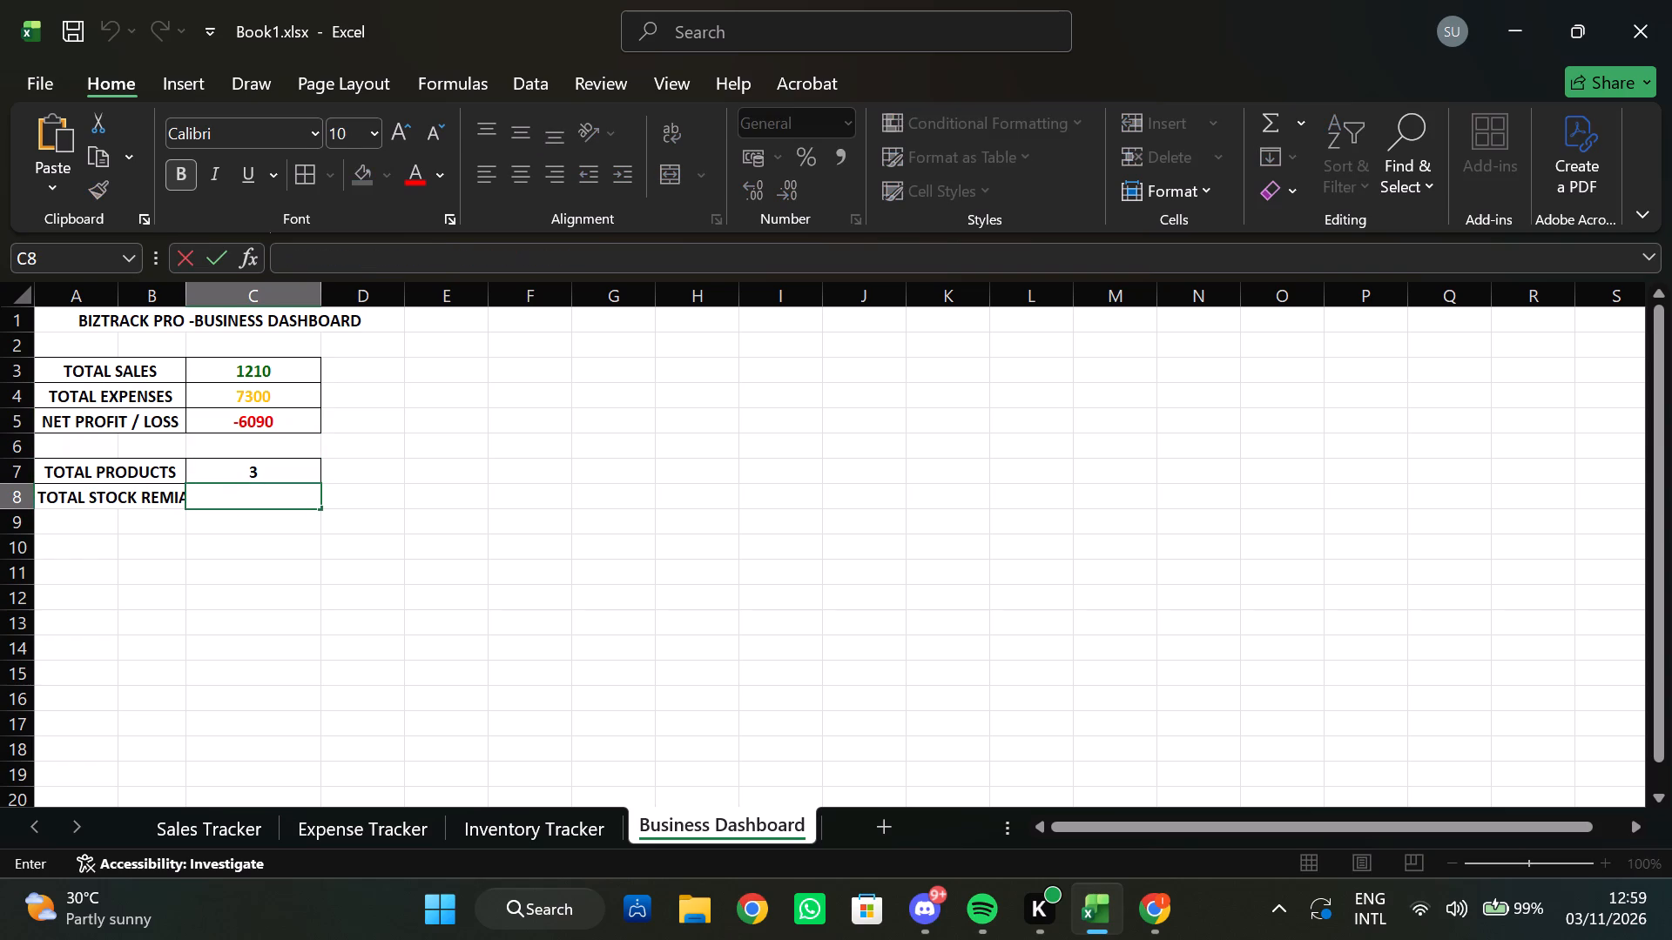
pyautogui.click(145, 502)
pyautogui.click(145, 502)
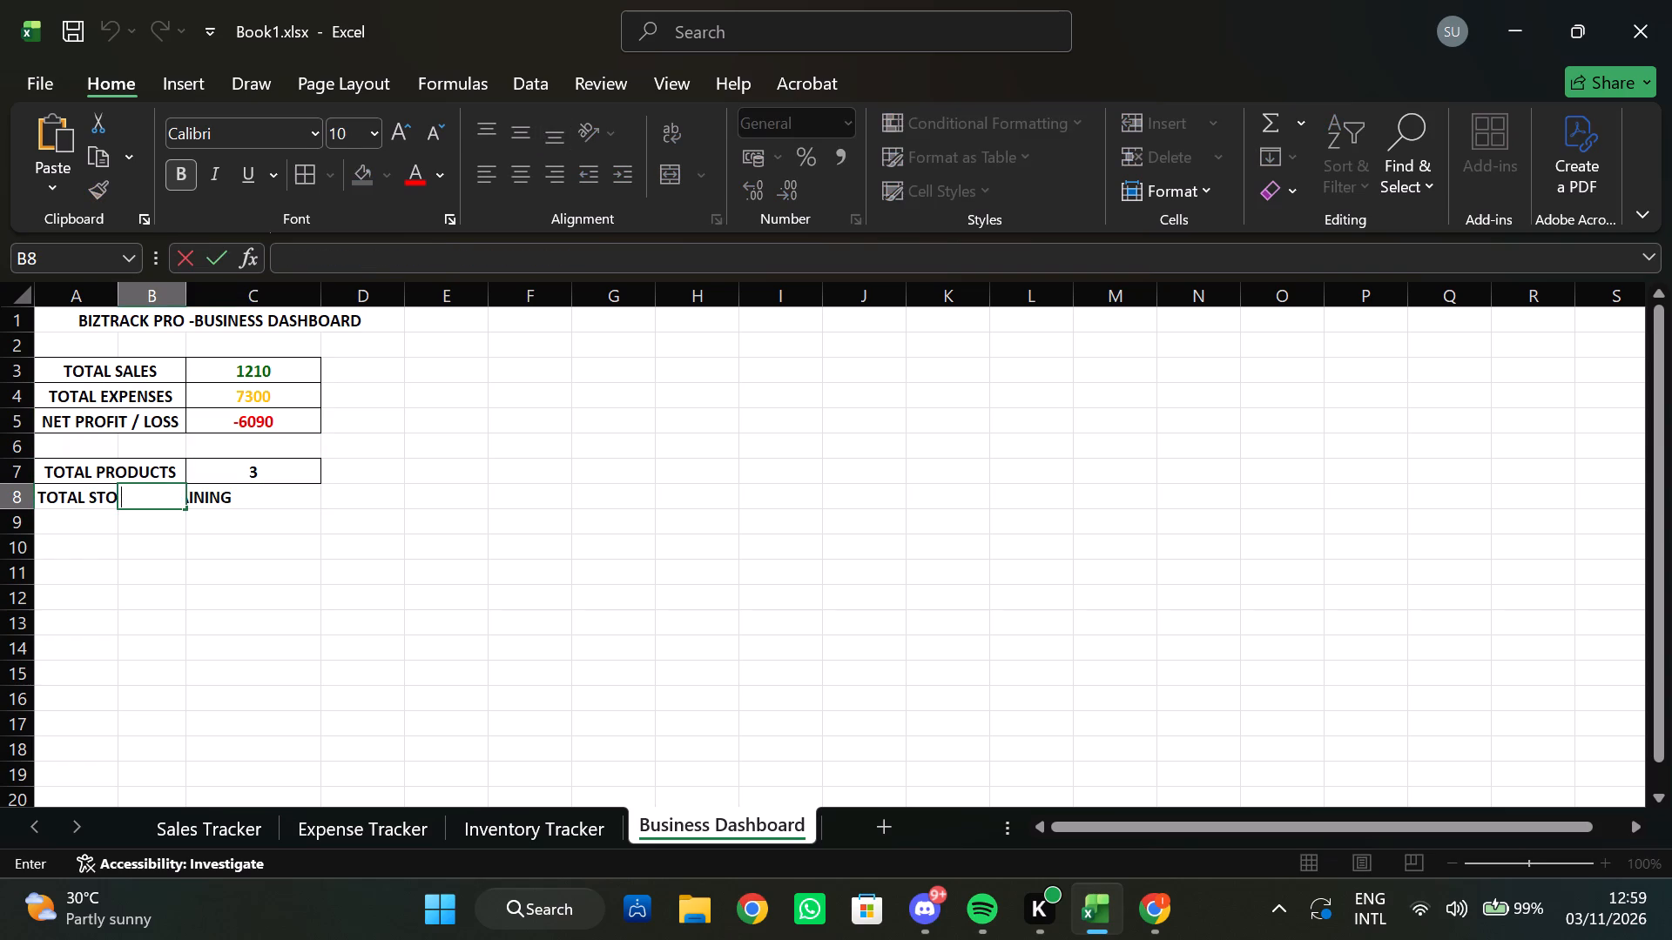
# Clear the TOTAL STOCK REMIAINING label from cell A8.
pyautogui.click(77, 500)
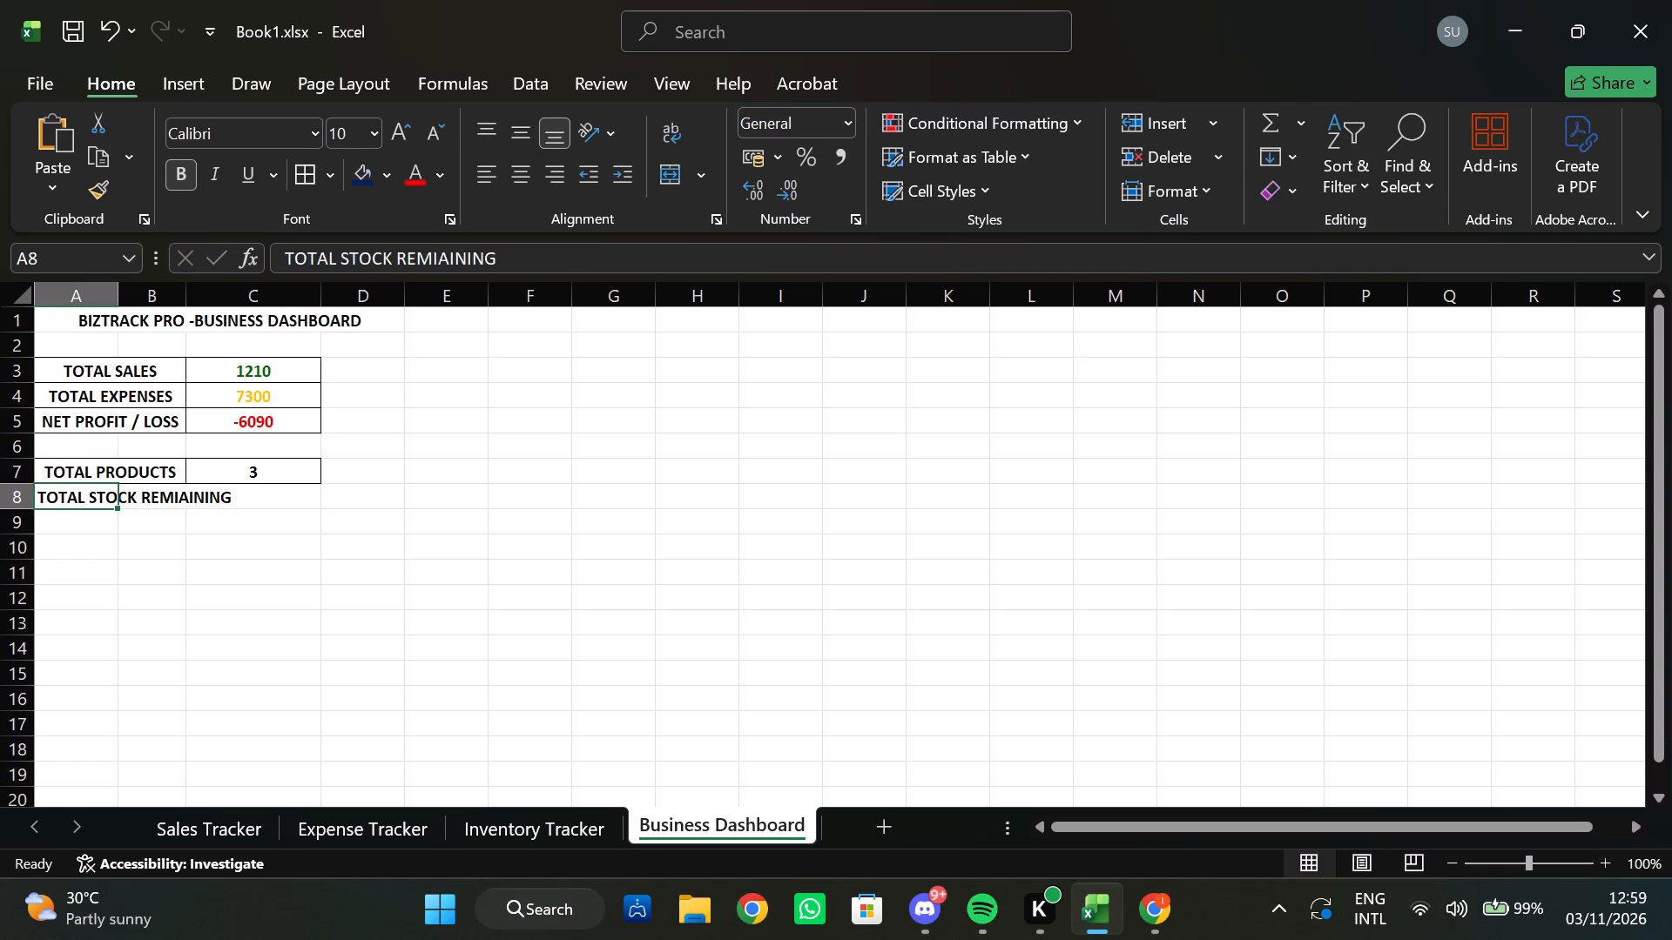
pyautogui.rightClick(90, 497)
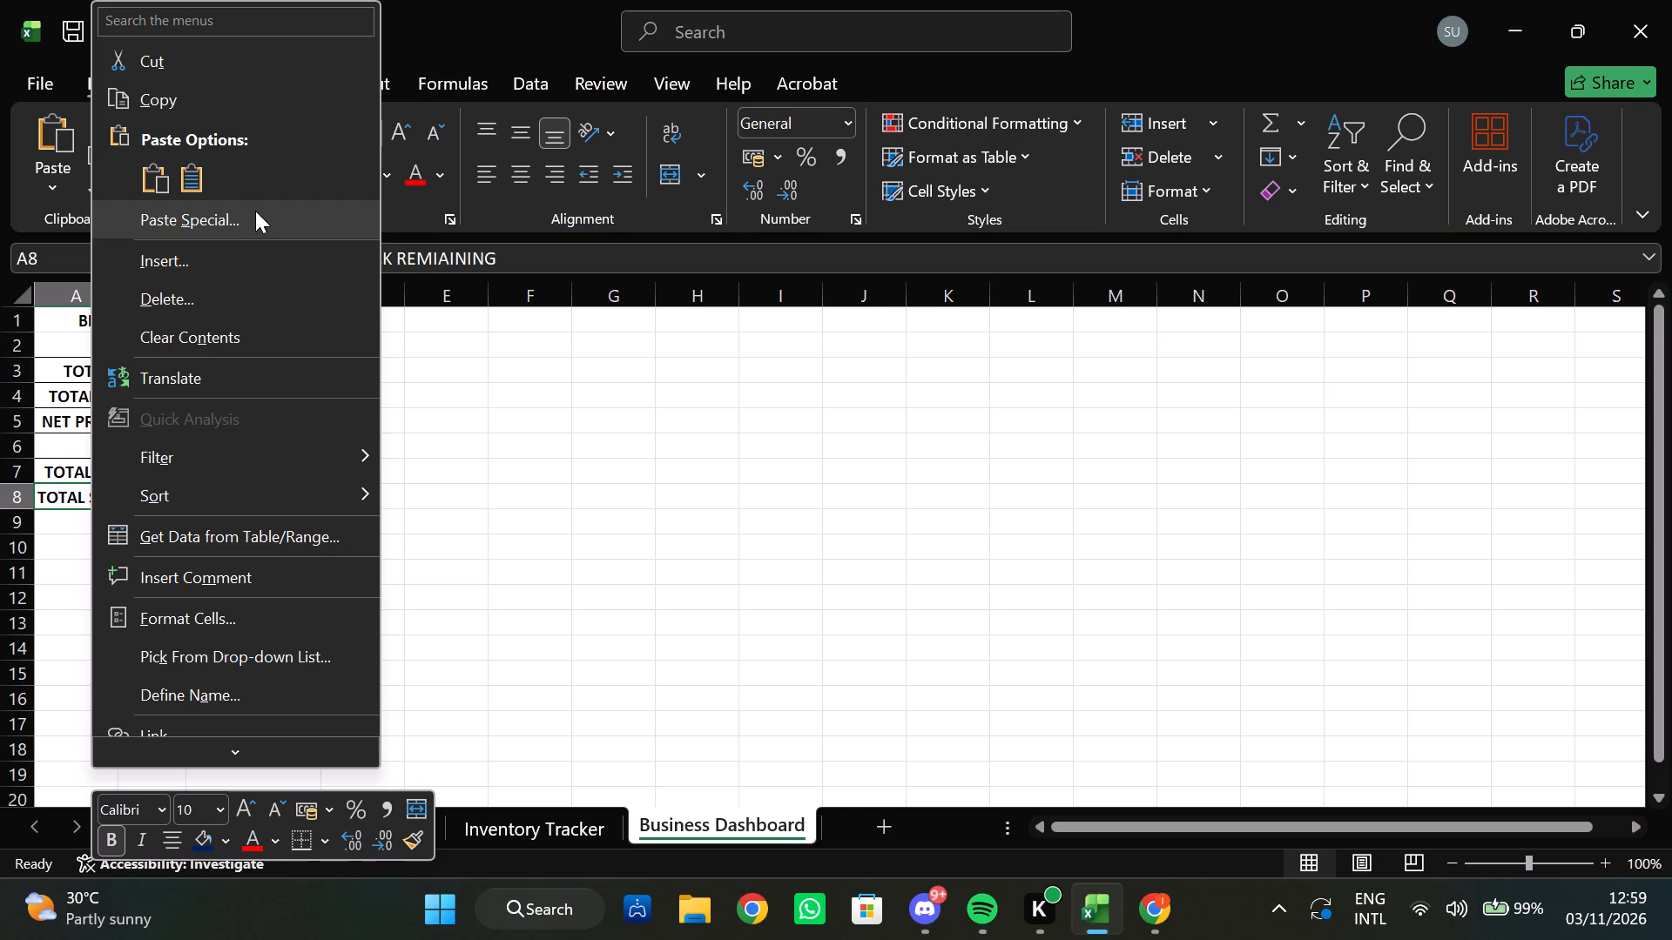
pyautogui.click(260, 342)
pyautogui.click(230, 595)
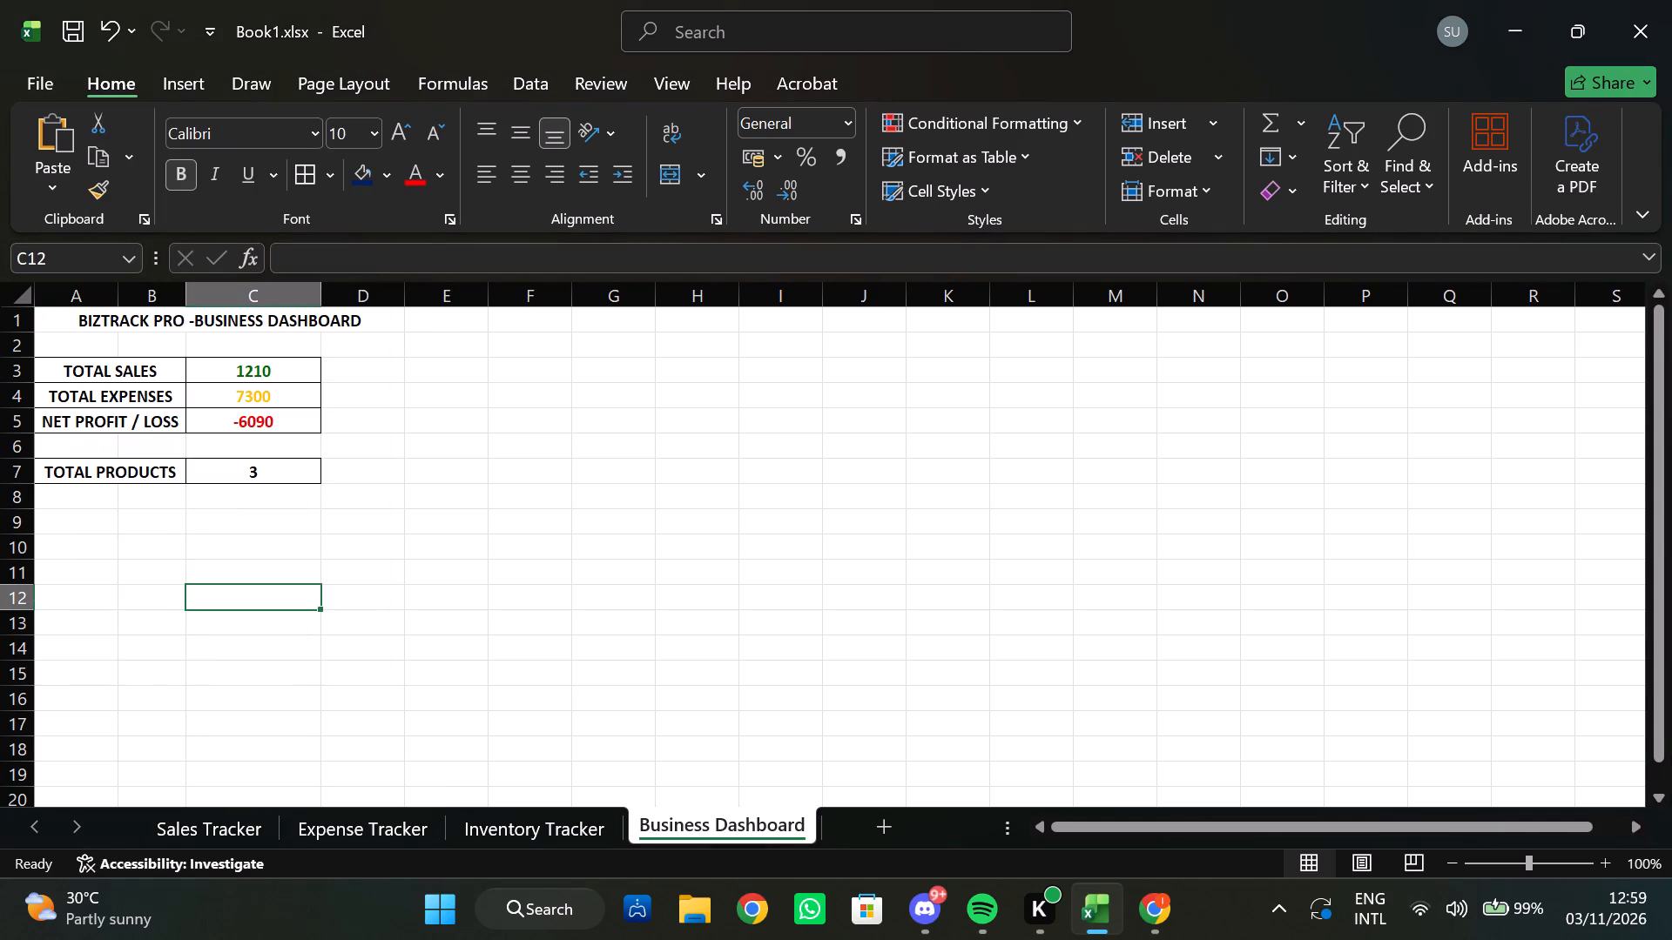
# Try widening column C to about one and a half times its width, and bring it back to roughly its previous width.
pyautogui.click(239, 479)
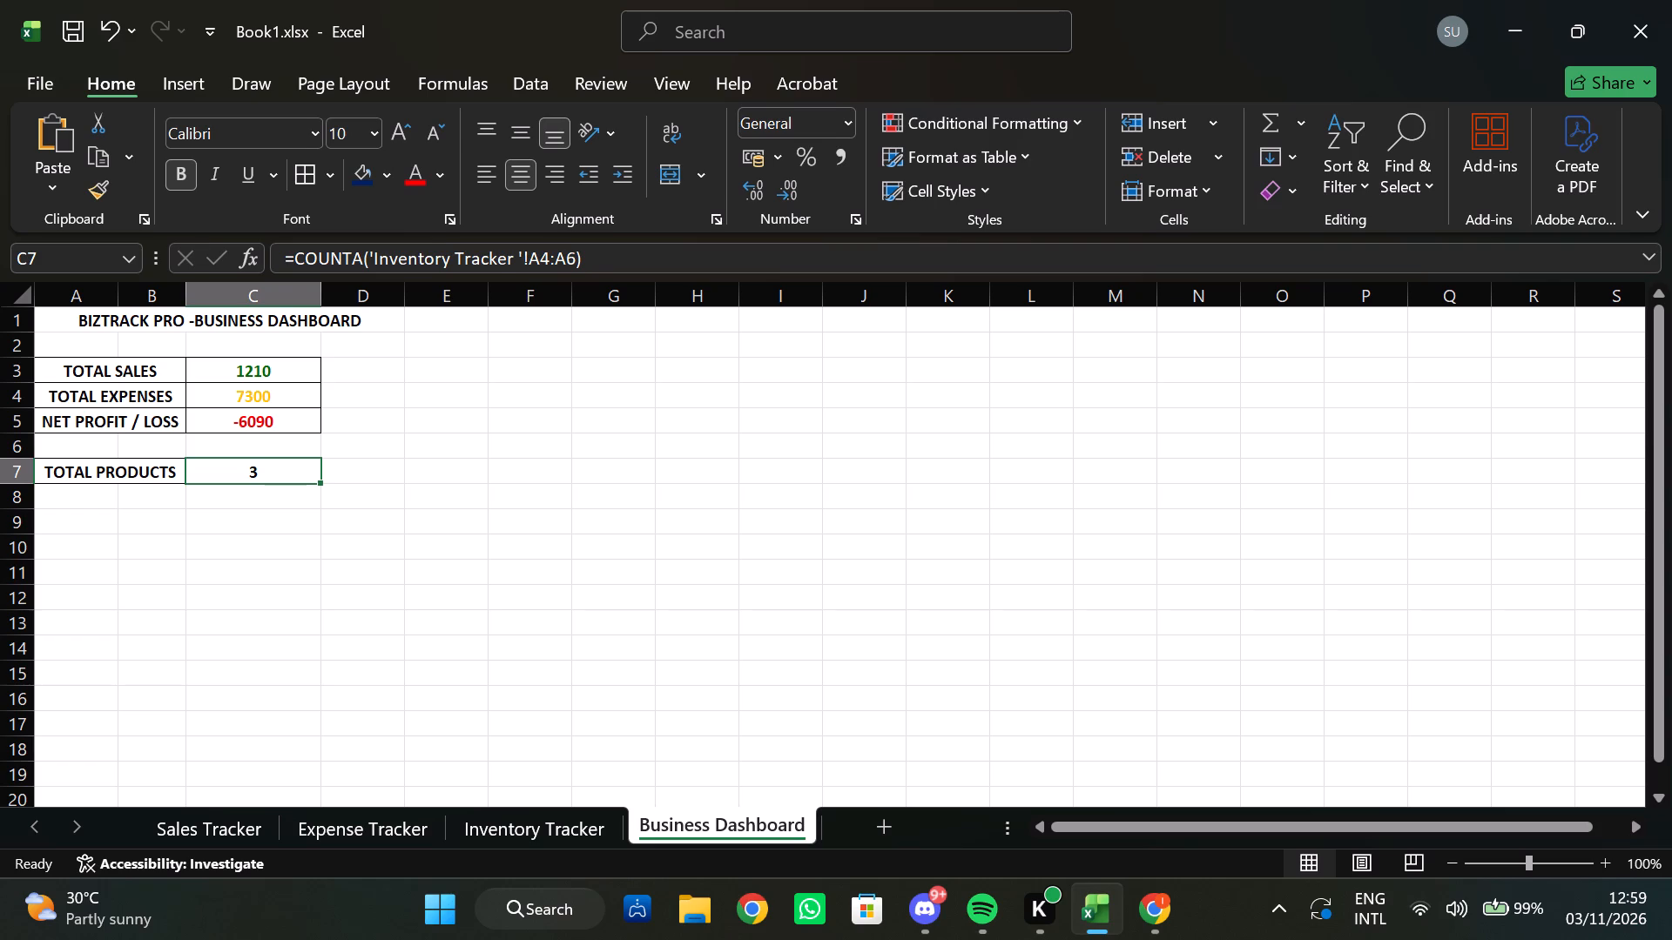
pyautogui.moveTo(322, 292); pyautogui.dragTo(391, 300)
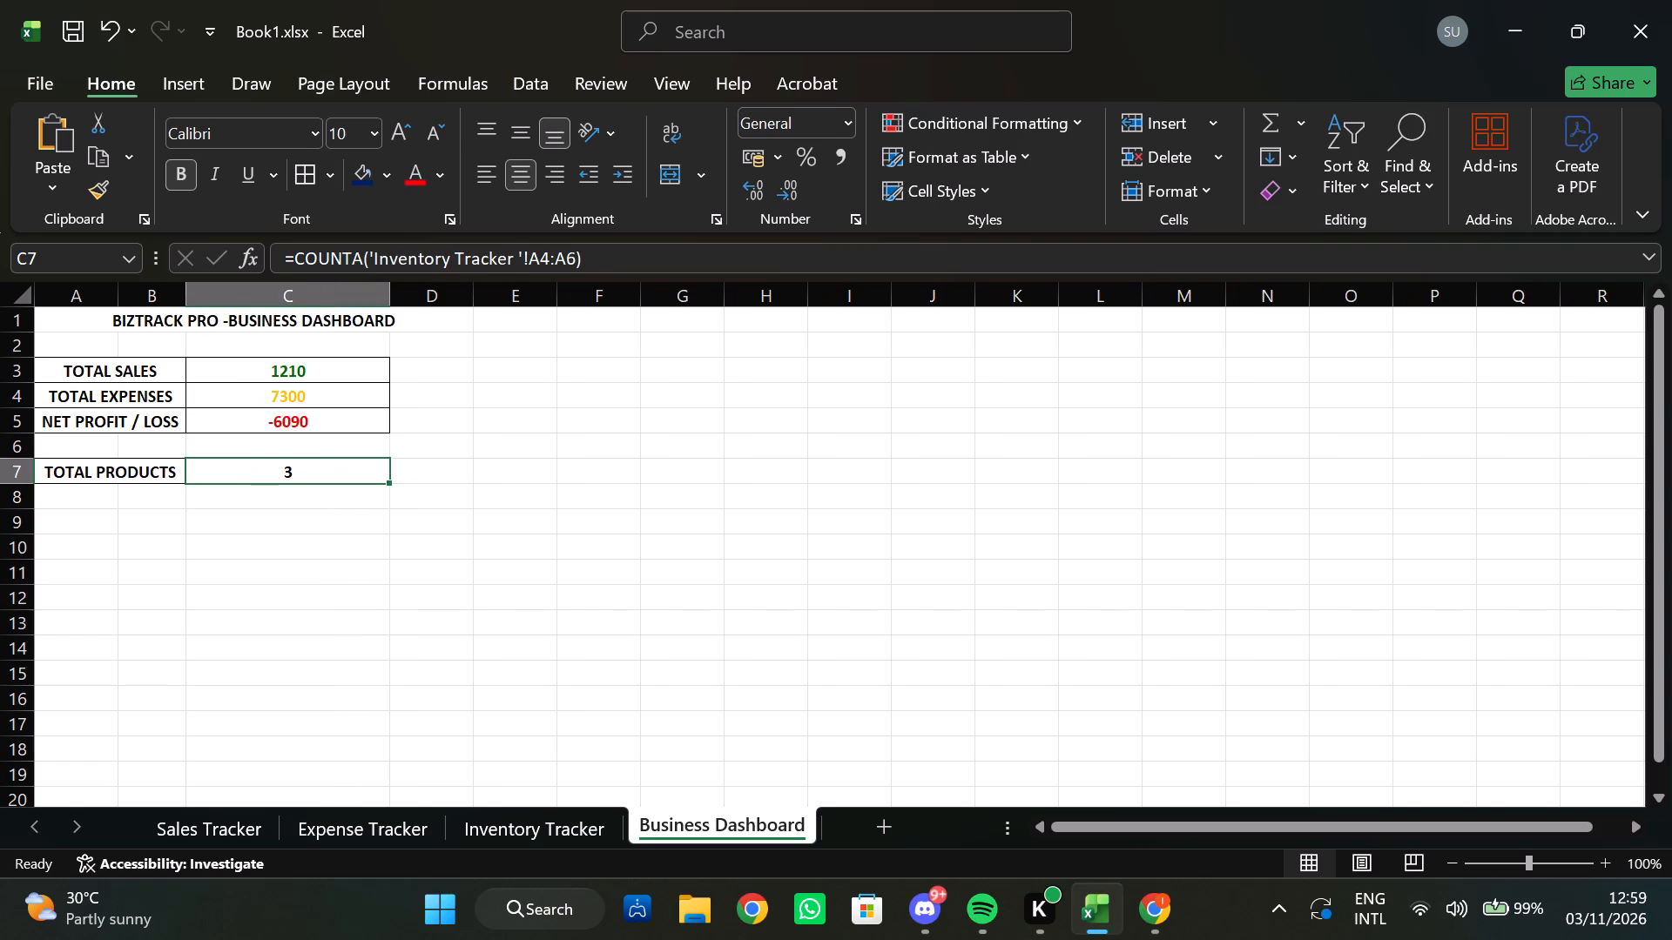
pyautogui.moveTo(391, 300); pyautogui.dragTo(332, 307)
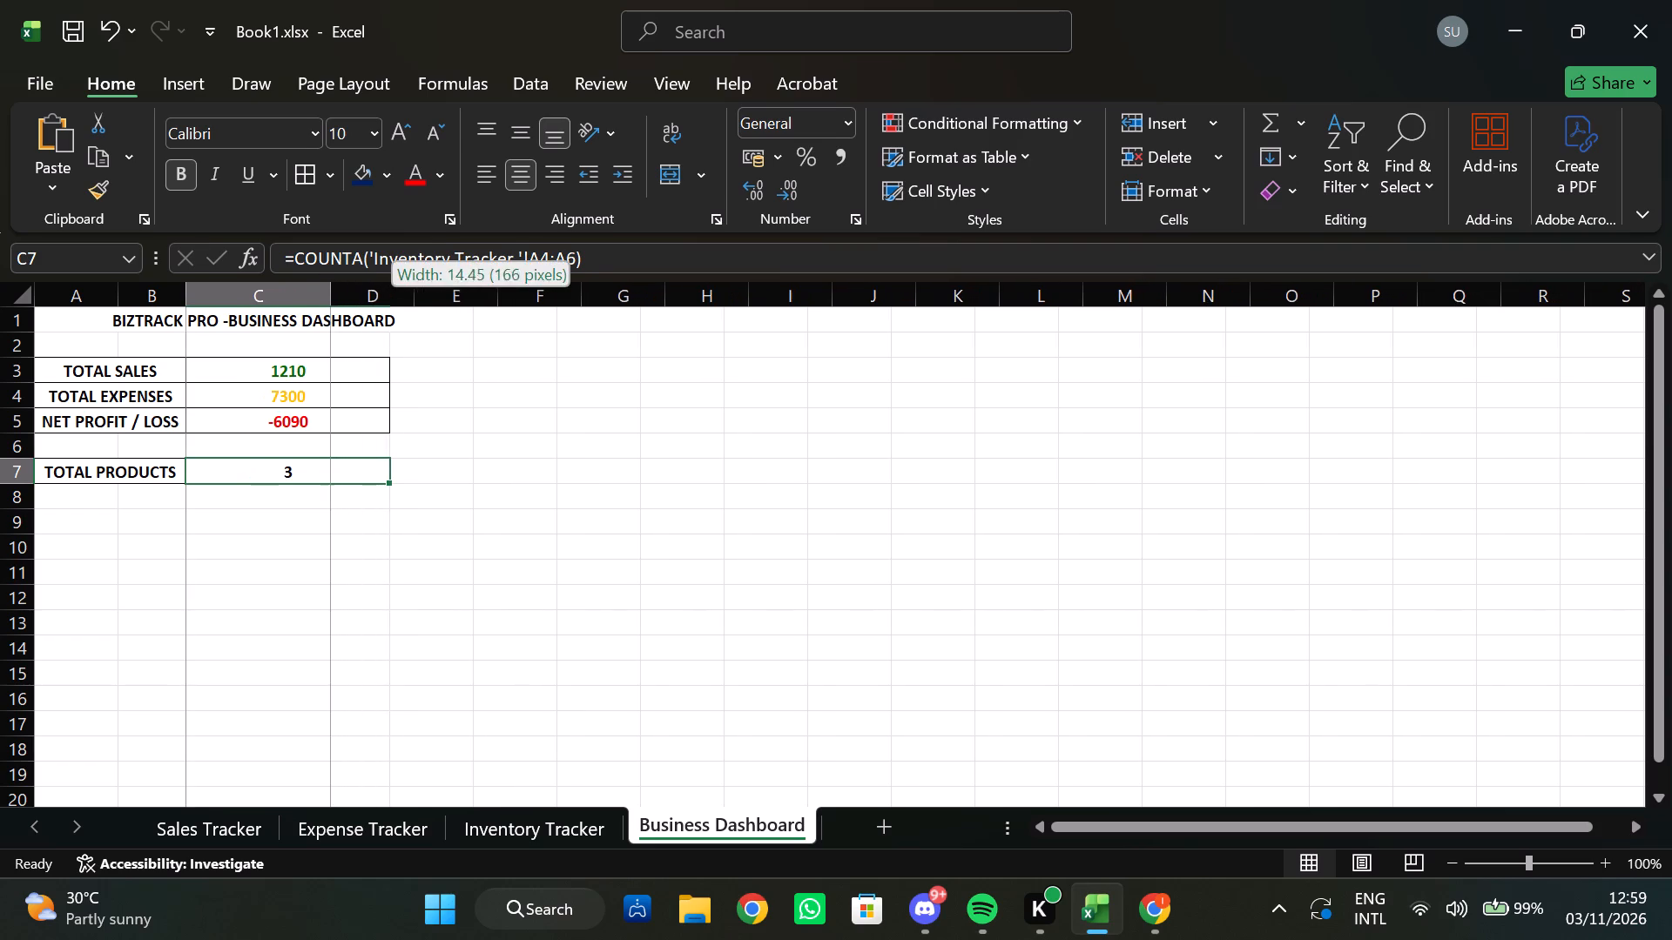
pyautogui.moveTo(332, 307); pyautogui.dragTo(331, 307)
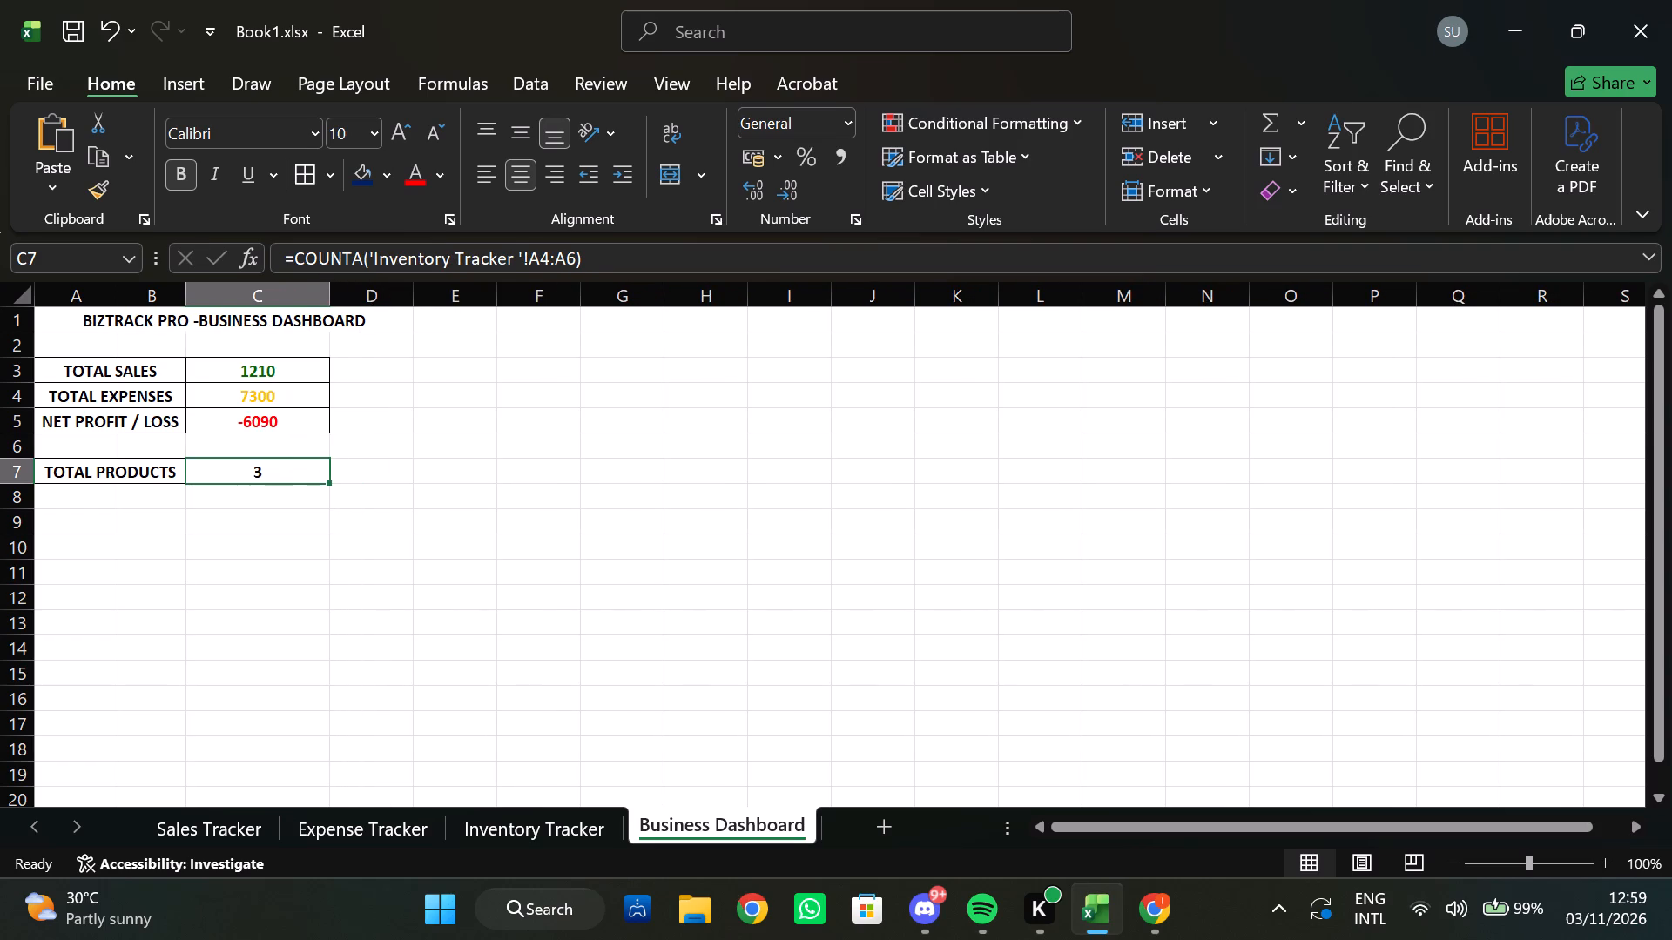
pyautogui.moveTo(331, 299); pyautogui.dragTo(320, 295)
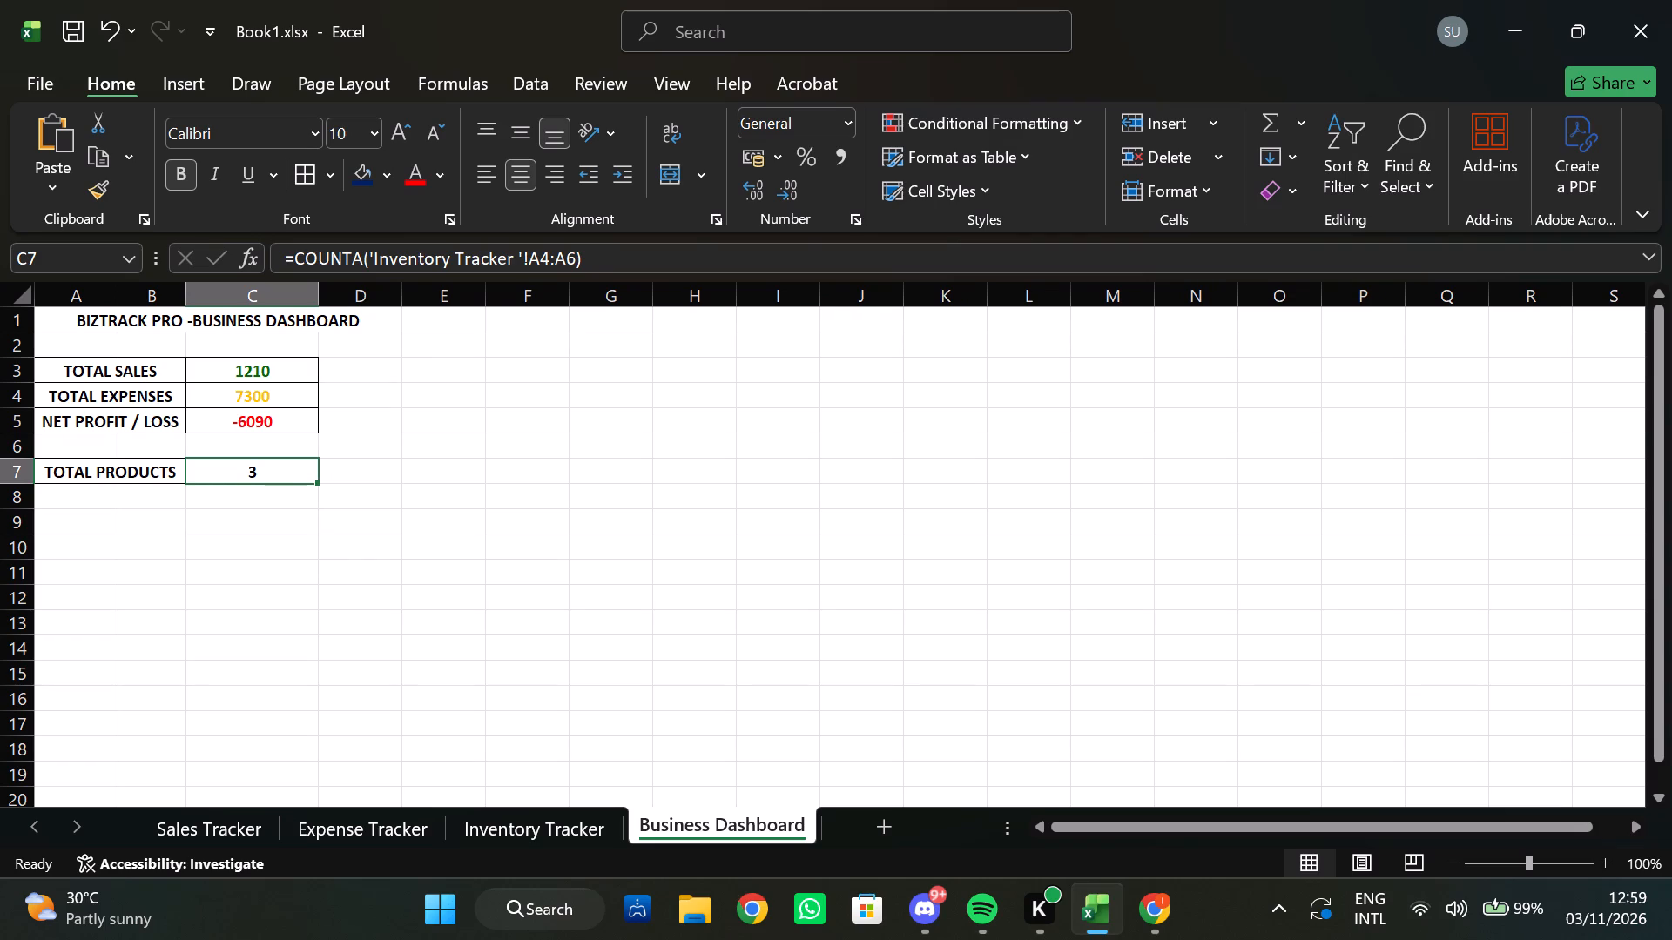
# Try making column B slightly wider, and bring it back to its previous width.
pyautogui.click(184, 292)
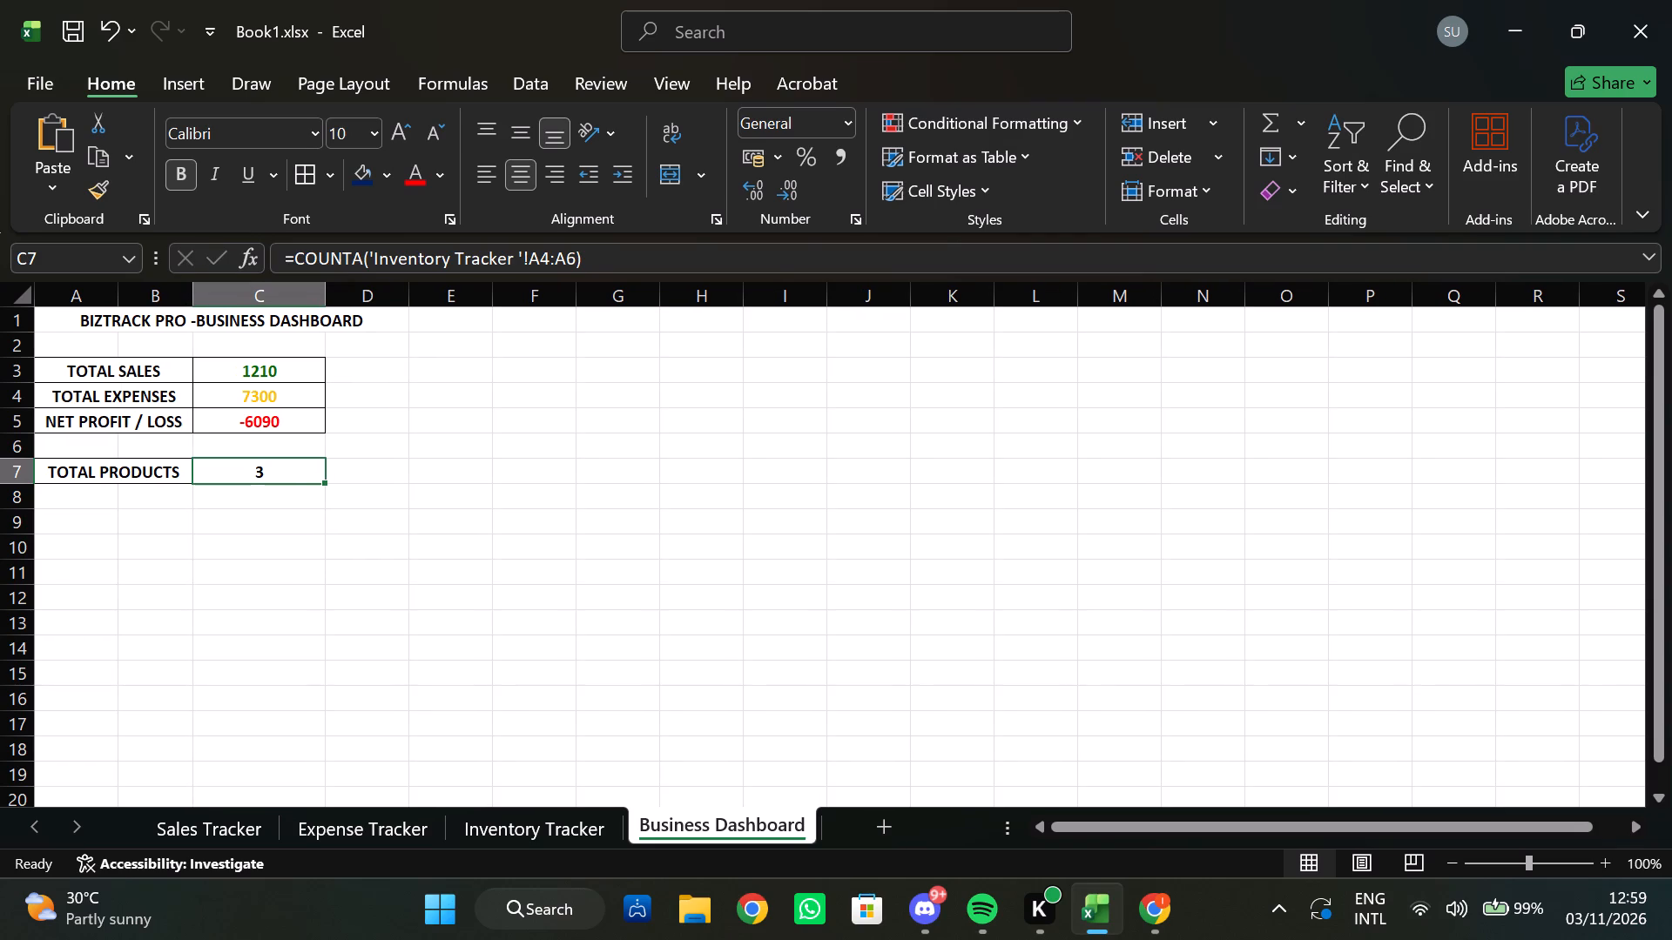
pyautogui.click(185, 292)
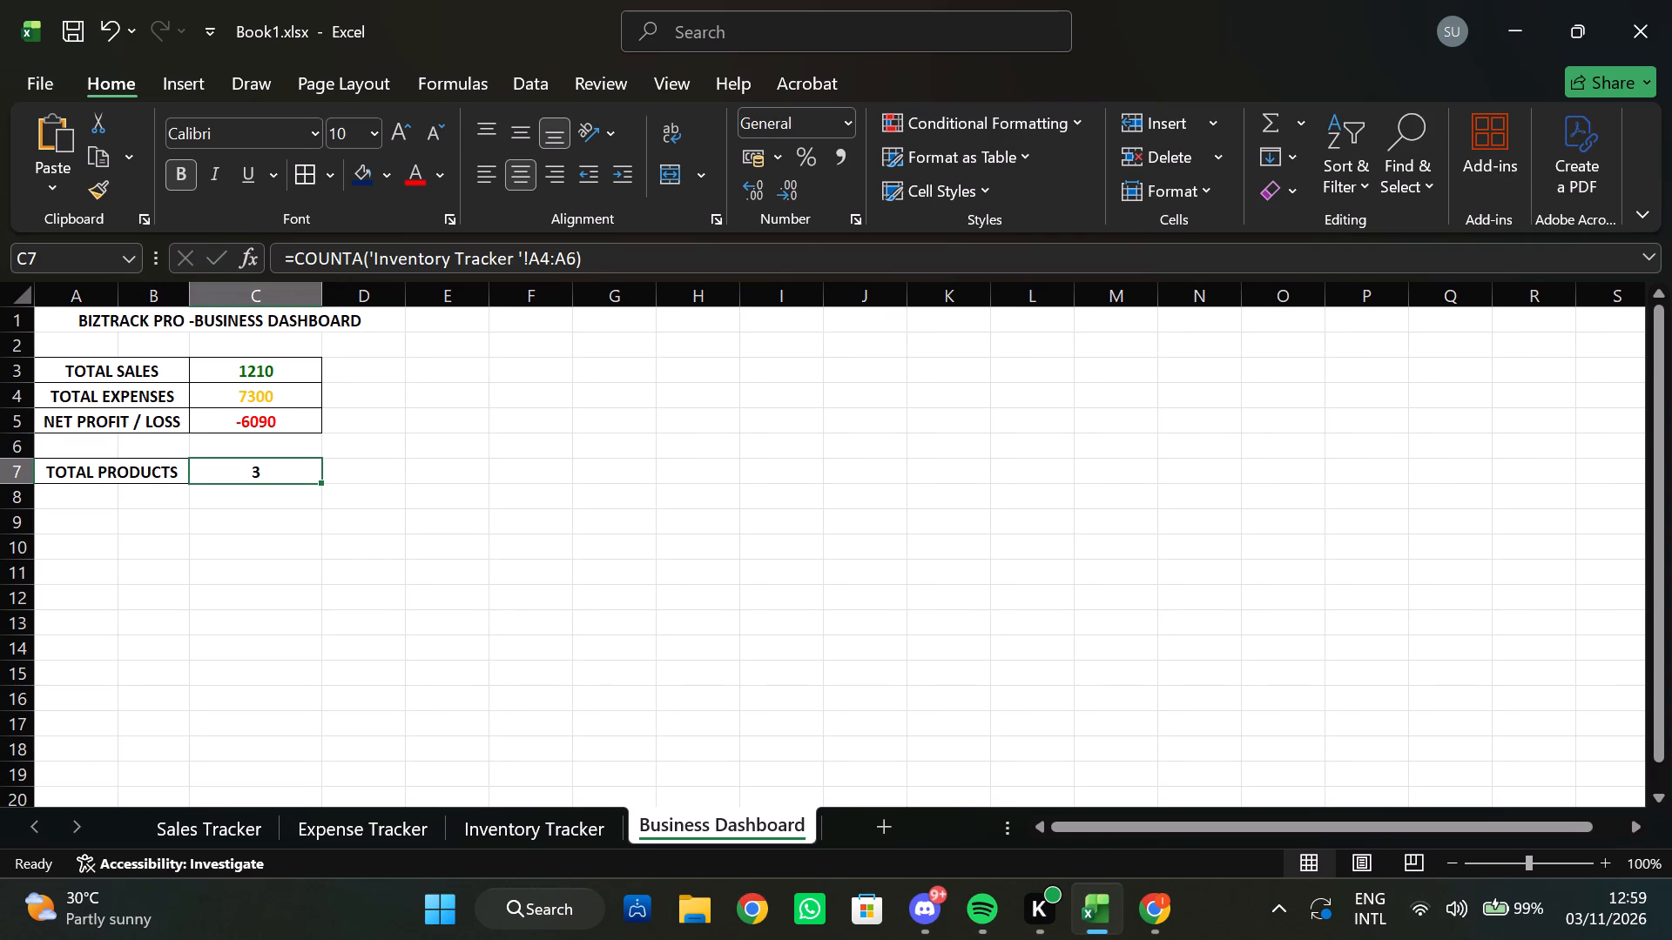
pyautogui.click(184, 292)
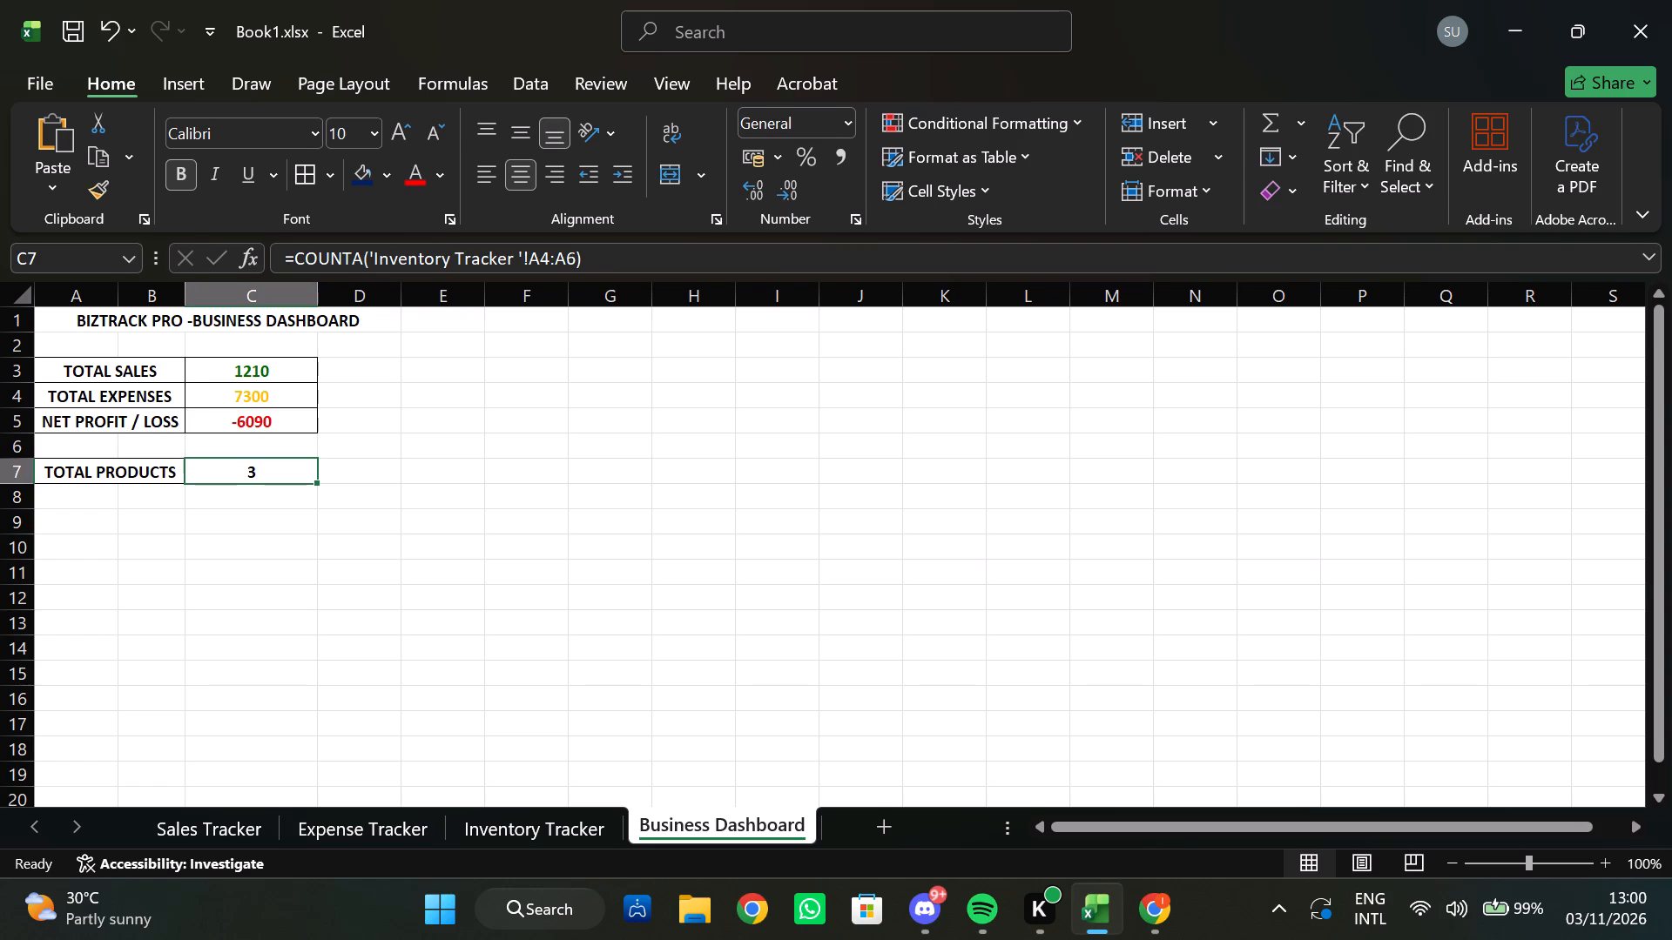
# Widen column B, under the dashboard labels, to roughly two and a half times its width.
pyautogui.moveTo(185, 297); pyautogui.dragTo(194, 299)
pyautogui.moveTo(194, 299); pyautogui.dragTo(210, 307)
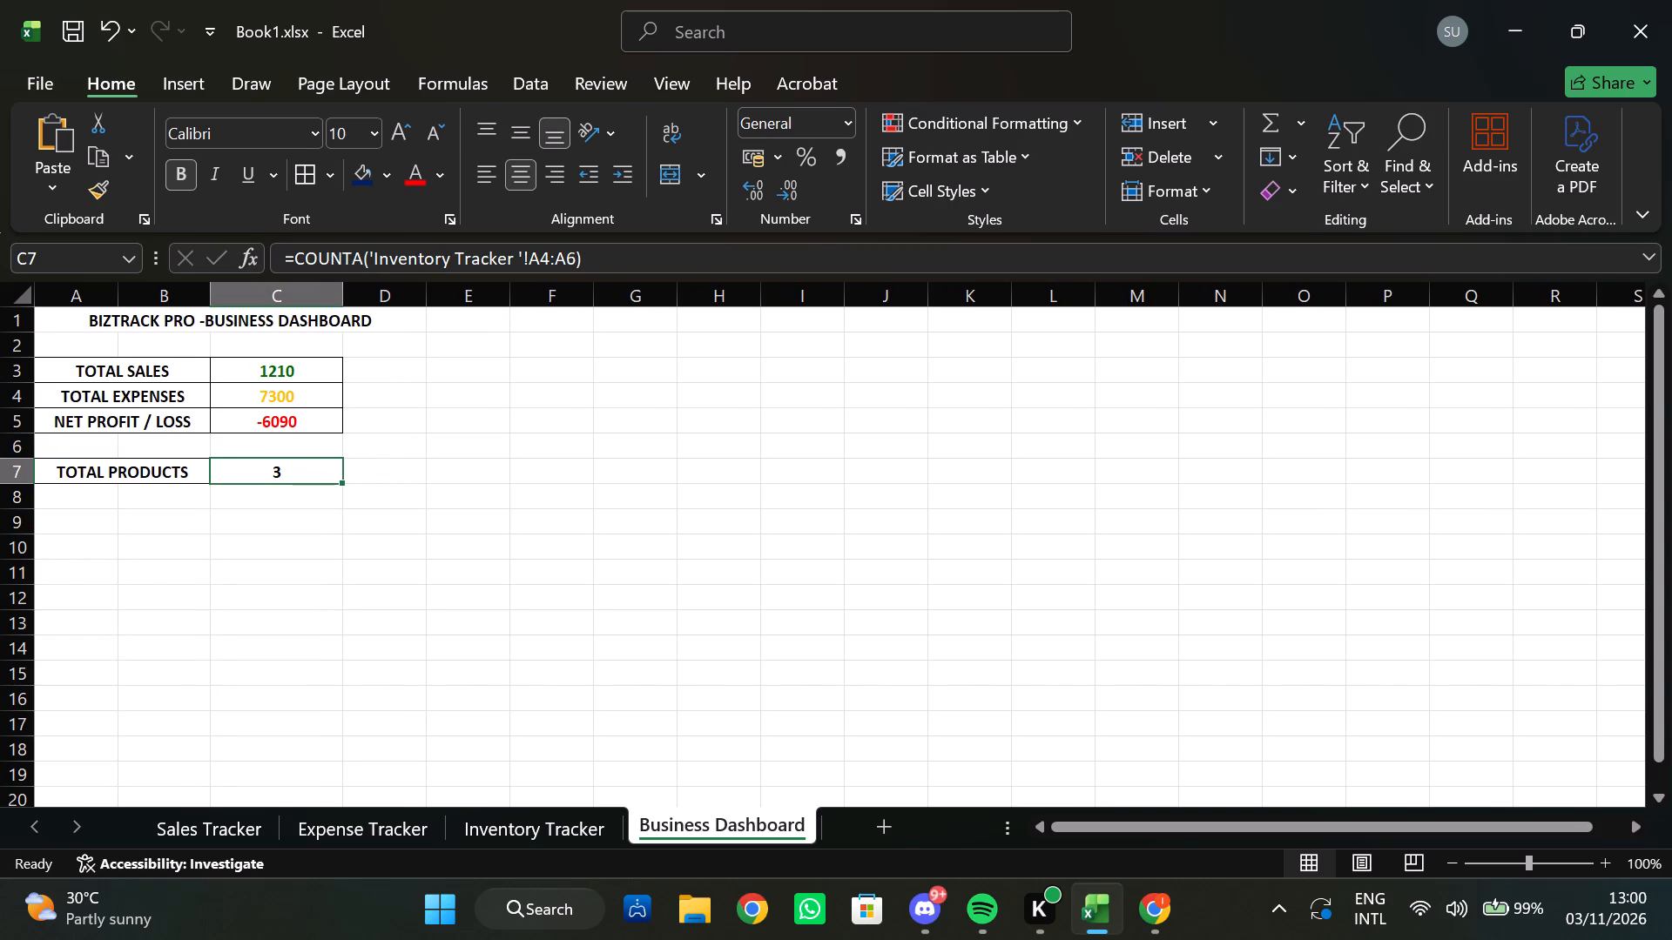
pyautogui.moveTo(211, 294); pyautogui.dragTo(230, 299)
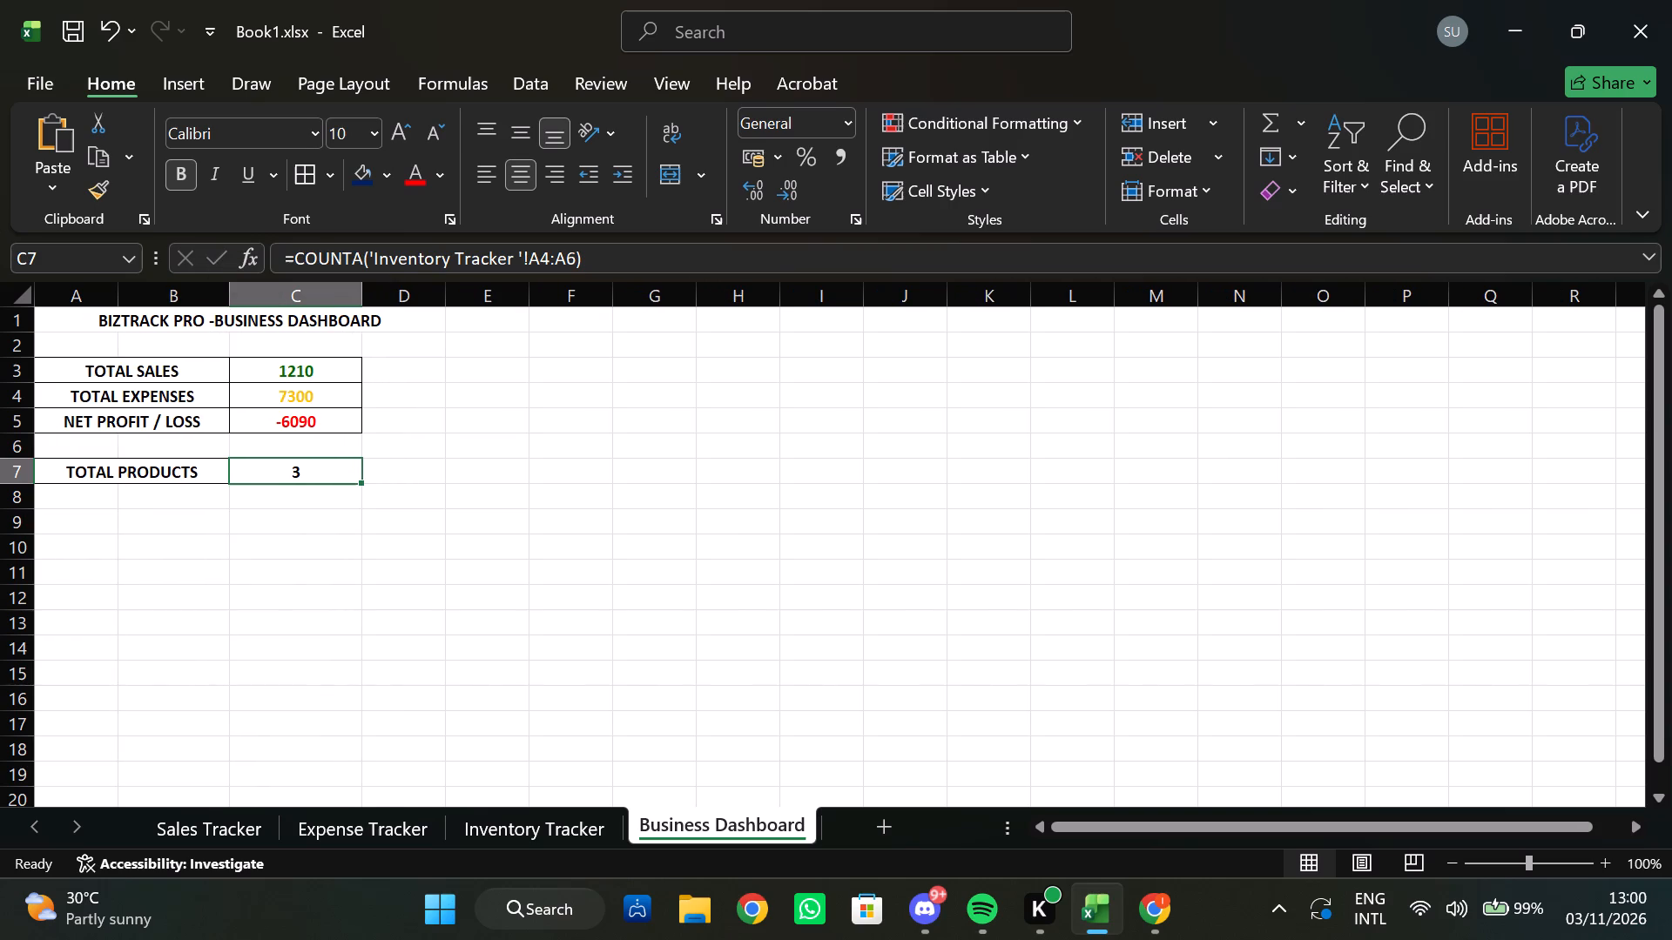
pyautogui.moveTo(225, 296); pyautogui.dragTo(245, 299)
pyautogui.moveTo(245, 295); pyautogui.dragTo(262, 299)
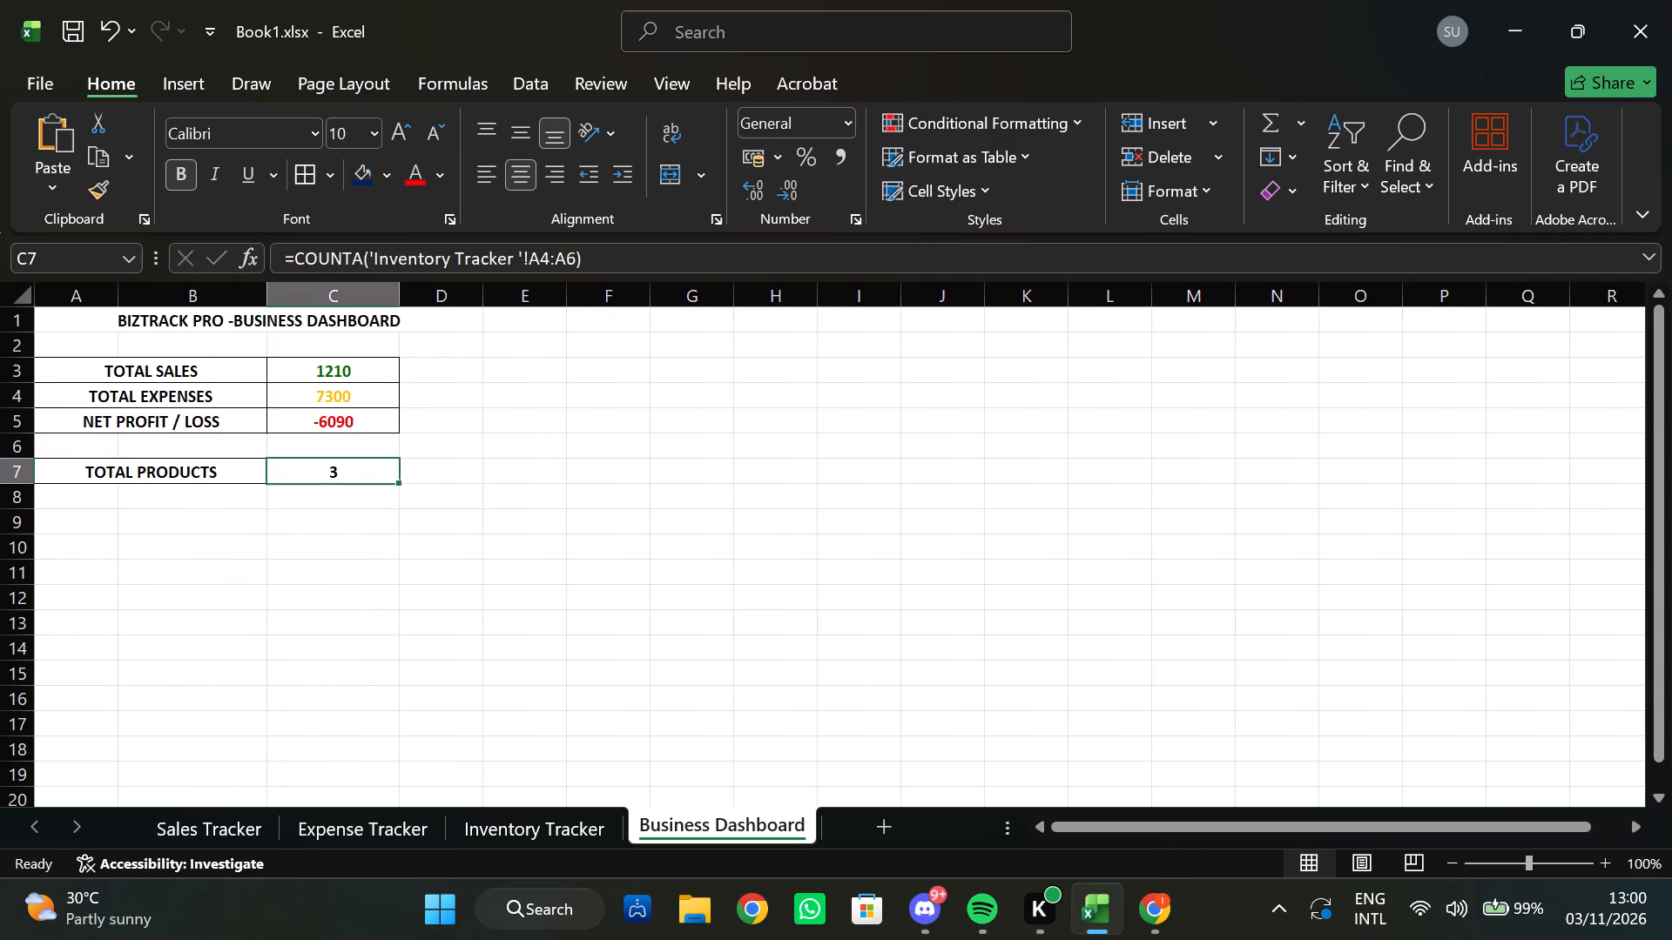
pyautogui.moveTo(261, 298); pyautogui.dragTo(278, 303)
pyautogui.click(275, 300)
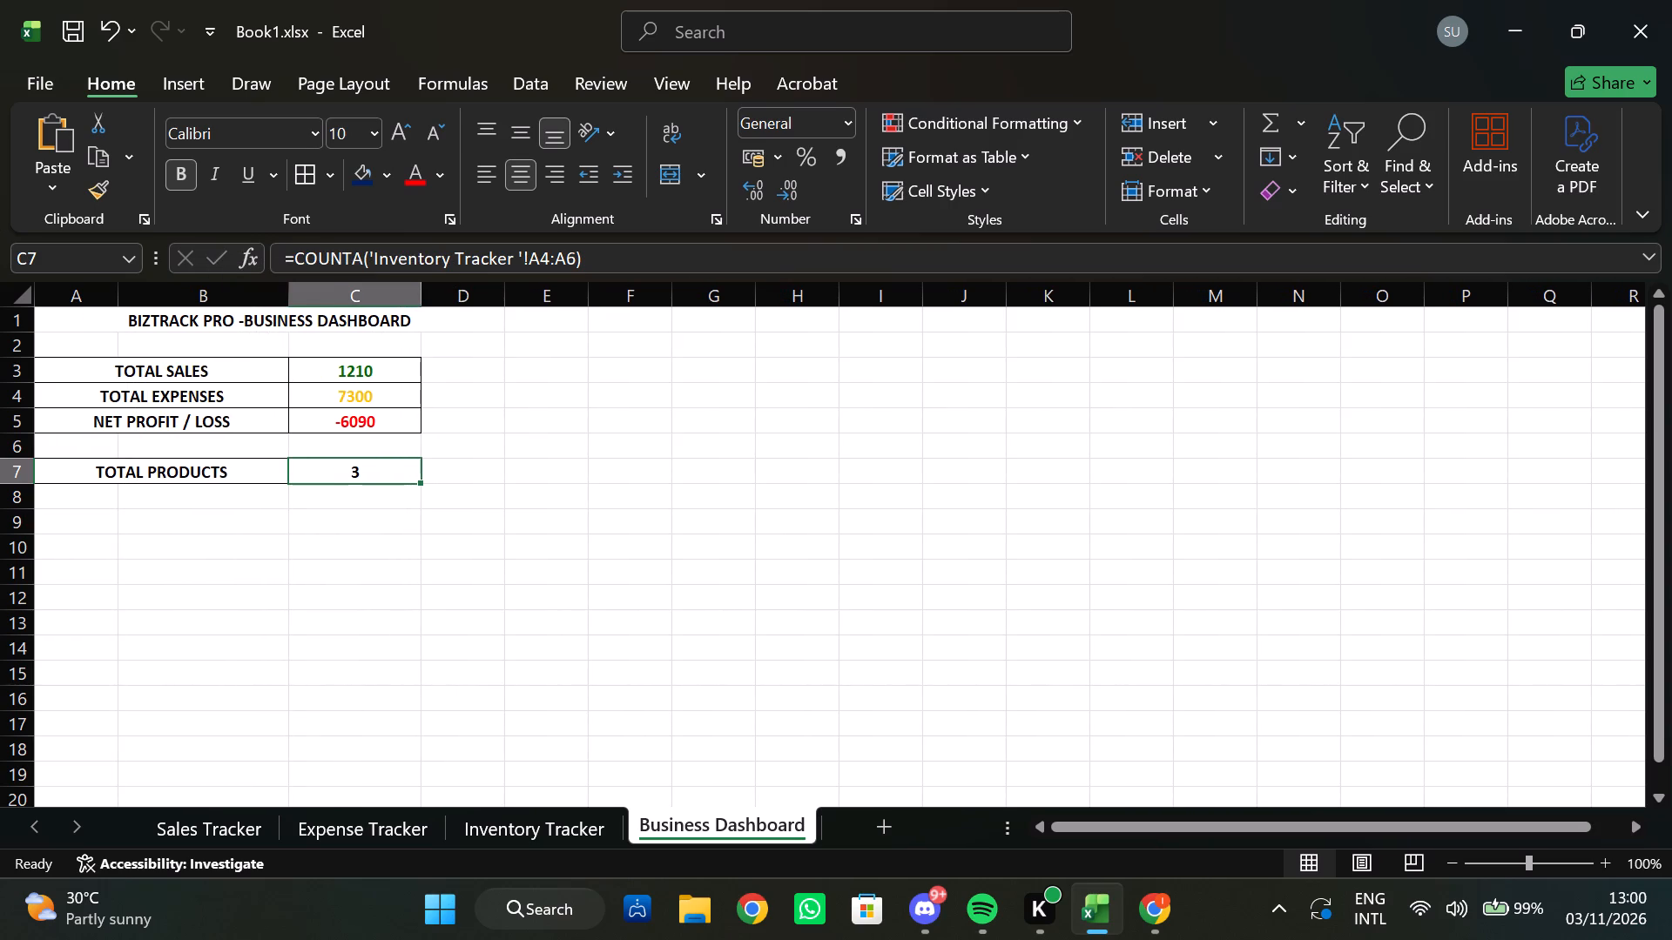
# Widen column A to roughly twice its width, so it about matches column B.
pyautogui.moveTo(117, 292); pyautogui.dragTo(163, 294)
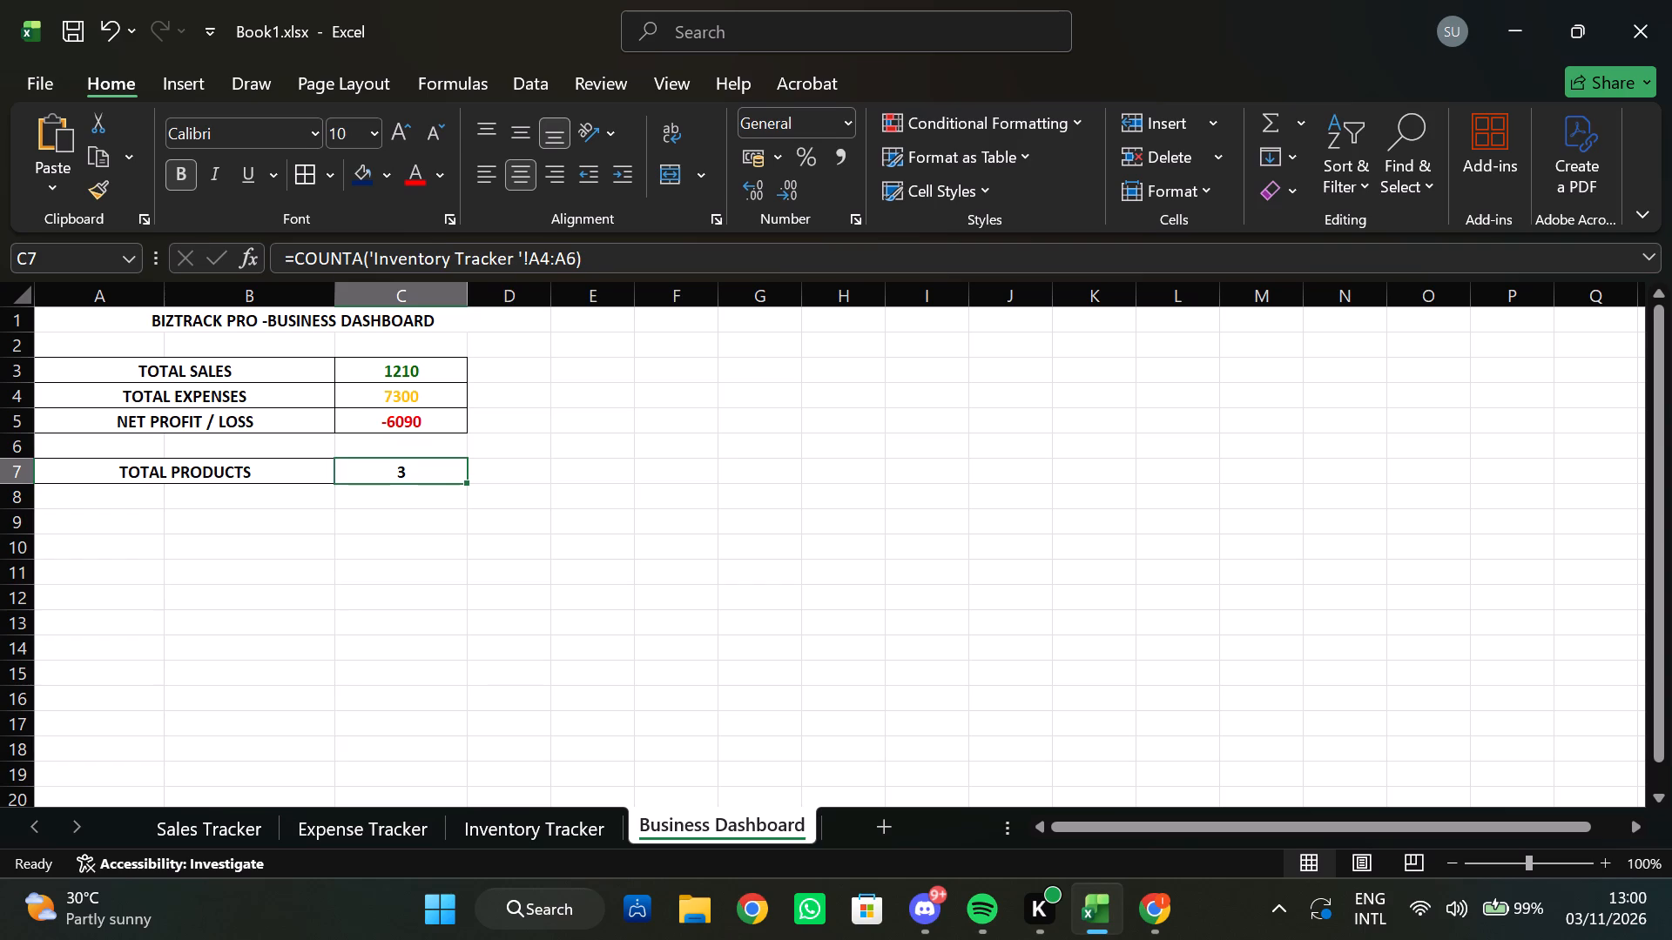
pyautogui.click(334, 300)
pyautogui.moveTo(162, 294); pyautogui.dragTo(212, 294)
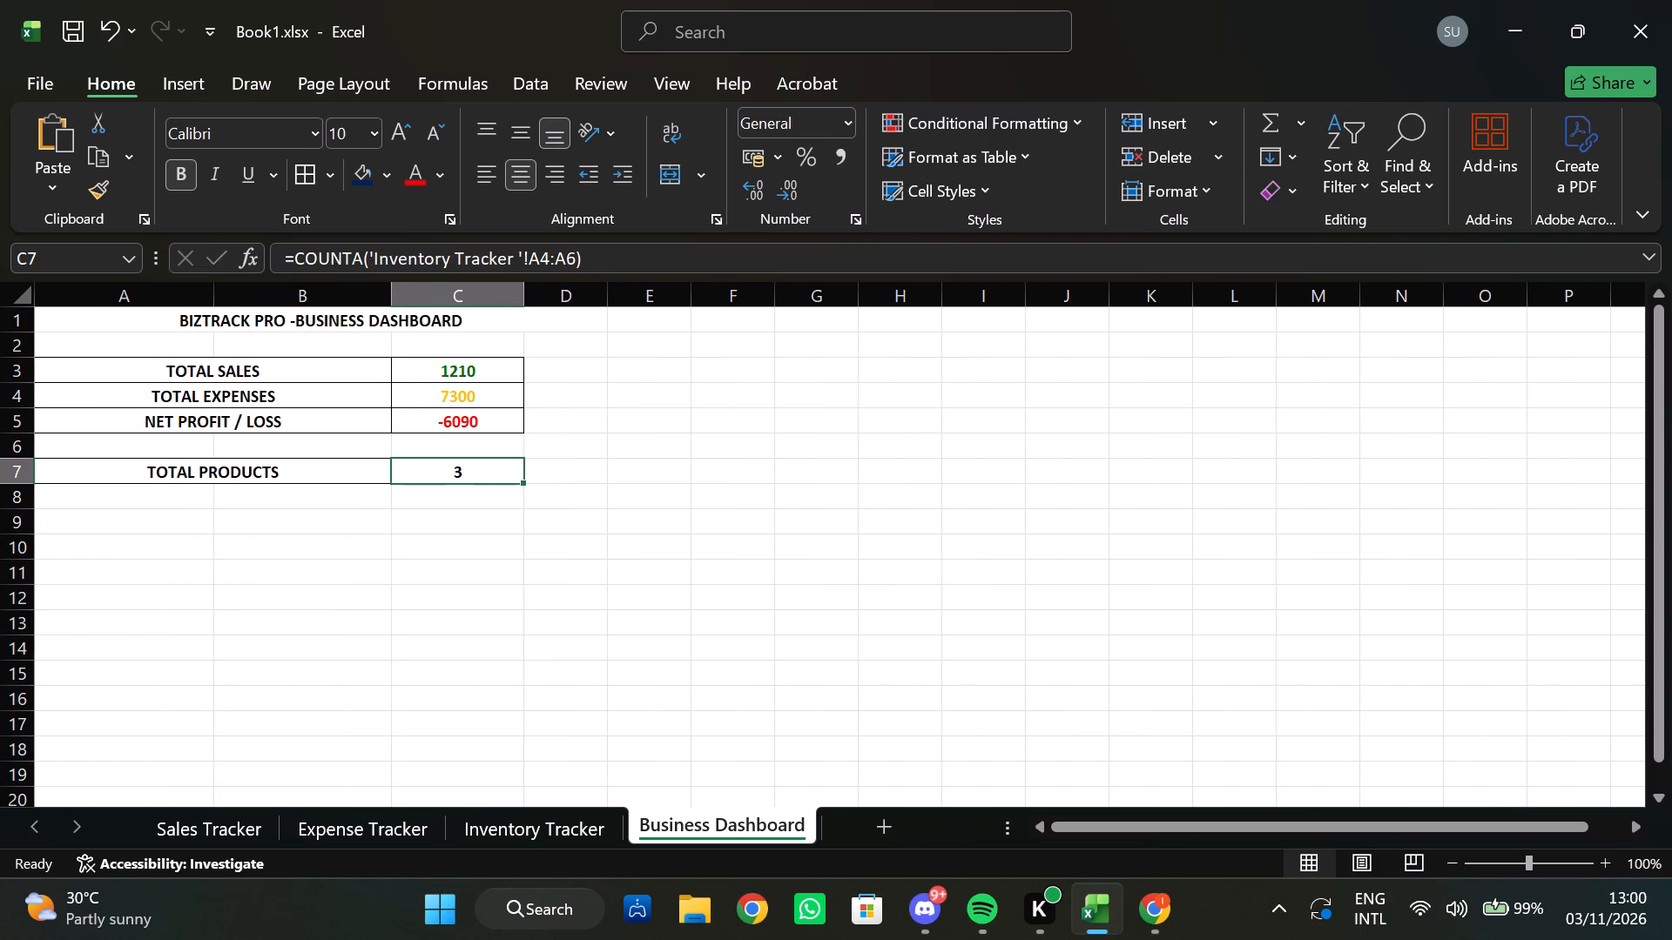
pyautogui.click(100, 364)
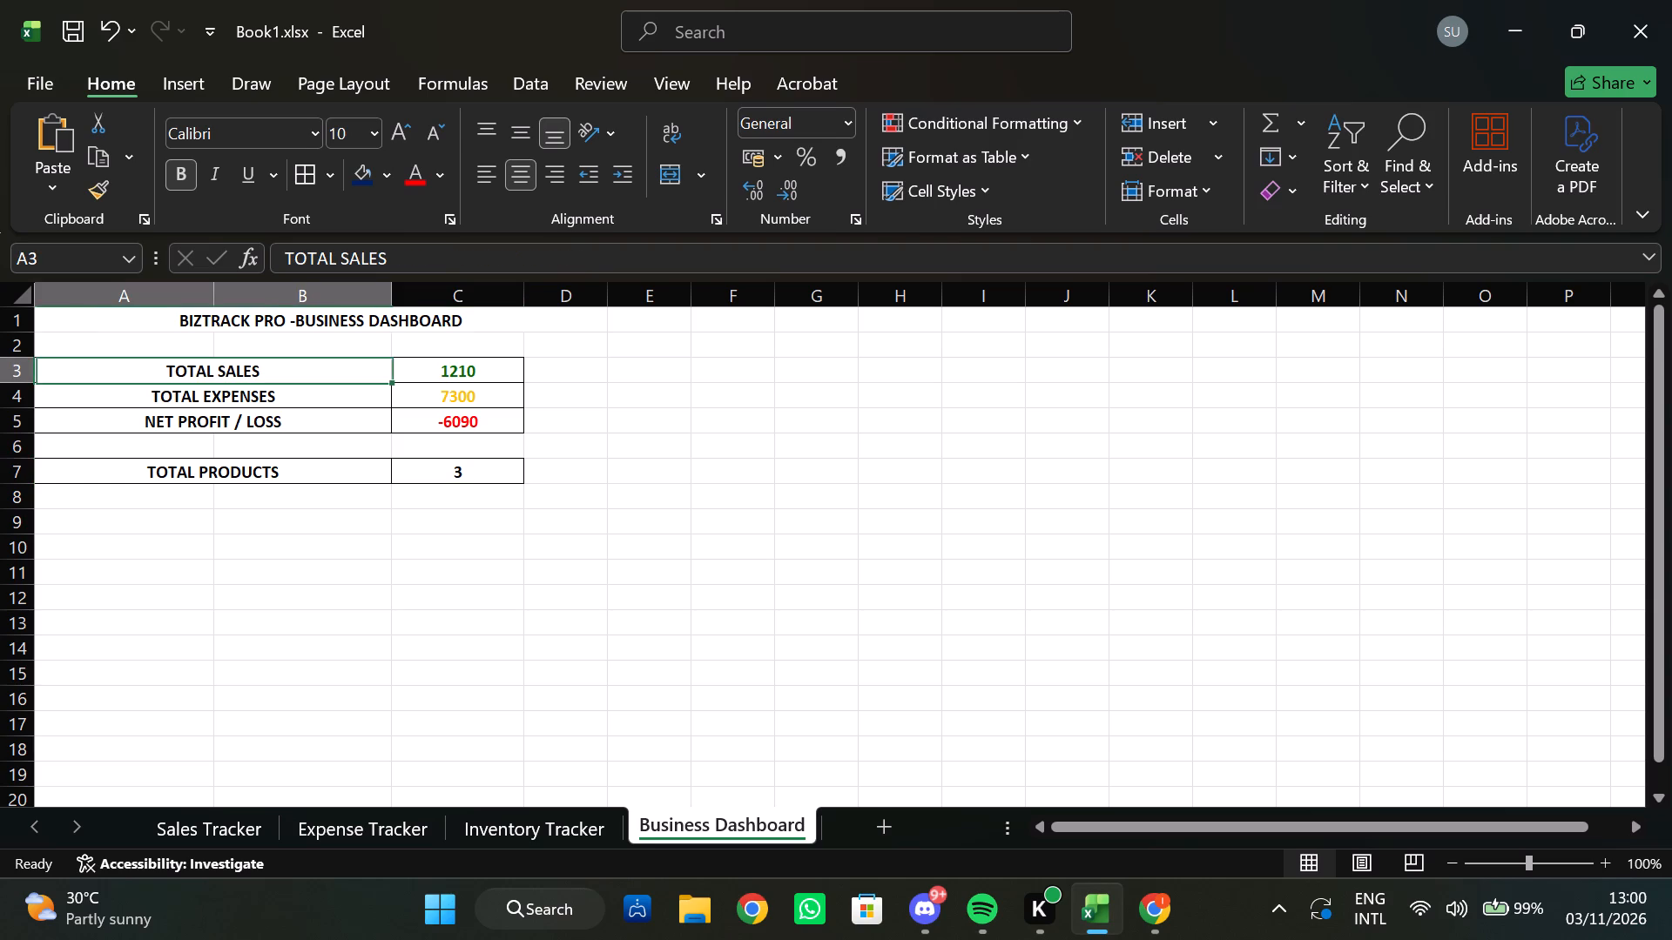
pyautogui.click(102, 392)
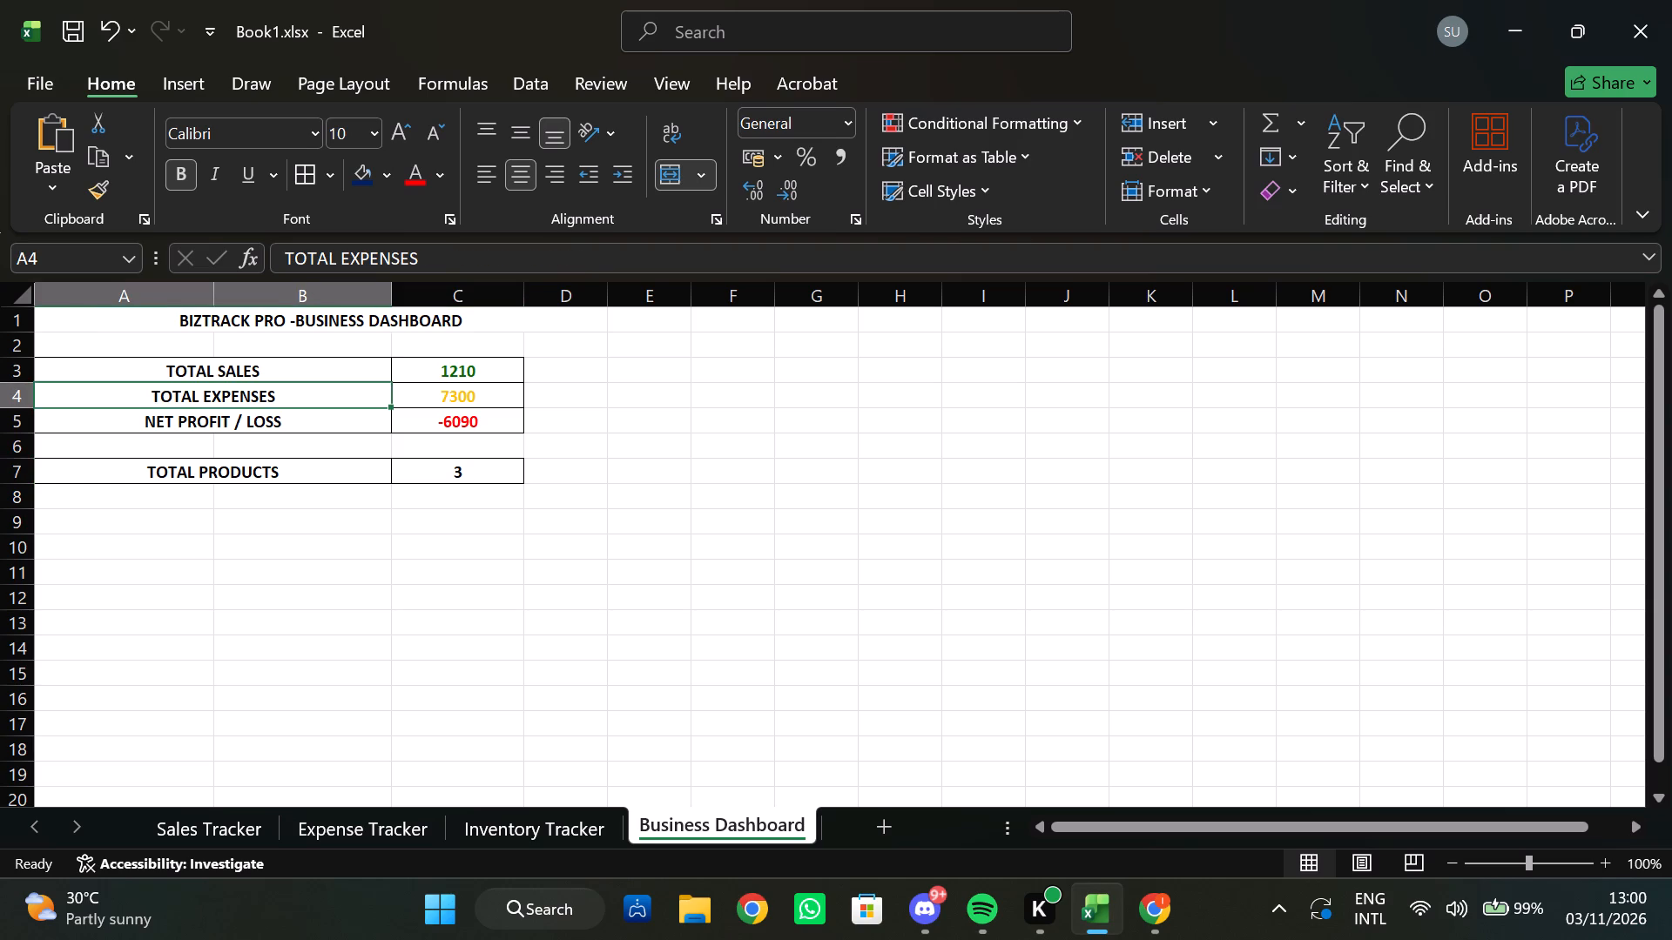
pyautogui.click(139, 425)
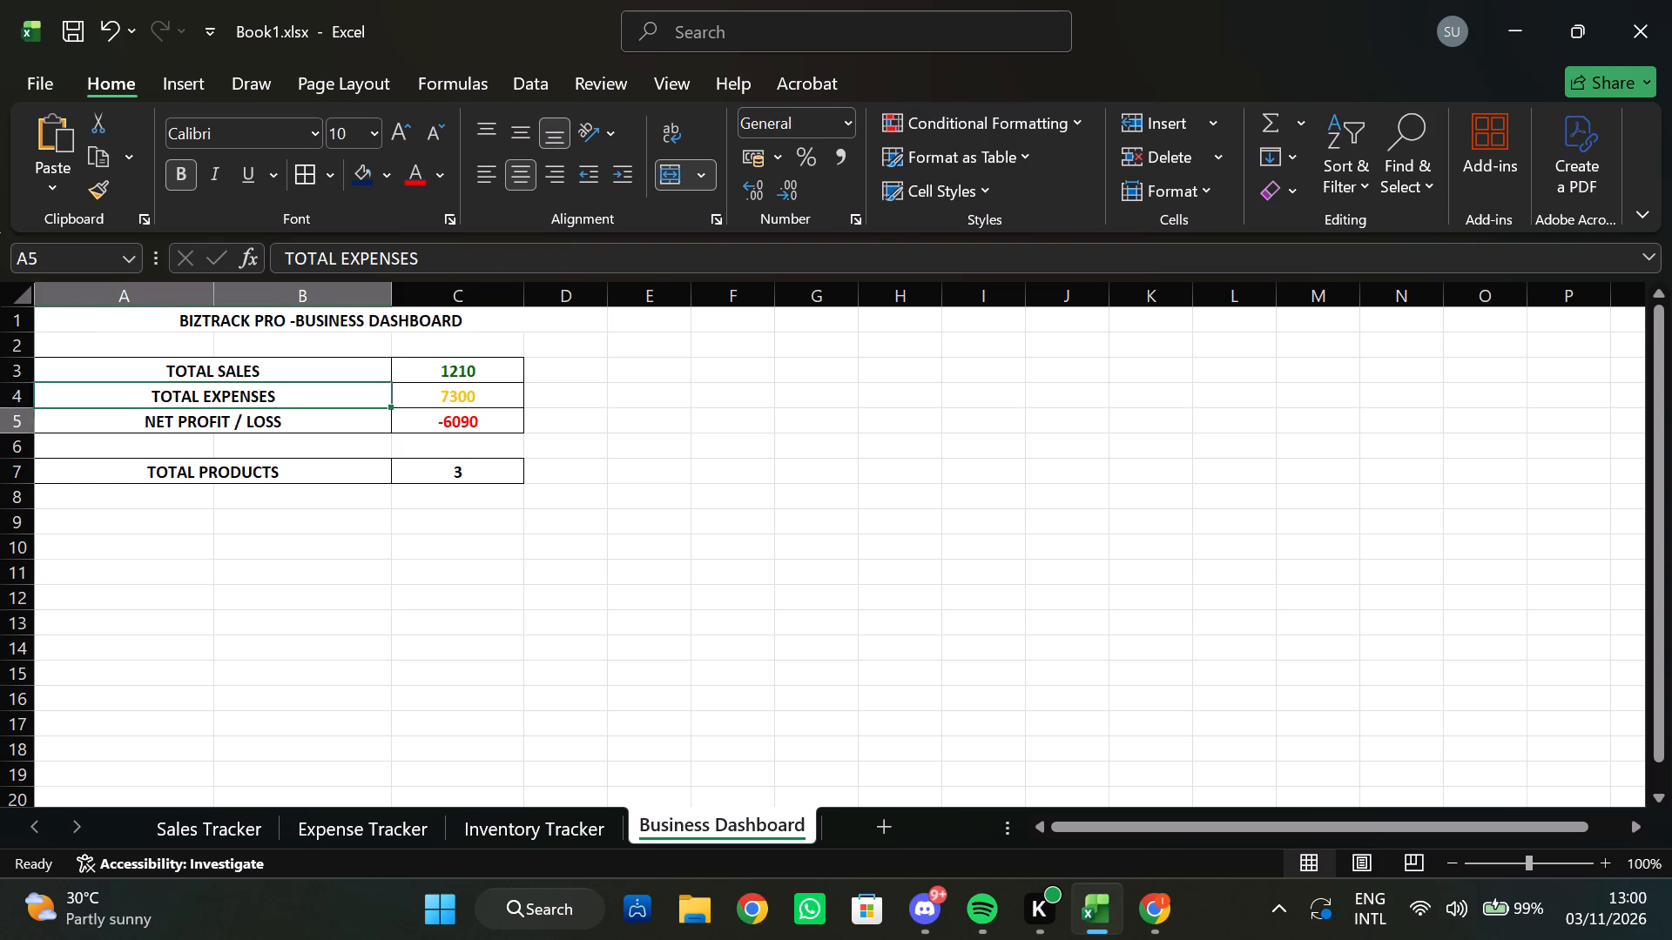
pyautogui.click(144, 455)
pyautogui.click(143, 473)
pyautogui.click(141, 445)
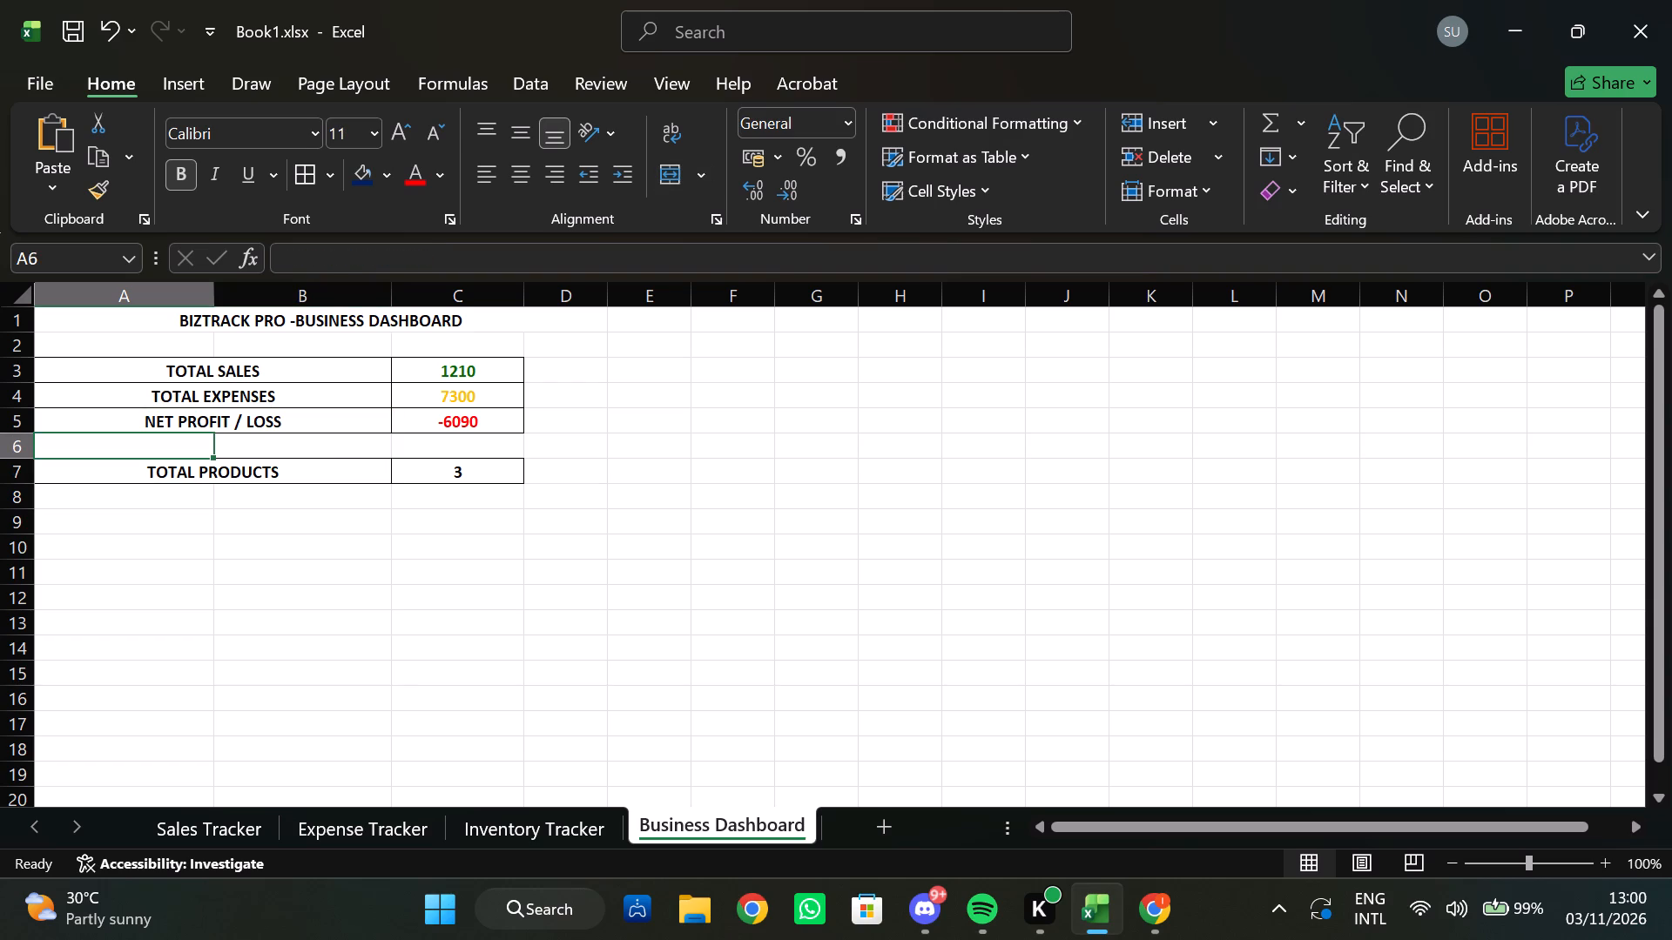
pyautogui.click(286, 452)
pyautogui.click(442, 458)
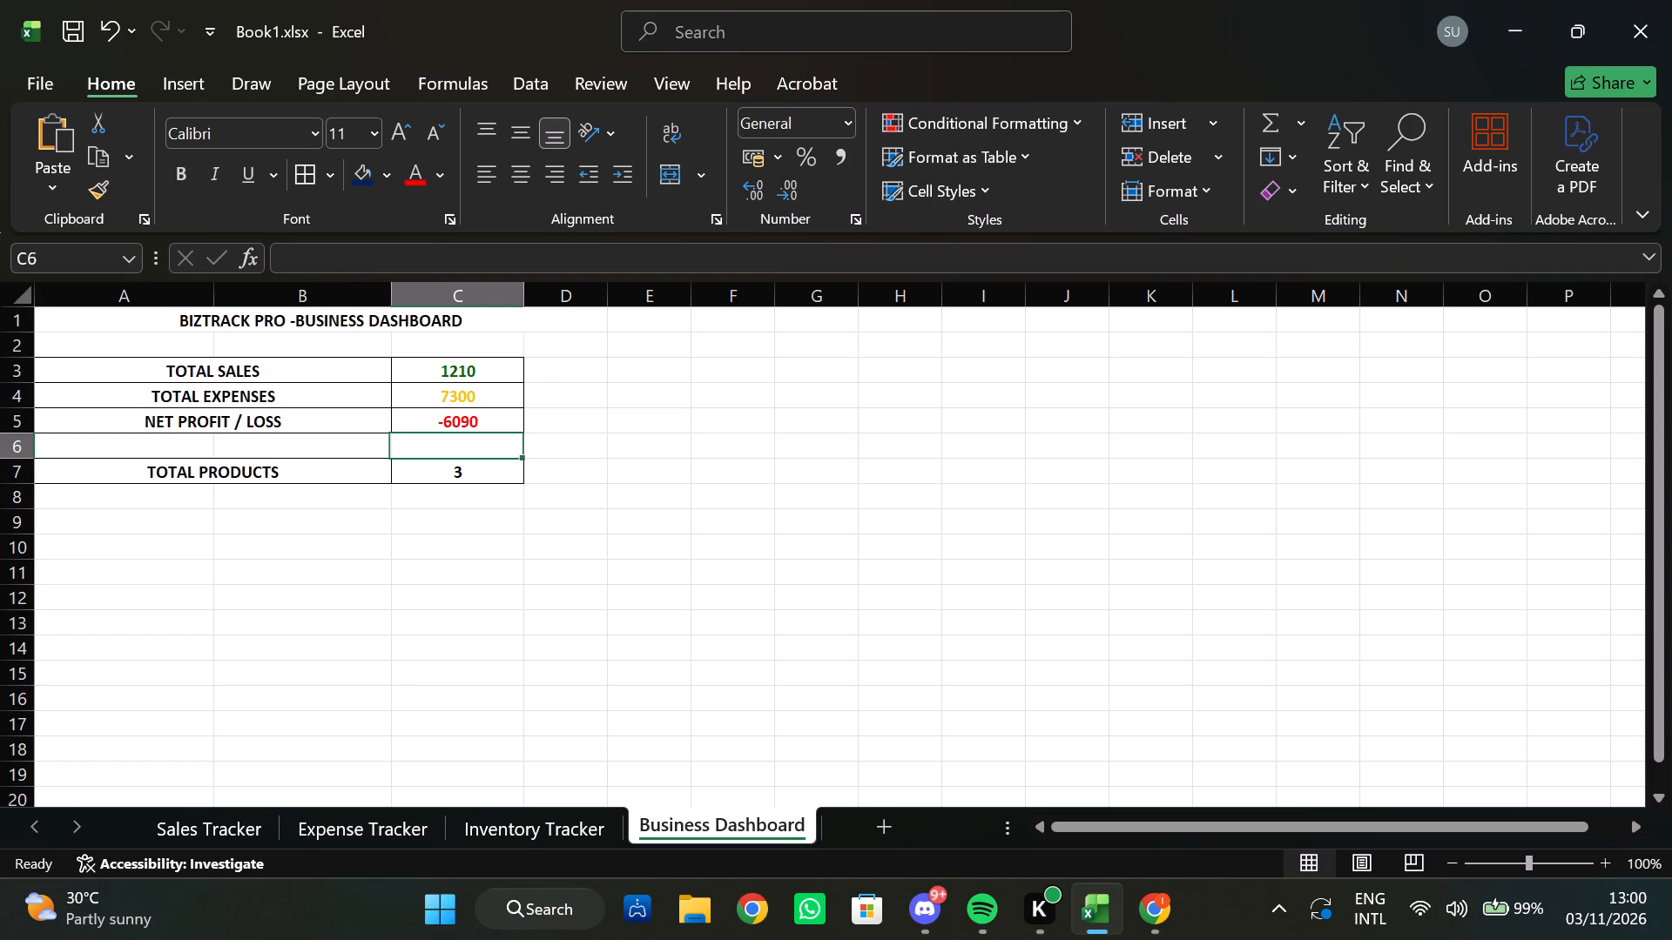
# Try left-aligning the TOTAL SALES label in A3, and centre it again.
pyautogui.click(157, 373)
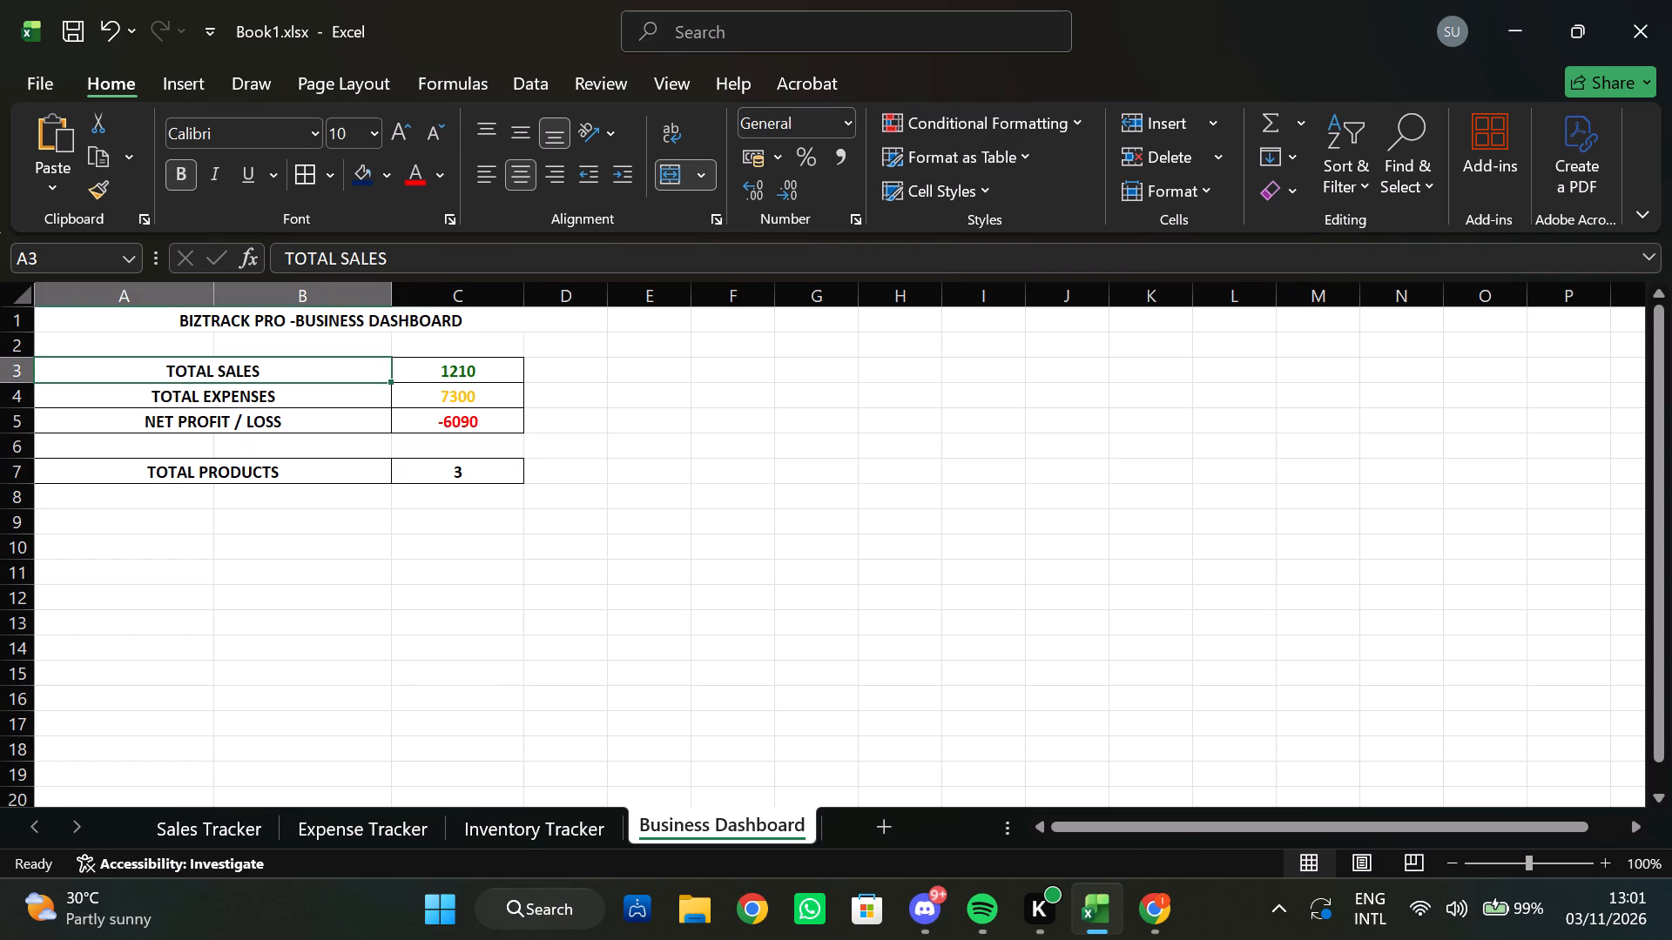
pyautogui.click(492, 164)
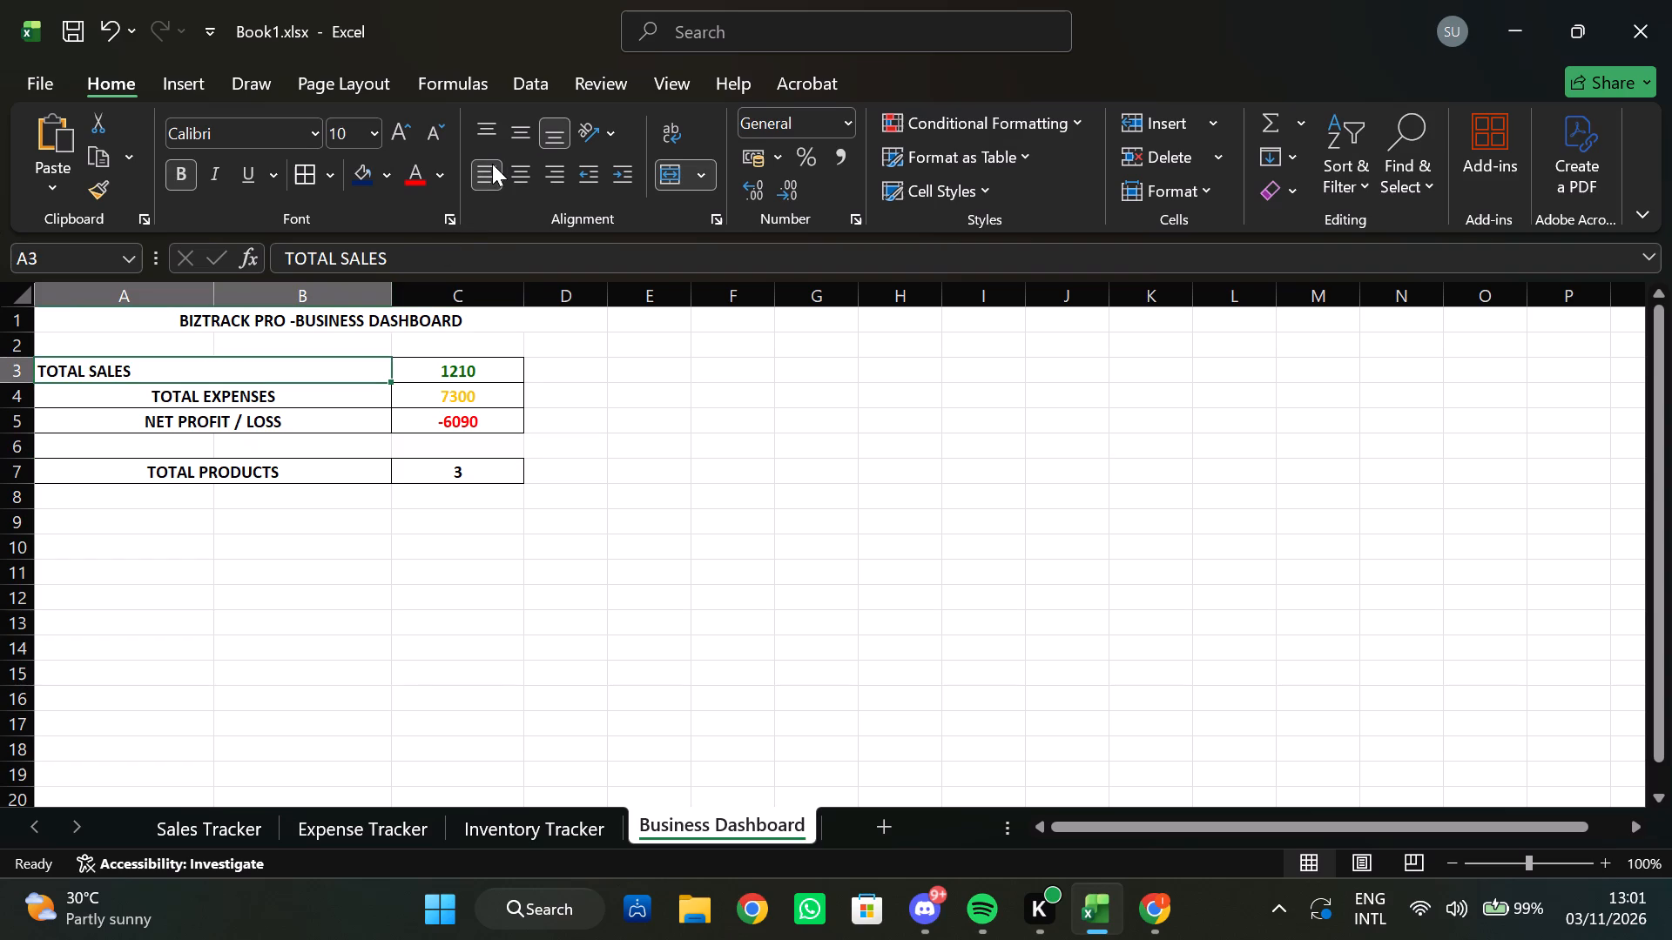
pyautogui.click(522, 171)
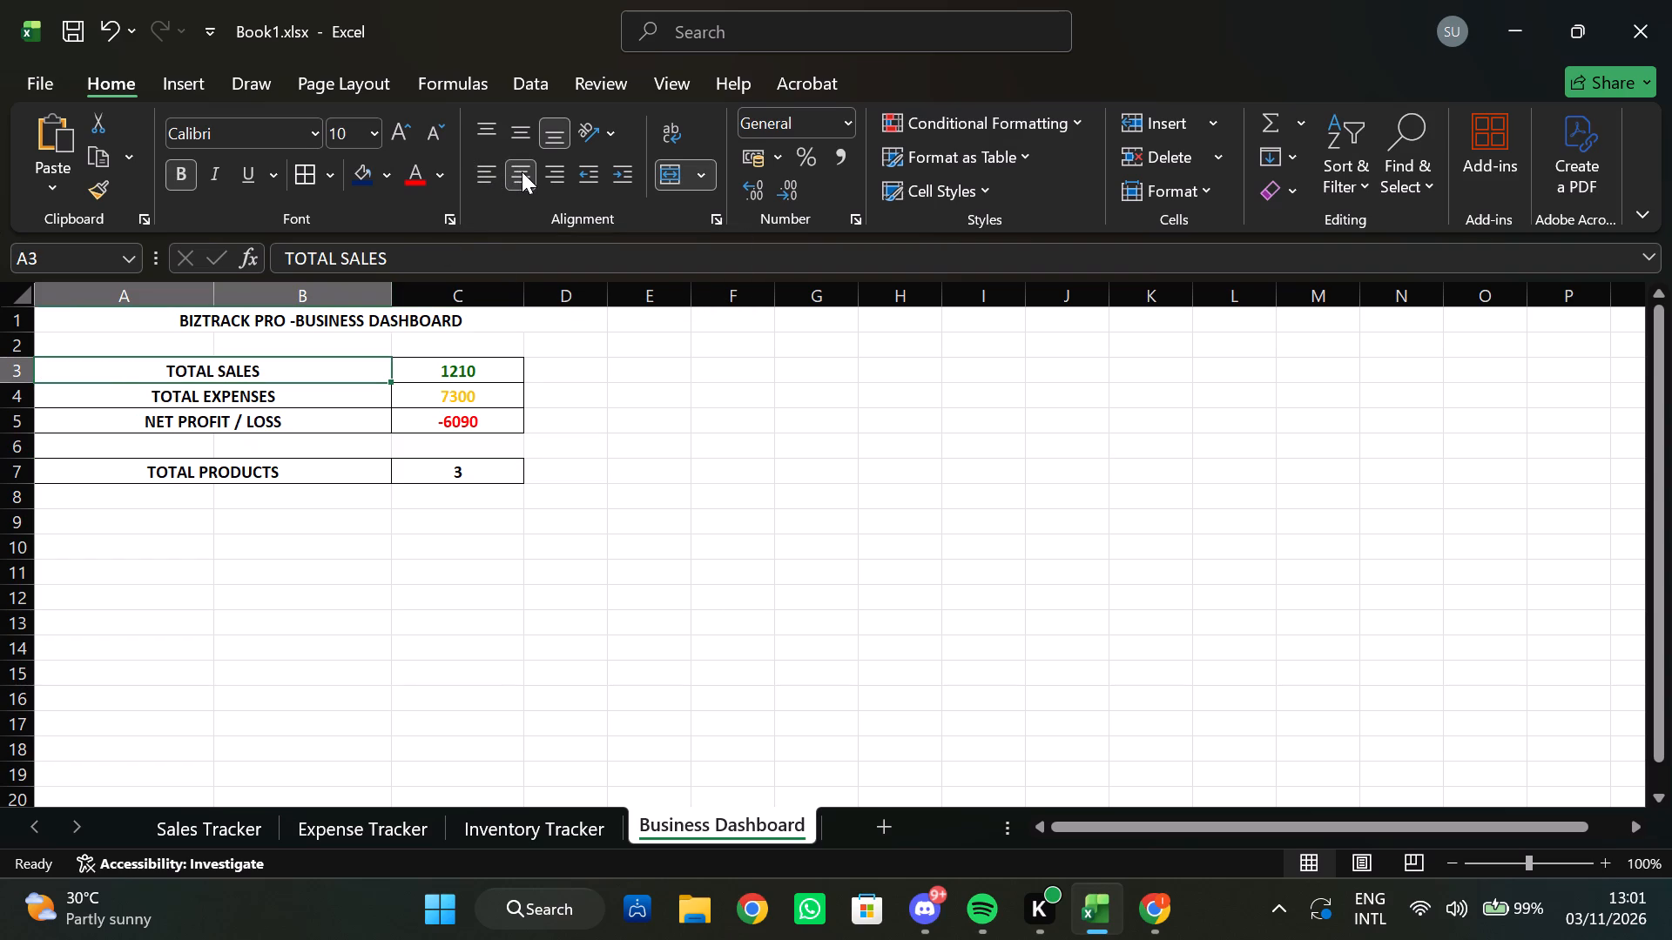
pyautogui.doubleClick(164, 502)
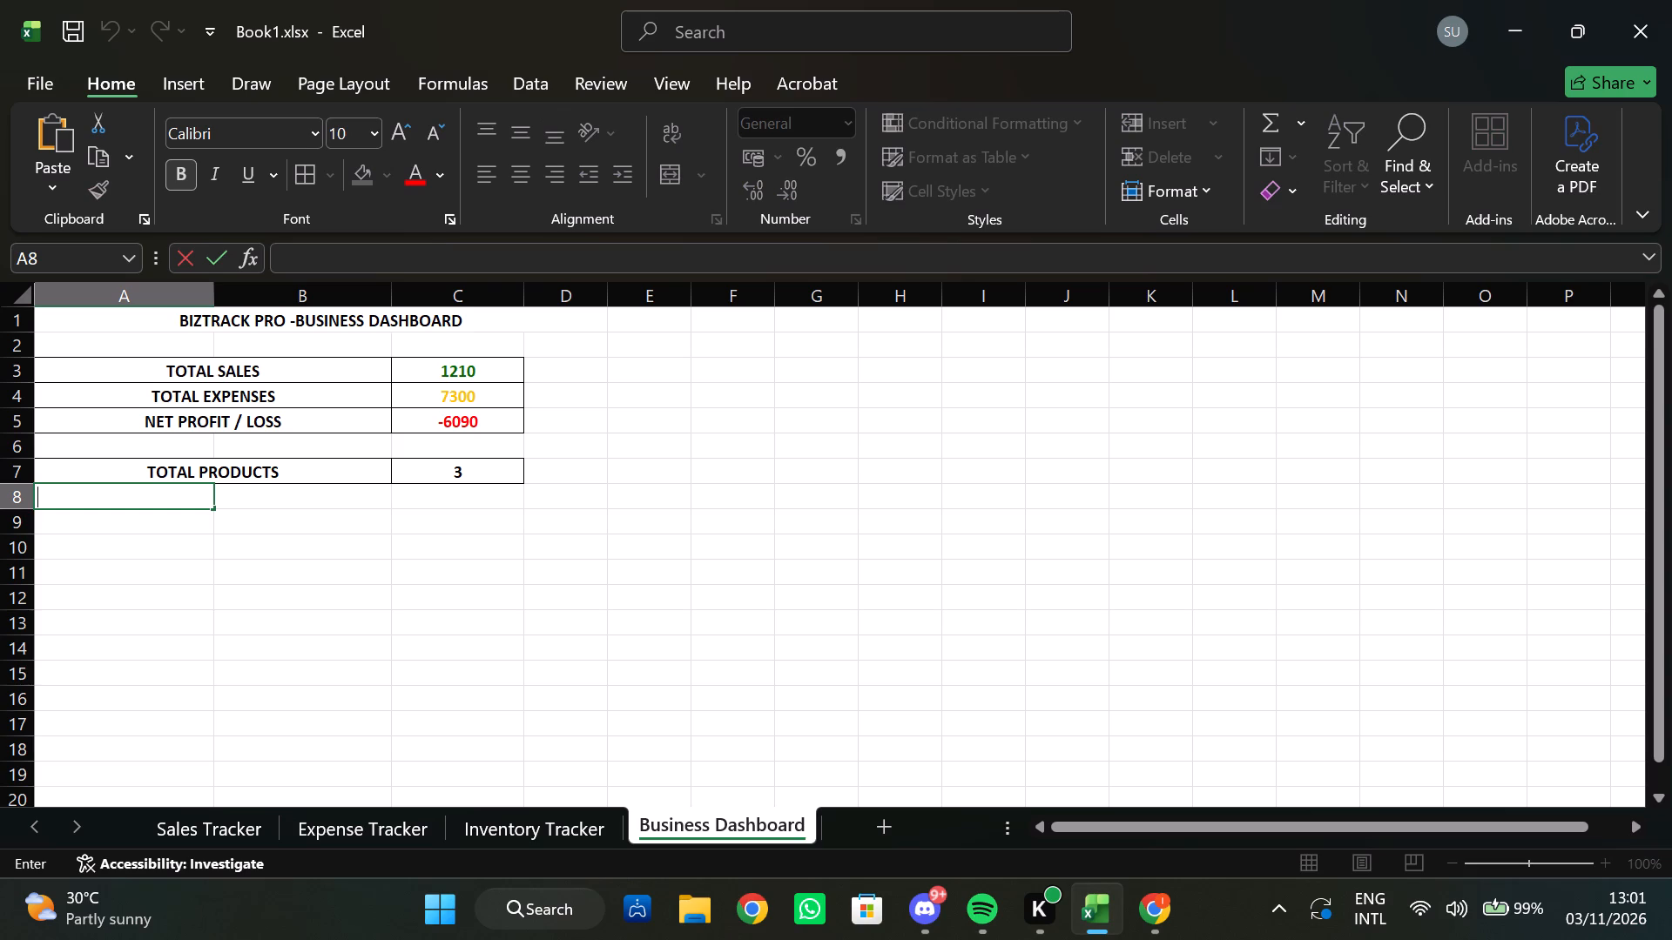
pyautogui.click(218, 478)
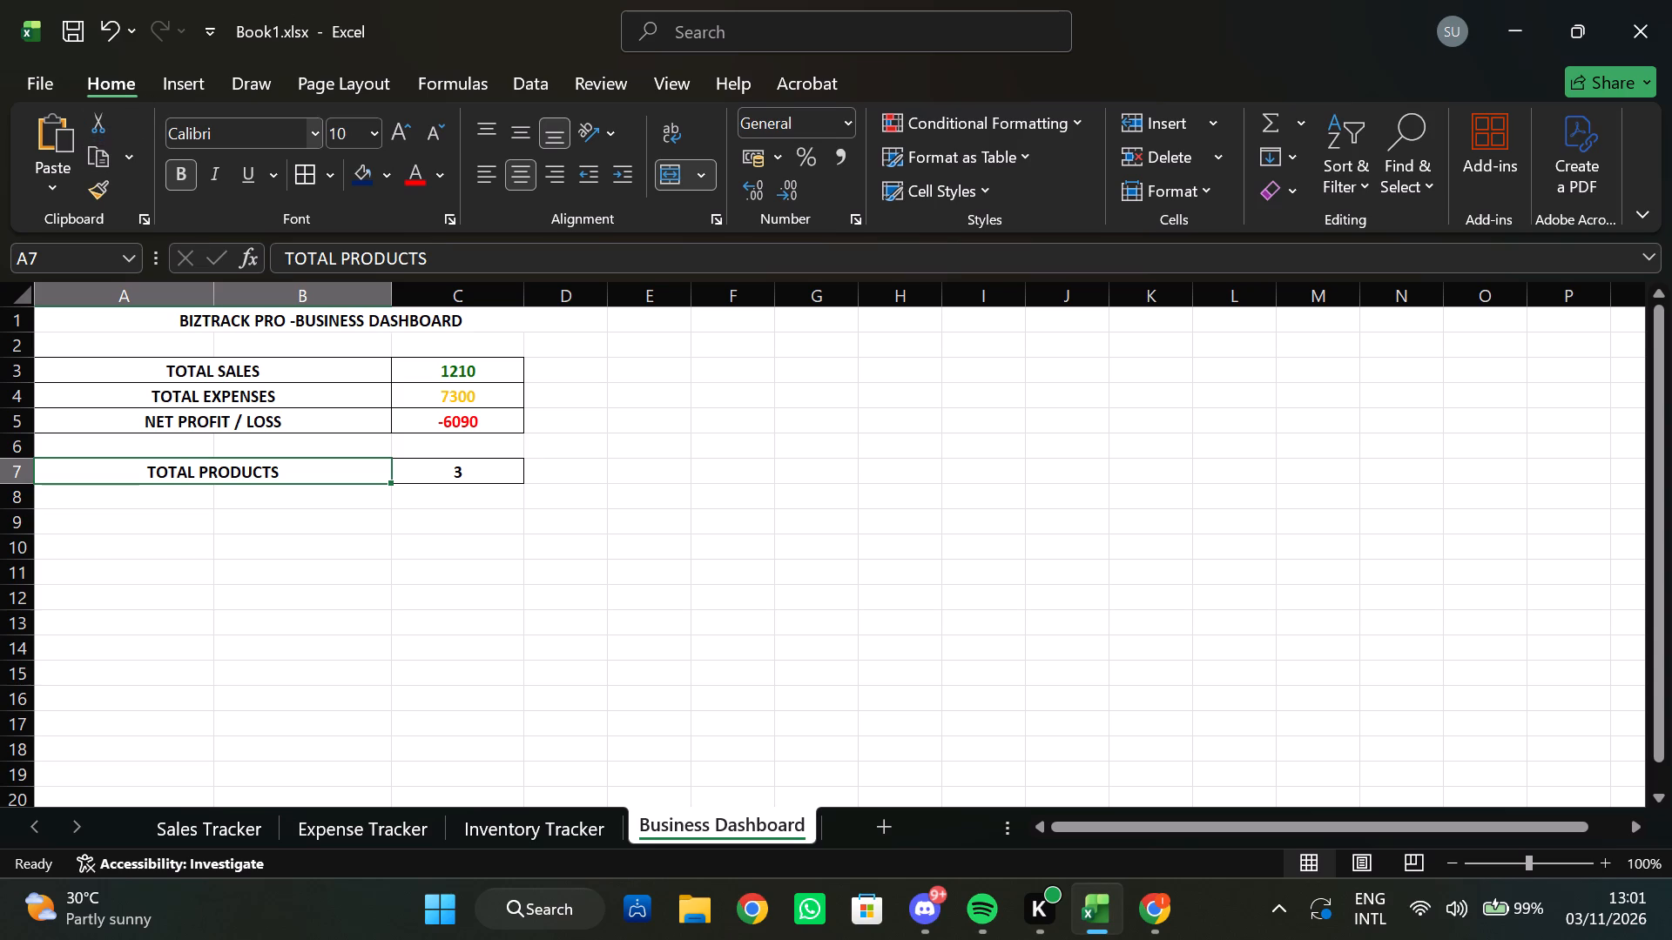
# Undo the recent alignment and column-width changes until columns A and B are back to their narrow widths.
pyautogui.tripleClick(109, 35)
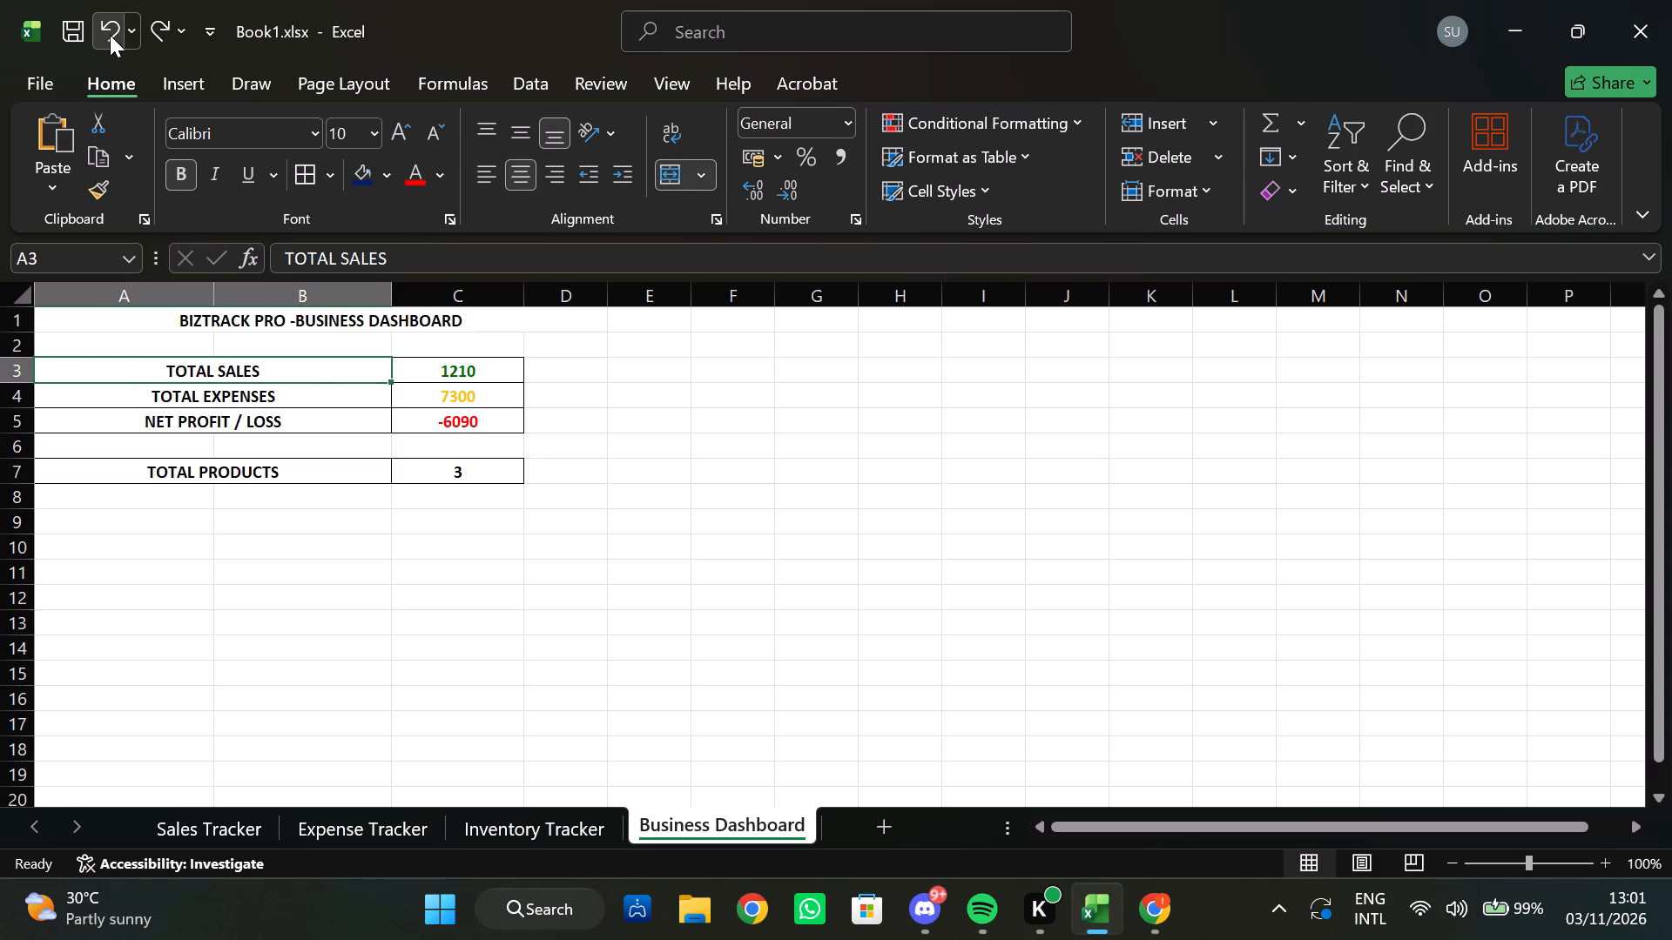
pyautogui.tripleClick(110, 35)
pyautogui.click(110, 35)
pyautogui.click(110, 35)
pyautogui.click(110, 35)
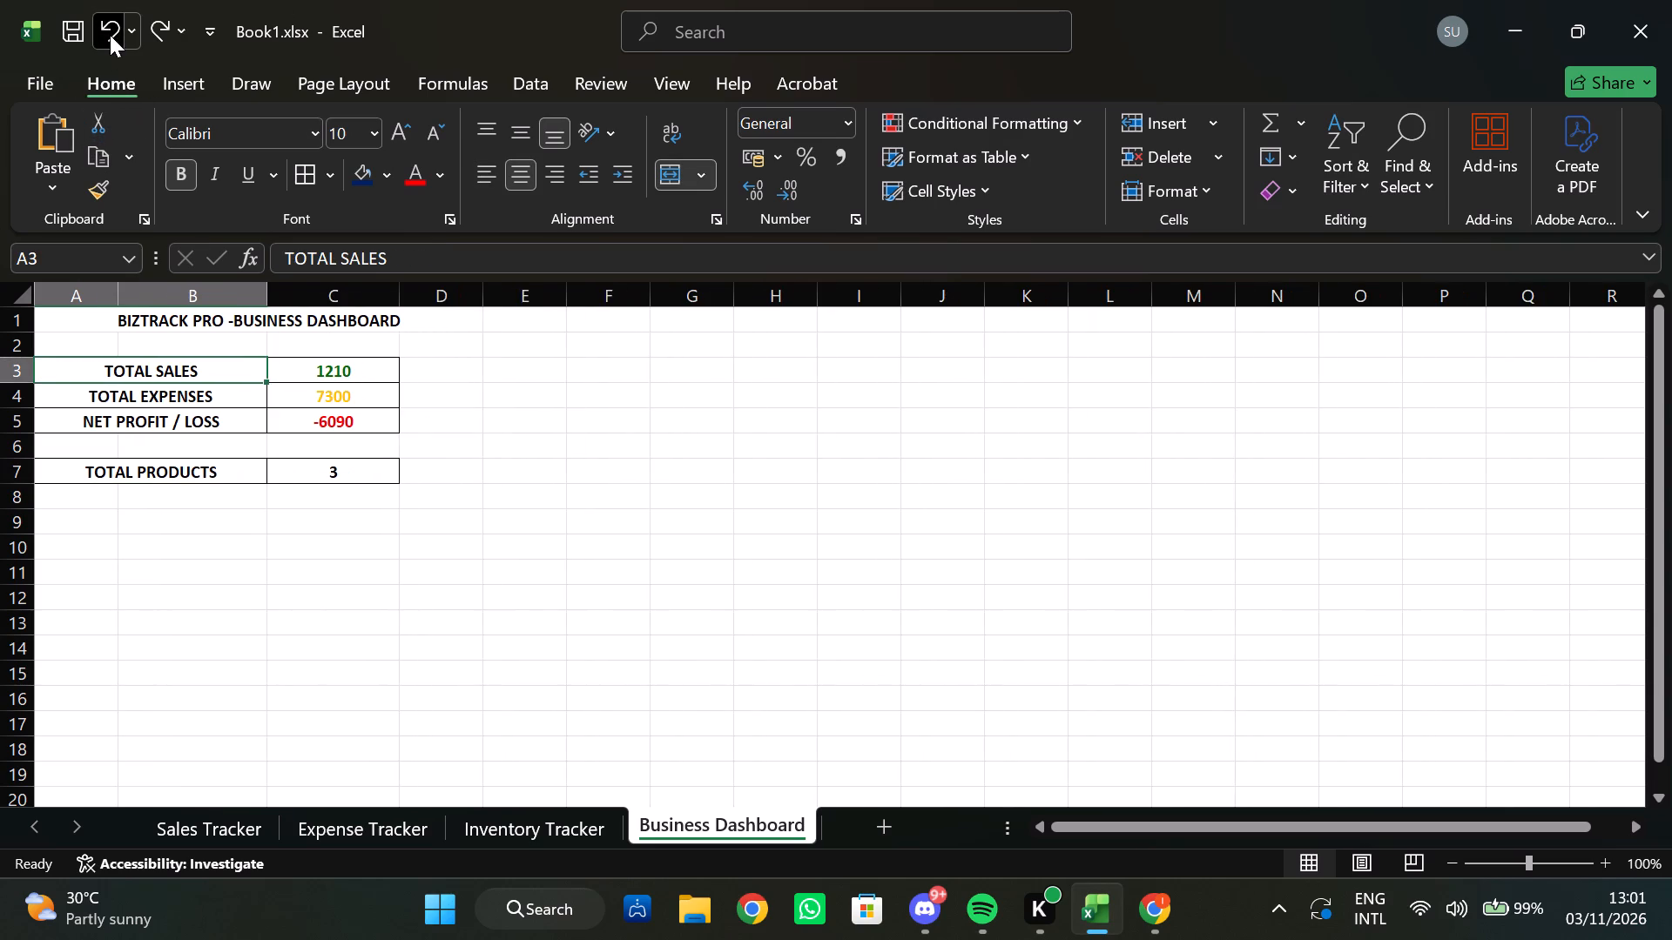
pyautogui.click(110, 35)
pyautogui.click(110, 35)
pyautogui.click(110, 35)
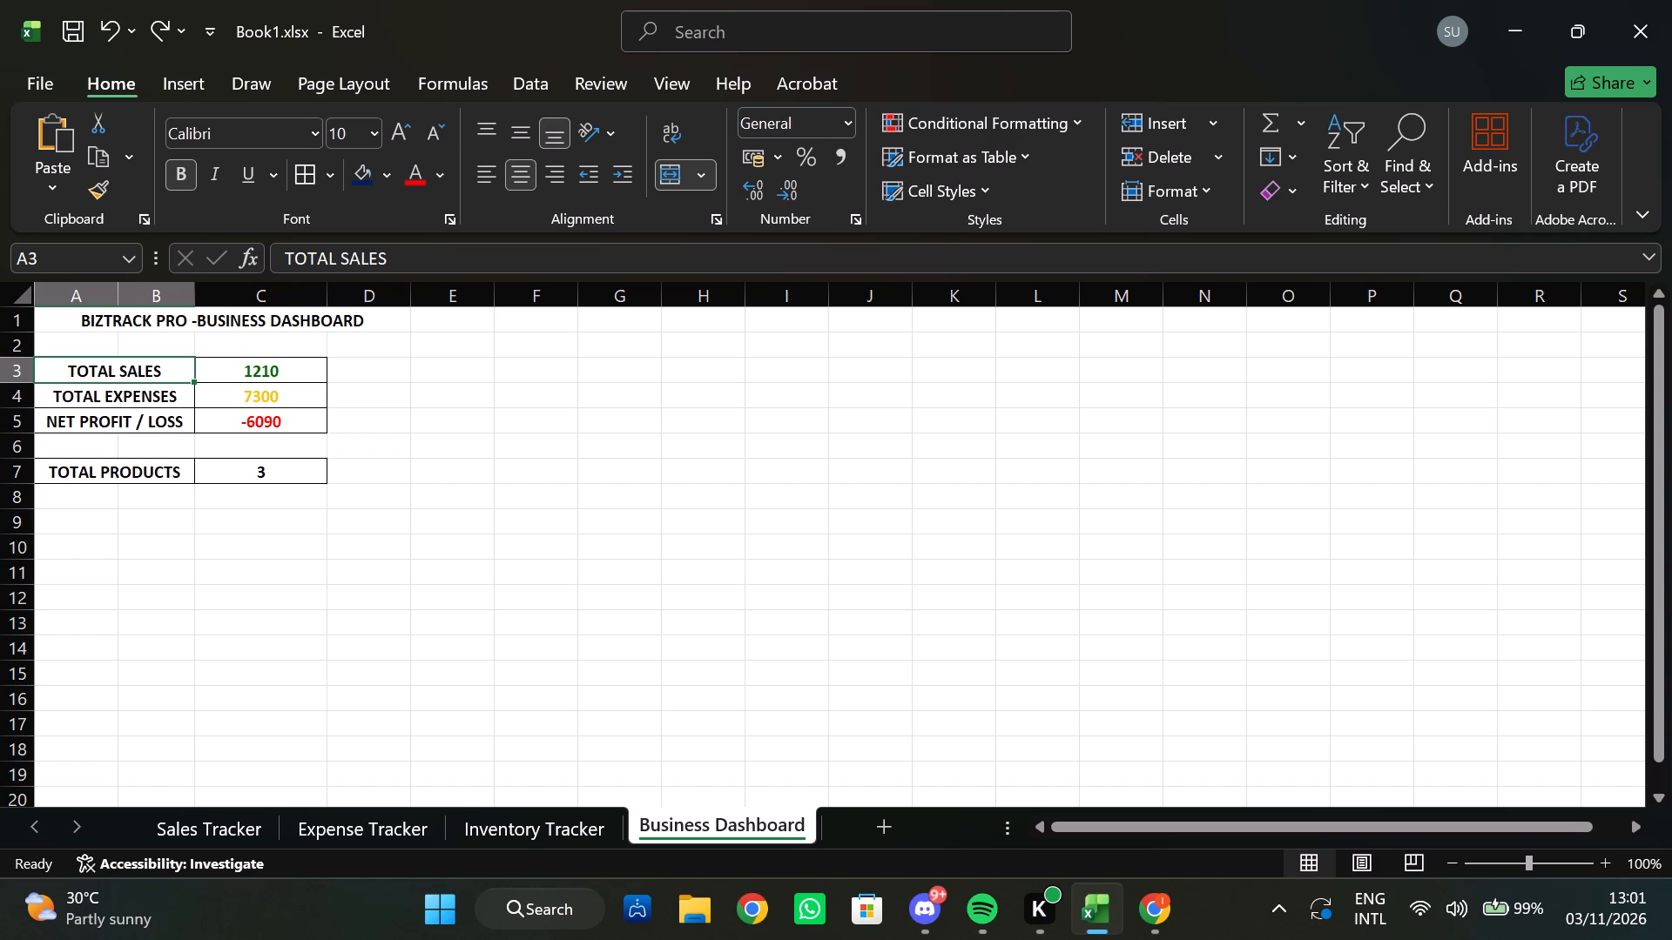
# Widen column C, which holds the dashboard values, to about one and a quarter times its width.
pyautogui.moveTo(330, 299); pyautogui.dragTo(335, 300)
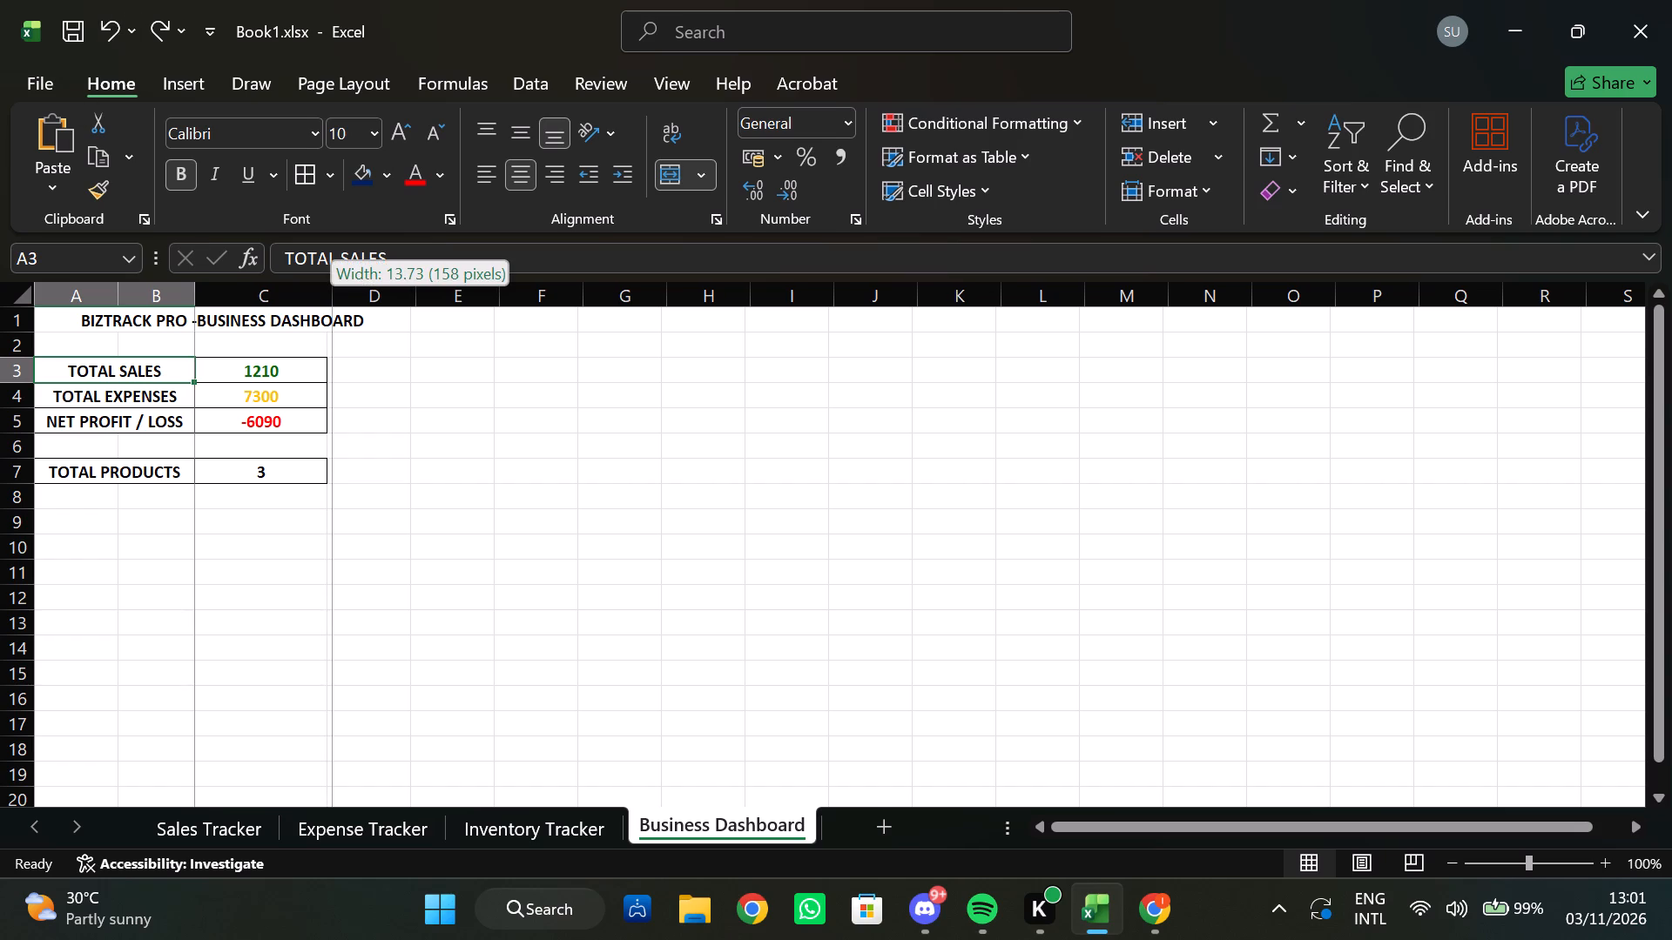
pyautogui.moveTo(335, 300); pyautogui.dragTo(559, 321)
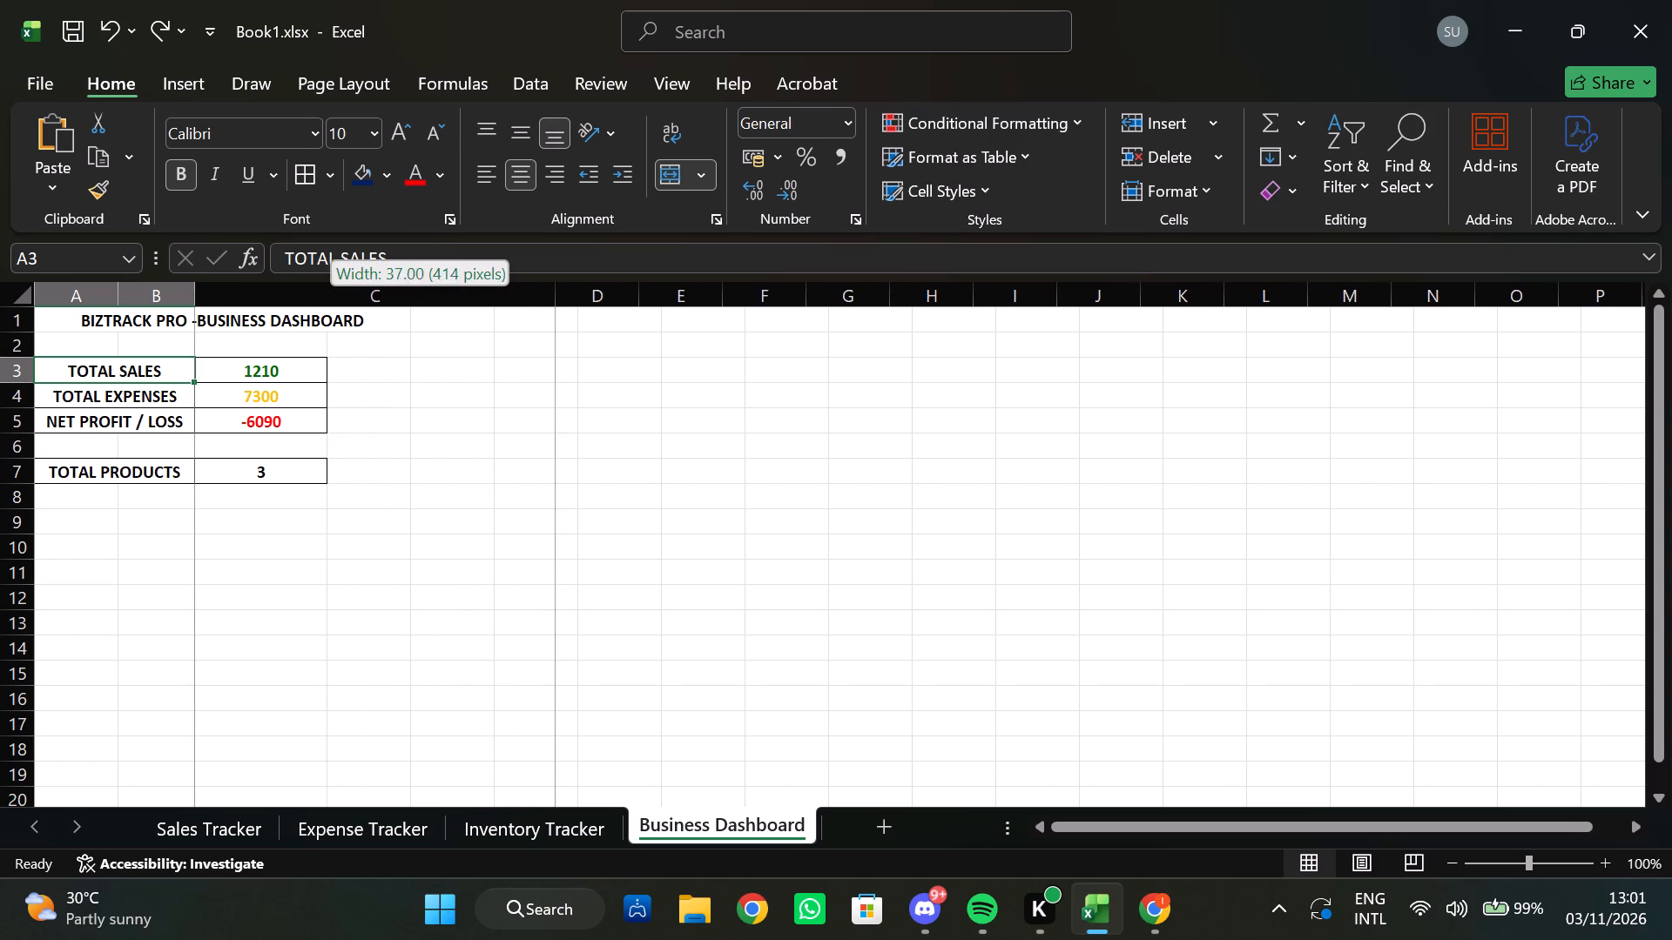
pyautogui.moveTo(559, 321); pyautogui.dragTo(499, 311)
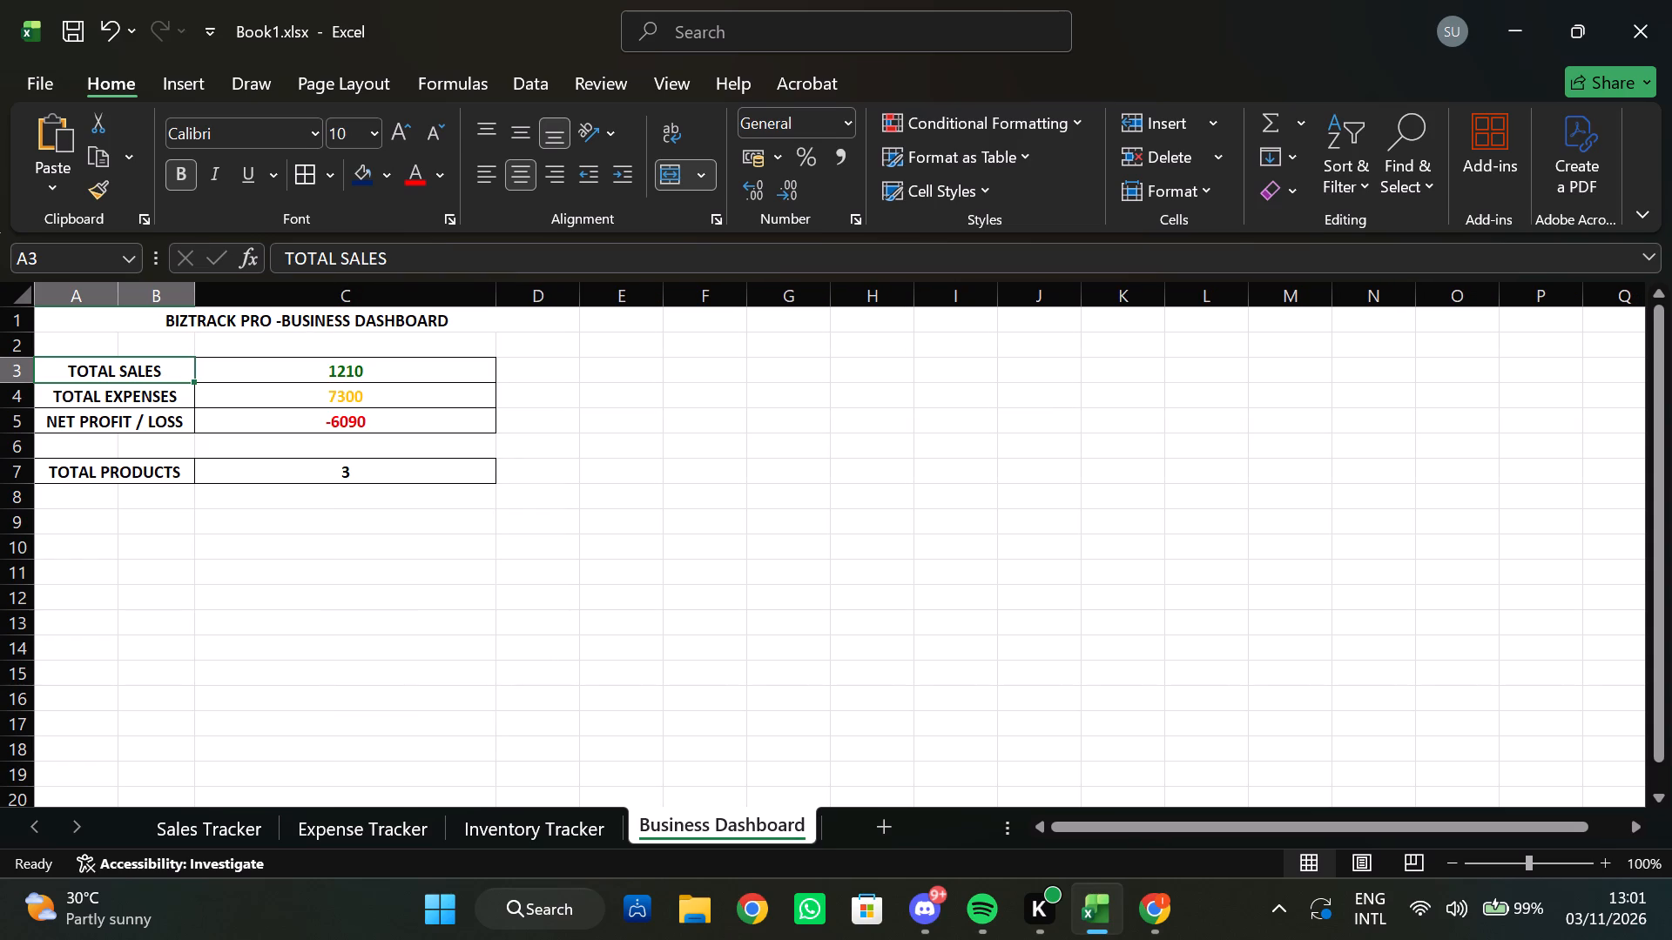
pyautogui.moveTo(499, 300); pyautogui.dragTo(374, 298)
pyautogui.moveTo(374, 297); pyautogui.dragTo(363, 292)
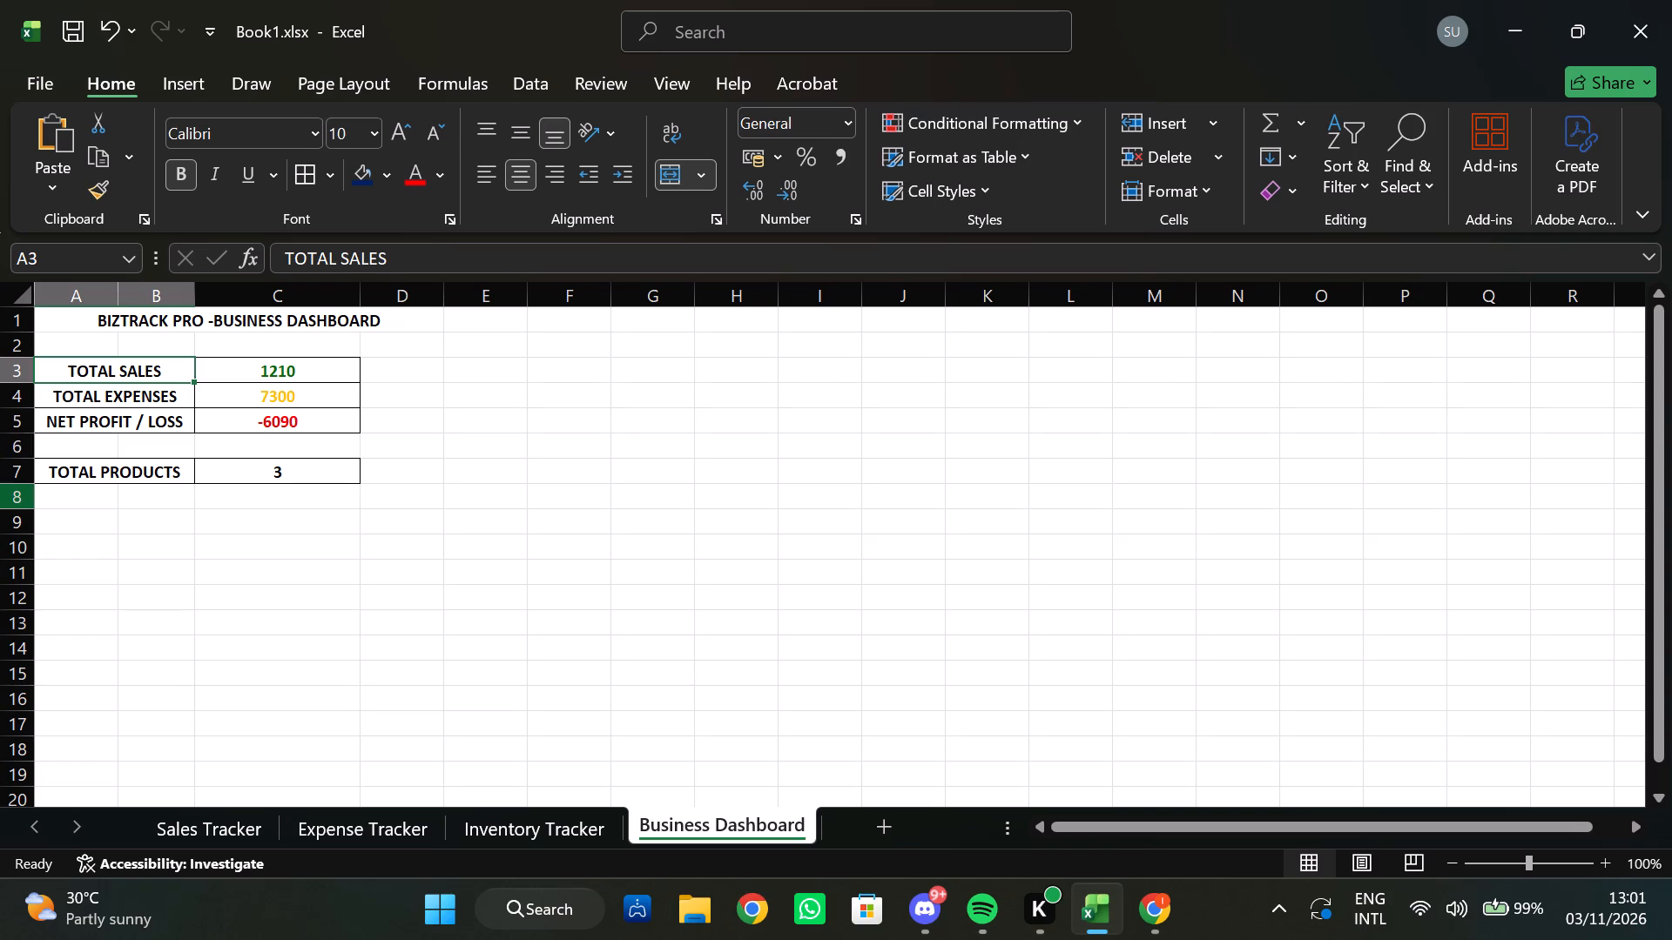
# Enter the label TOTAL STOCK REMAINING in A8, below TOTAL PRODUCTS.
pyautogui.doubleClick(78, 500)
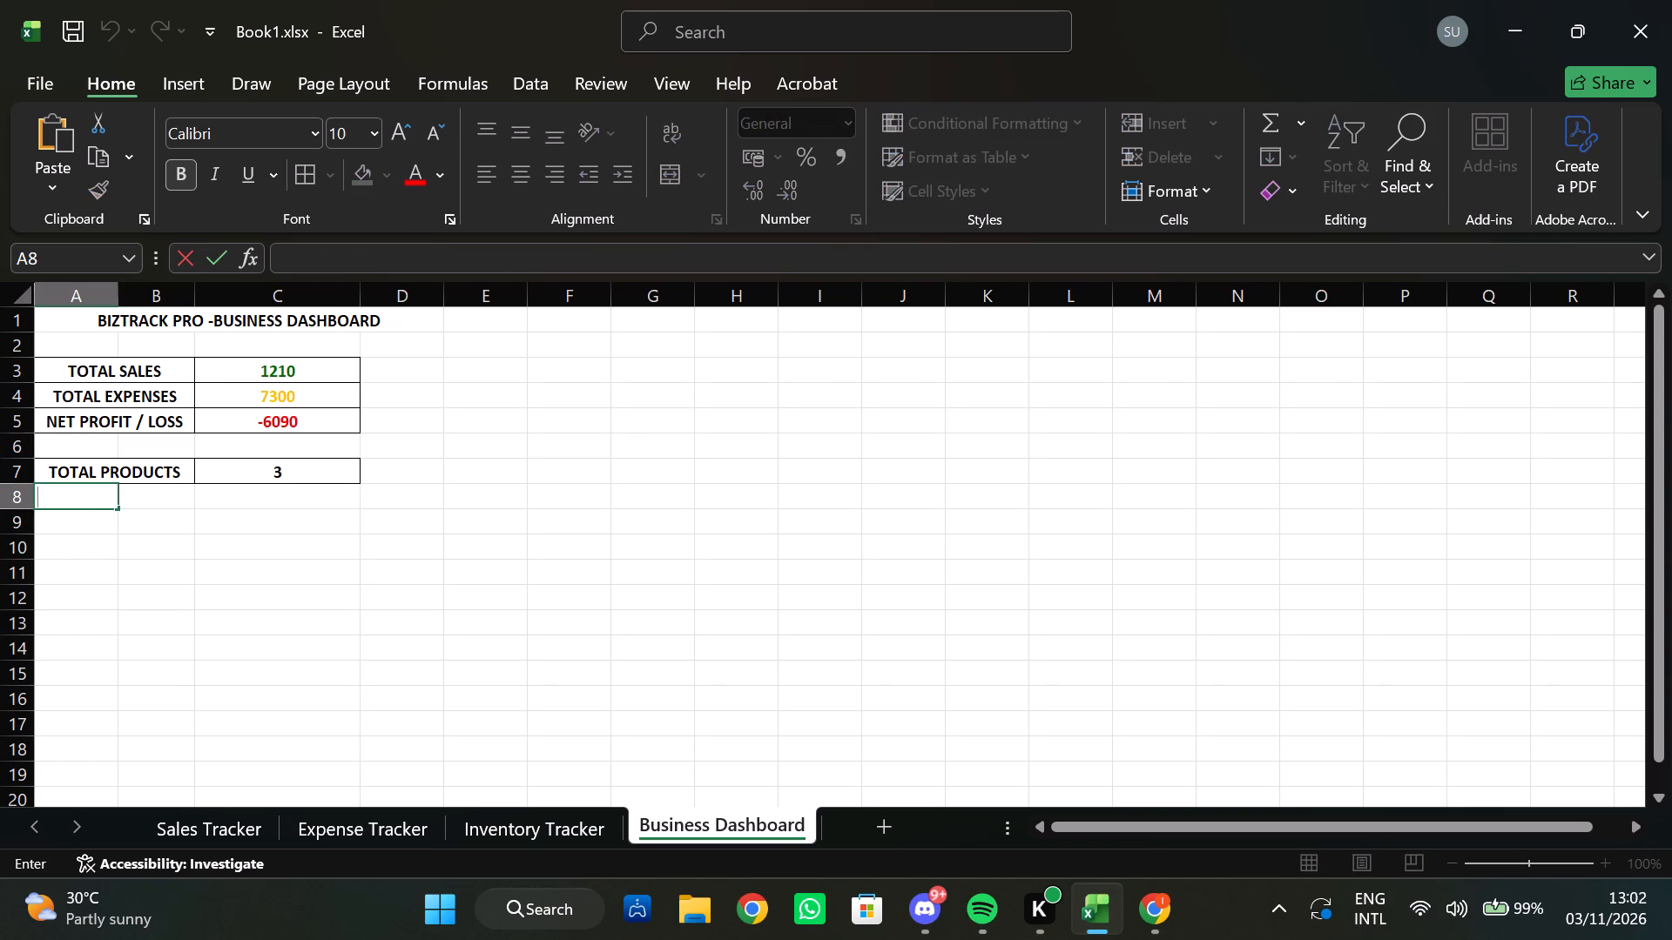
pyautogui.write('TOTAL')
pyautogui.press('space')
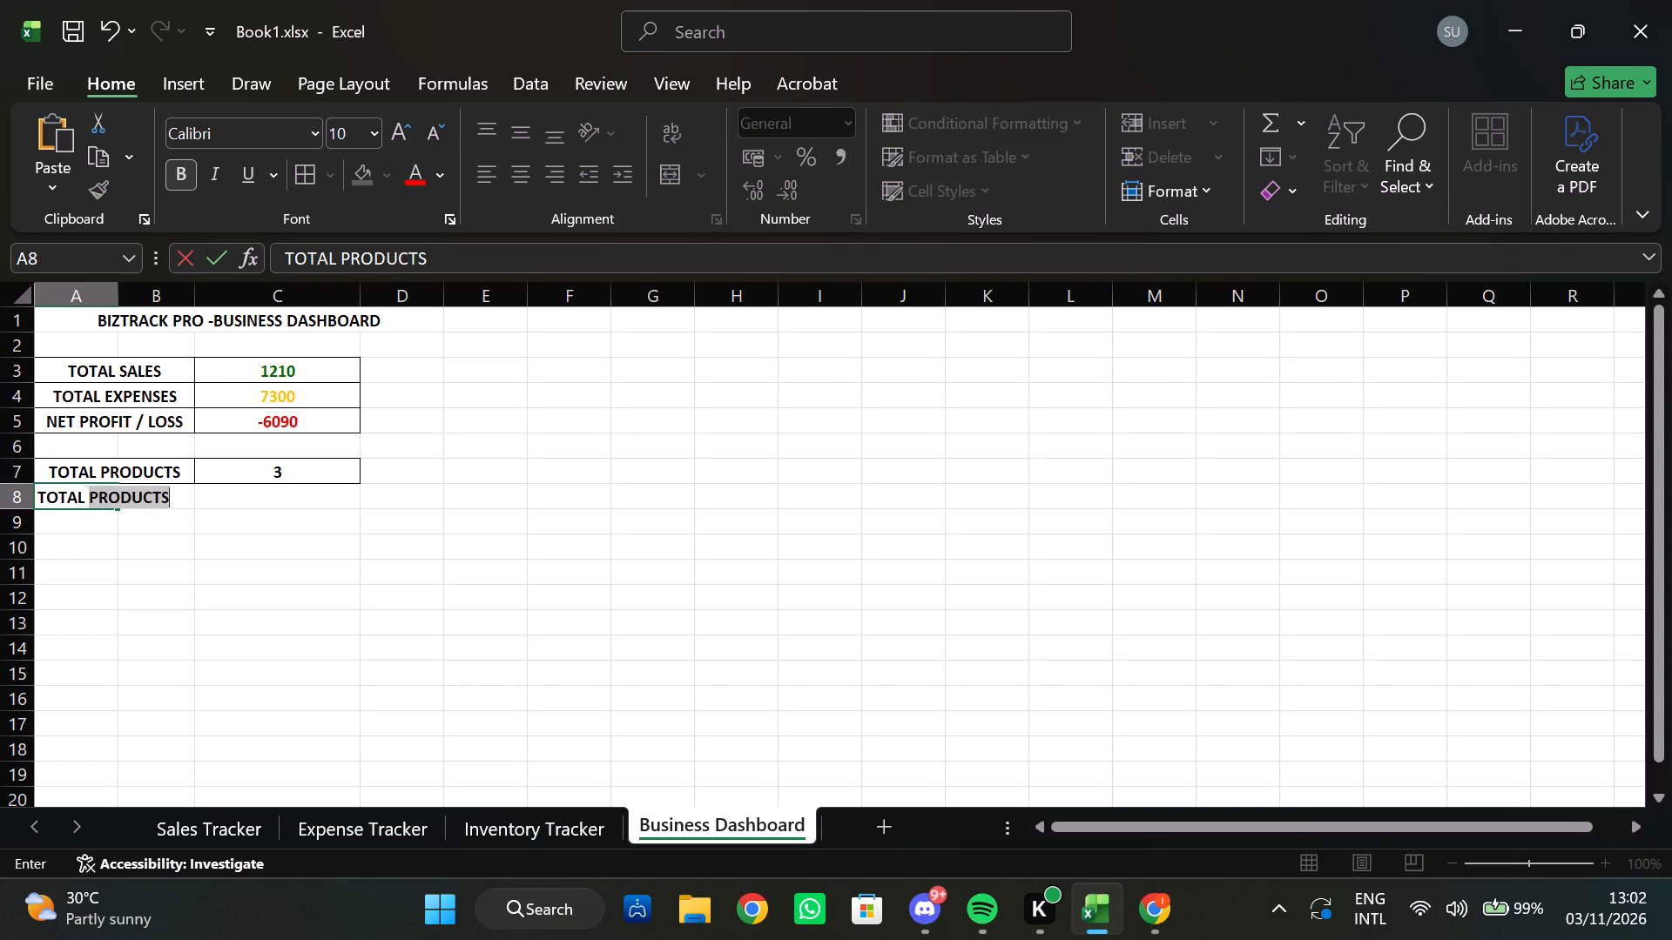
pyautogui.write('STOCK REMAINING')
pyautogui.press('Return')
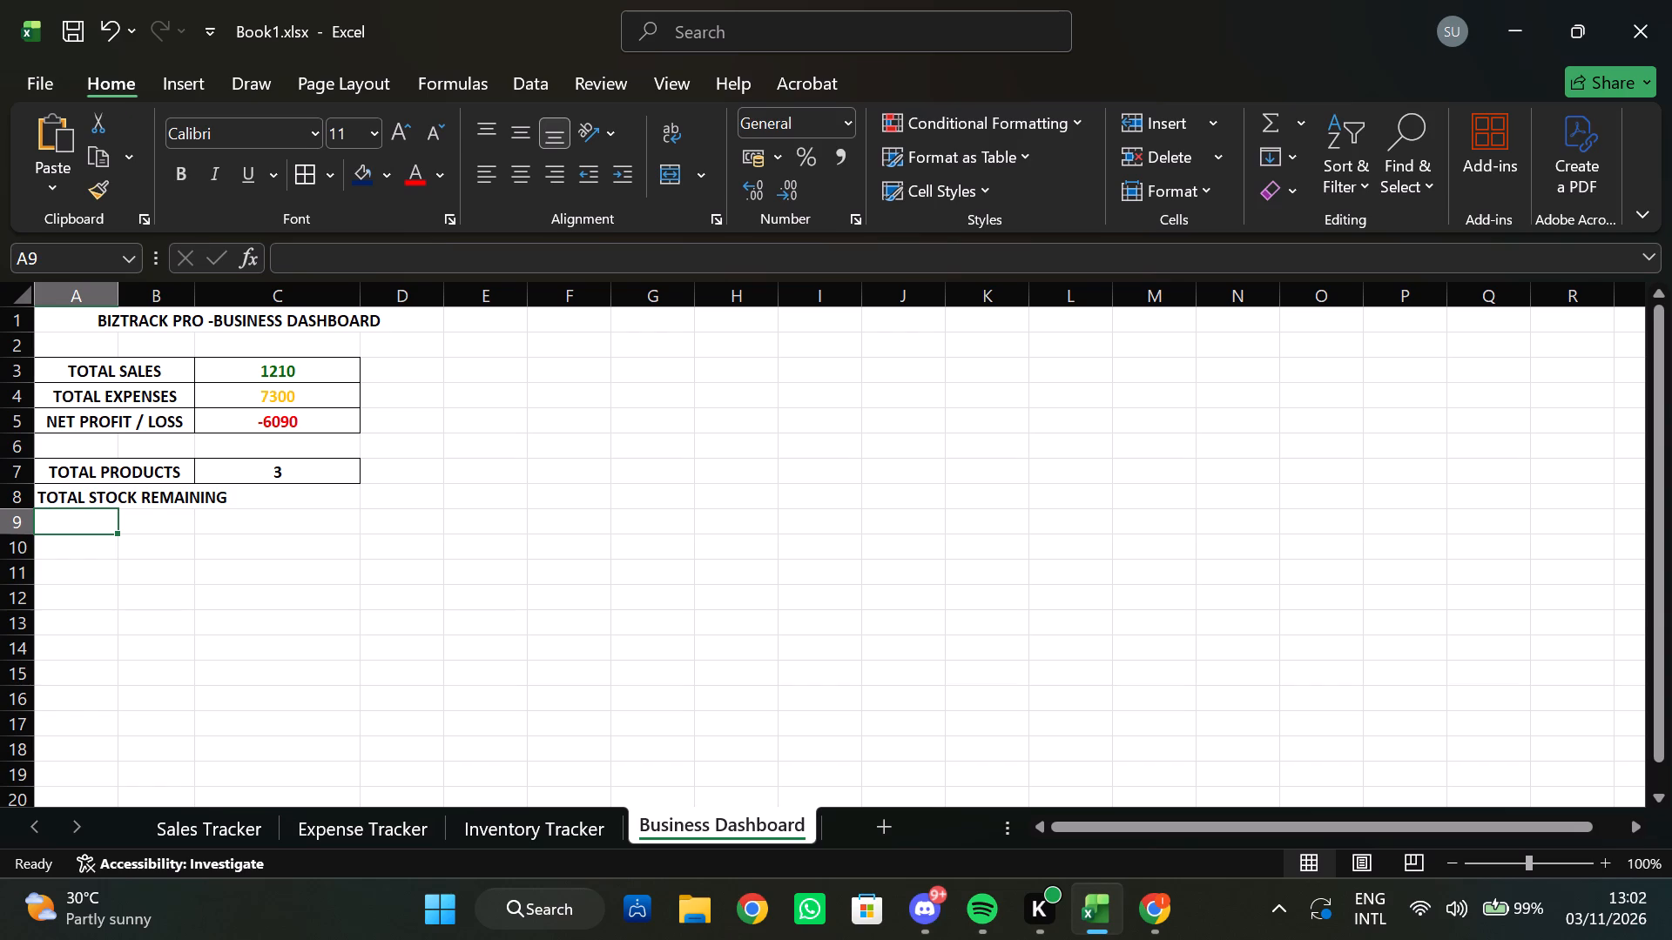
# Merge and centre the TOTAL STOCK REMAINING label across A8:B8.
pyautogui.click(78, 498)
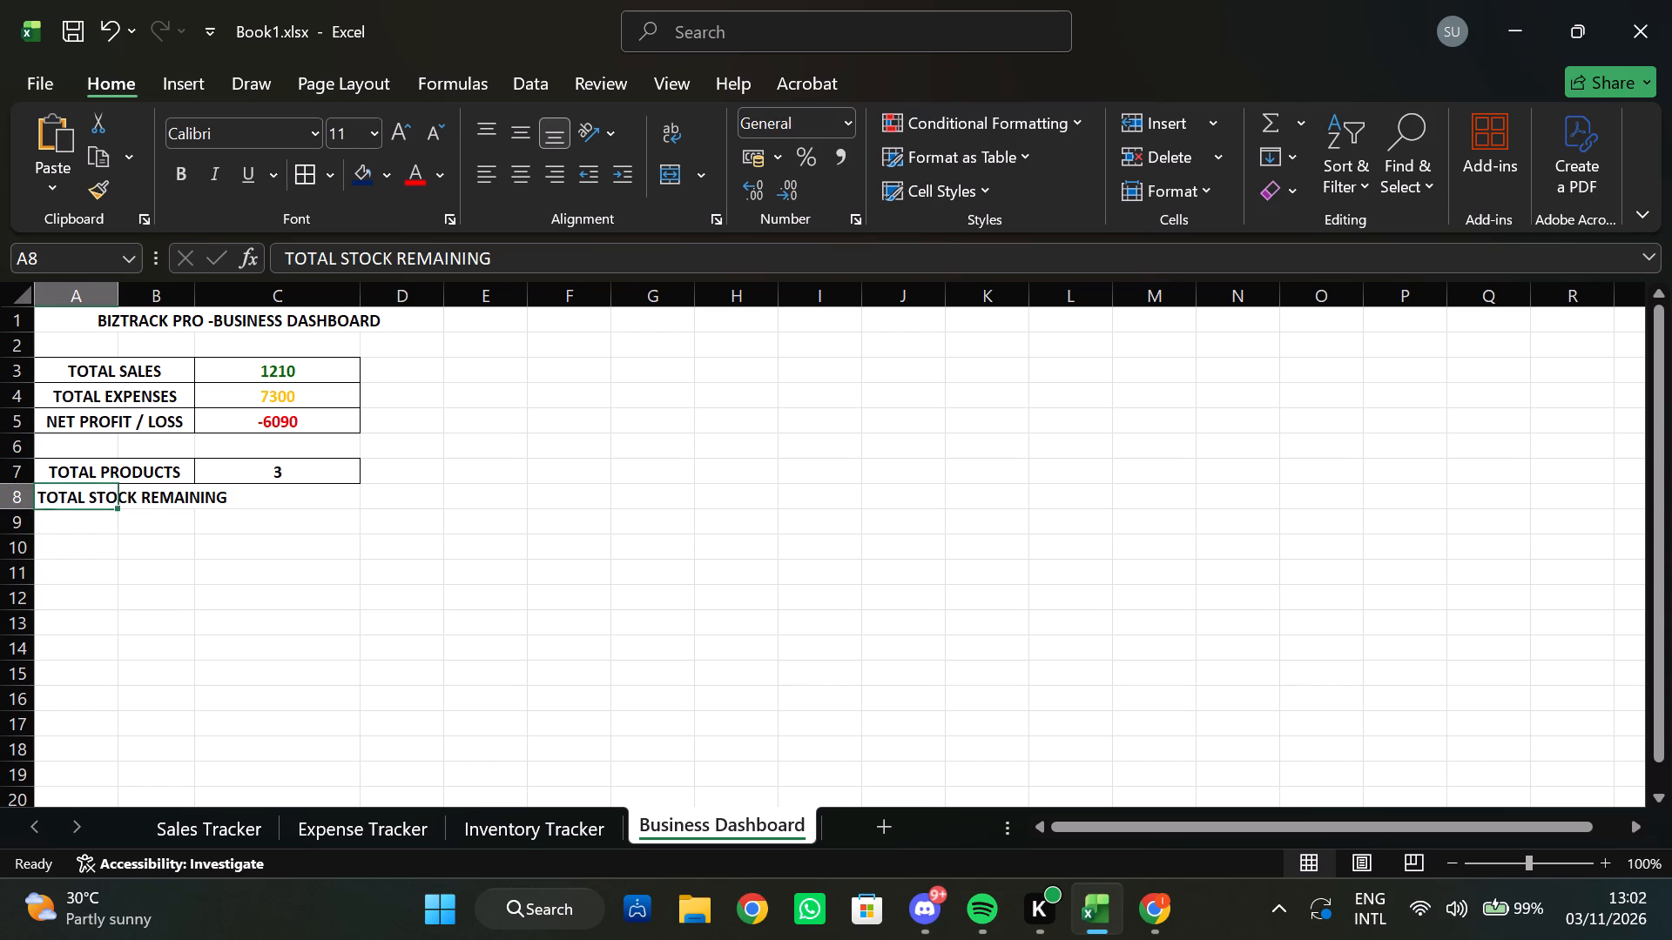
pyautogui.moveTo(79, 499); pyautogui.dragTo(109, 501)
pyautogui.moveTo(109, 501); pyautogui.dragTo(132, 500)
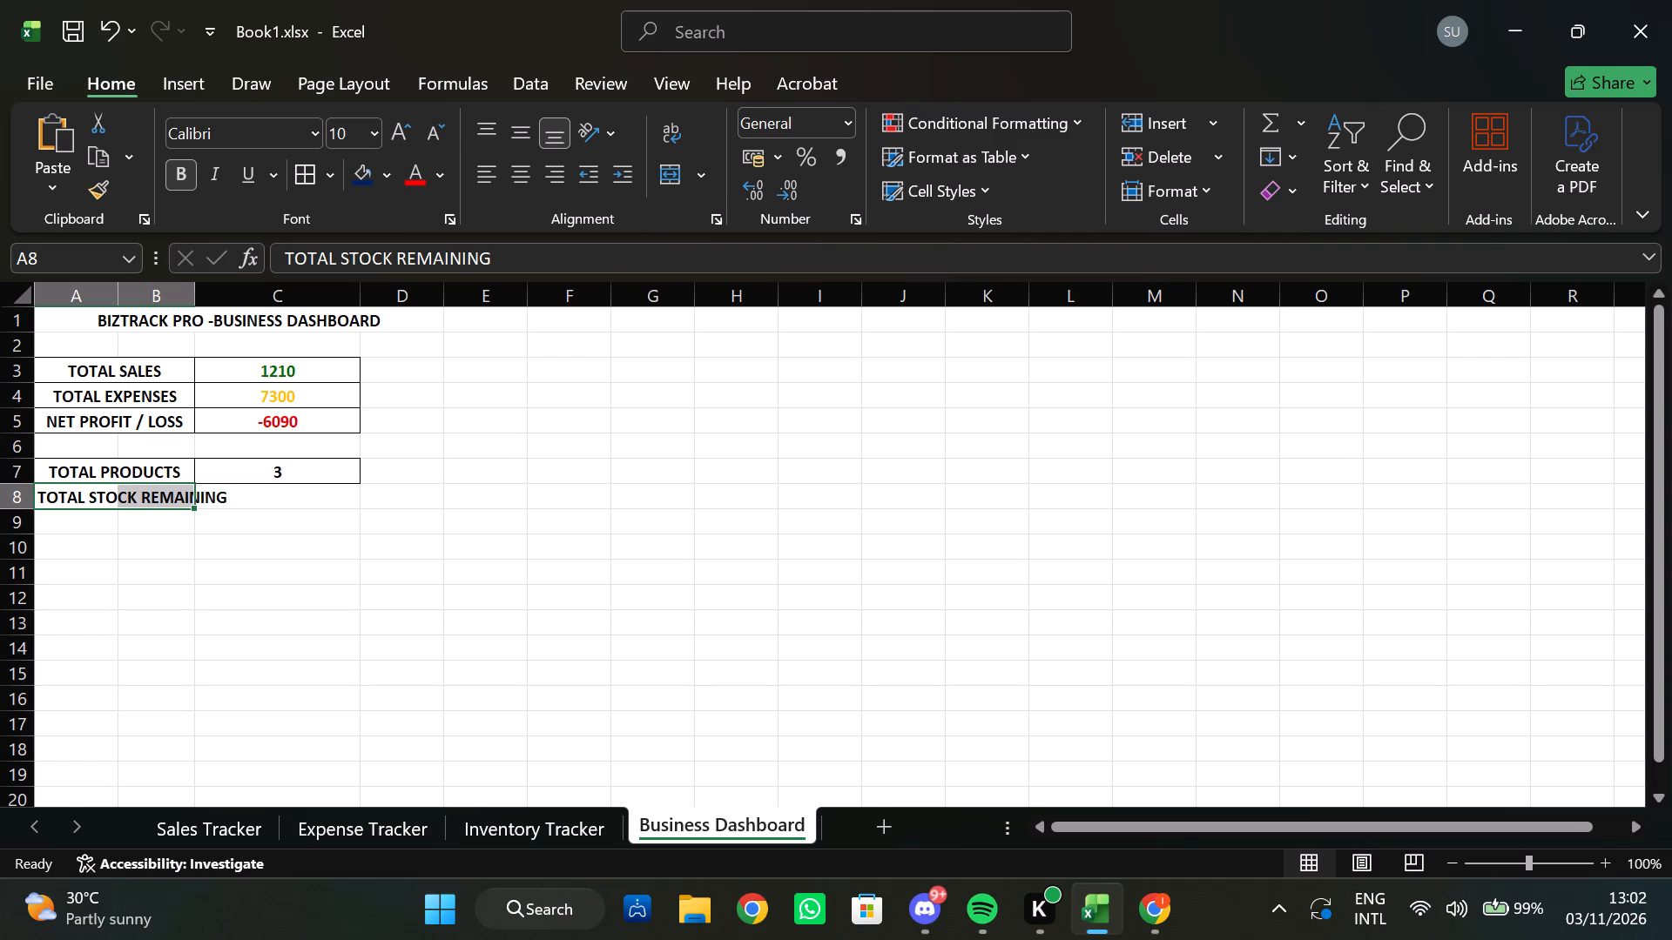
pyautogui.click(711, 171)
pyautogui.click(720, 215)
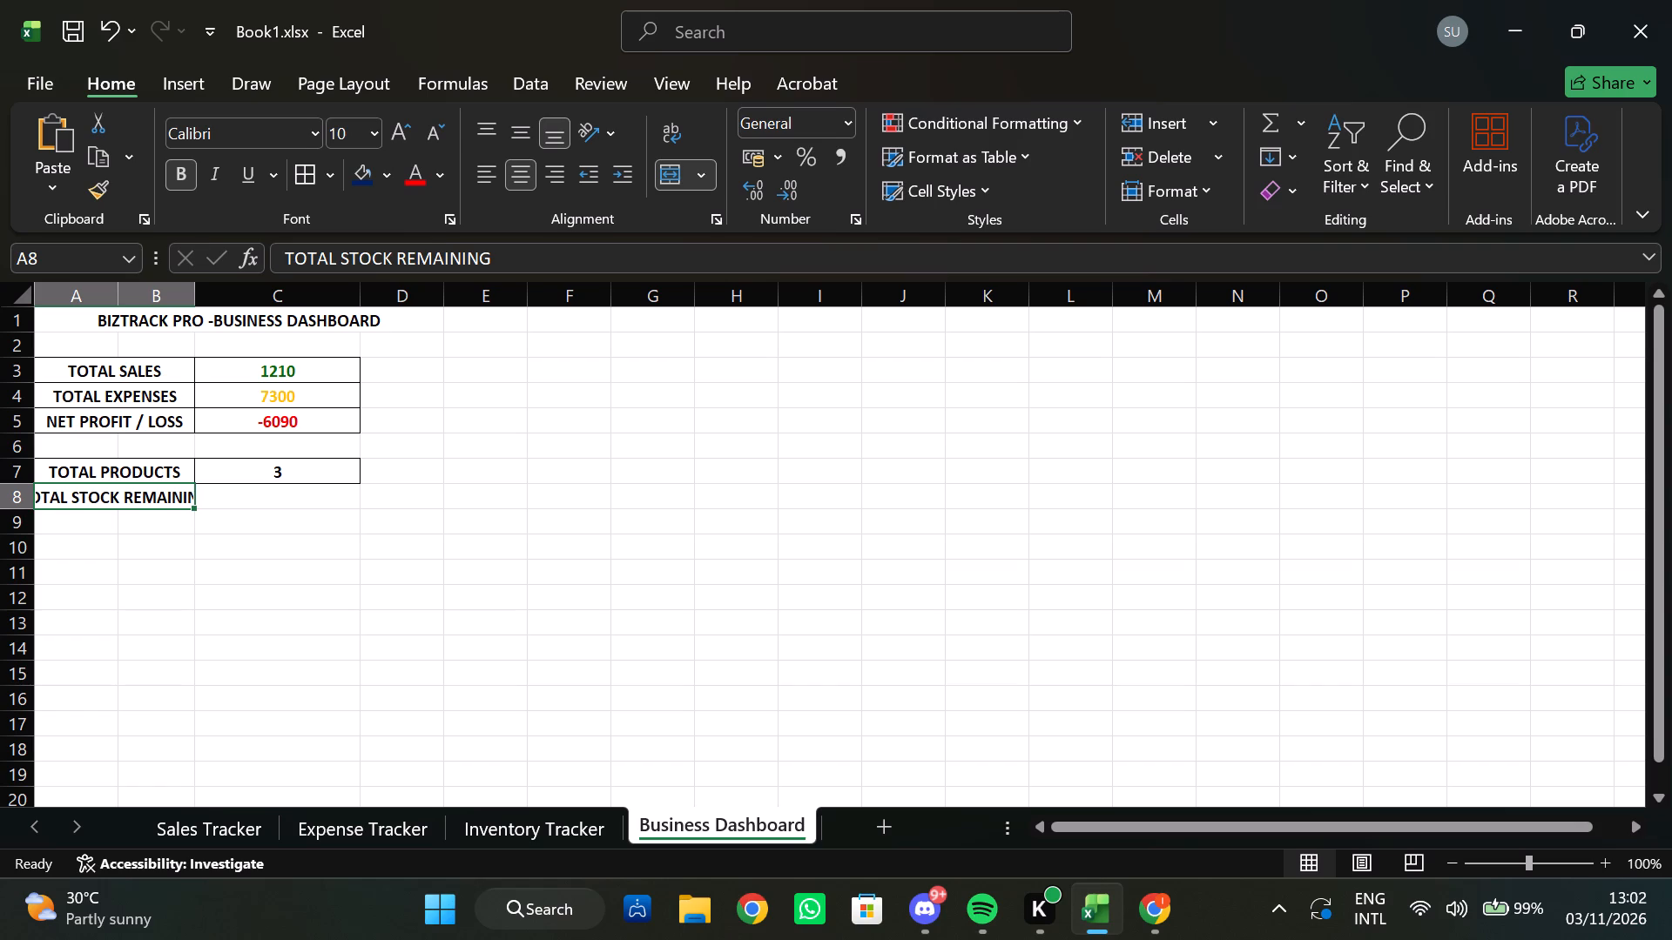
# Widen column B to roughly one and a half times its width so the whole TOTAL STOCK REMAINING label fits.
pyautogui.moveTo(195, 303); pyautogui.dragTo(208, 307)
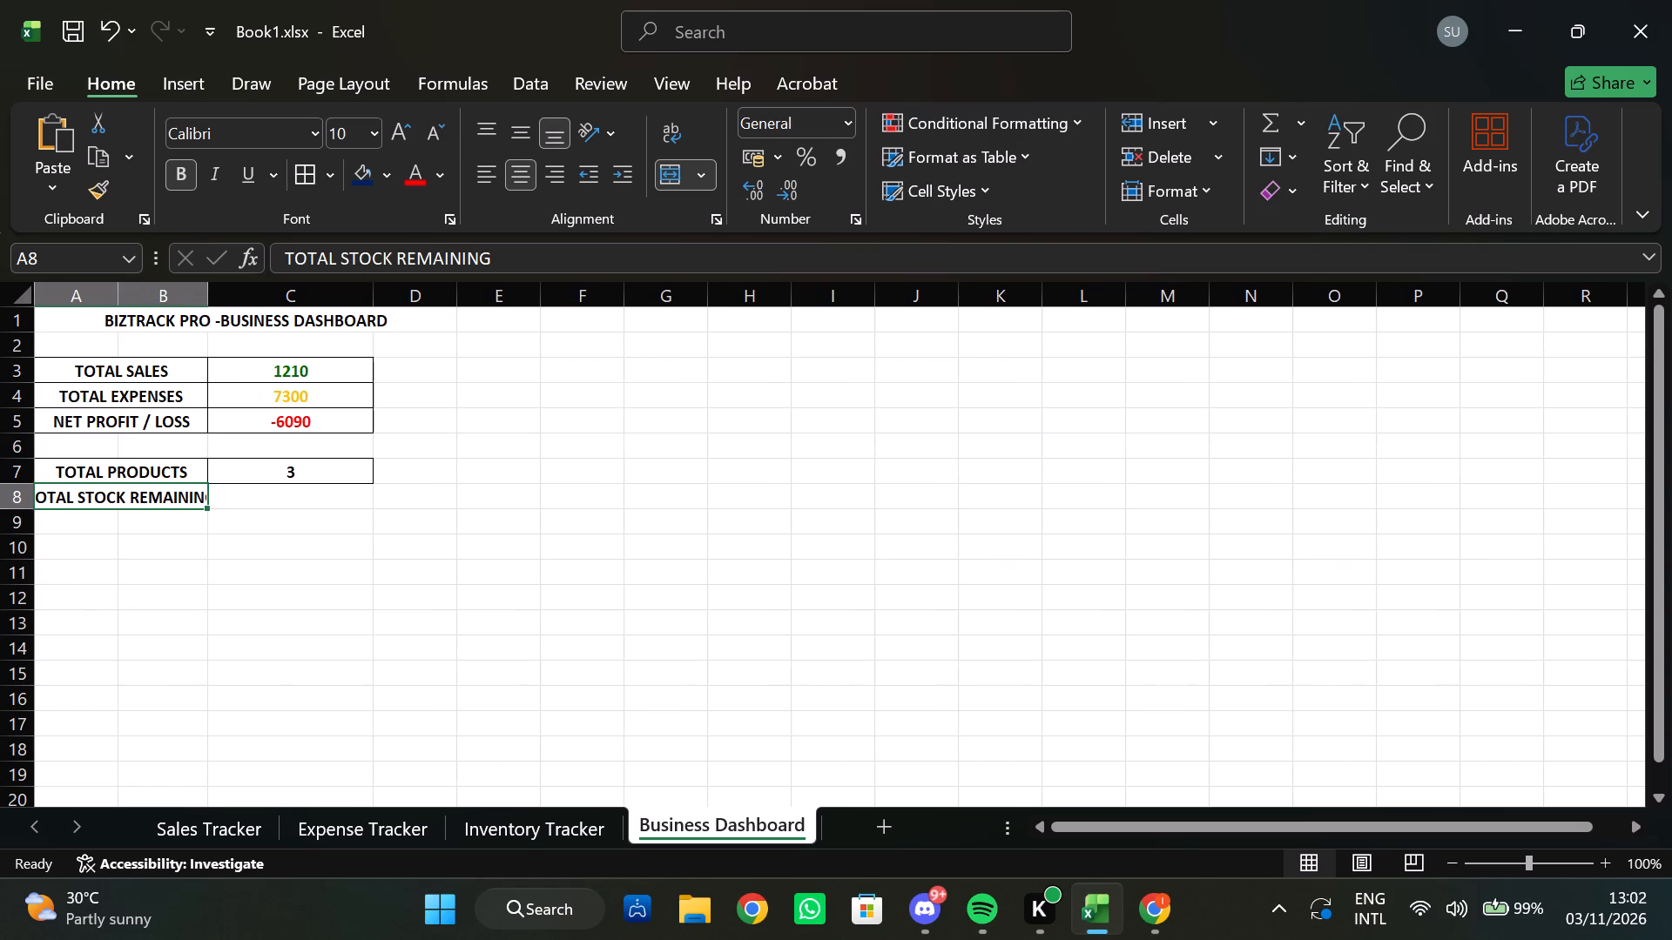
pyautogui.moveTo(208, 306); pyautogui.dragTo(226, 311)
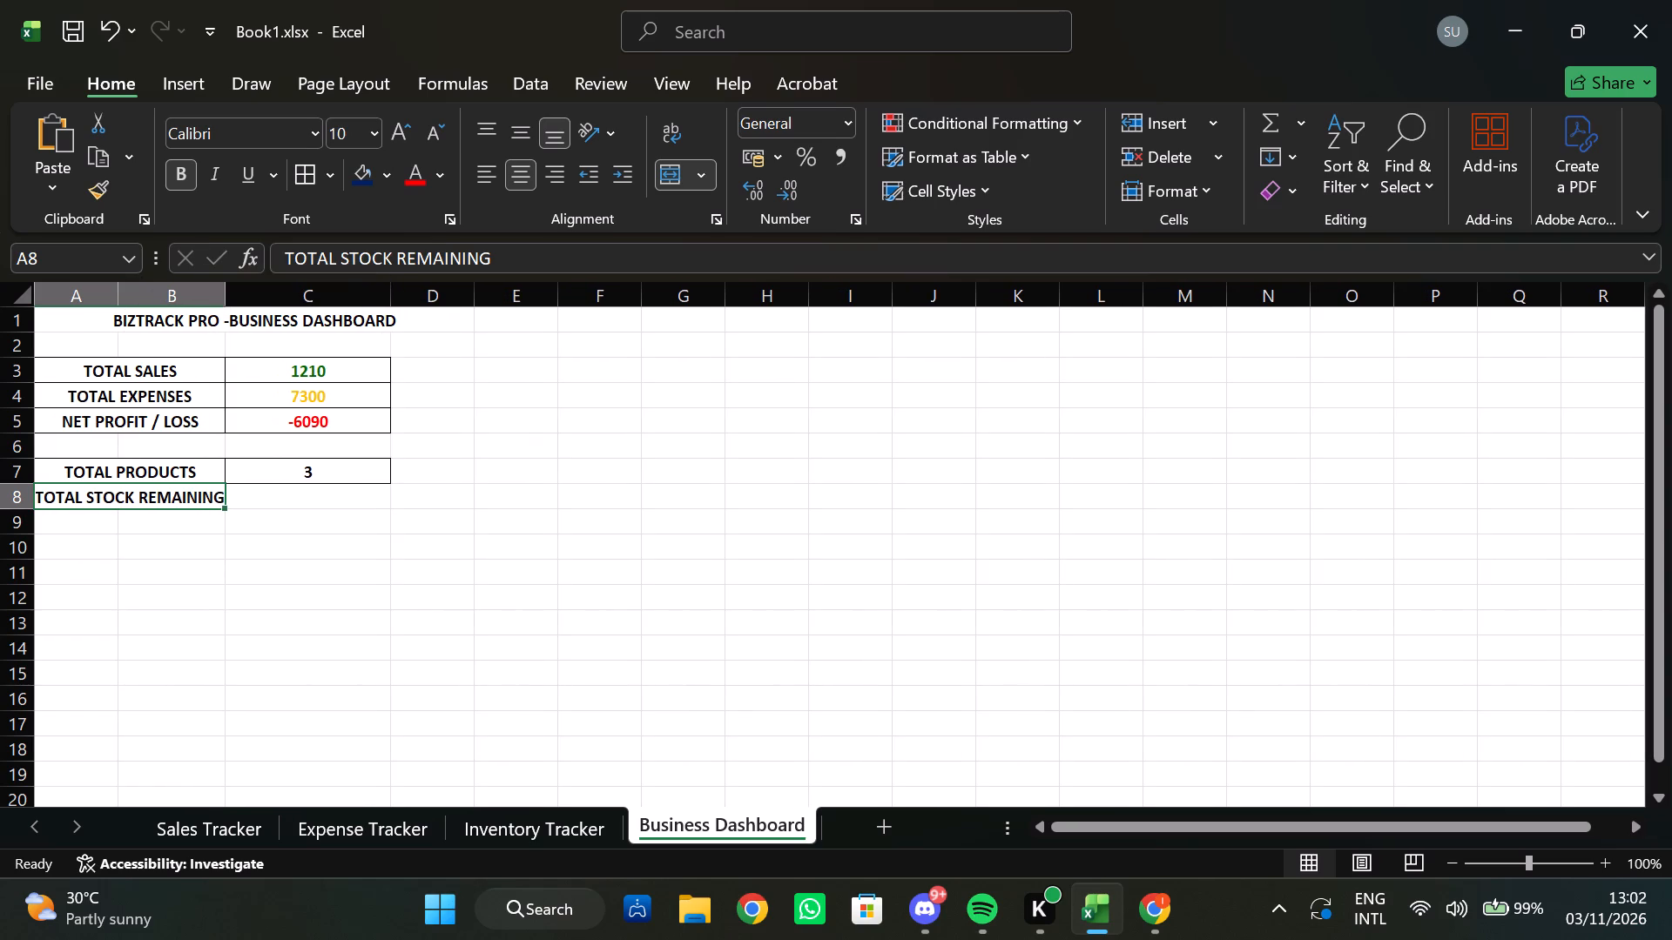
pyautogui.moveTo(226, 295); pyautogui.dragTo(233, 297)
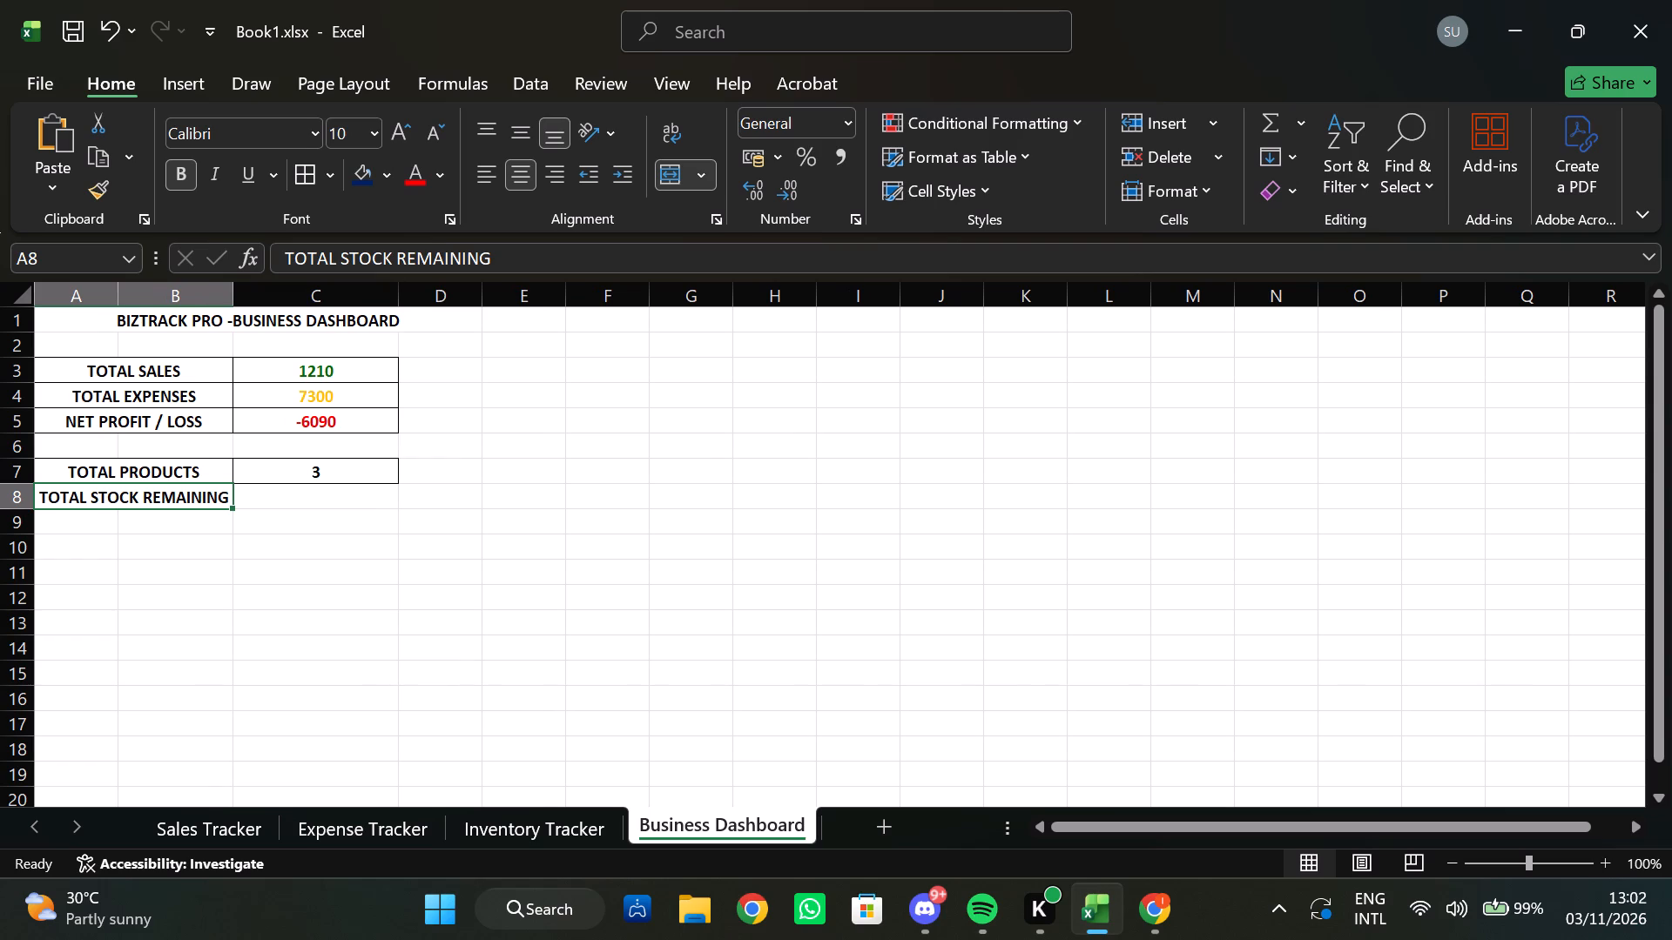
pyautogui.click(233, 296)
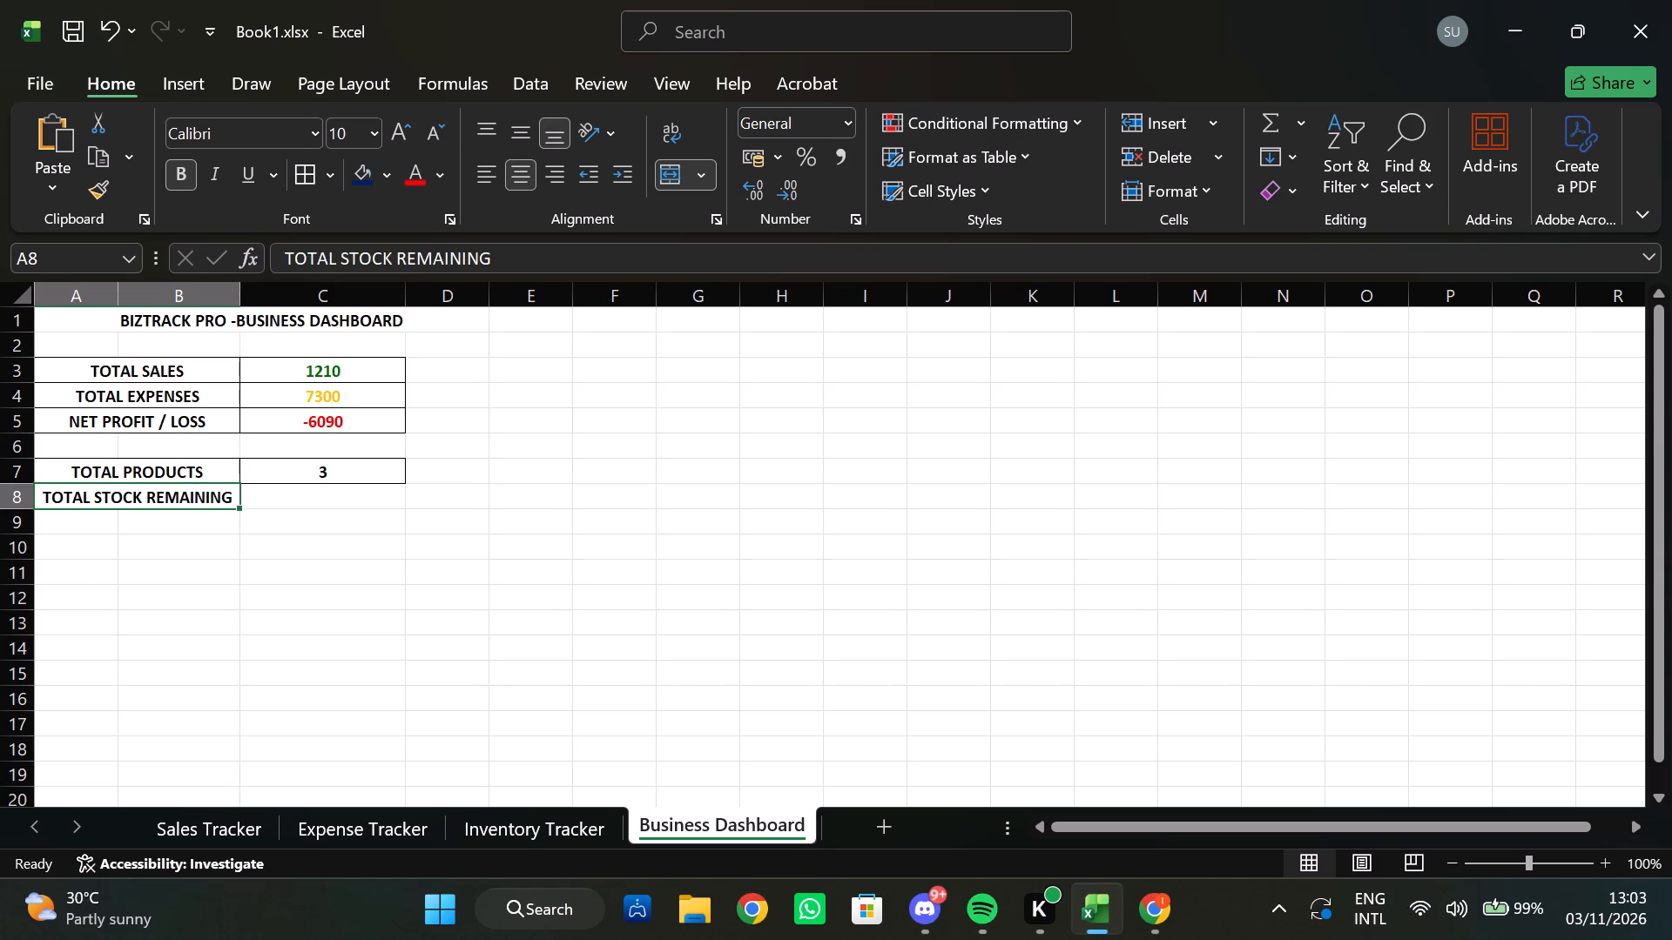
# Start the TOTAL STOCK REMAINING formula in C8 as a SUM of cell E4 on the Inventory Tracker sheet.
pyautogui.click(522, 841)
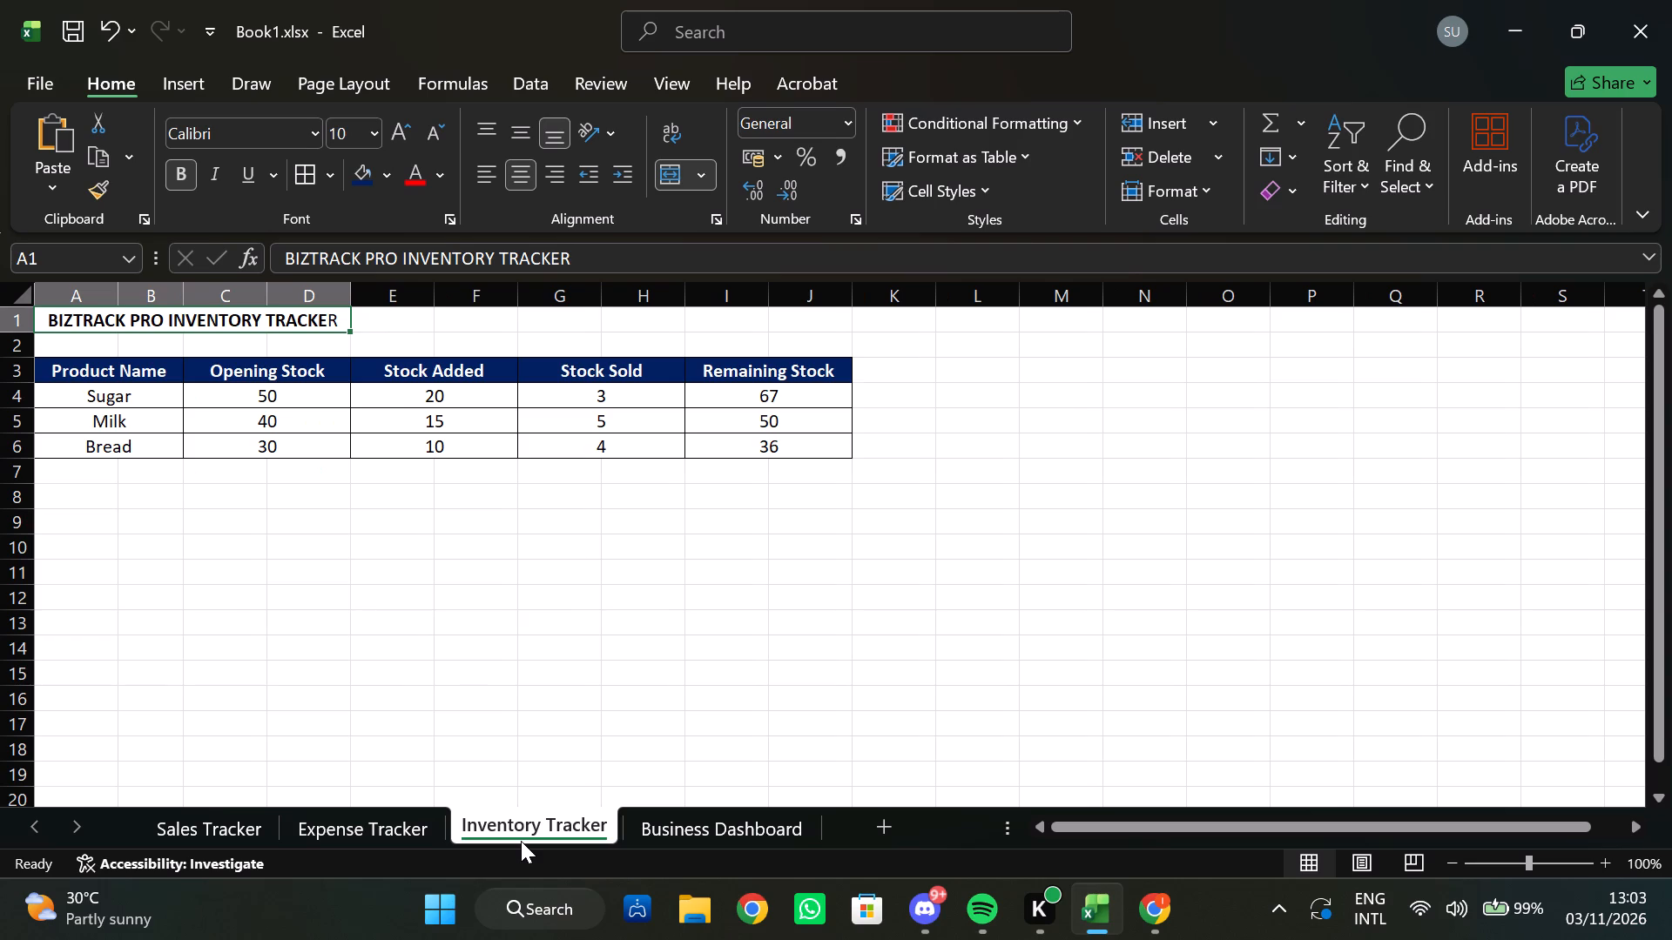
pyautogui.click(647, 823)
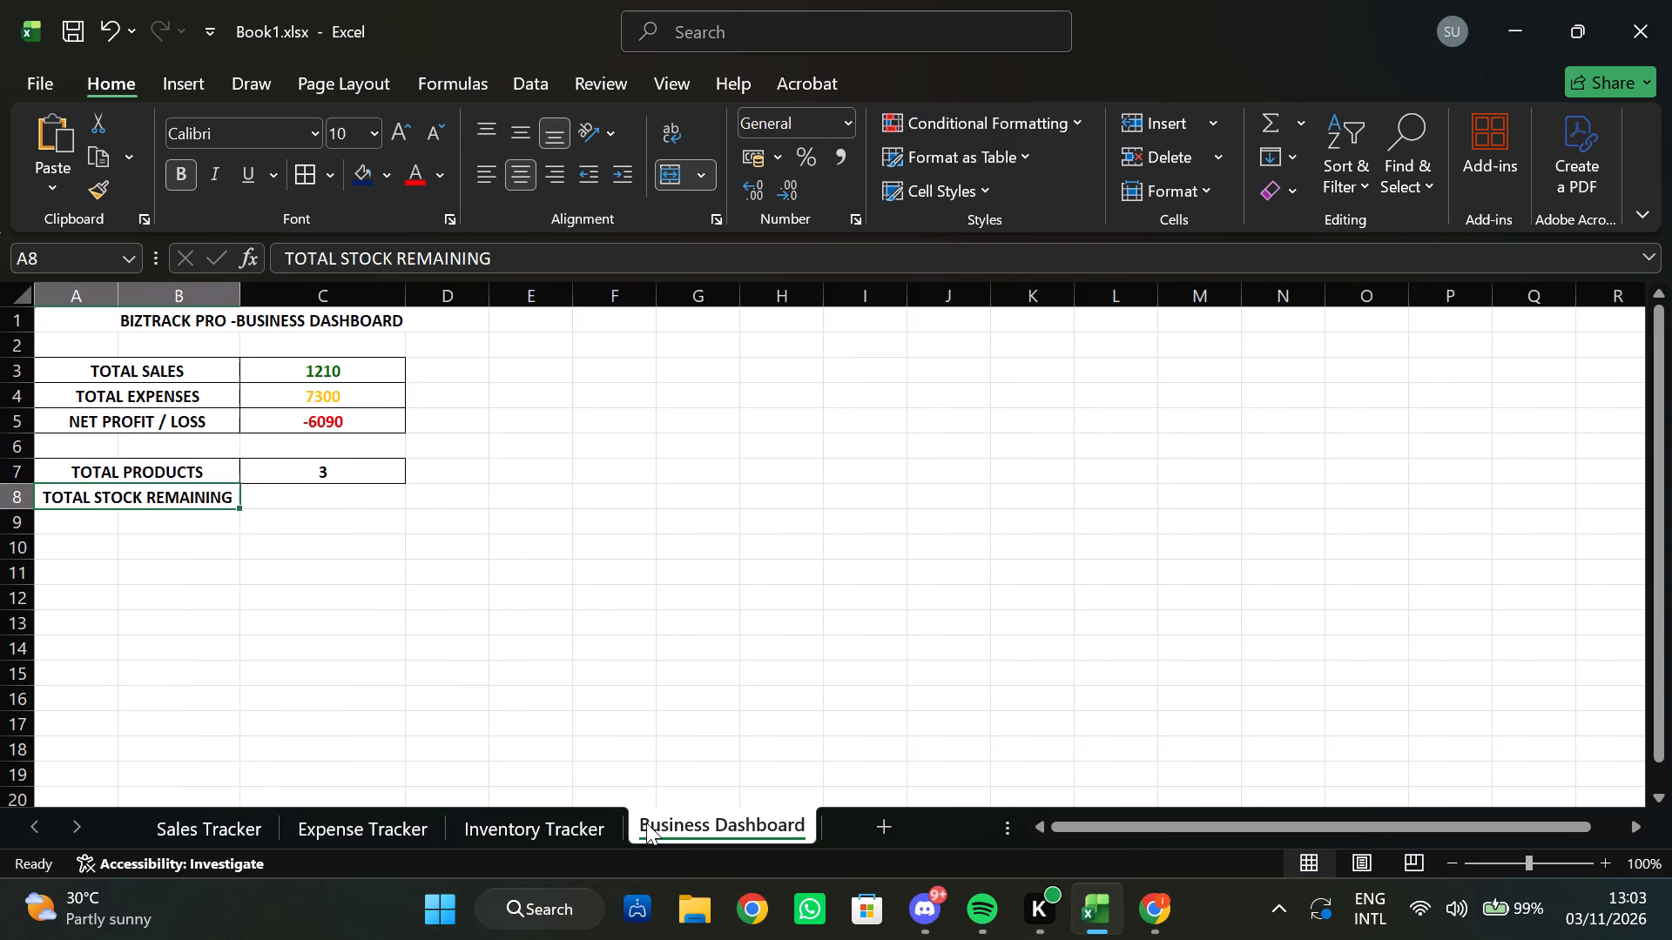
pyautogui.click(314, 501)
pyautogui.doubleClick(314, 501)
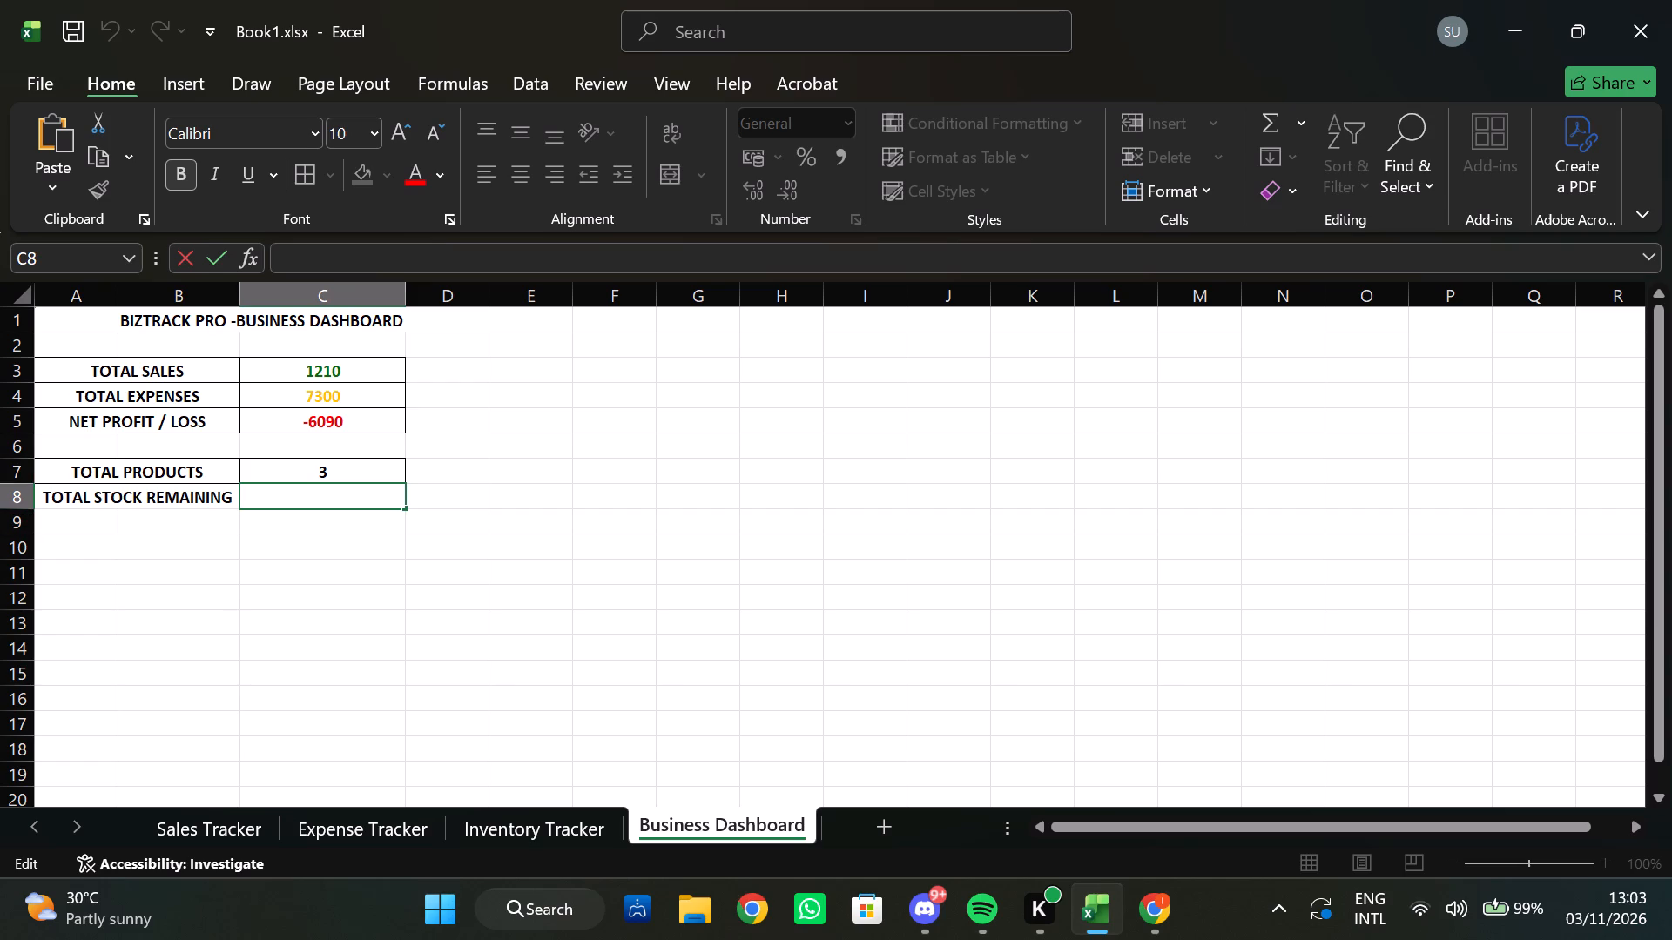
pyautogui.press('=')
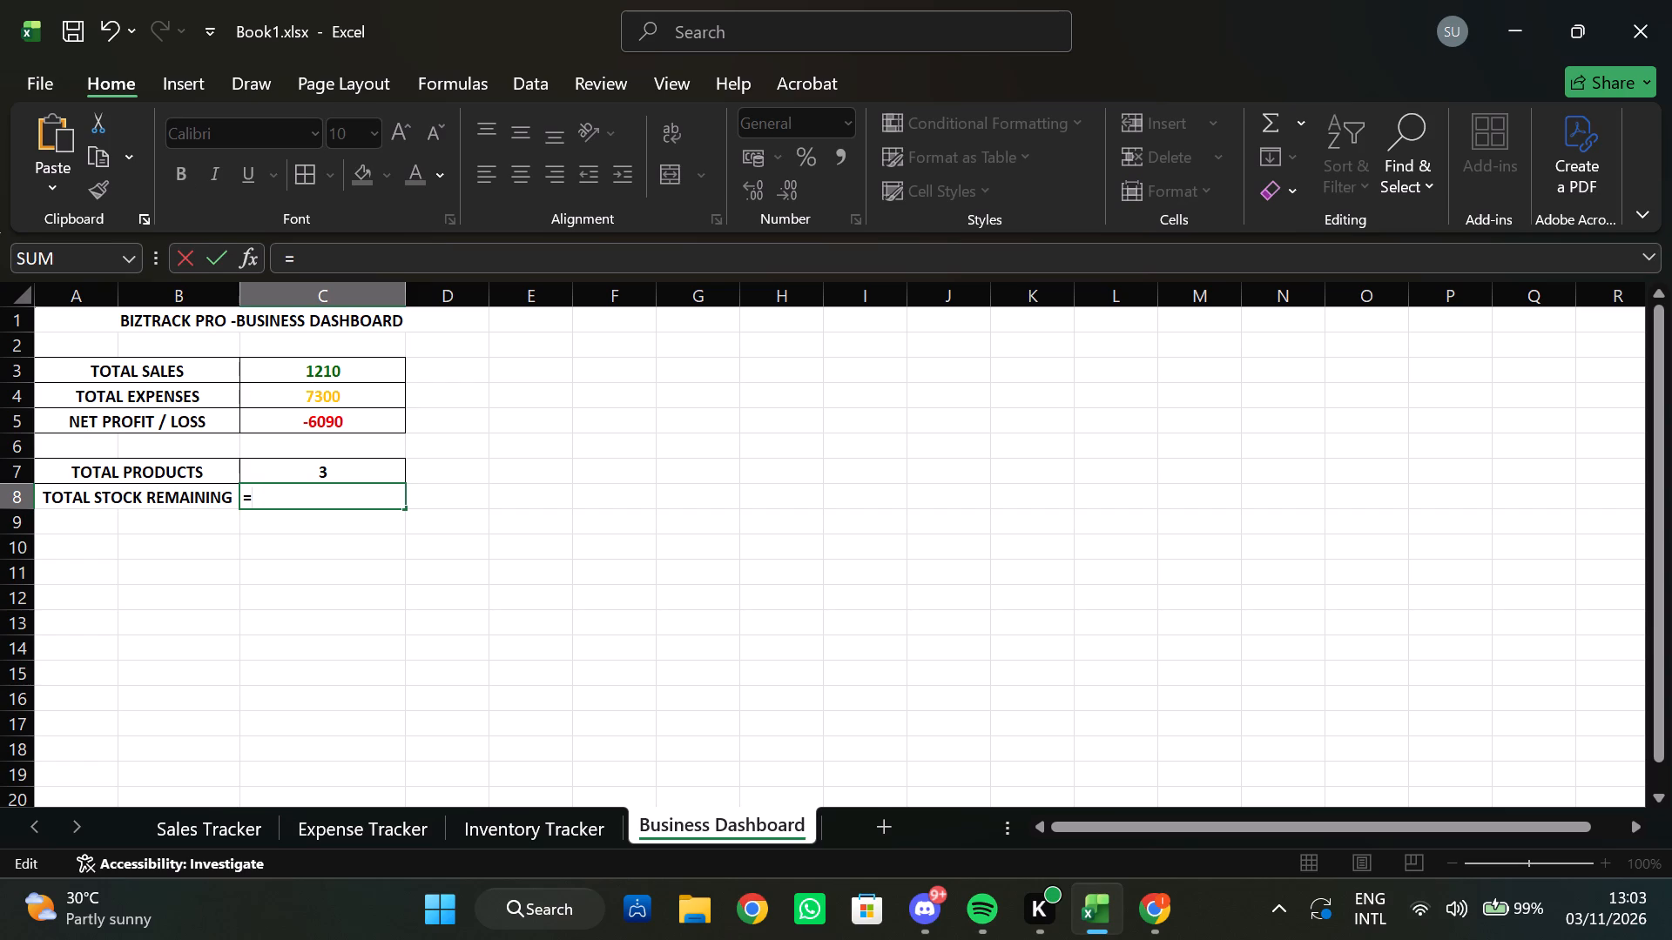
pyautogui.write('SUM')
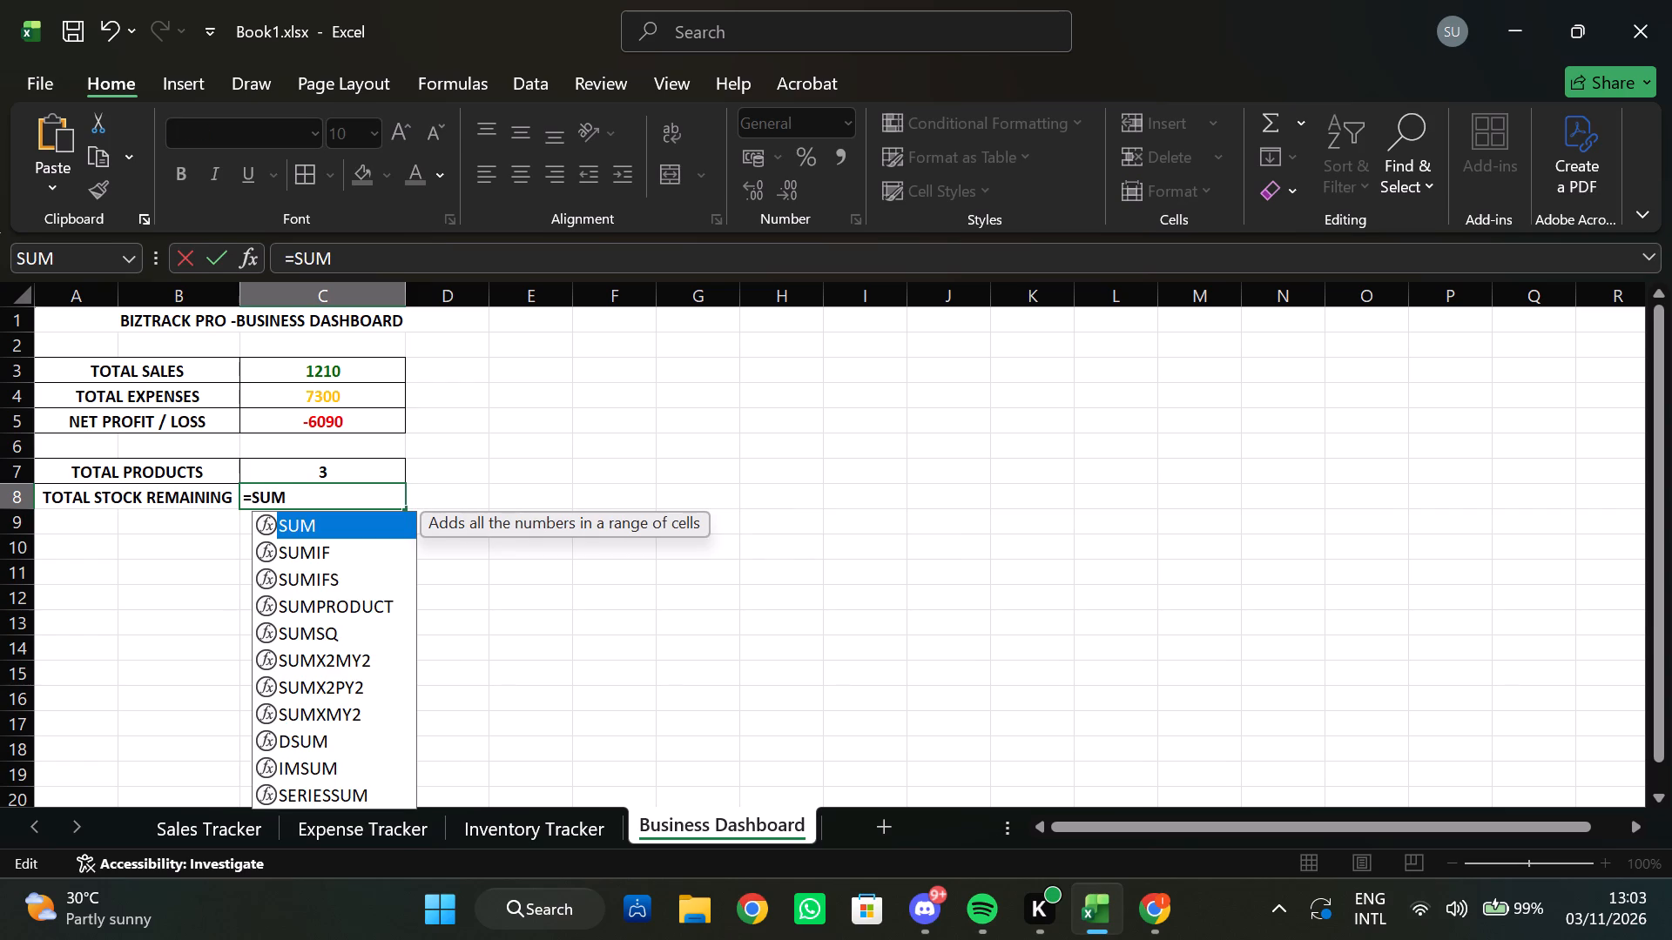
pyautogui.hotkey('shift', '(')
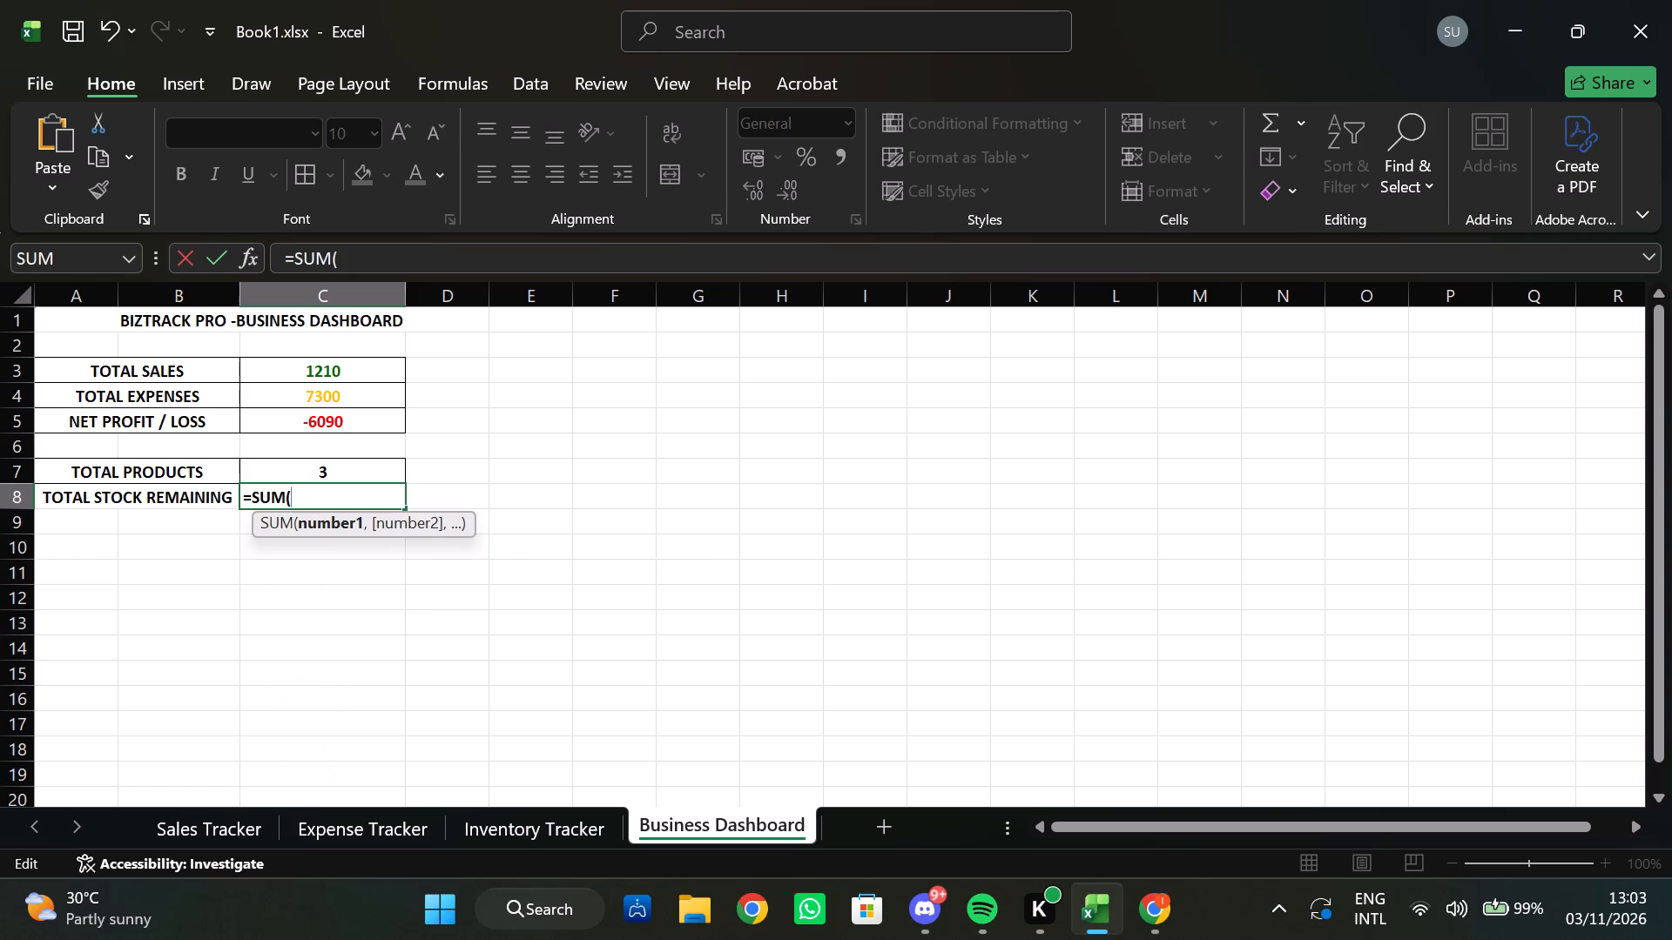
pyautogui.write("'i")
pyautogui.press('BackSpace')
pyautogui.write("'")
pyautogui.press('space')
pyautogui.press('i')
pyautogui.write('nventory')
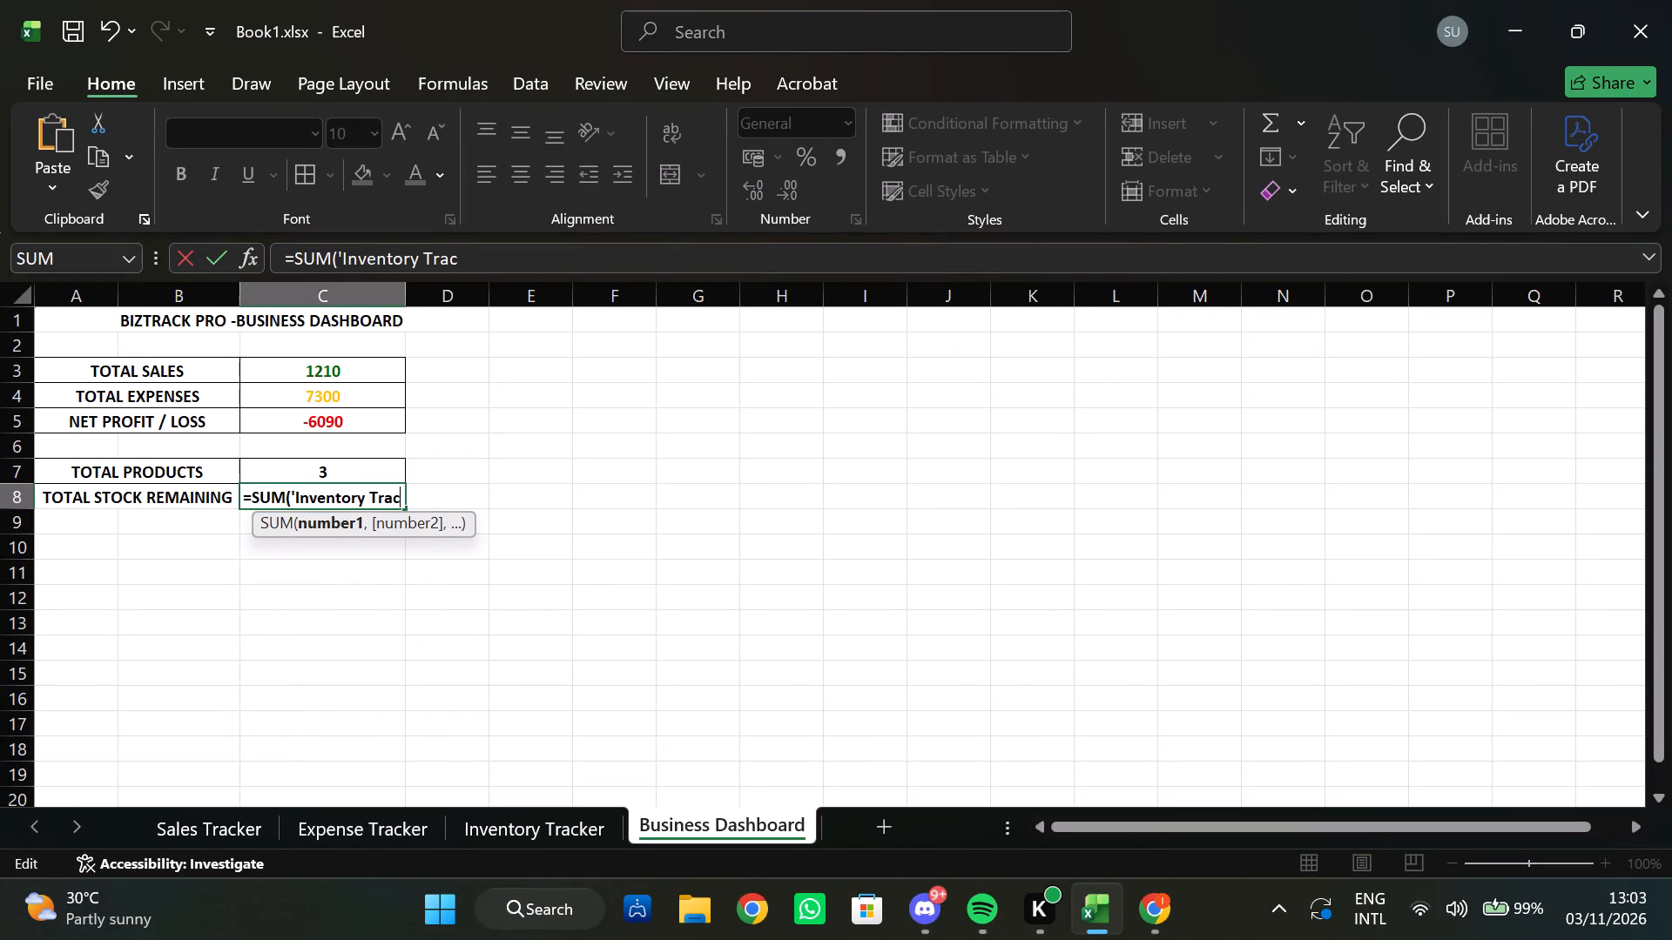
pyautogui.press('BackSpace')
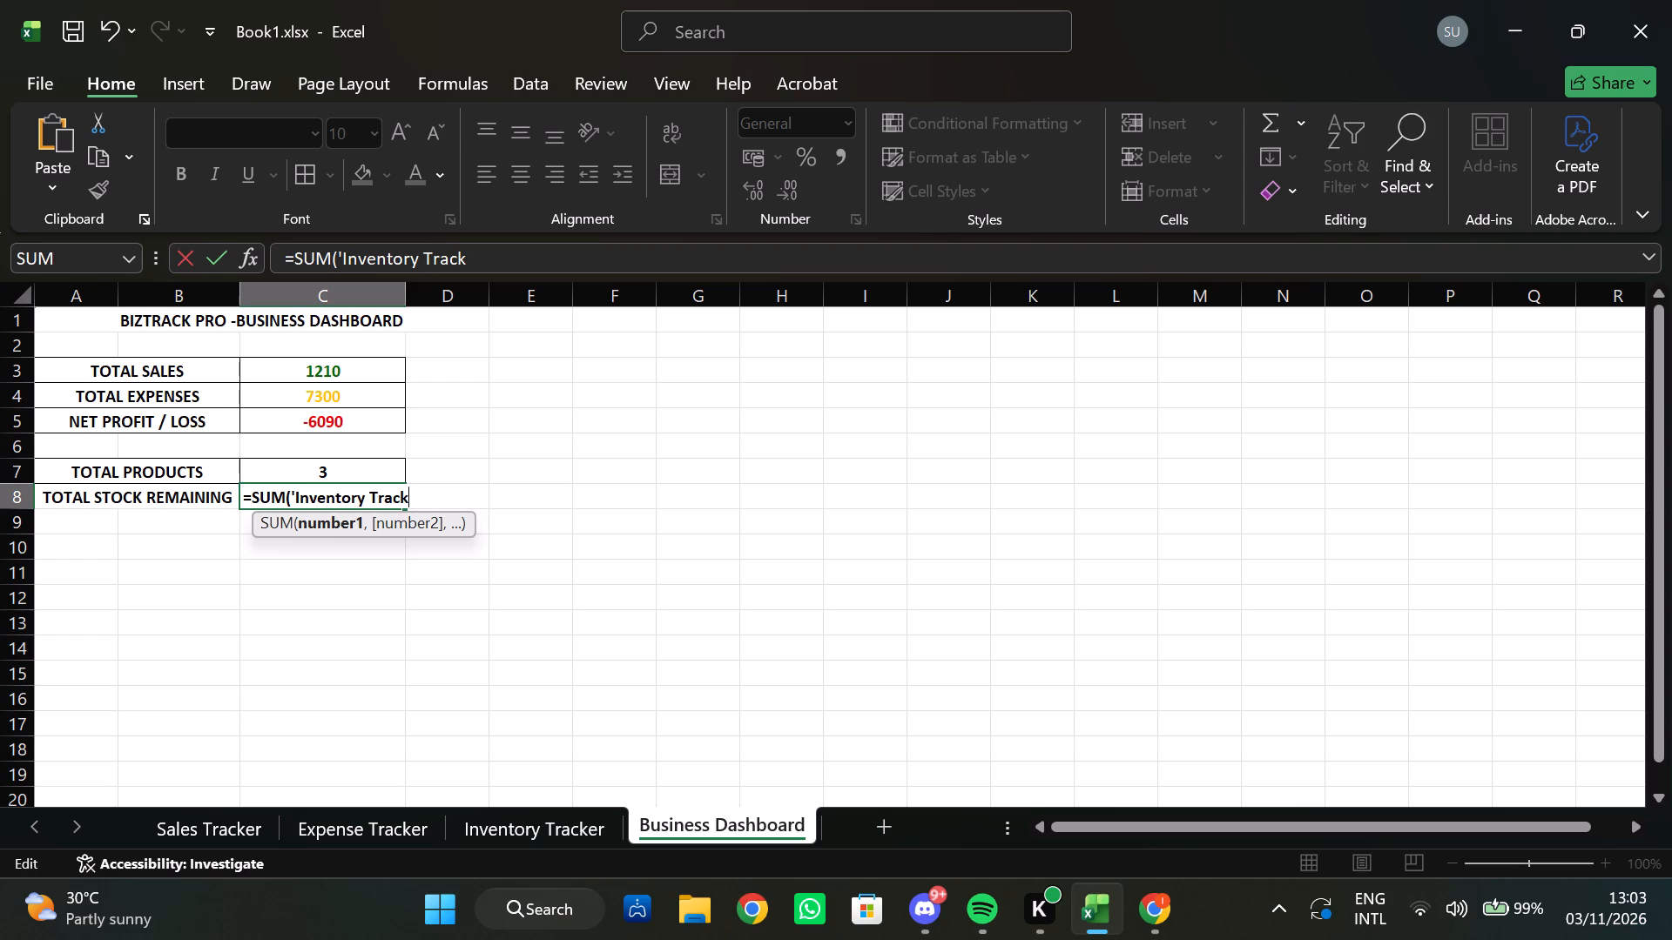
pyautogui.write('er')
pyautogui.write("'")
pyautogui.press('space')
pyautogui.hotkey('shift', '!')
pyautogui.press('4')
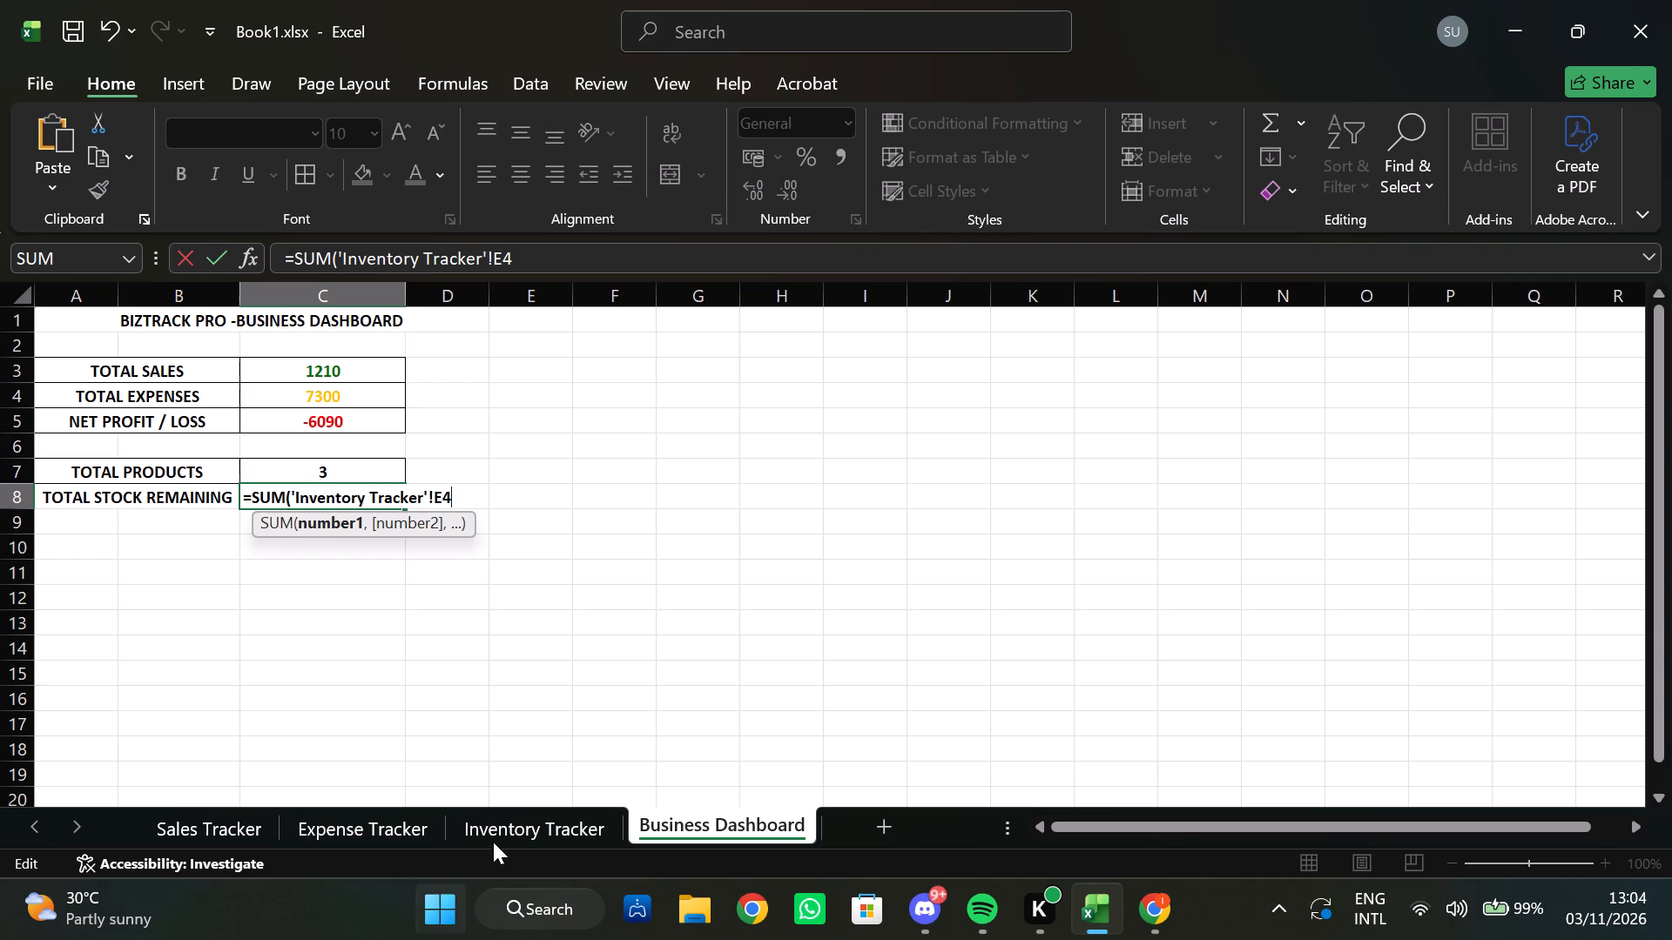
# Change the reference in C8's SUM formula to I4:I6, the Remaining Stock values on the Inventory Tracker sheet.
pyautogui.click(496, 839)
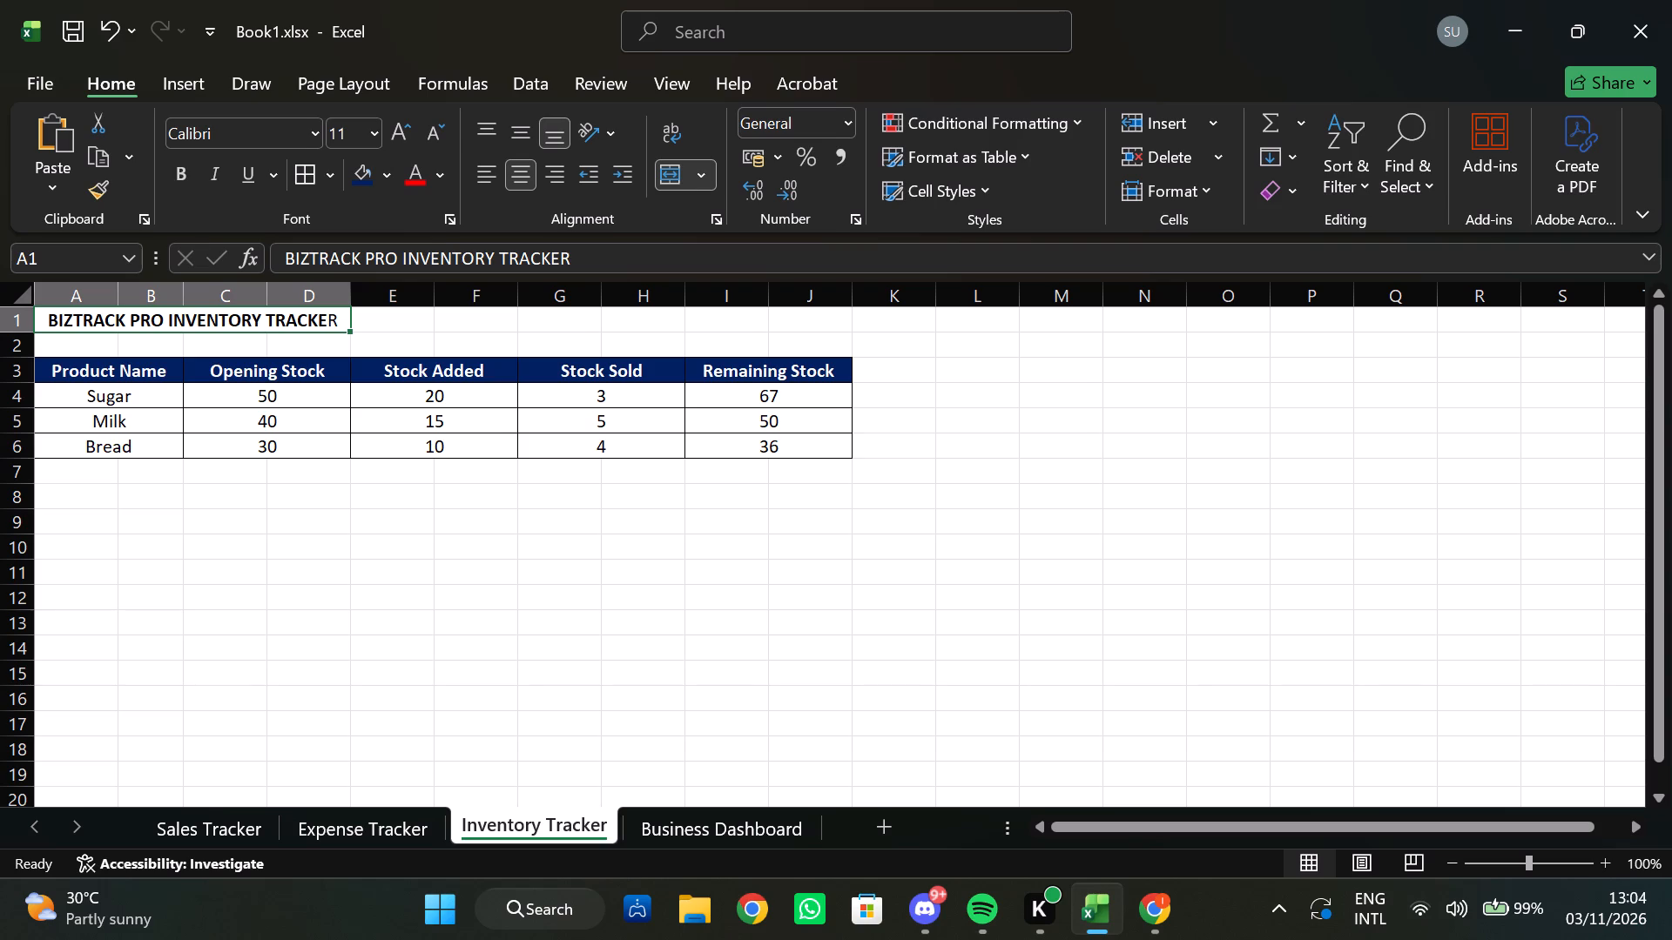
pyautogui.click(718, 392)
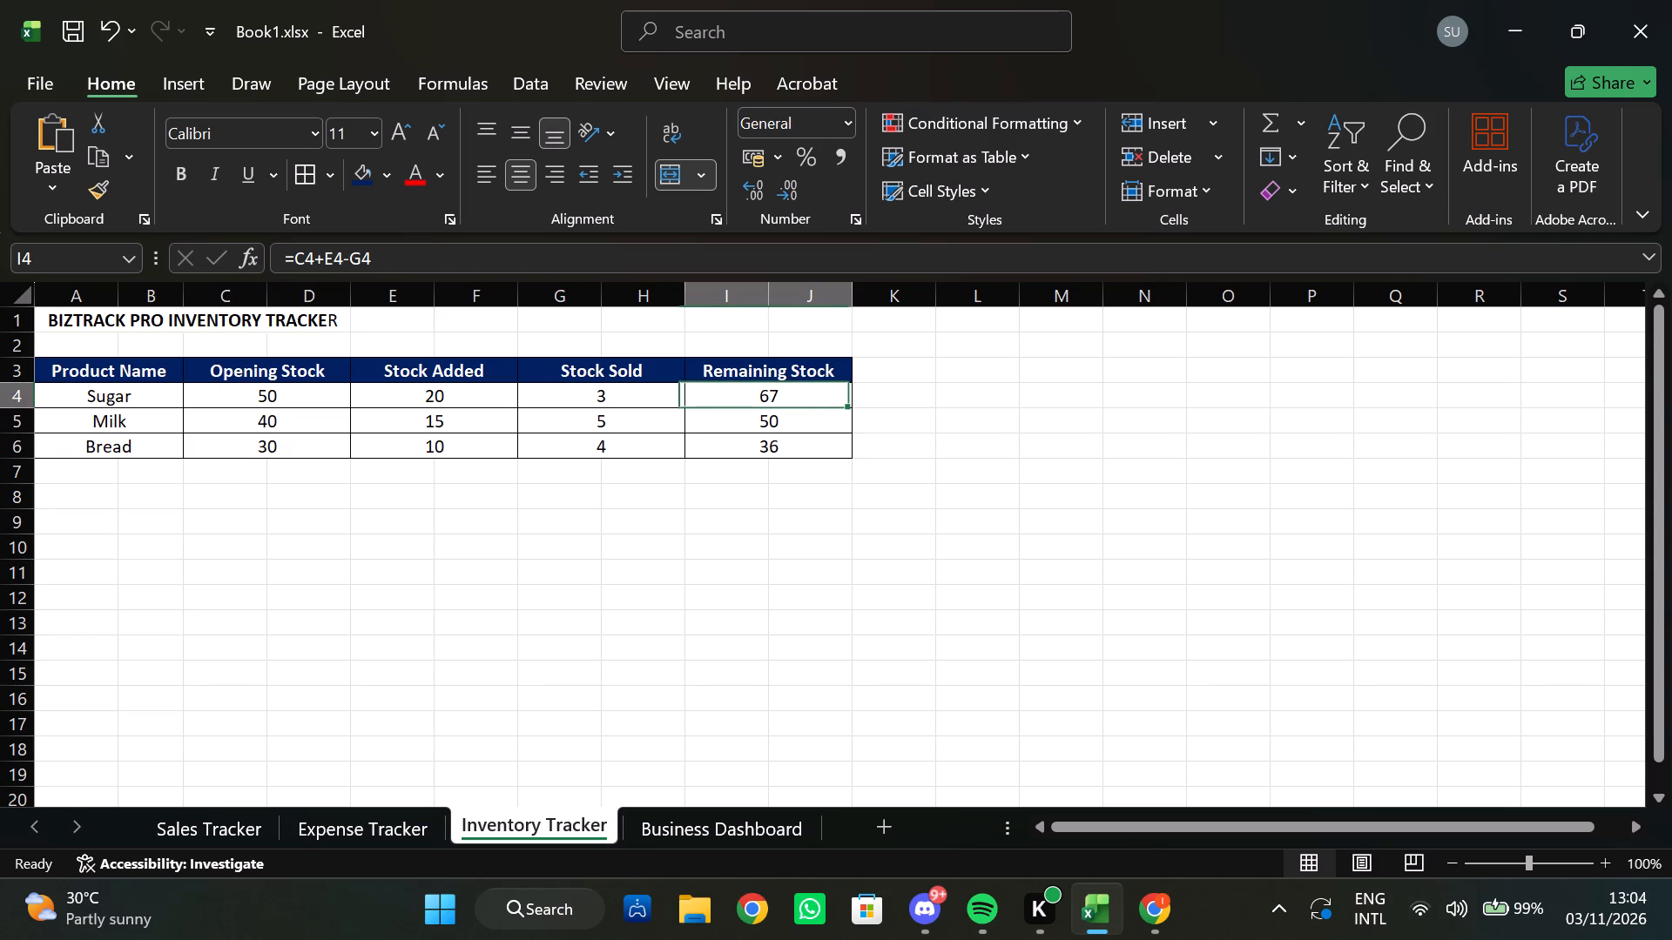
pyautogui.click(716, 452)
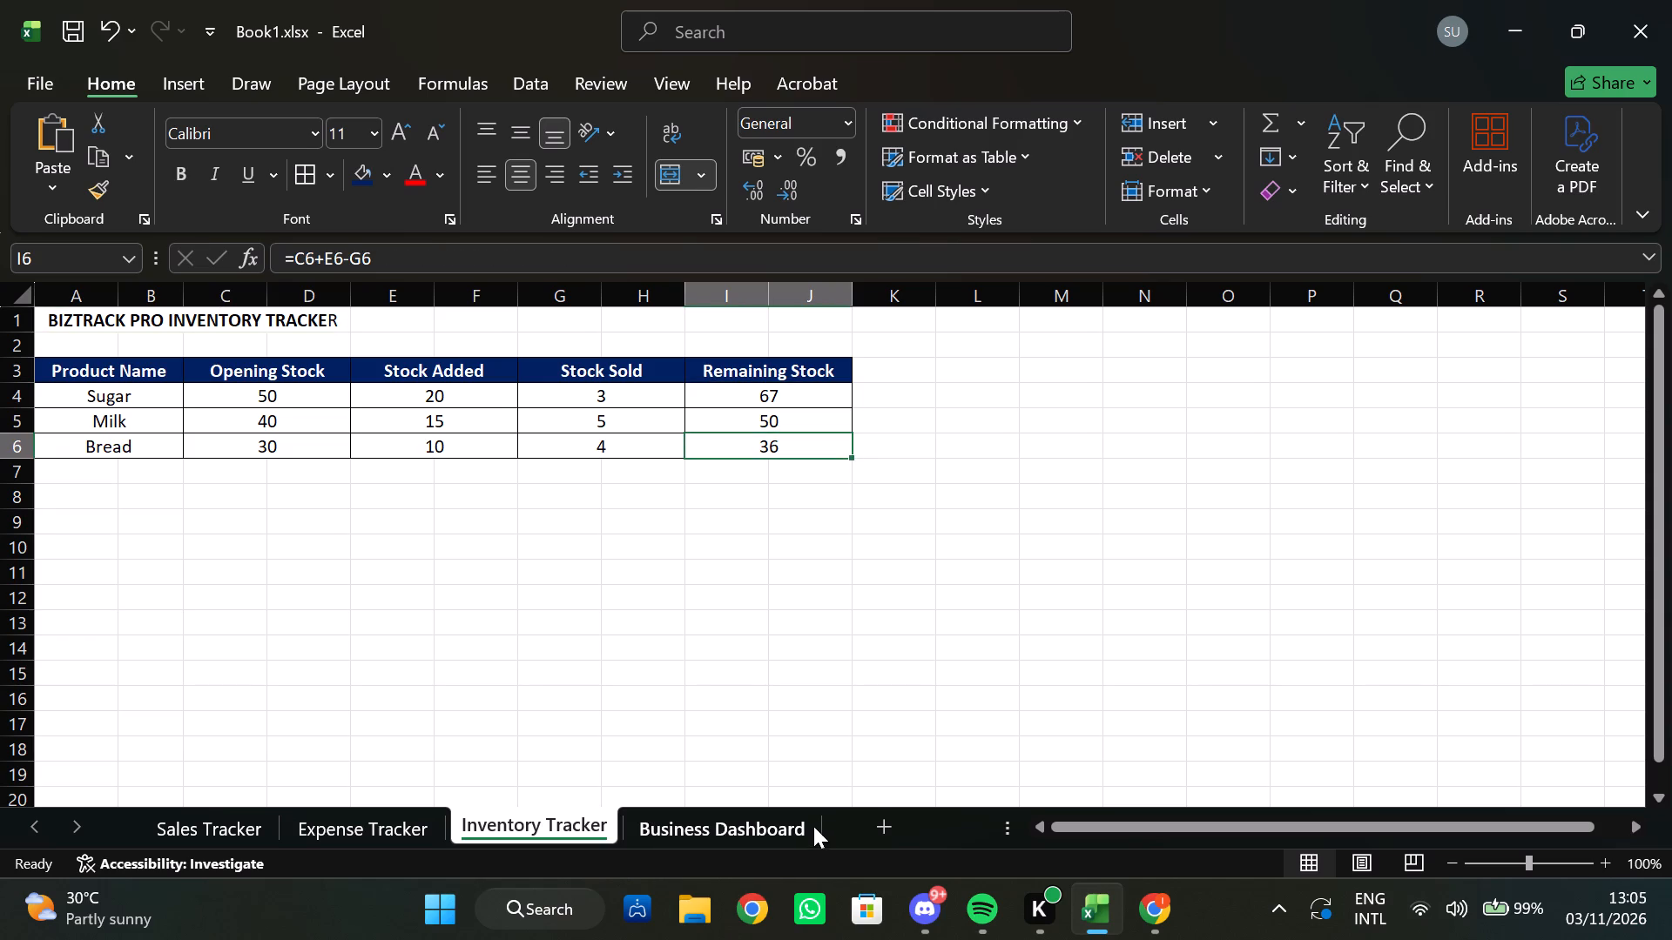
pyautogui.click(718, 833)
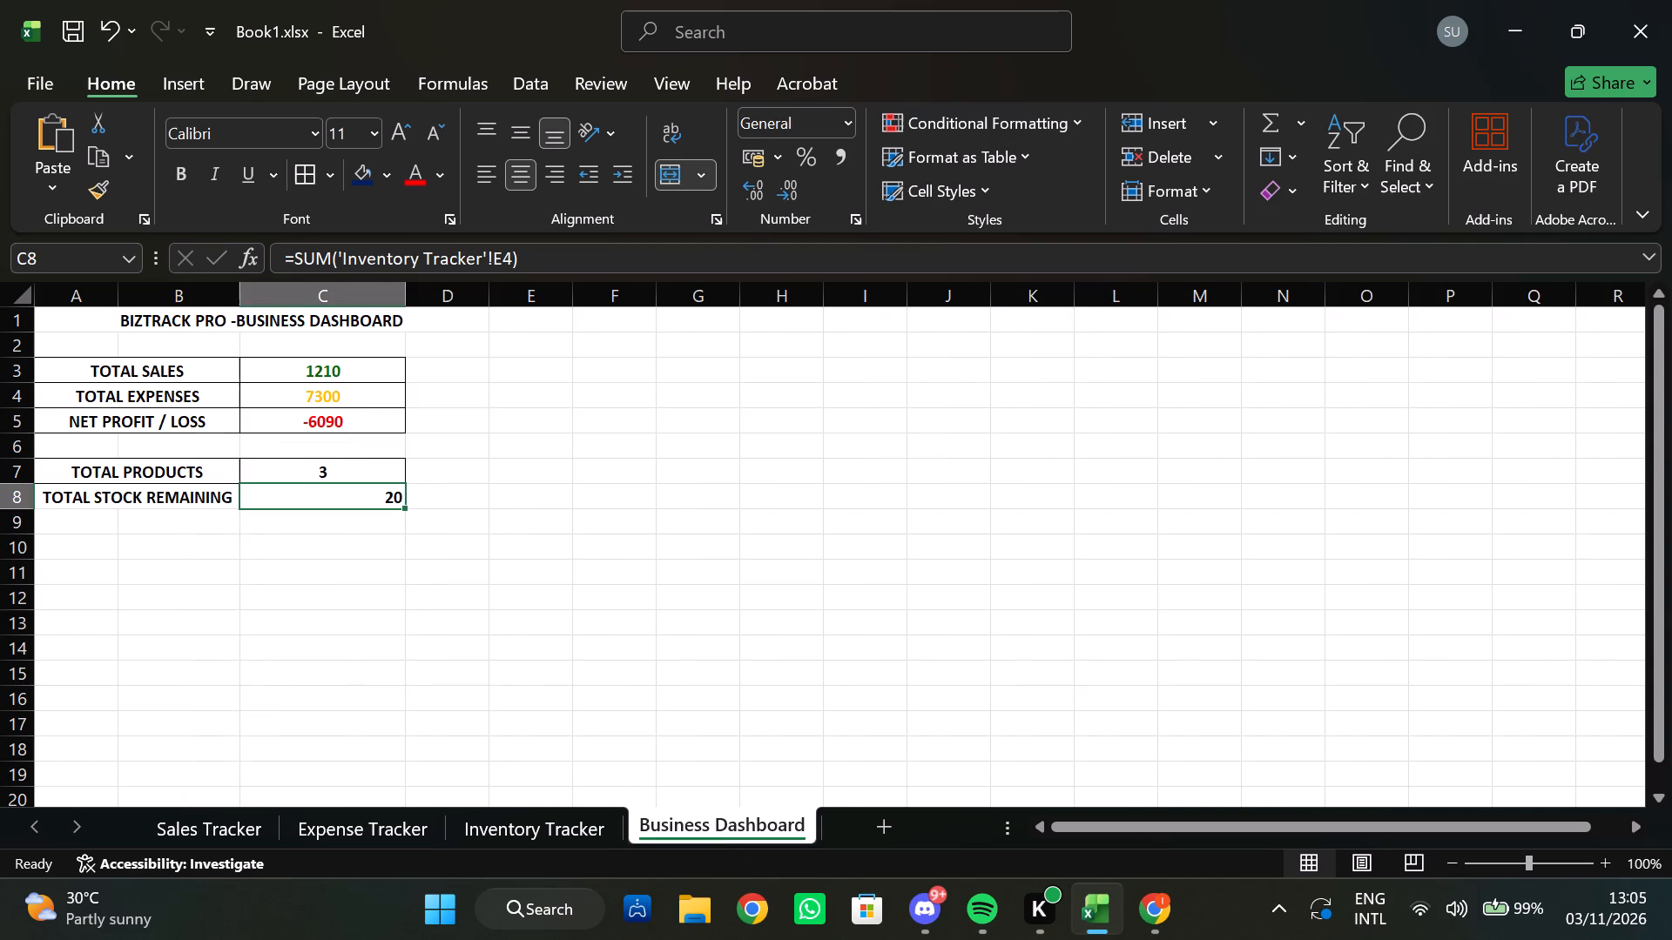
pyautogui.doubleClick(362, 500)
pyautogui.click(448, 500)
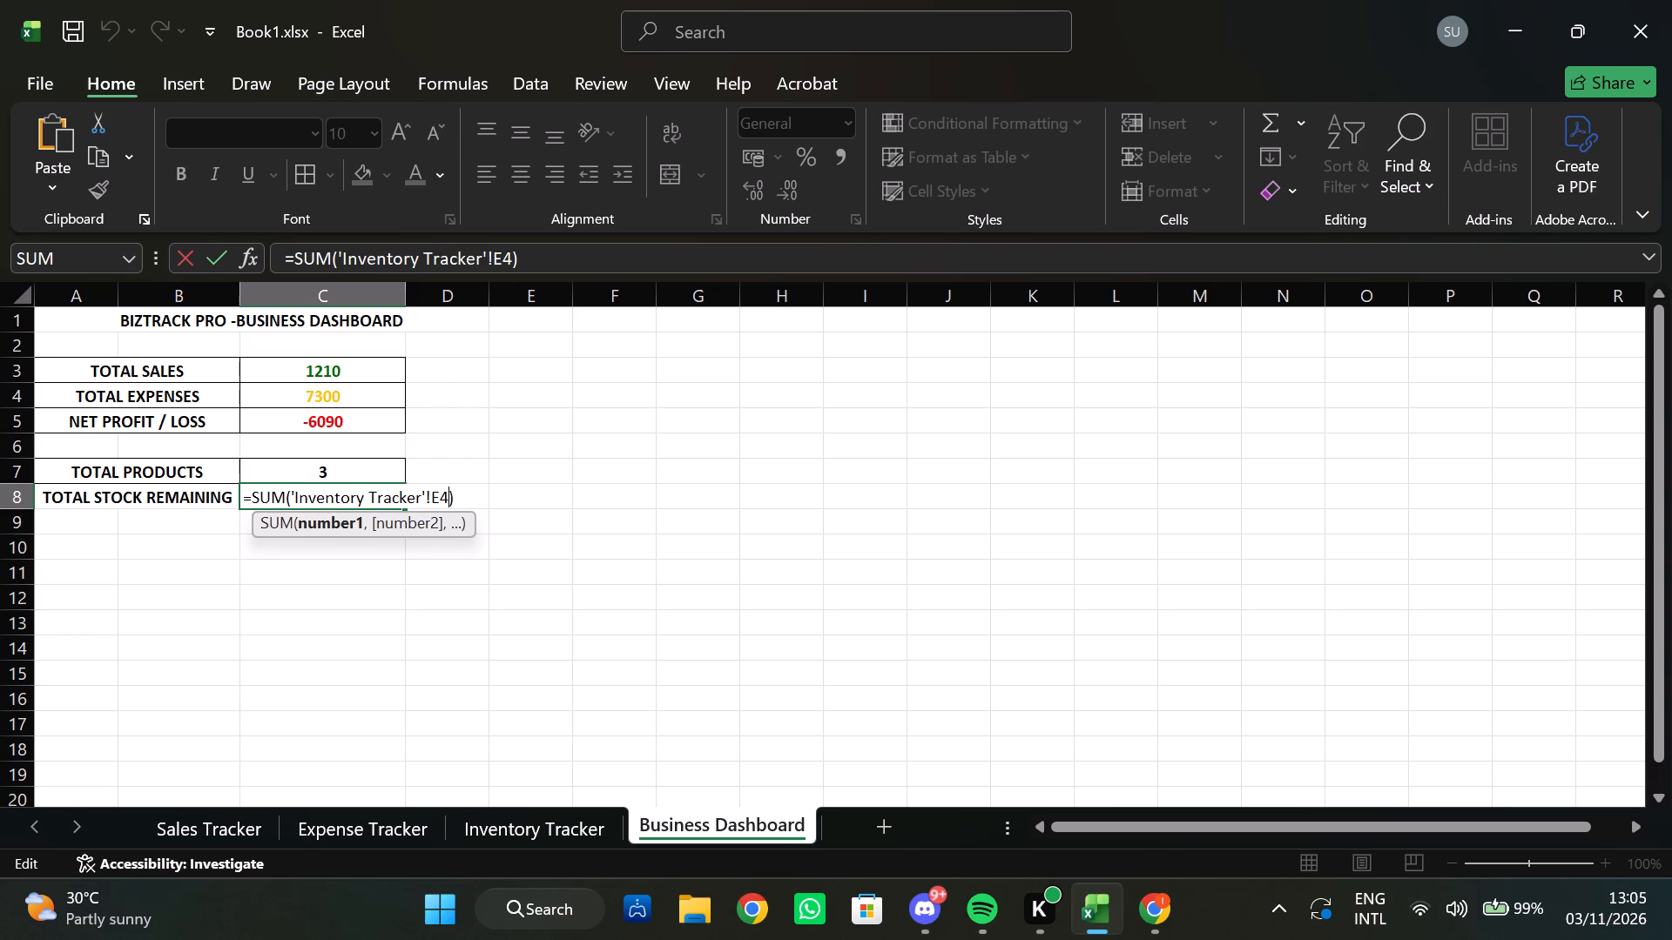
pyautogui.press('BackSpace')
pyautogui.press('BackSpace')
pyautogui.press('i')
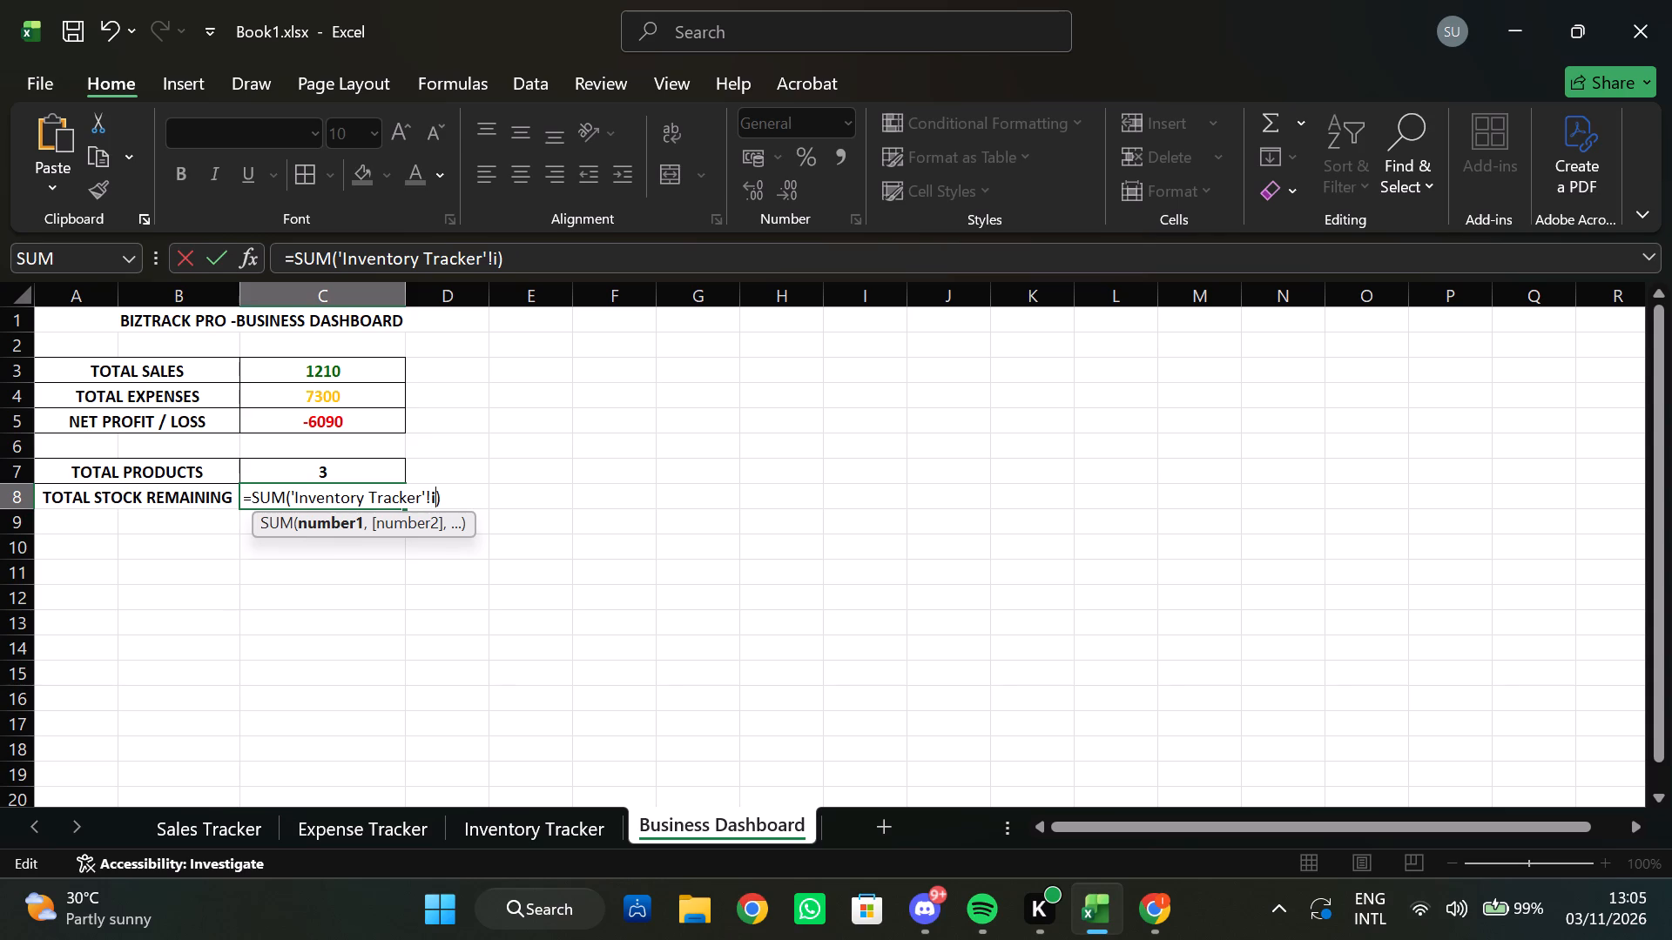
pyautogui.press('4')
pyautogui.hotkey('shift', ':')
pyautogui.press('i')
pyautogui.press('6')
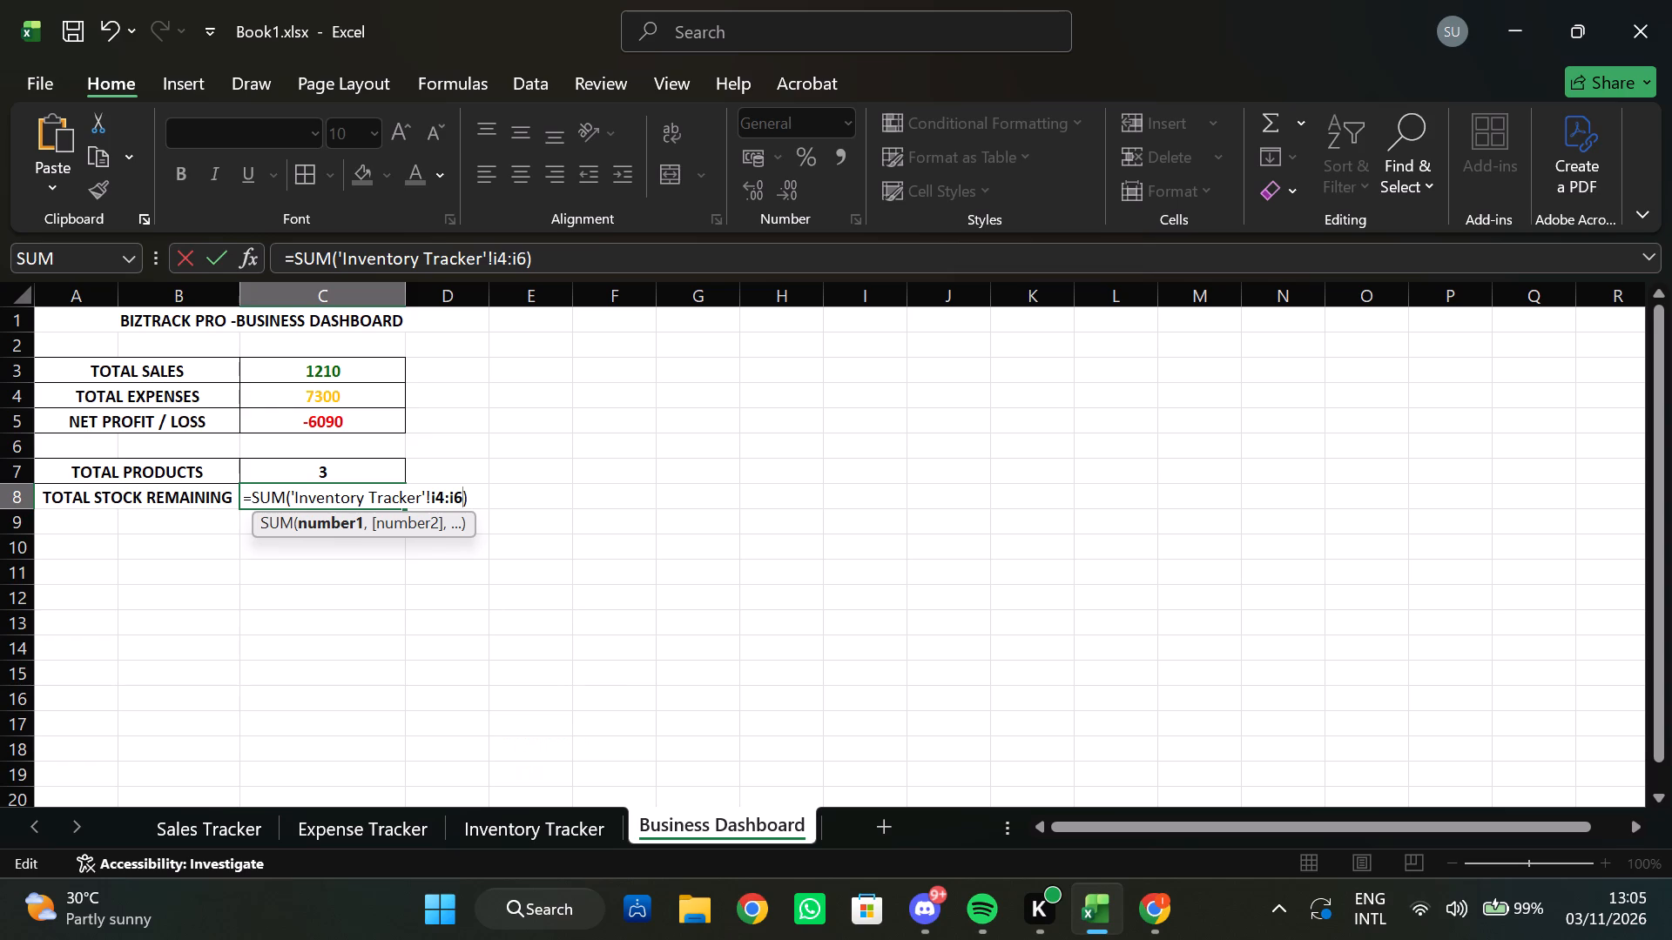
pyautogui.press('\\')
pyautogui.press('Return')
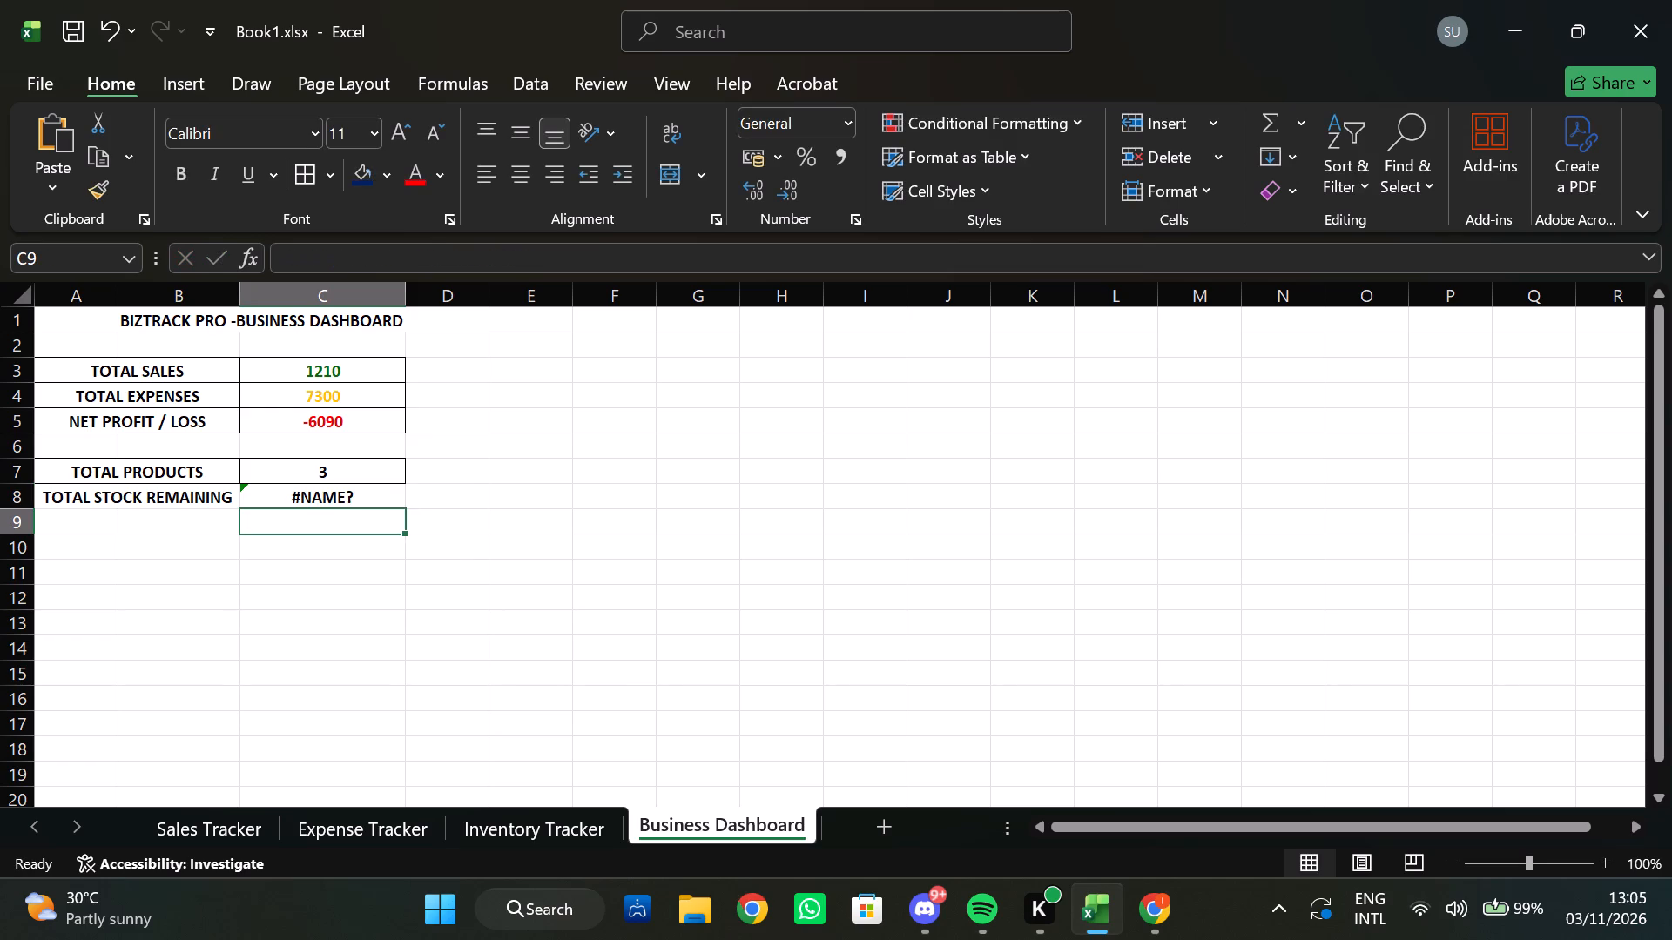
# Remove the stray backslash from C8's formula so it reads =SUM('Inventory Tracker'!I4:I6), and check the range against the Remaining Stock column.
pyautogui.click(307, 500)
pyautogui.doubleClick(307, 500)
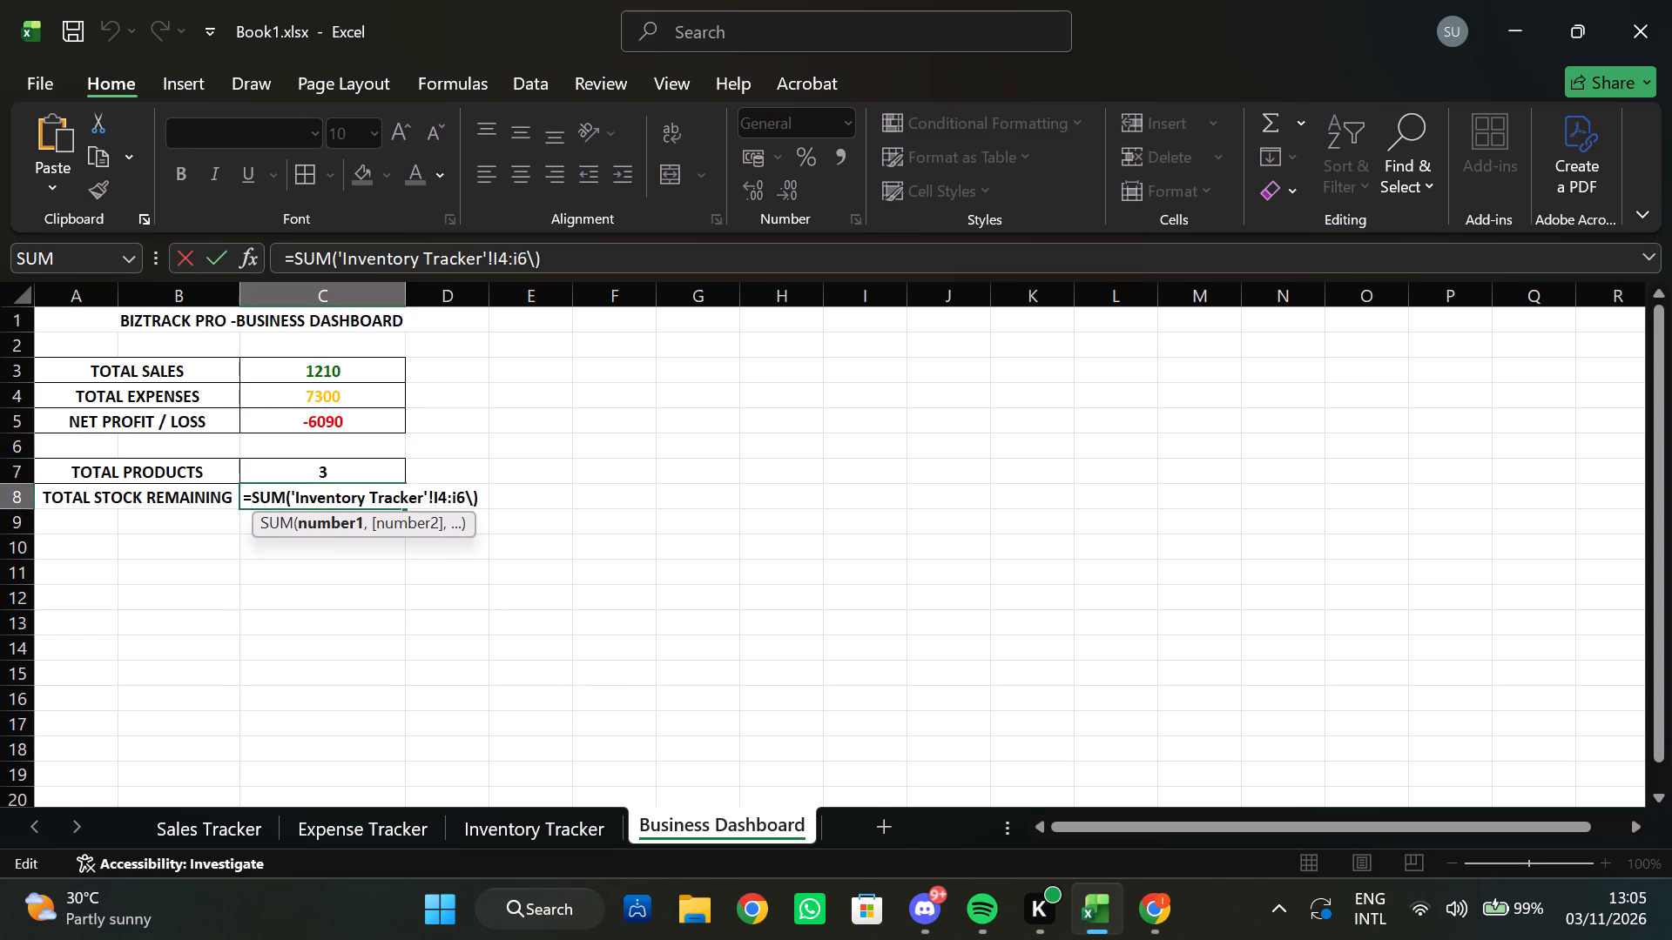
pyautogui.click(471, 497)
pyautogui.press('BackSpace')
pyautogui.click(491, 837)
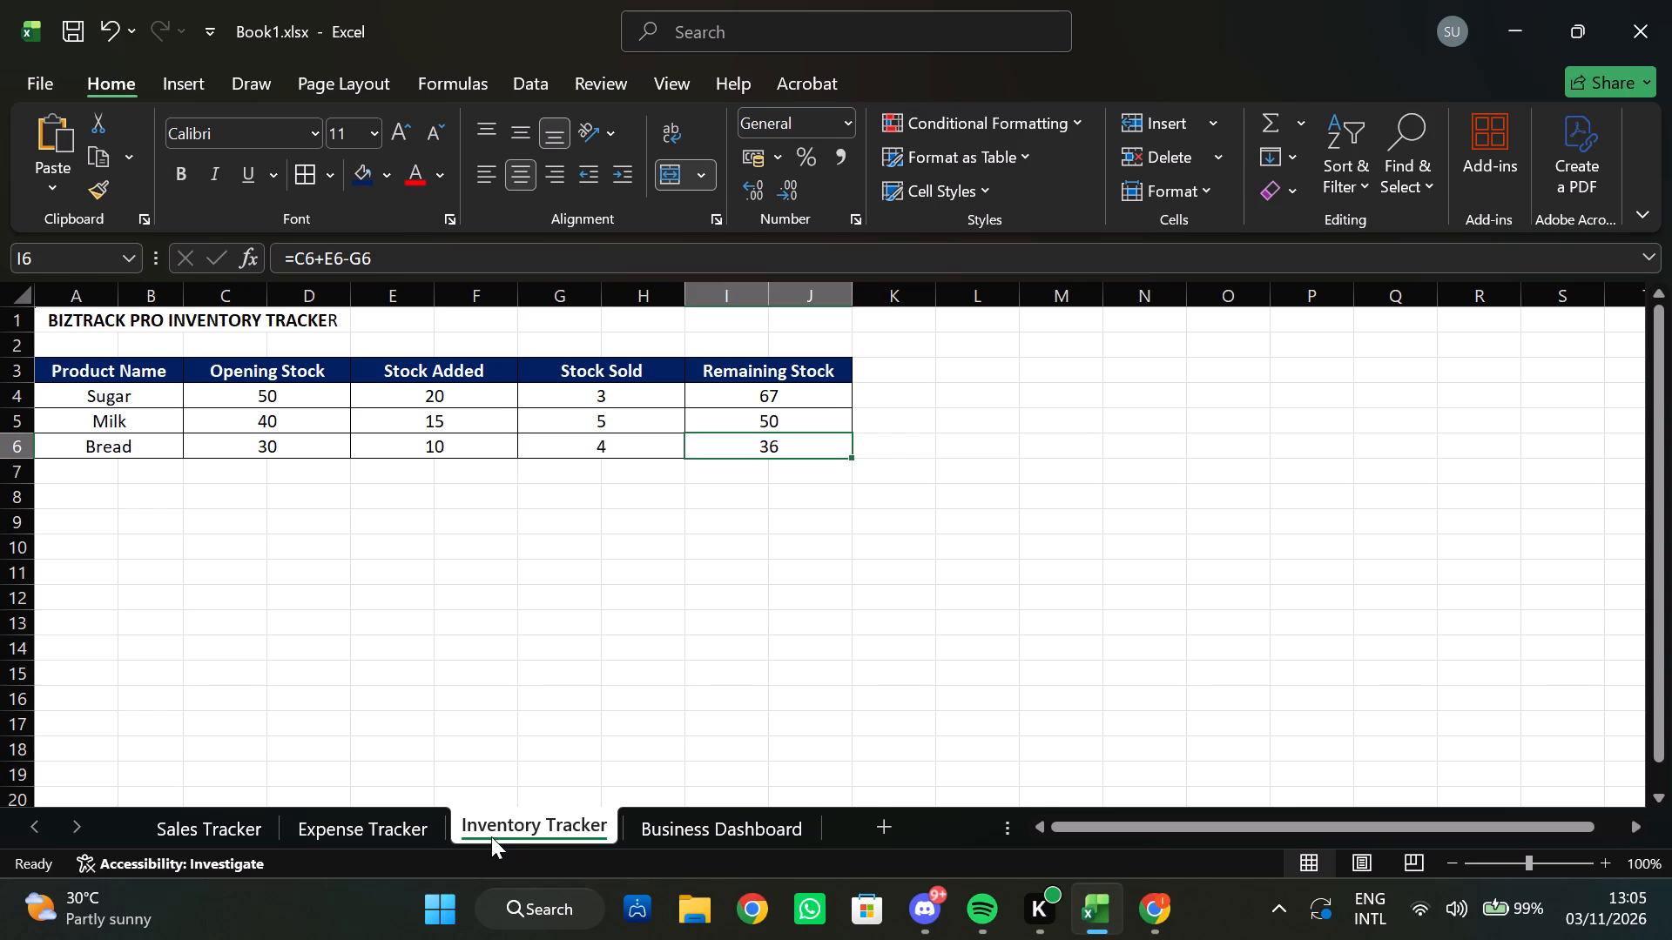
pyautogui.click(739, 401)
pyautogui.click(738, 451)
pyautogui.click(718, 822)
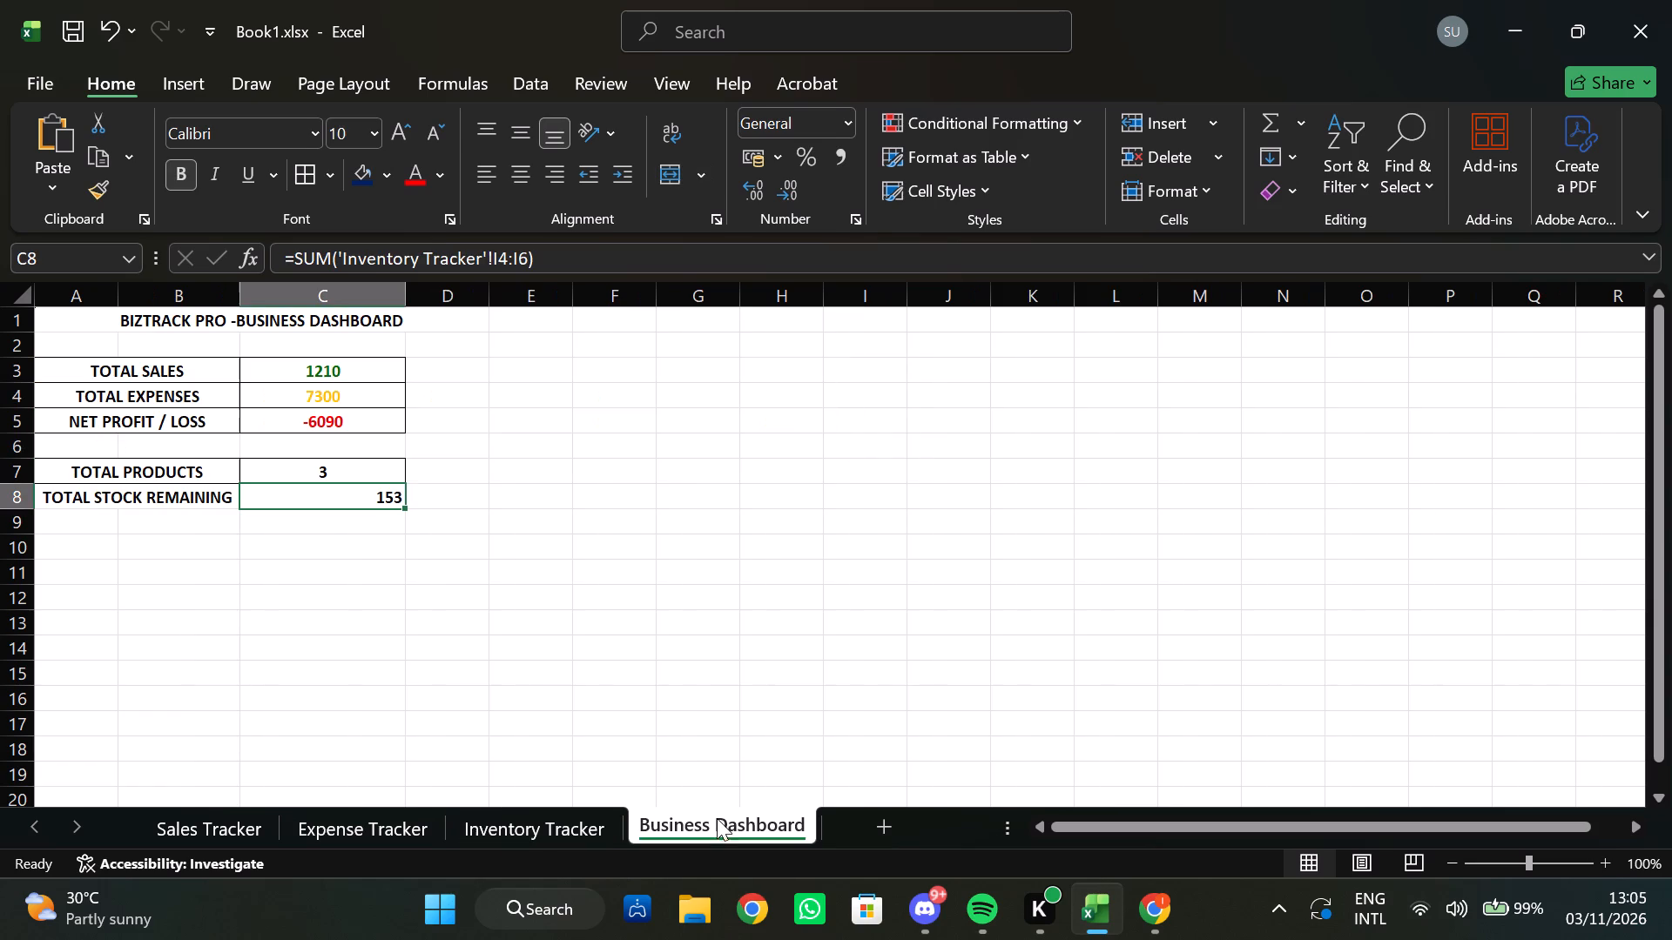
pyautogui.doubleClick(363, 498)
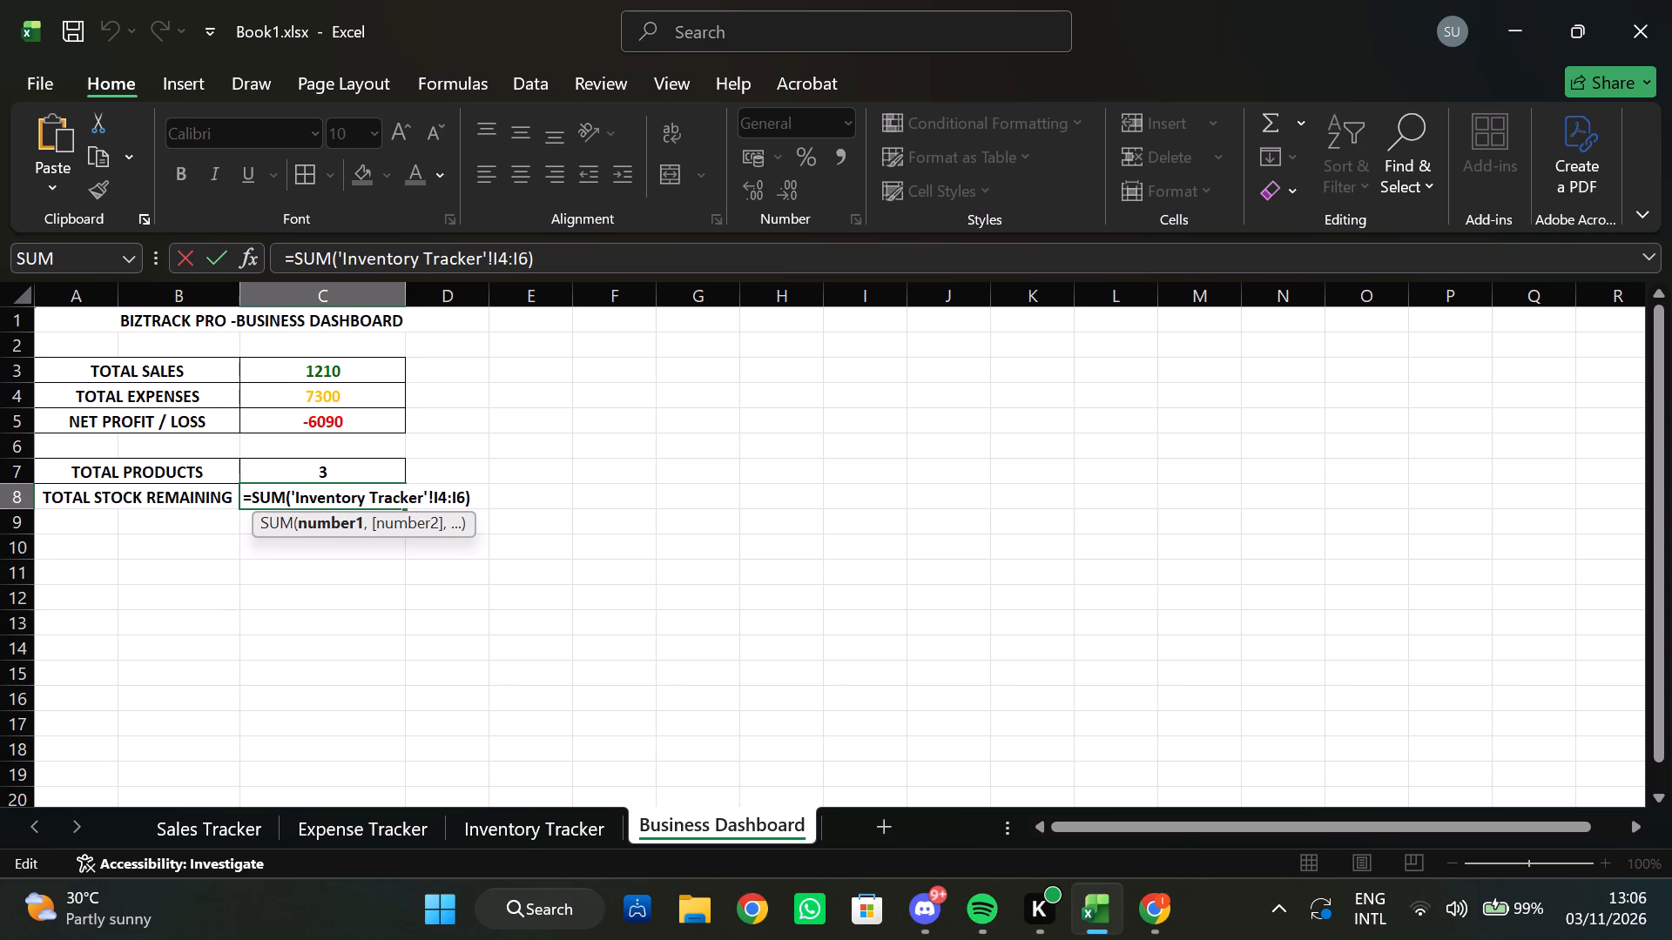
pyautogui.press('Return')
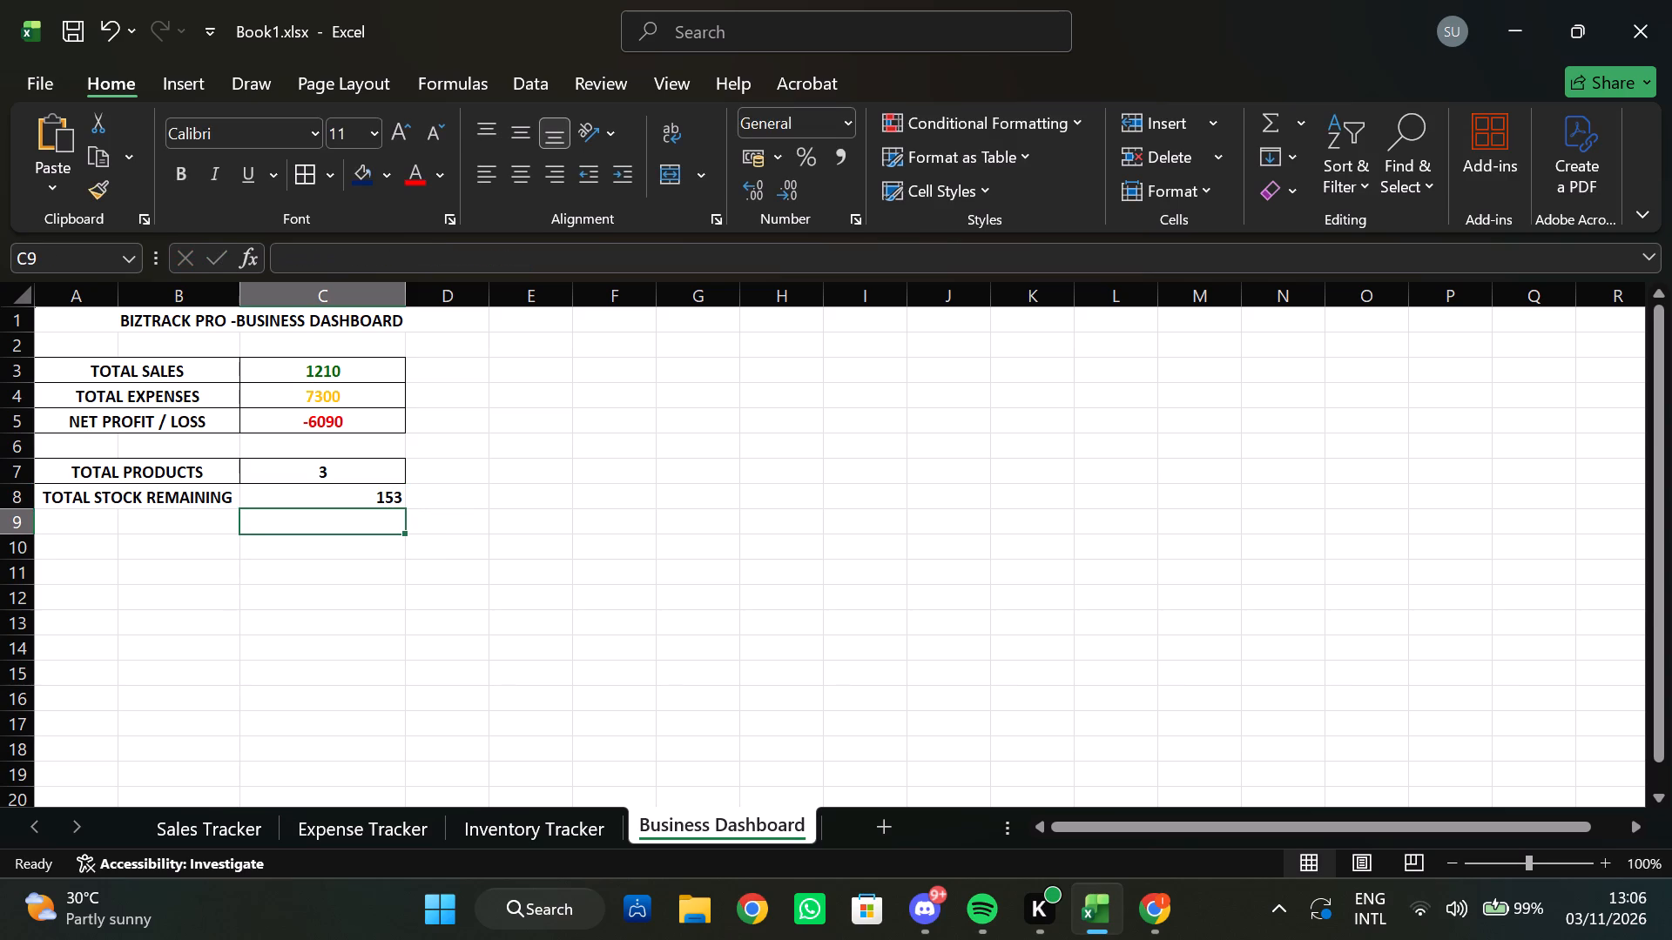
# Centre the TOTAL STOCK REMAINING value horizontally in C8.
pyautogui.click(342, 499)
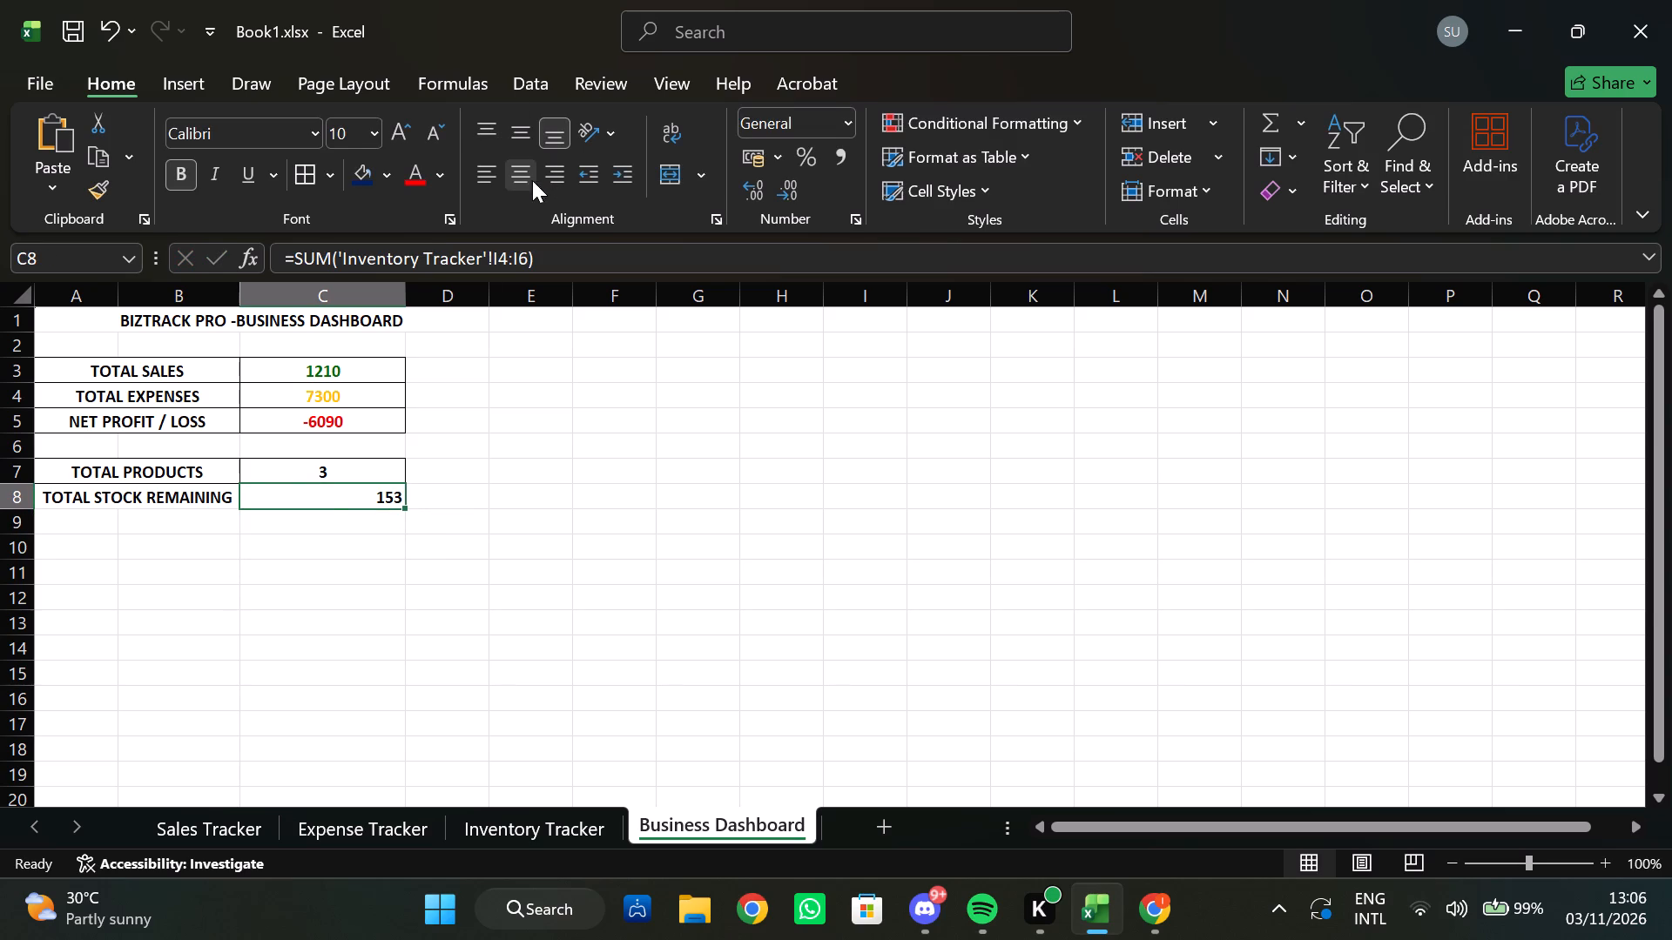
pyautogui.click(523, 178)
# Narrow column D slightly, beside the dashboard block.
pyautogui.click(89, 377)
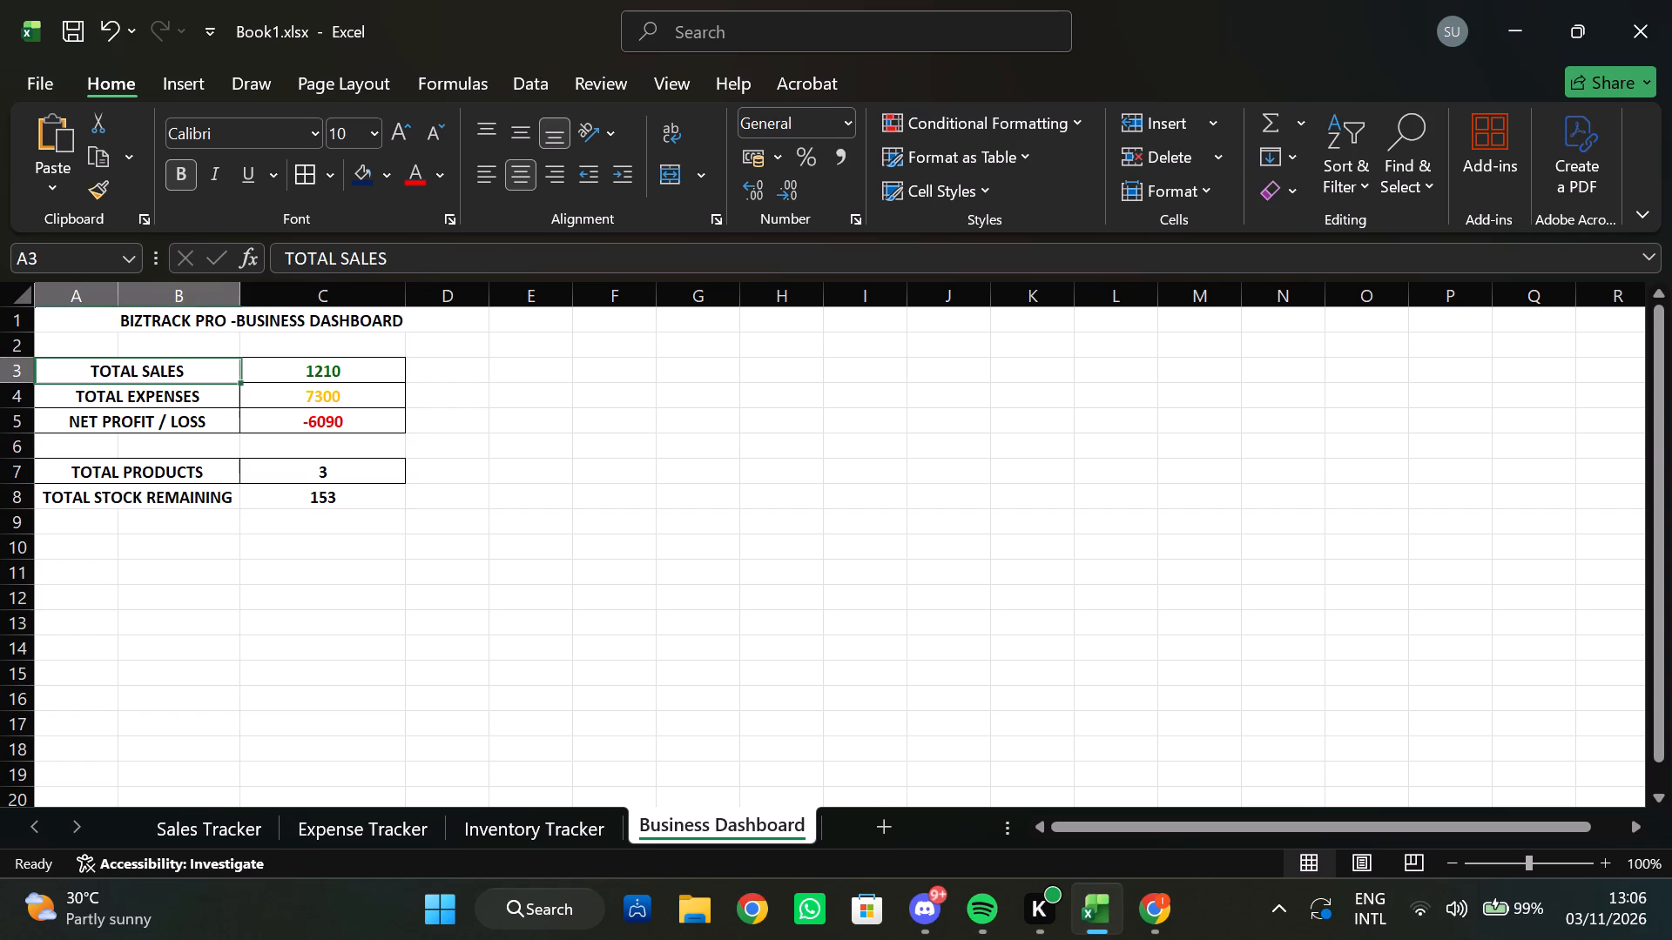
pyautogui.click(260, 326)
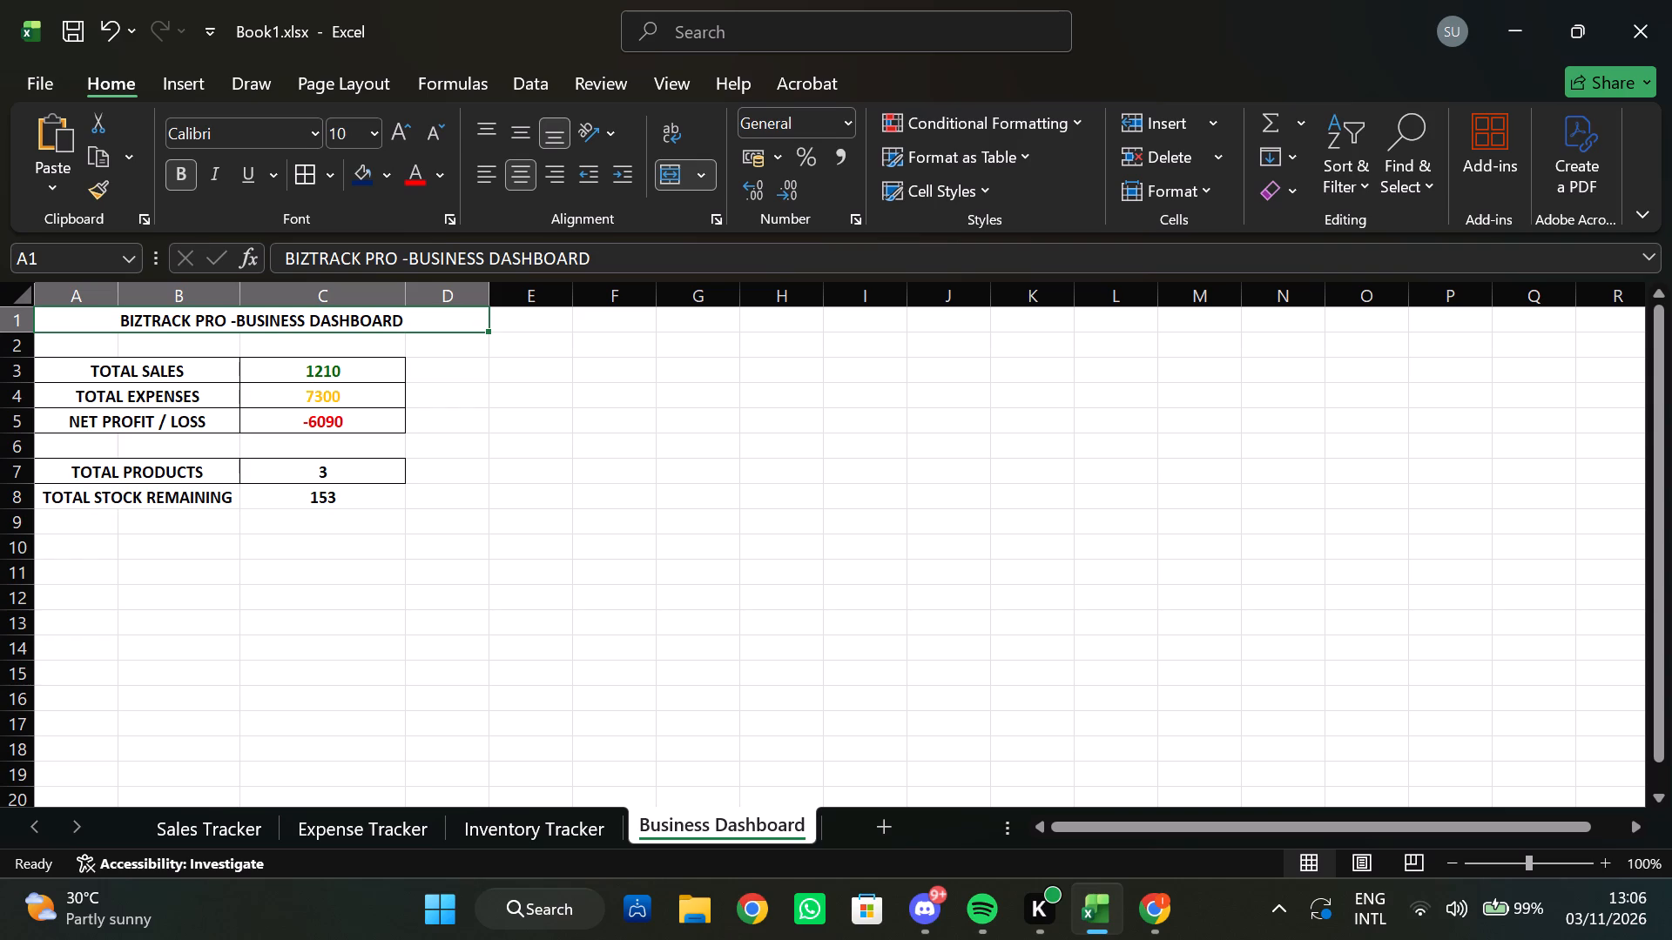
pyautogui.moveTo(494, 293); pyautogui.dragTo(484, 292)
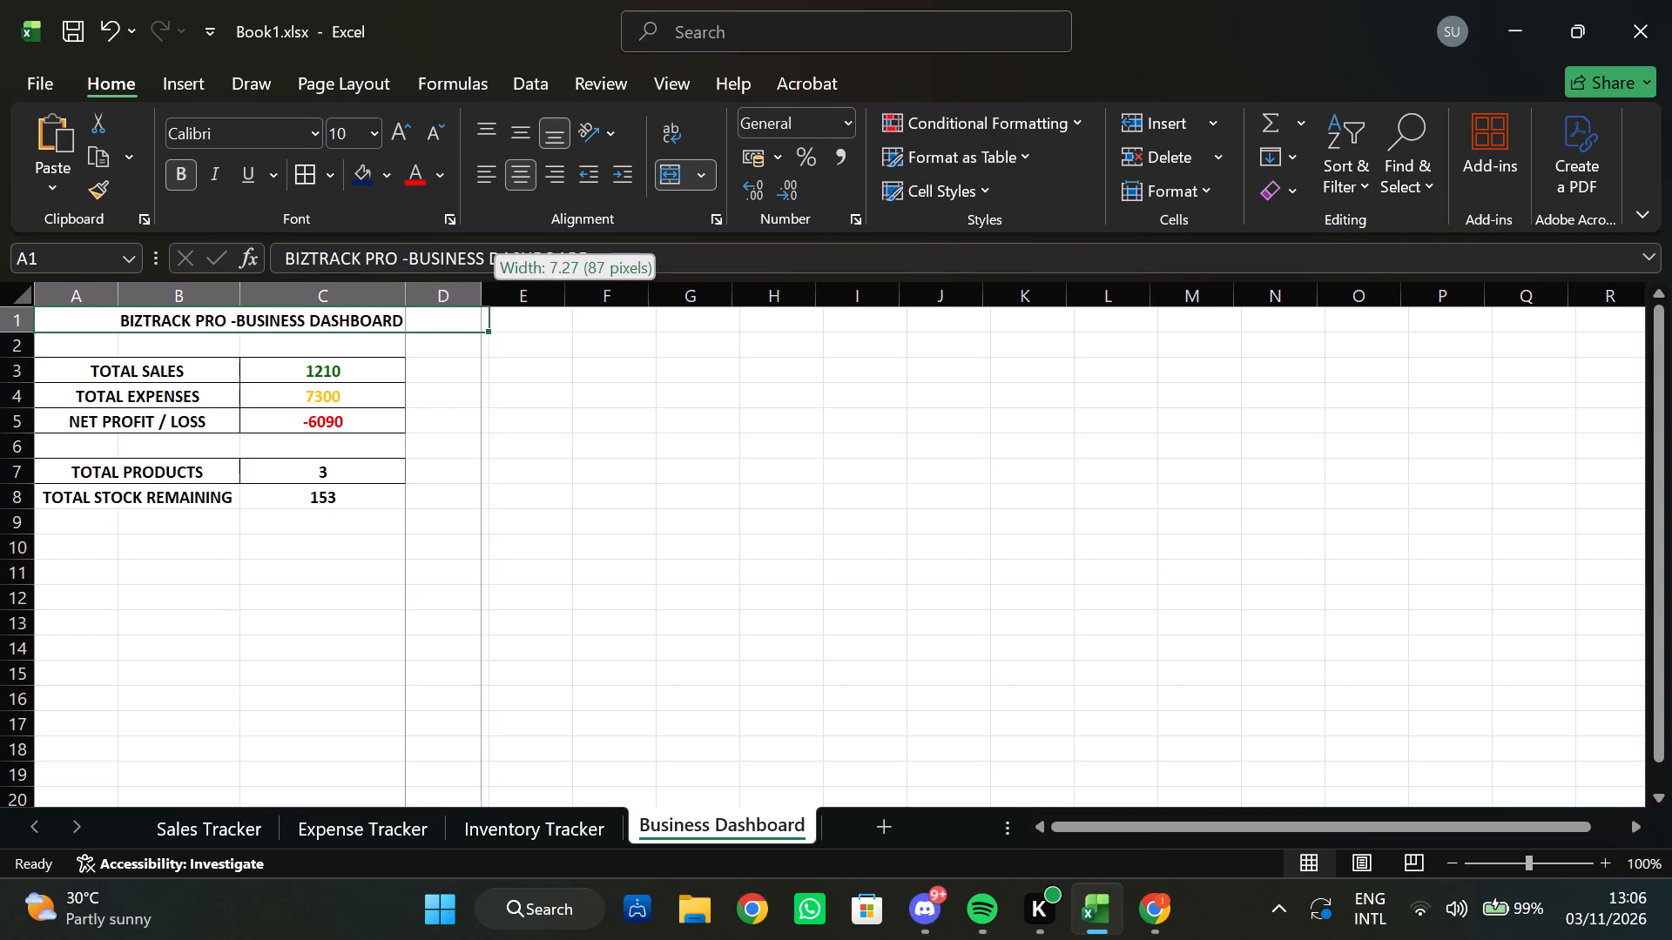
pyautogui.moveTo(484, 292); pyautogui.dragTo(482, 292)
pyautogui.moveTo(482, 292); pyautogui.dragTo(458, 291)
pyautogui.moveTo(458, 291); pyautogui.dragTo(432, 290)
pyautogui.moveTo(431, 289); pyautogui.dragTo(479, 297)
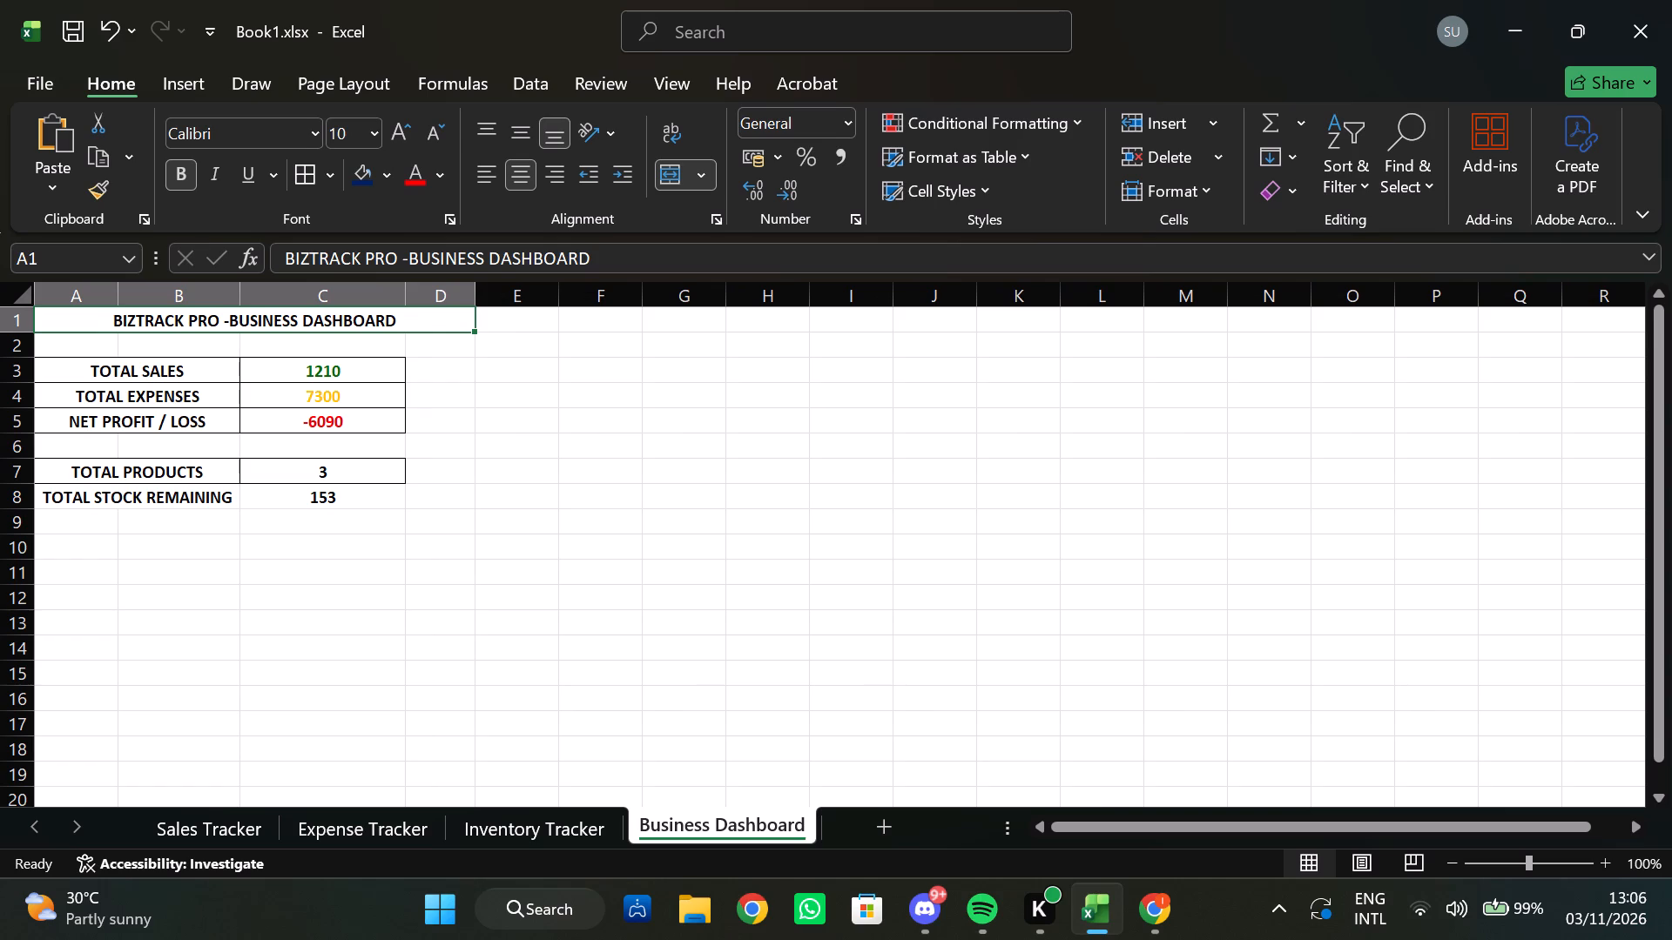
# Clear the dashboard title text from the merged cell A1.
pyautogui.doubleClick(418, 326)
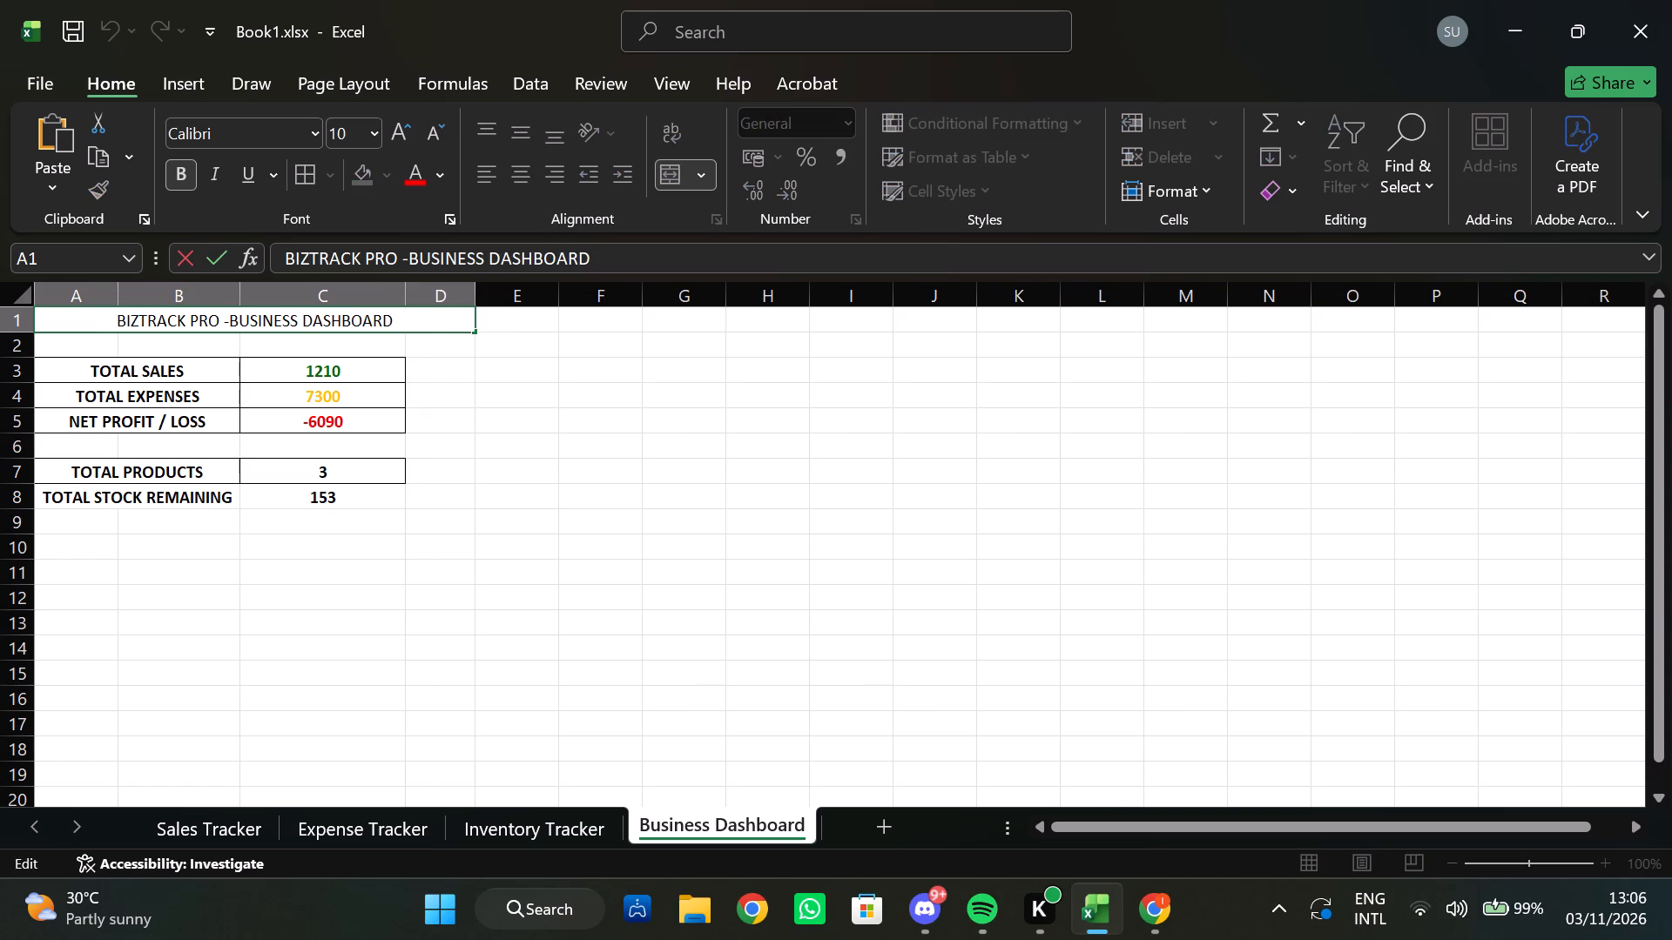
pyautogui.press('BackSpace')
pyautogui.press('BackSpace')
pyautogui.press('BackSpace')
pyautogui.press('BackSpace')
pyautogui.press('BackSpace')
pyautogui.press('BackSpace')
pyautogui.press('BackSpace')
pyautogui.press('BackSpace')
pyautogui.press('BackSpace')
pyautogui.press('BackSpace')
pyautogui.press('BackSpace')
pyautogui.press('BackSpace')
pyautogui.press('BackSpace')
pyautogui.press('BackSpace')
pyautogui.press('BackSpace')
pyautogui.press('BackSpace')
pyautogui.press('BackSpace')
pyautogui.press('BackSpace')
pyautogui.press('BackSpace')
pyautogui.press('BackSpace')
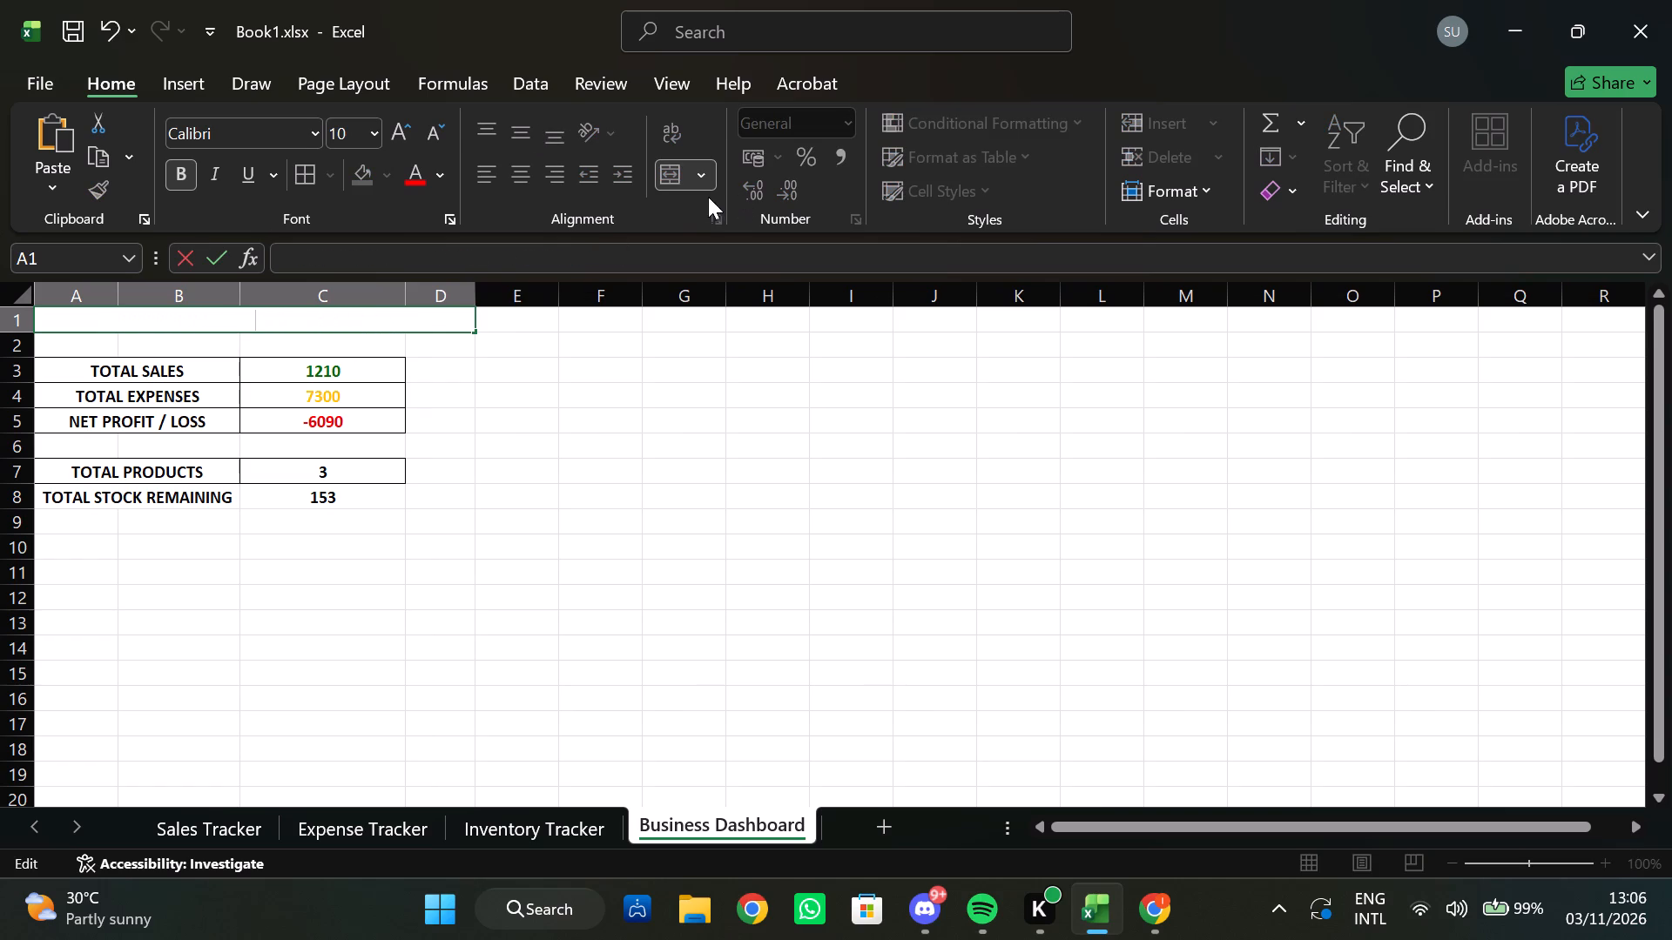
# Enter the letter b as a placeholder in A1 and unmerge the title range A1:D1.
pyautogui.click(712, 174)
pyautogui.click(705, 174)
pyautogui.click(699, 173)
pyautogui.click(160, 320)
pyautogui.press('b')
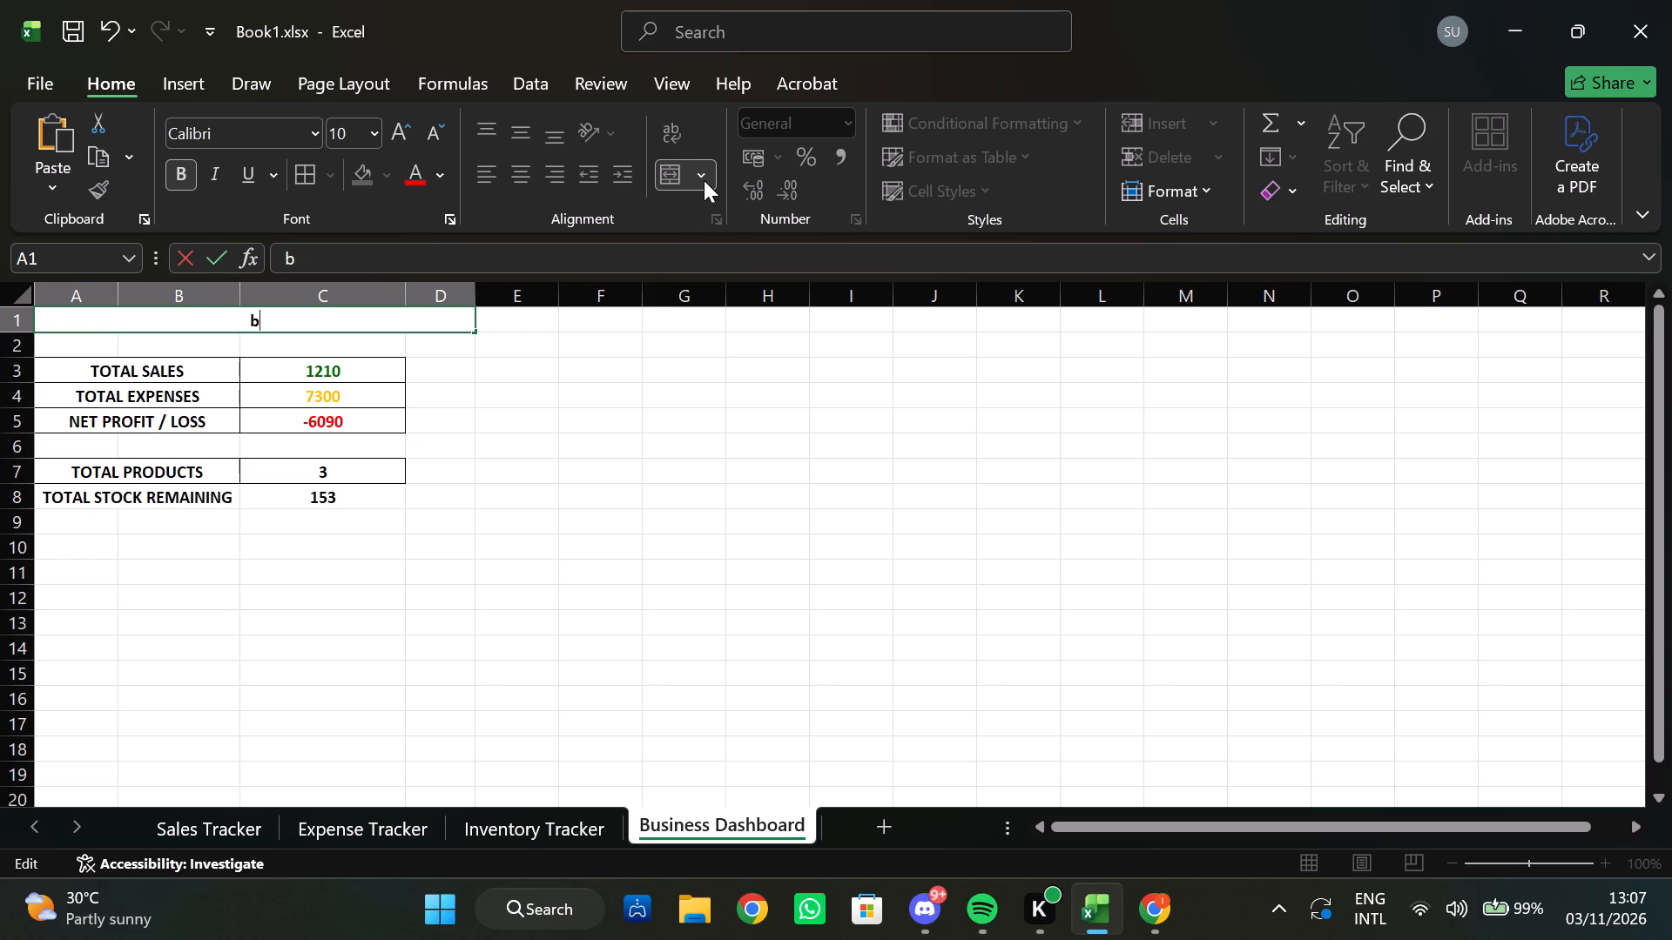
pyautogui.click(704, 180)
pyautogui.click(702, 171)
pyautogui.click(477, 378)
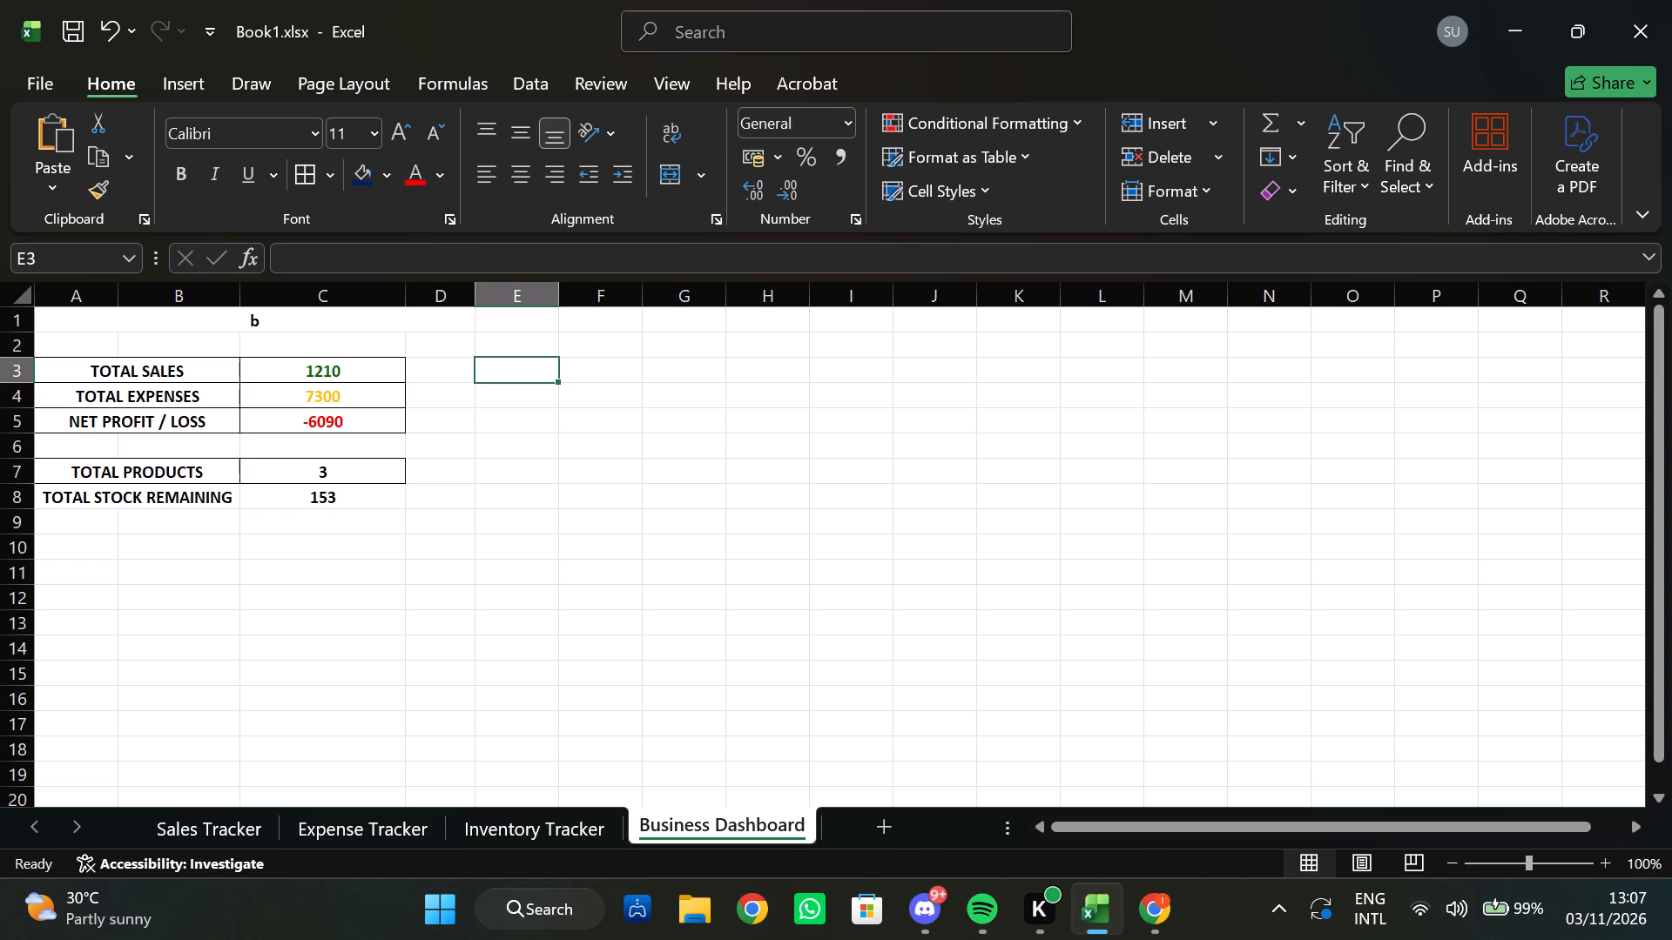
pyautogui.click(283, 329)
pyautogui.click(691, 173)
pyautogui.click(704, 202)
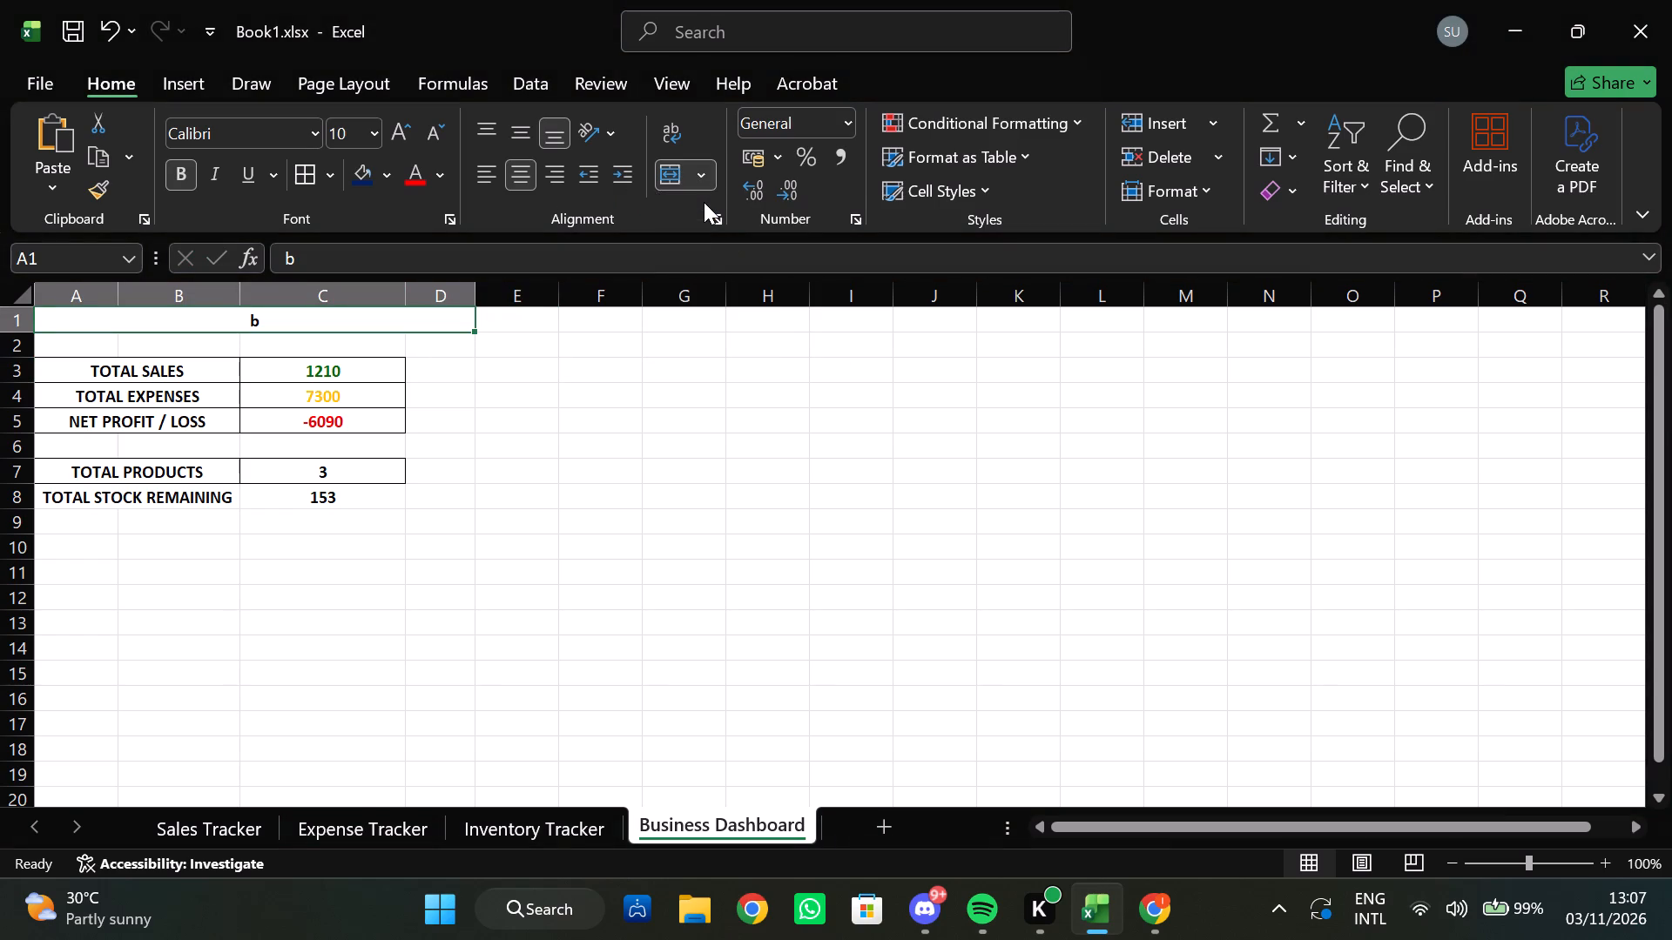
# Replace the contents of A1 with the title BIZTRACK PRO - BUSINESS DASHBOARD.
pyautogui.doubleClick(78, 321)
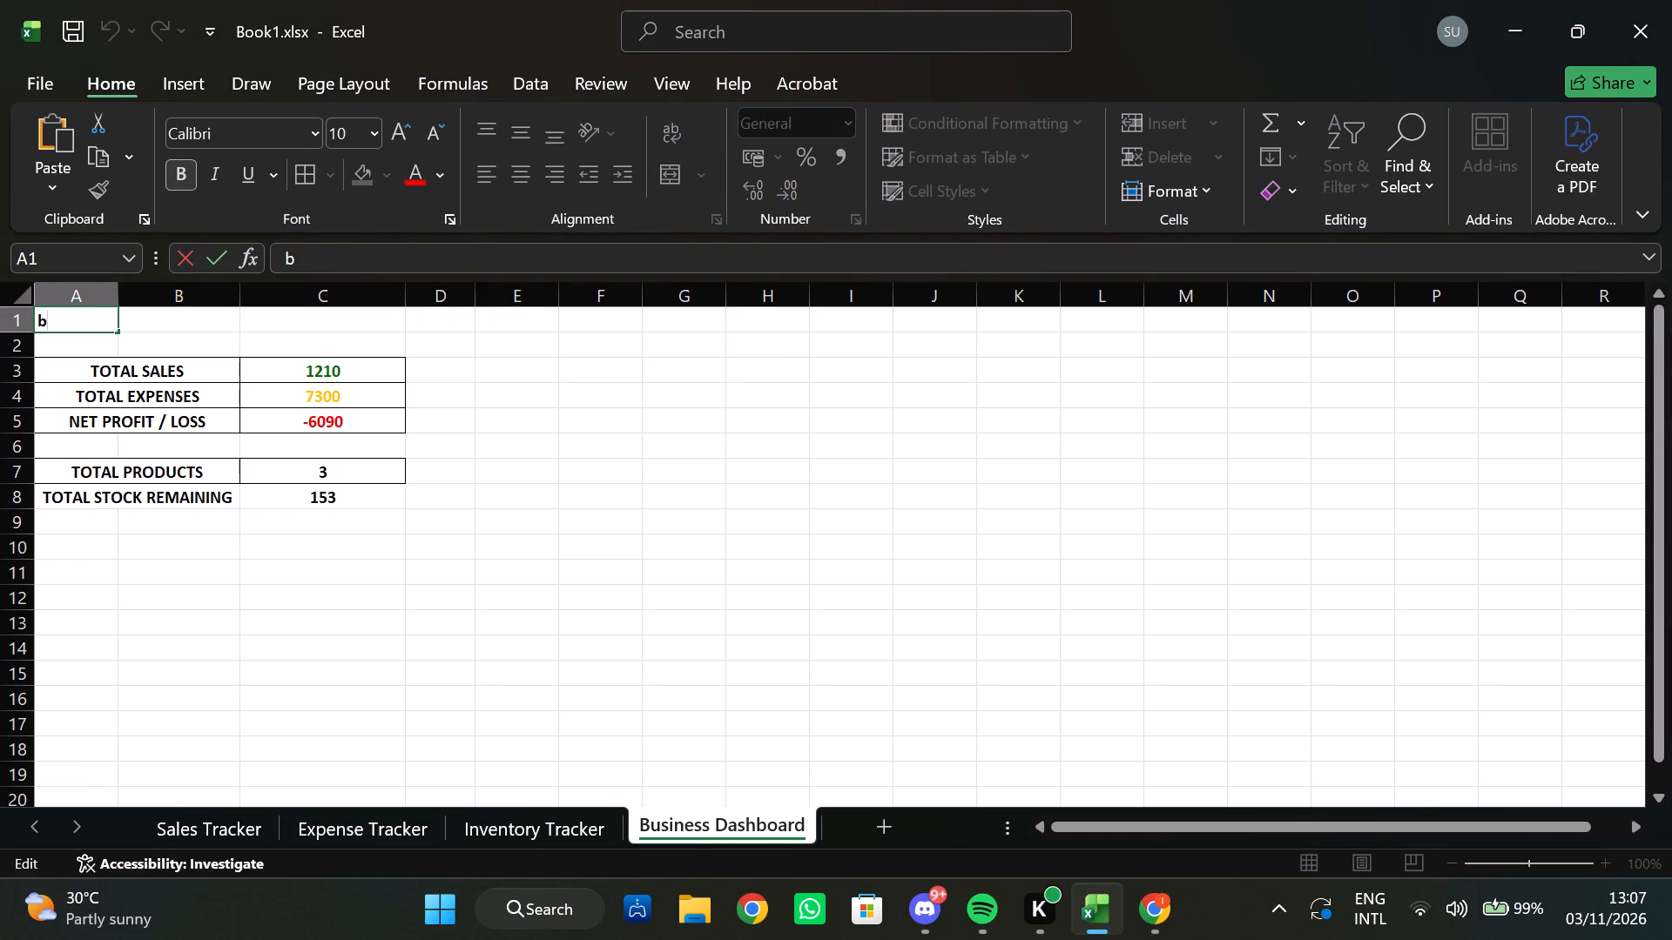
pyautogui.press('BackSpace')
pyautogui.write('BIZTRAC')
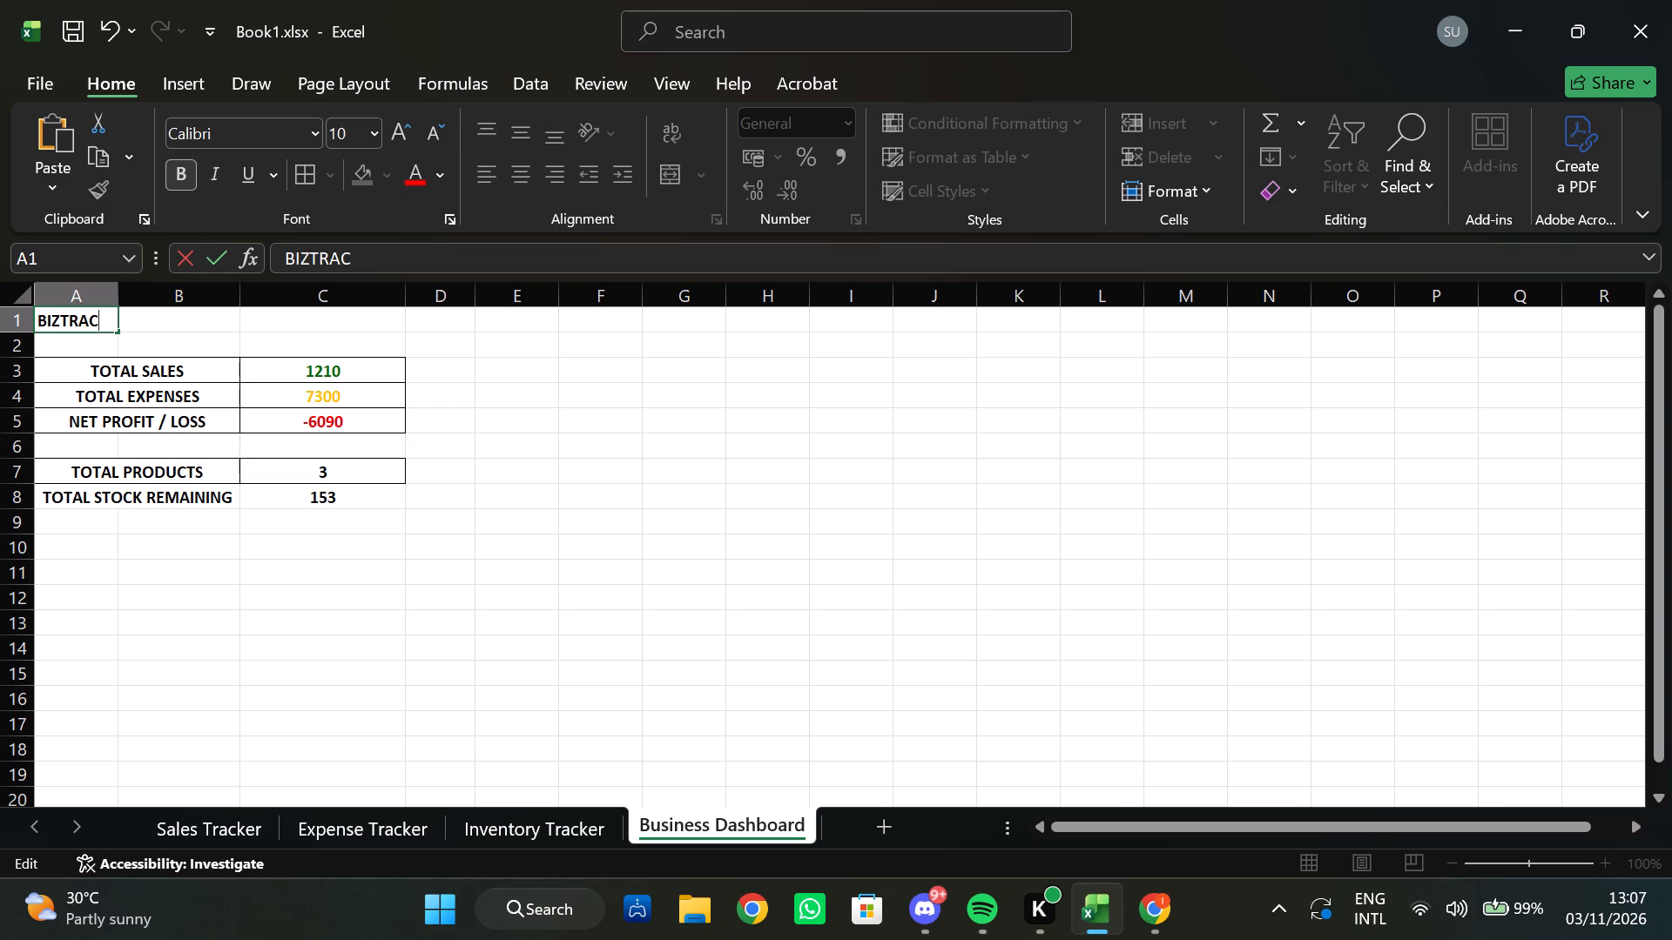
pyautogui.press('k')
pyautogui.press('space')
pyautogui.write('PTO')
pyautogui.press('BackSpace')
pyautogui.press('BackSpace')
pyautogui.write('RO')
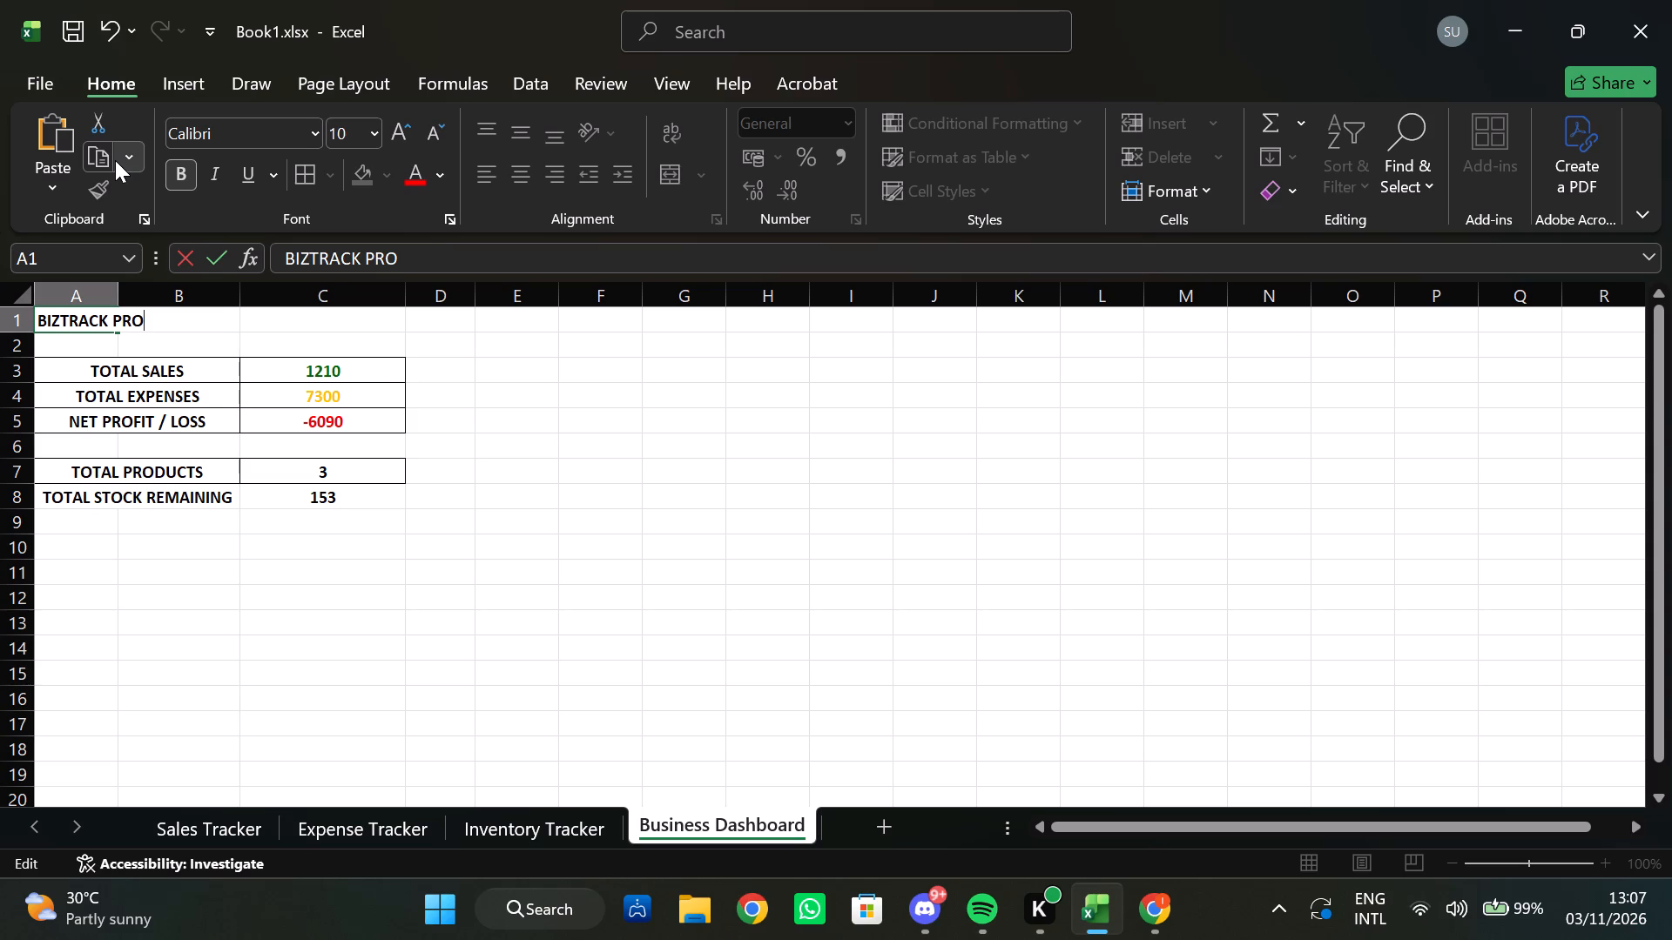
pyautogui.press('=')
pyautogui.press('BackSpace')
pyautogui.press('-')
pyautogui.press('BackSpace')
pyautogui.press('space')
pyautogui.write('-')
pyautogui.press('space')
pyautogui.write('USINESS')
pyautogui.press('space')
pyautogui.write('DASB')
pyautogui.write('ORA')
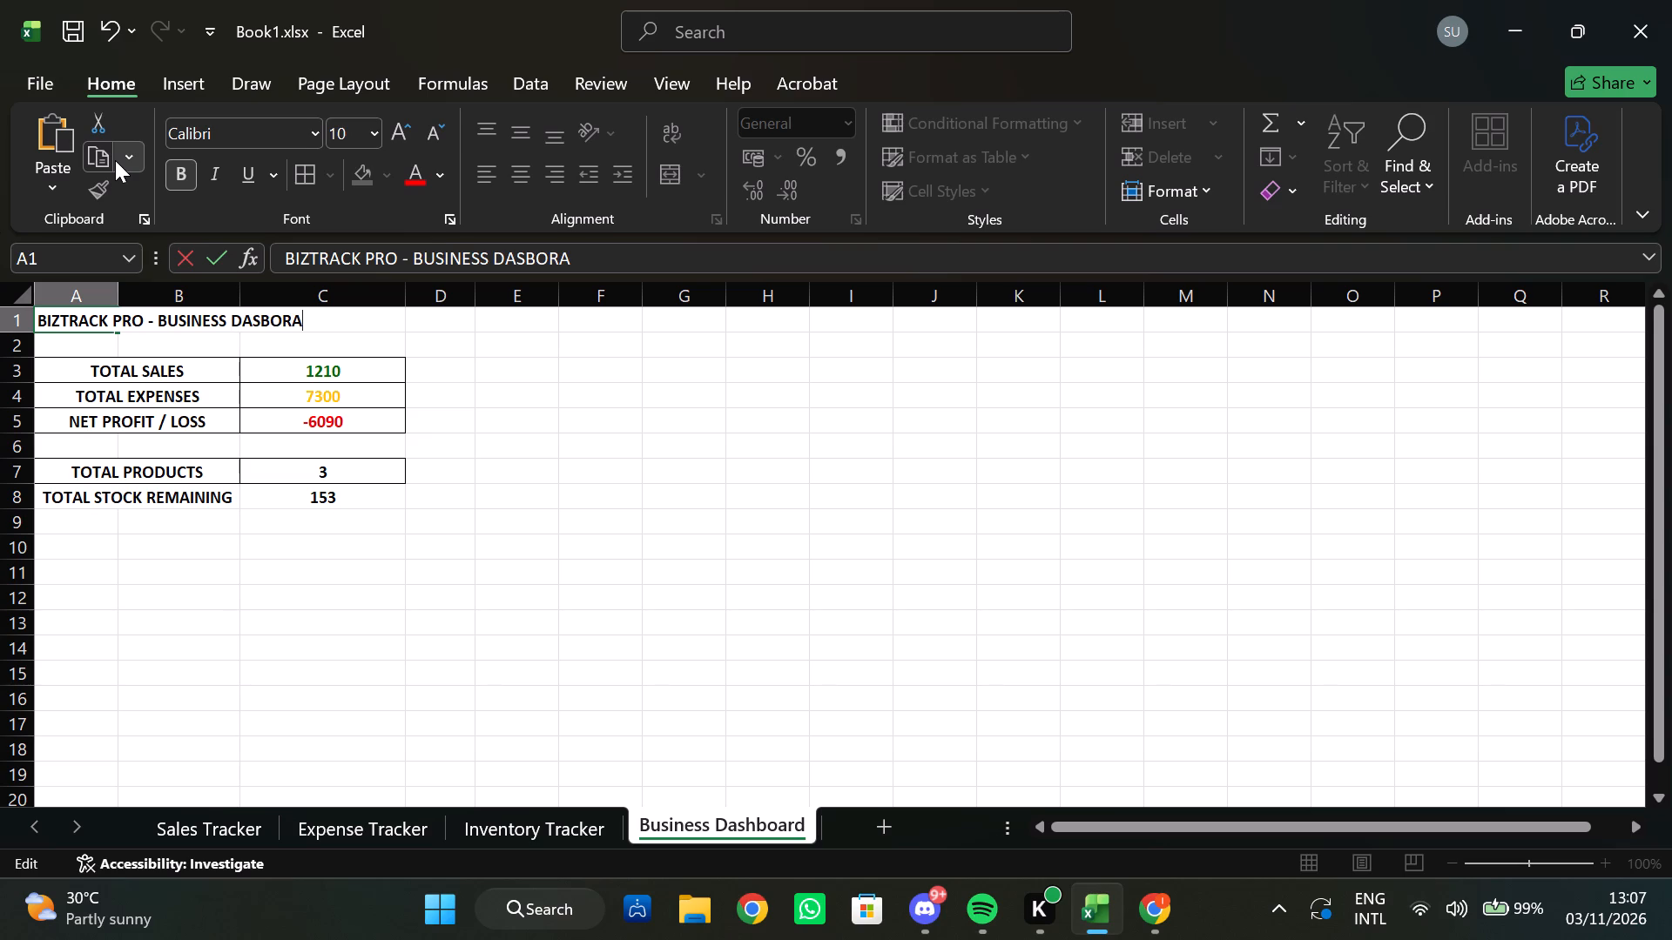
pyautogui.press('BackSpace')
pyautogui.press('BackSpace')
pyautogui.press('BackSpace')
pyautogui.press('BackSpace')
pyautogui.press('BackSpace')
pyautogui.press('BackSpace')
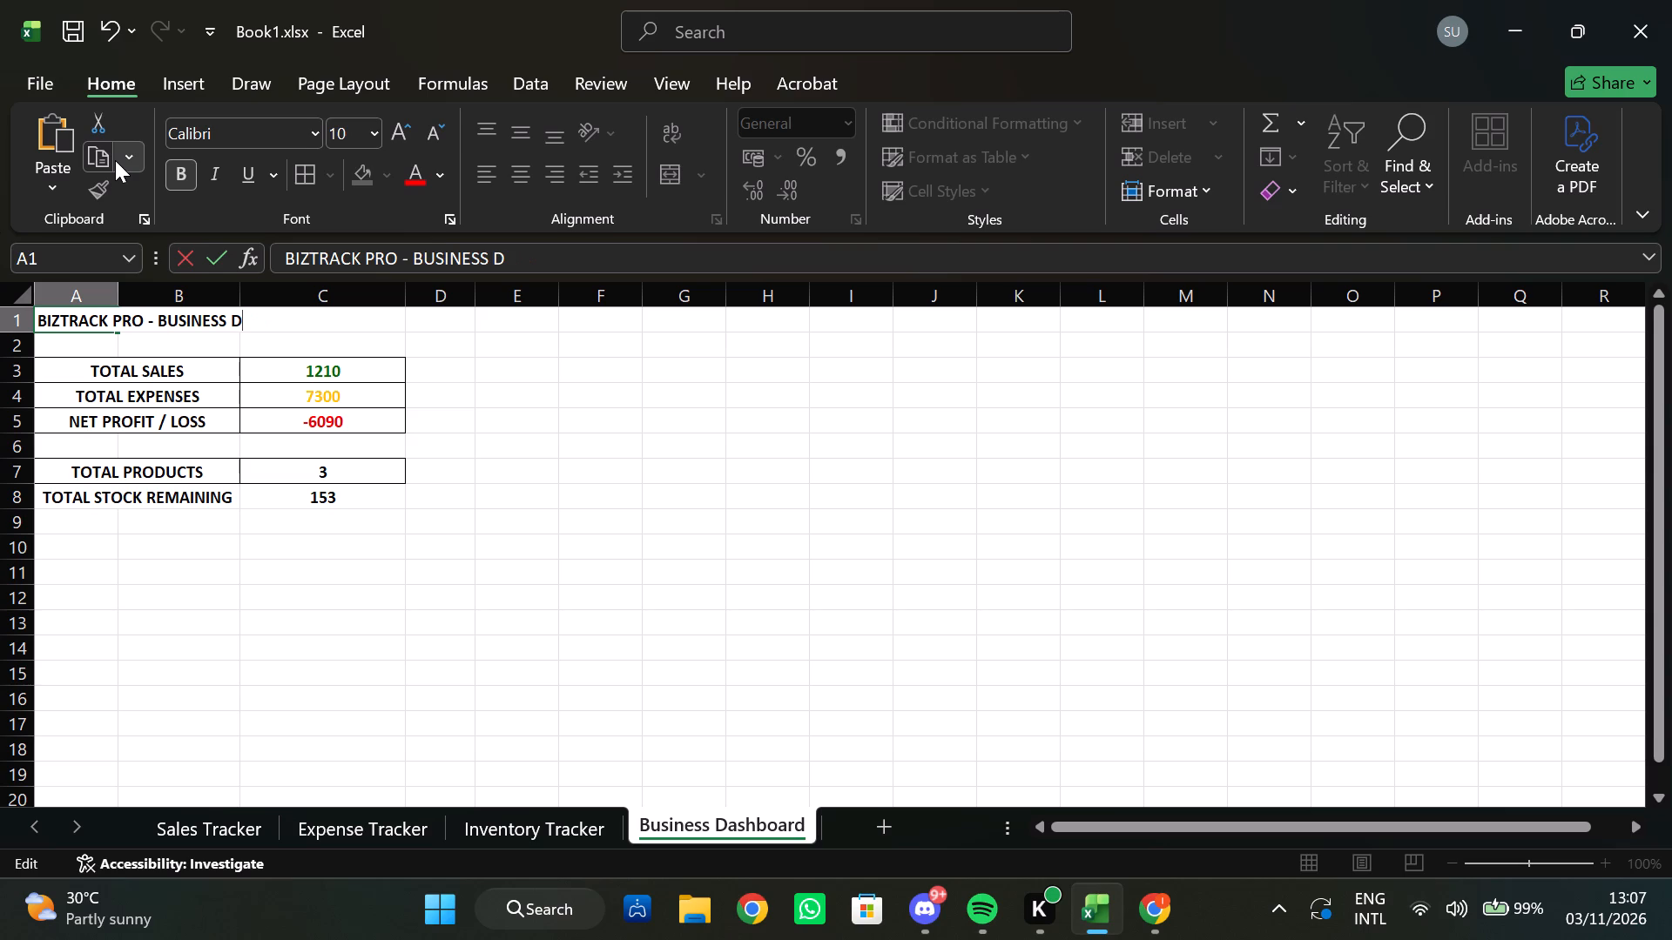
pyautogui.write('ASHBOARD')
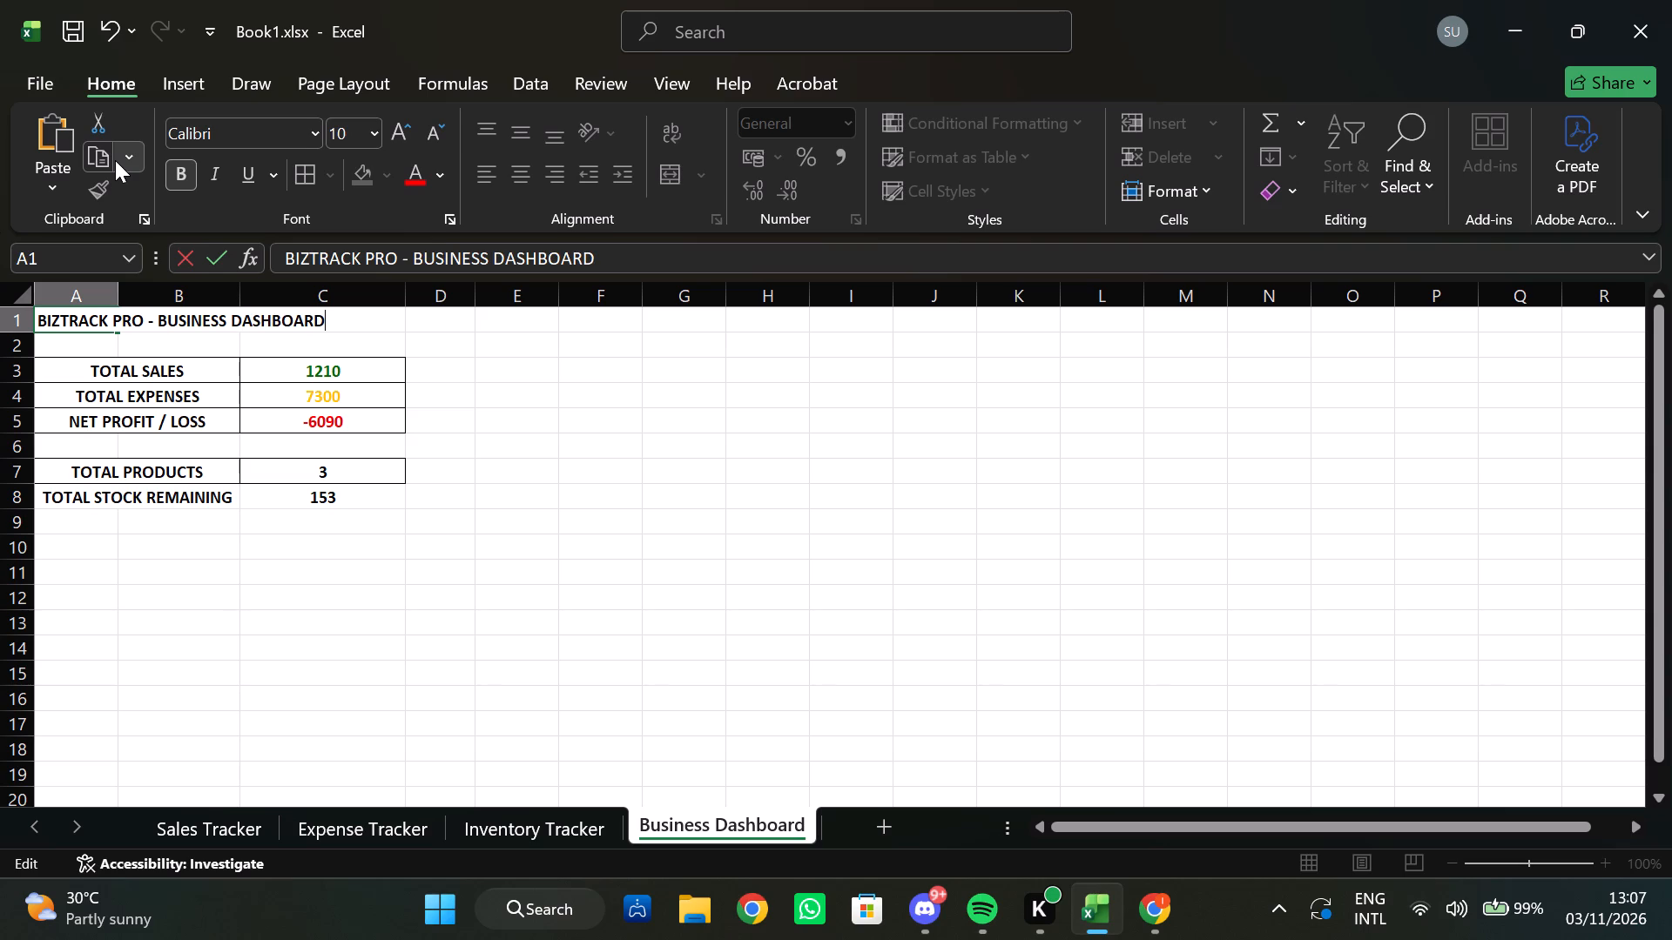
pyautogui.press('Return')
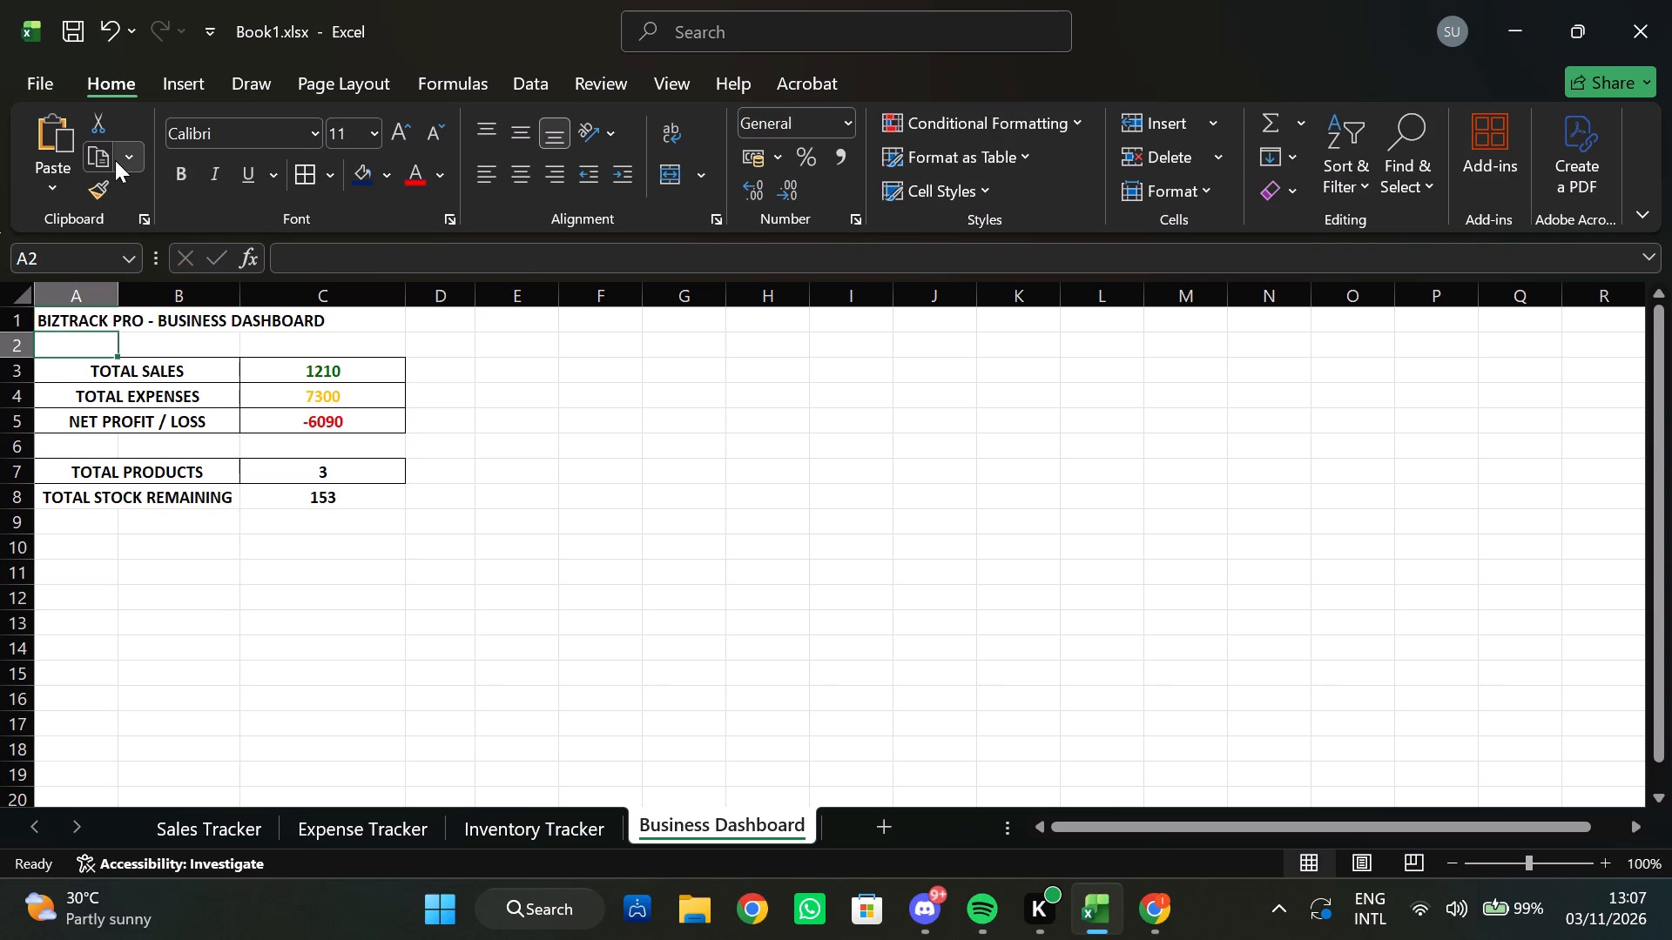
# Merge and centre the dashboard title across A1:C1.
pyautogui.click(84, 319)
pyautogui.moveTo(82, 323); pyautogui.dragTo(152, 322)
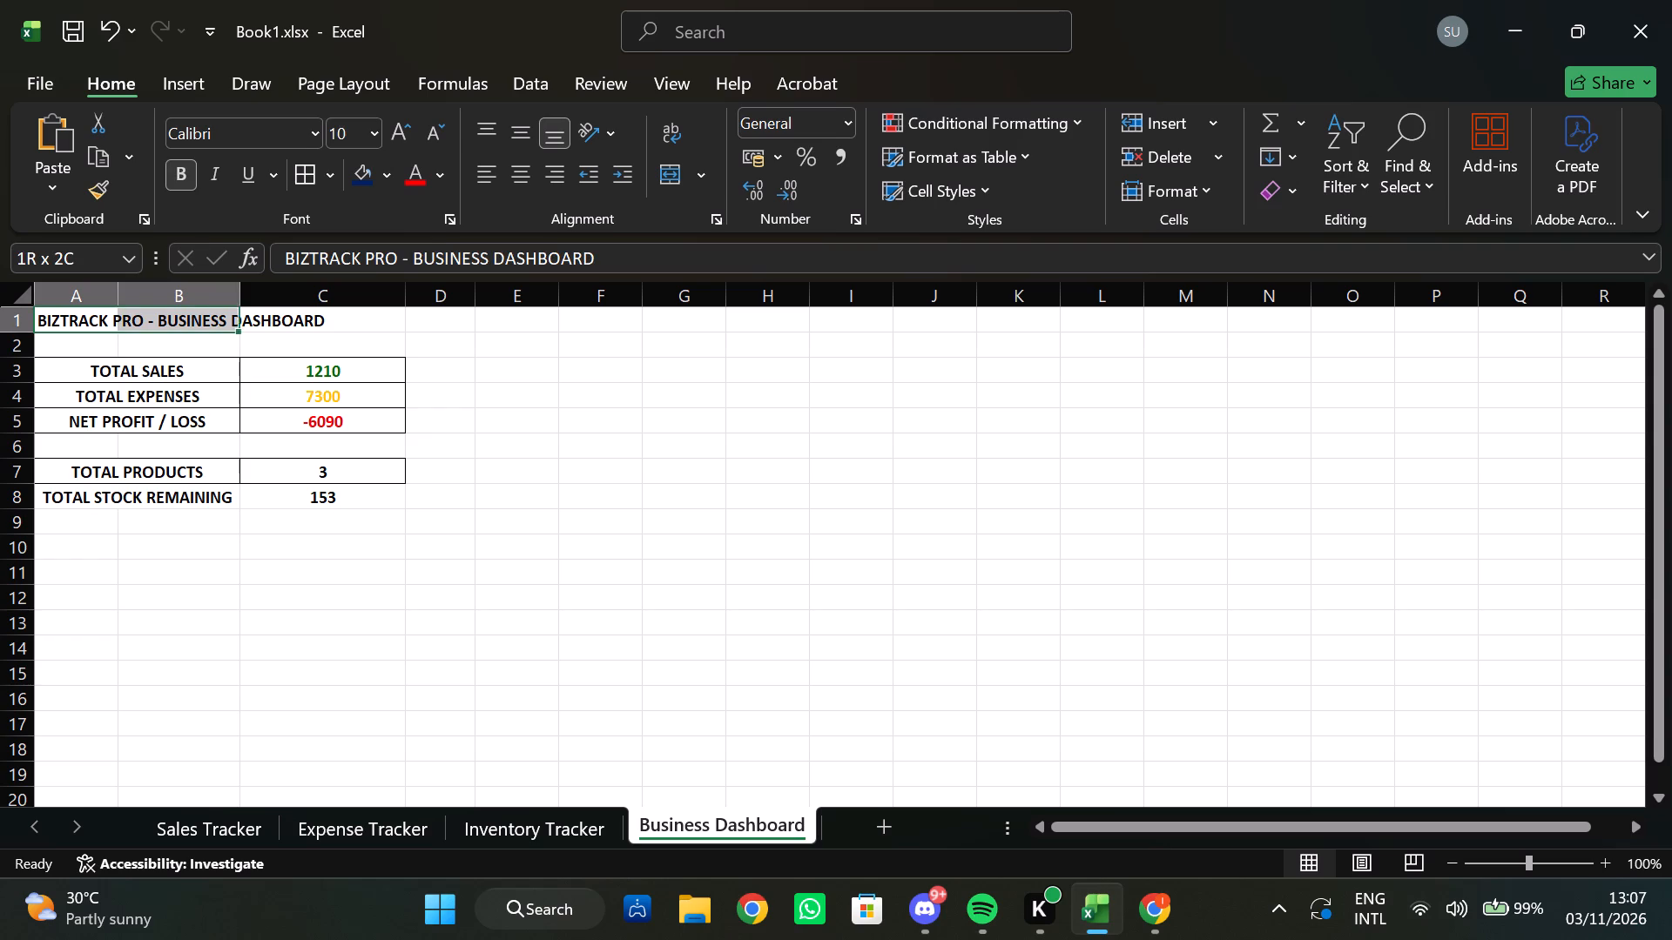
pyautogui.moveTo(152, 322); pyautogui.dragTo(255, 319)
pyautogui.click(702, 183)
pyautogui.click(710, 211)
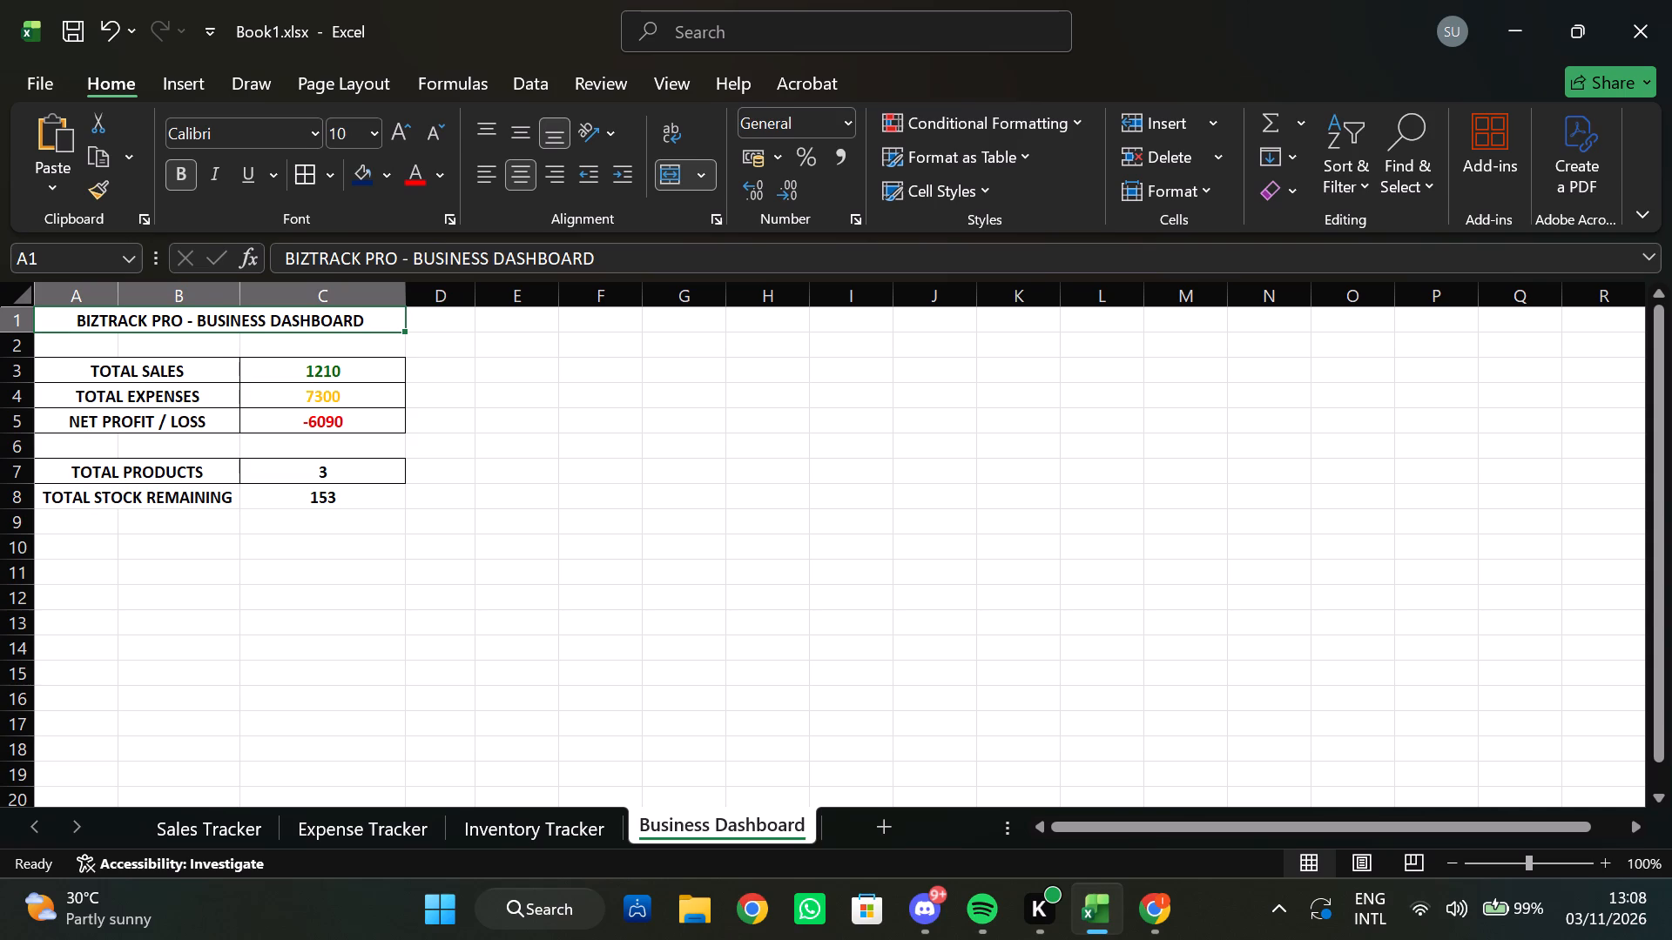
pyautogui.click(231, 584)
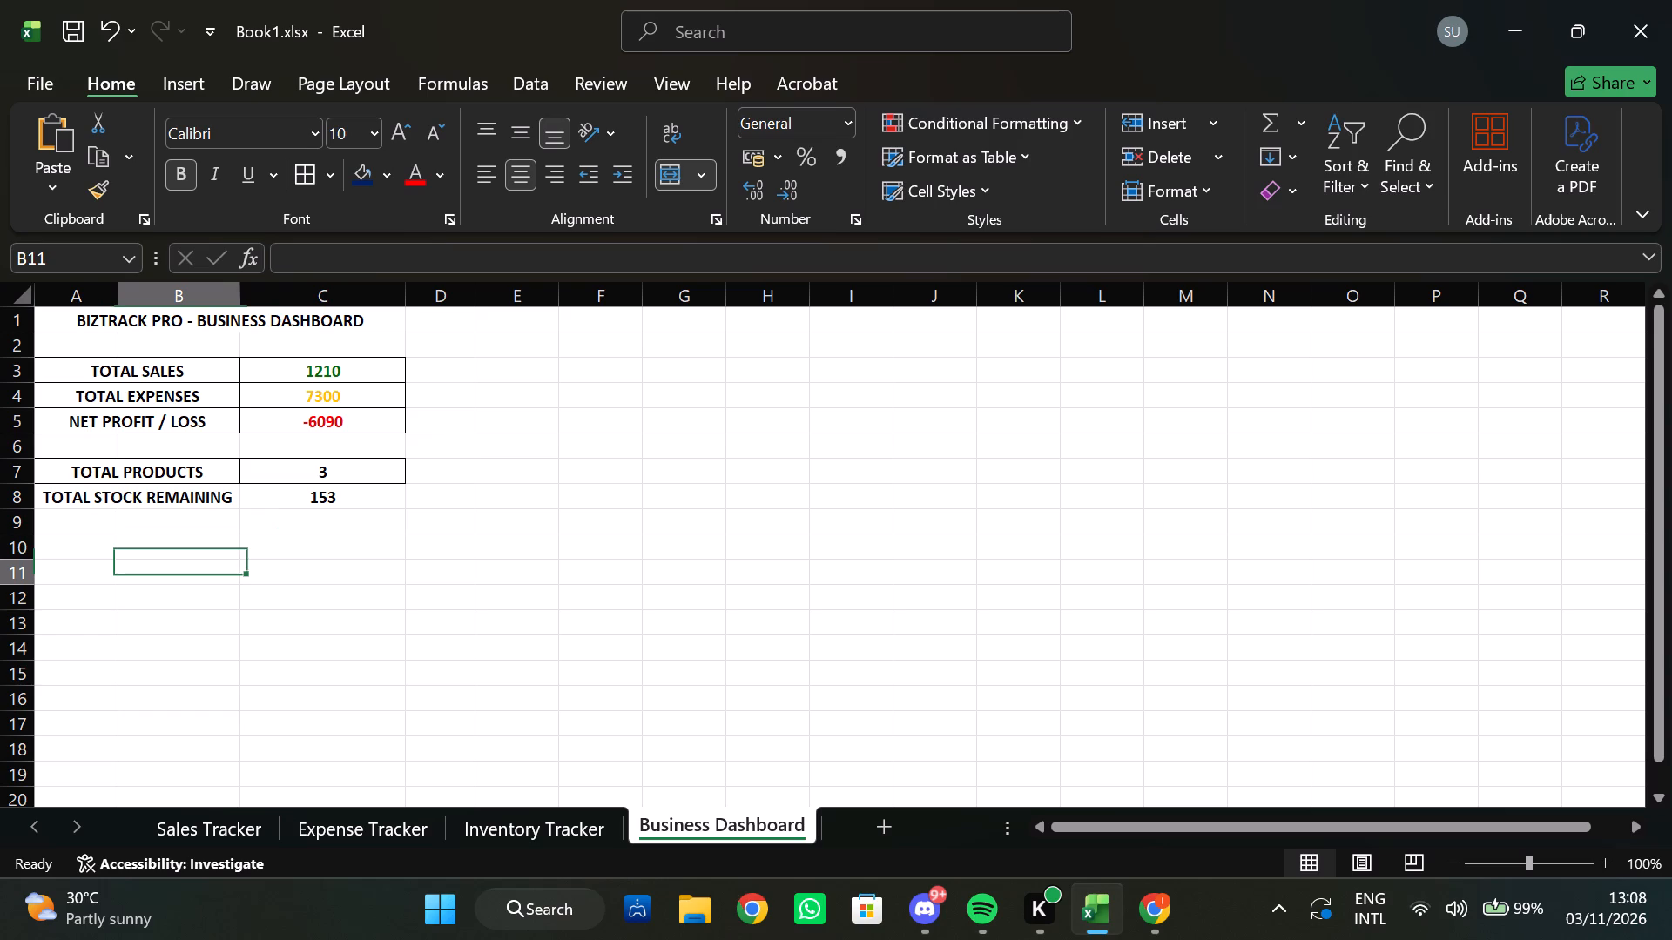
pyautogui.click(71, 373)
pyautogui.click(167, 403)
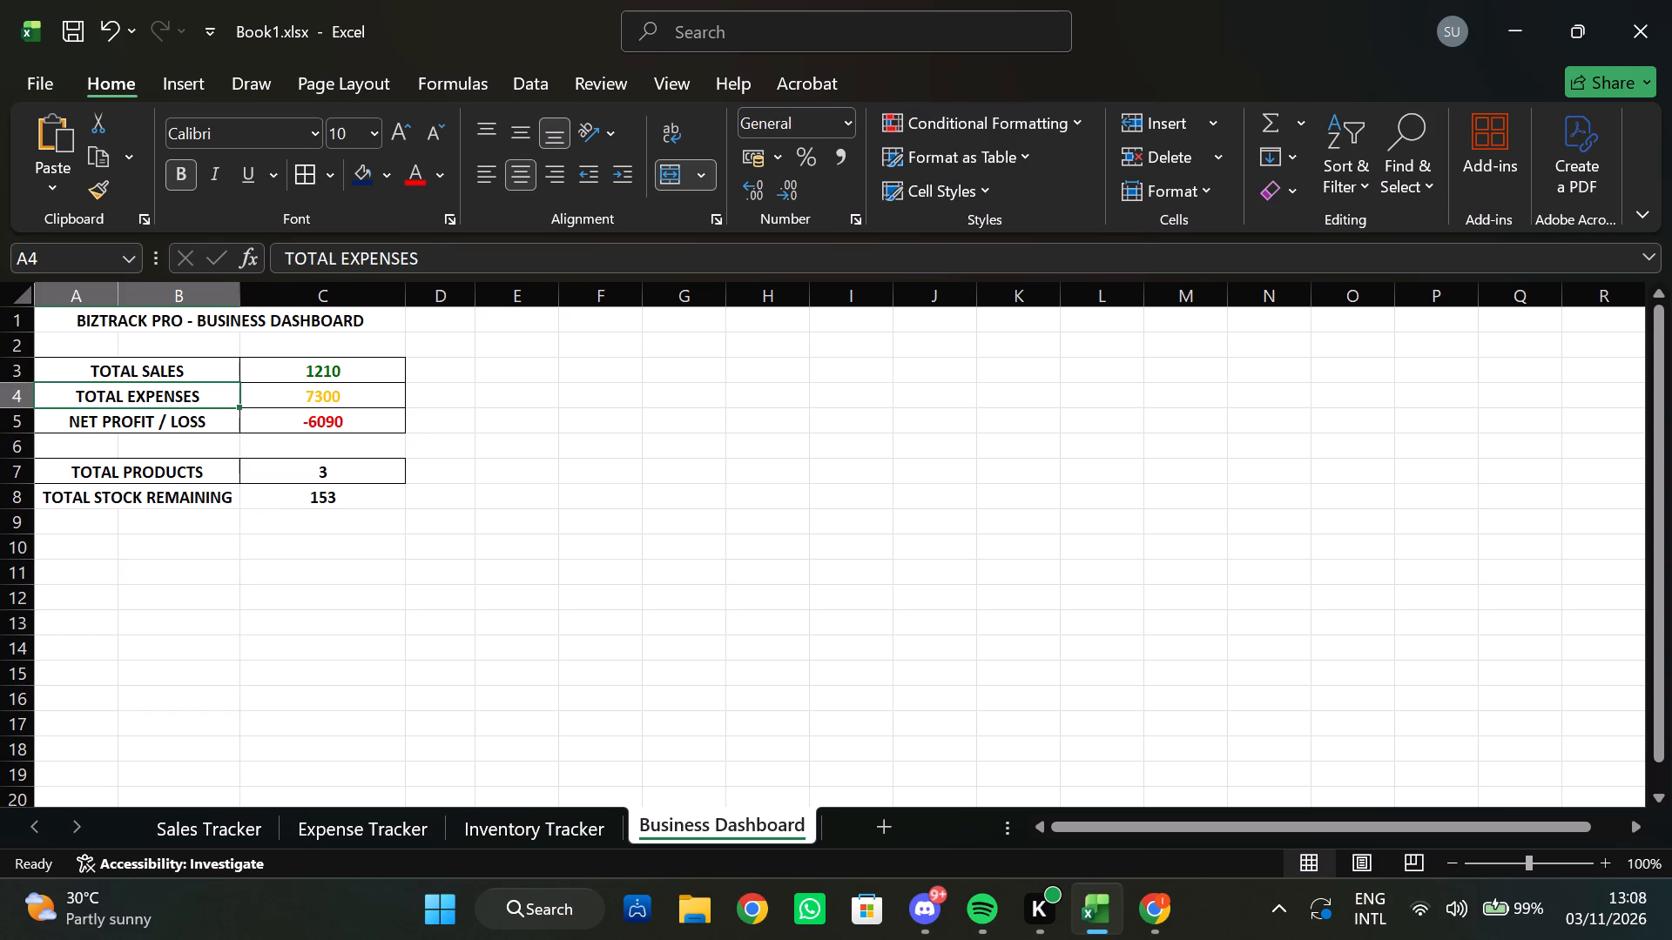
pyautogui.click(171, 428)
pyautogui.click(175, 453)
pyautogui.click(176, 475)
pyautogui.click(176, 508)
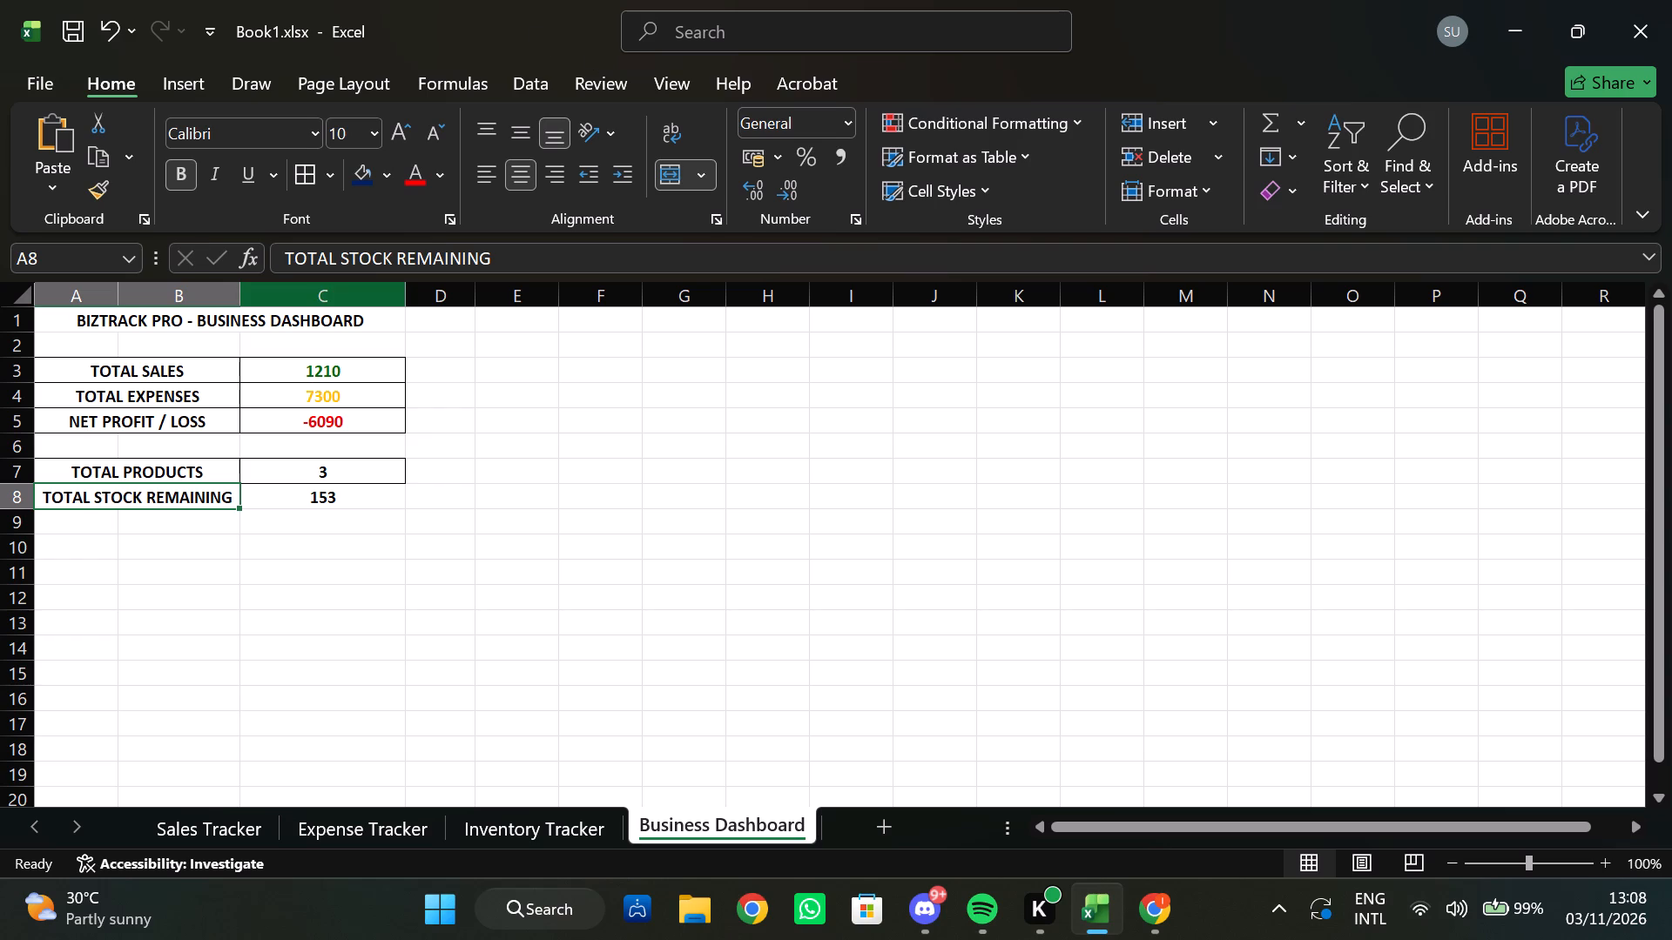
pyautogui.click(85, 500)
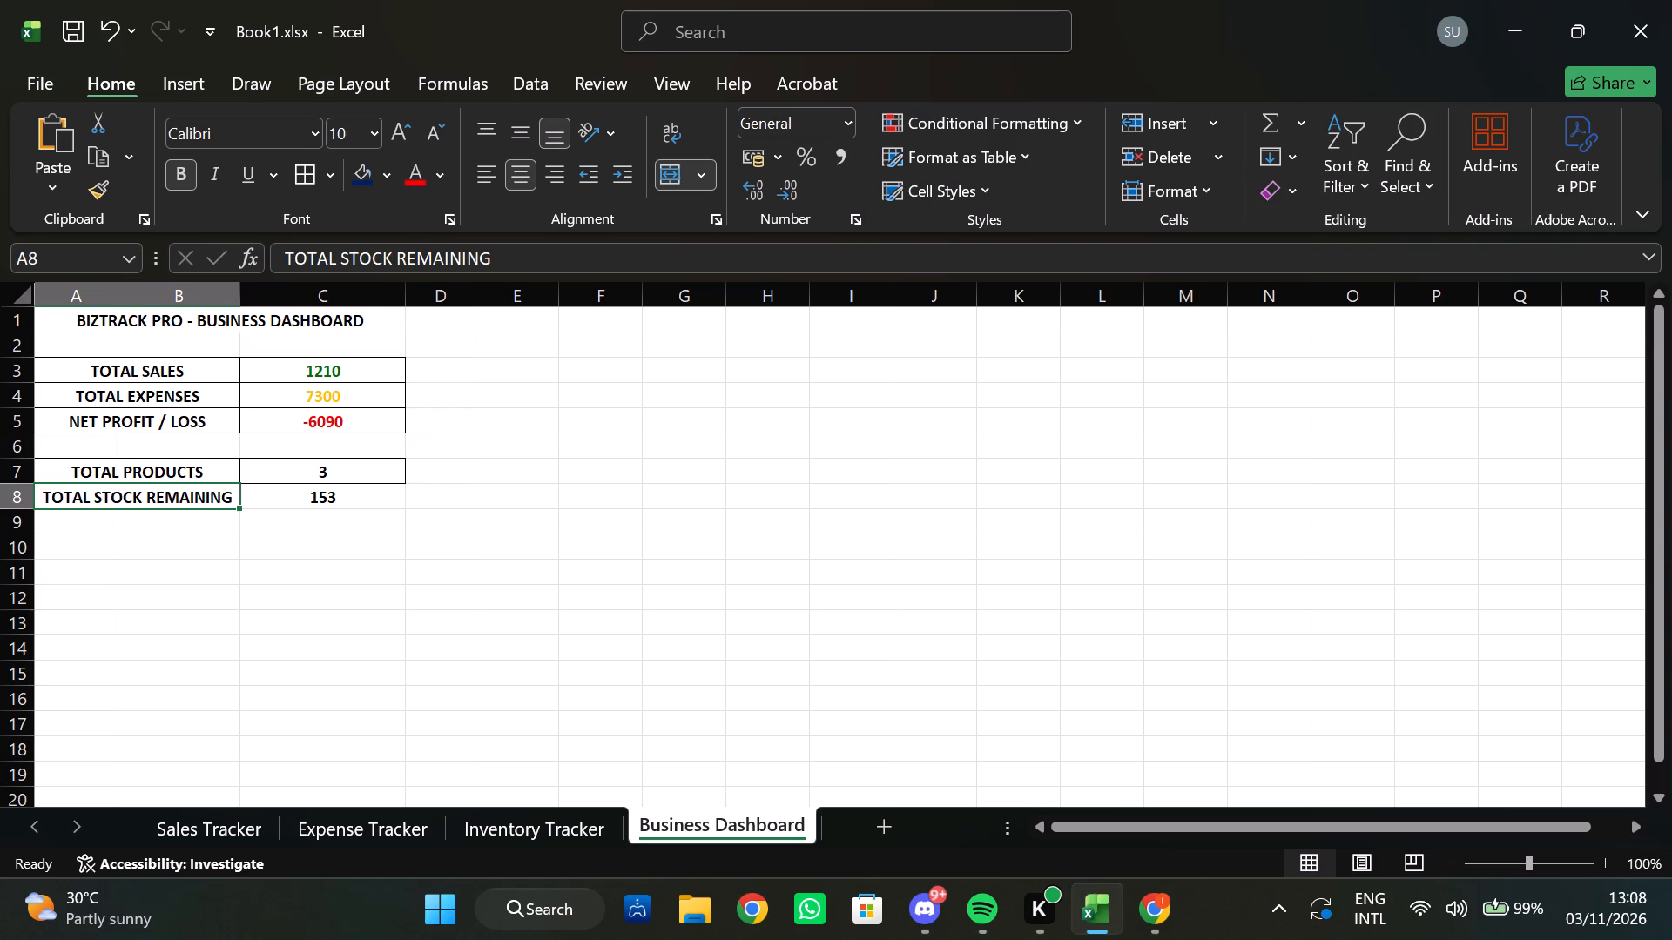
# Apply All Borders to the dashboard block A3:C8, from TOTAL SALES to TOTAL STOCK REMAINING.
pyautogui.click(104, 369)
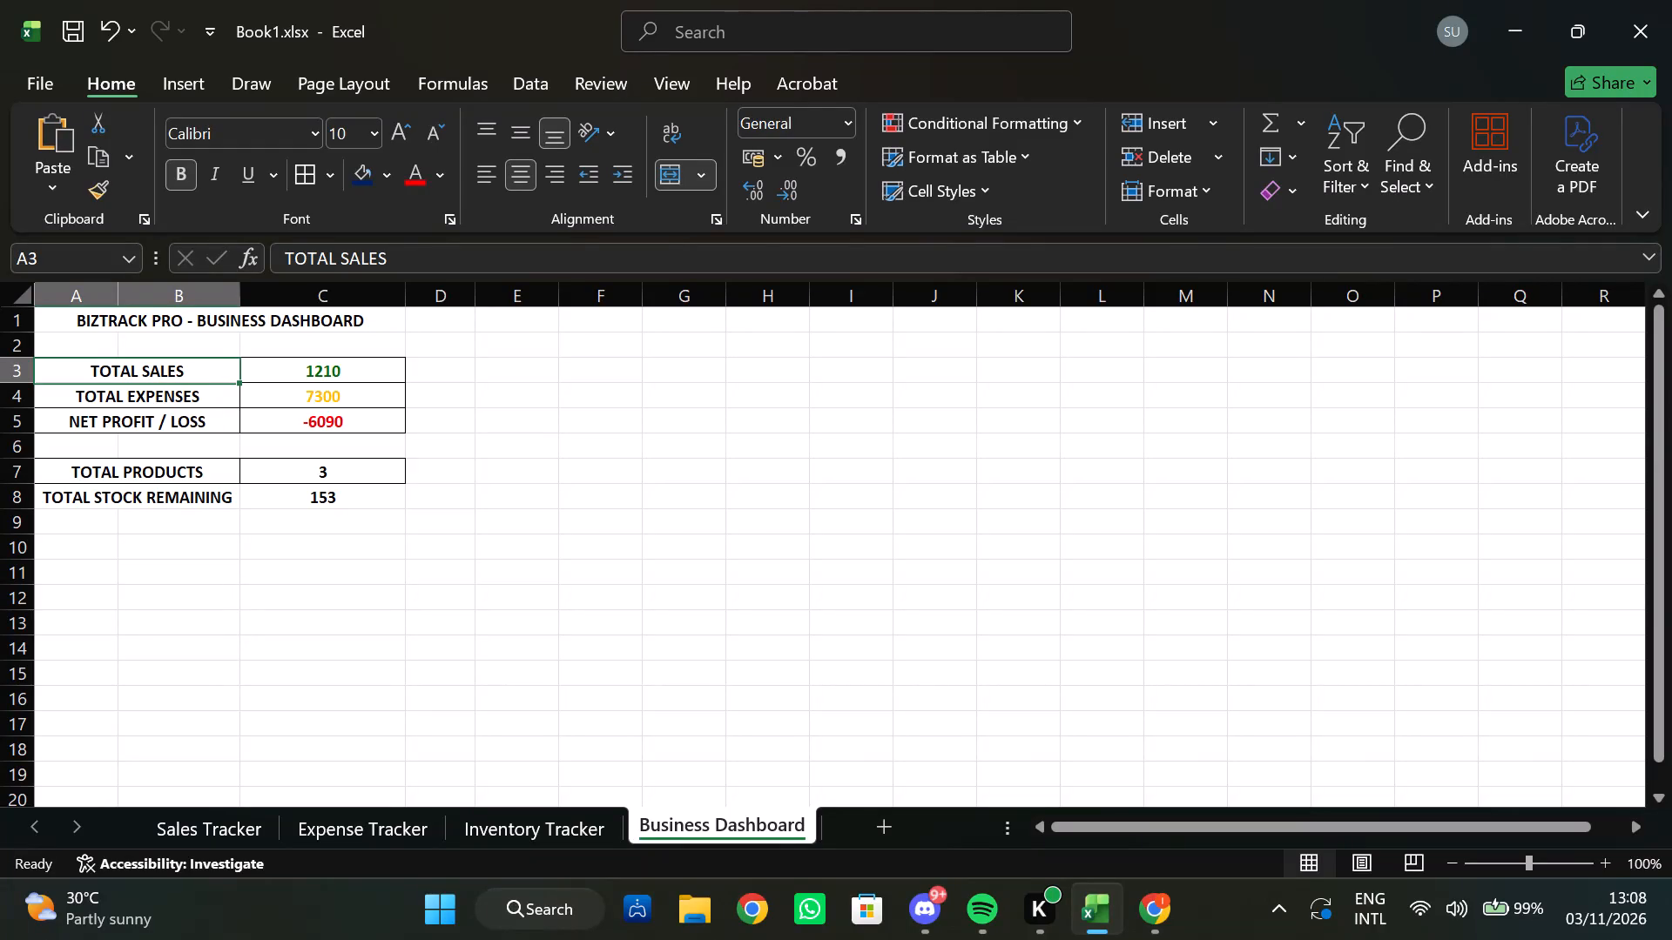
pyautogui.moveTo(71, 367); pyautogui.dragTo(317, 402)
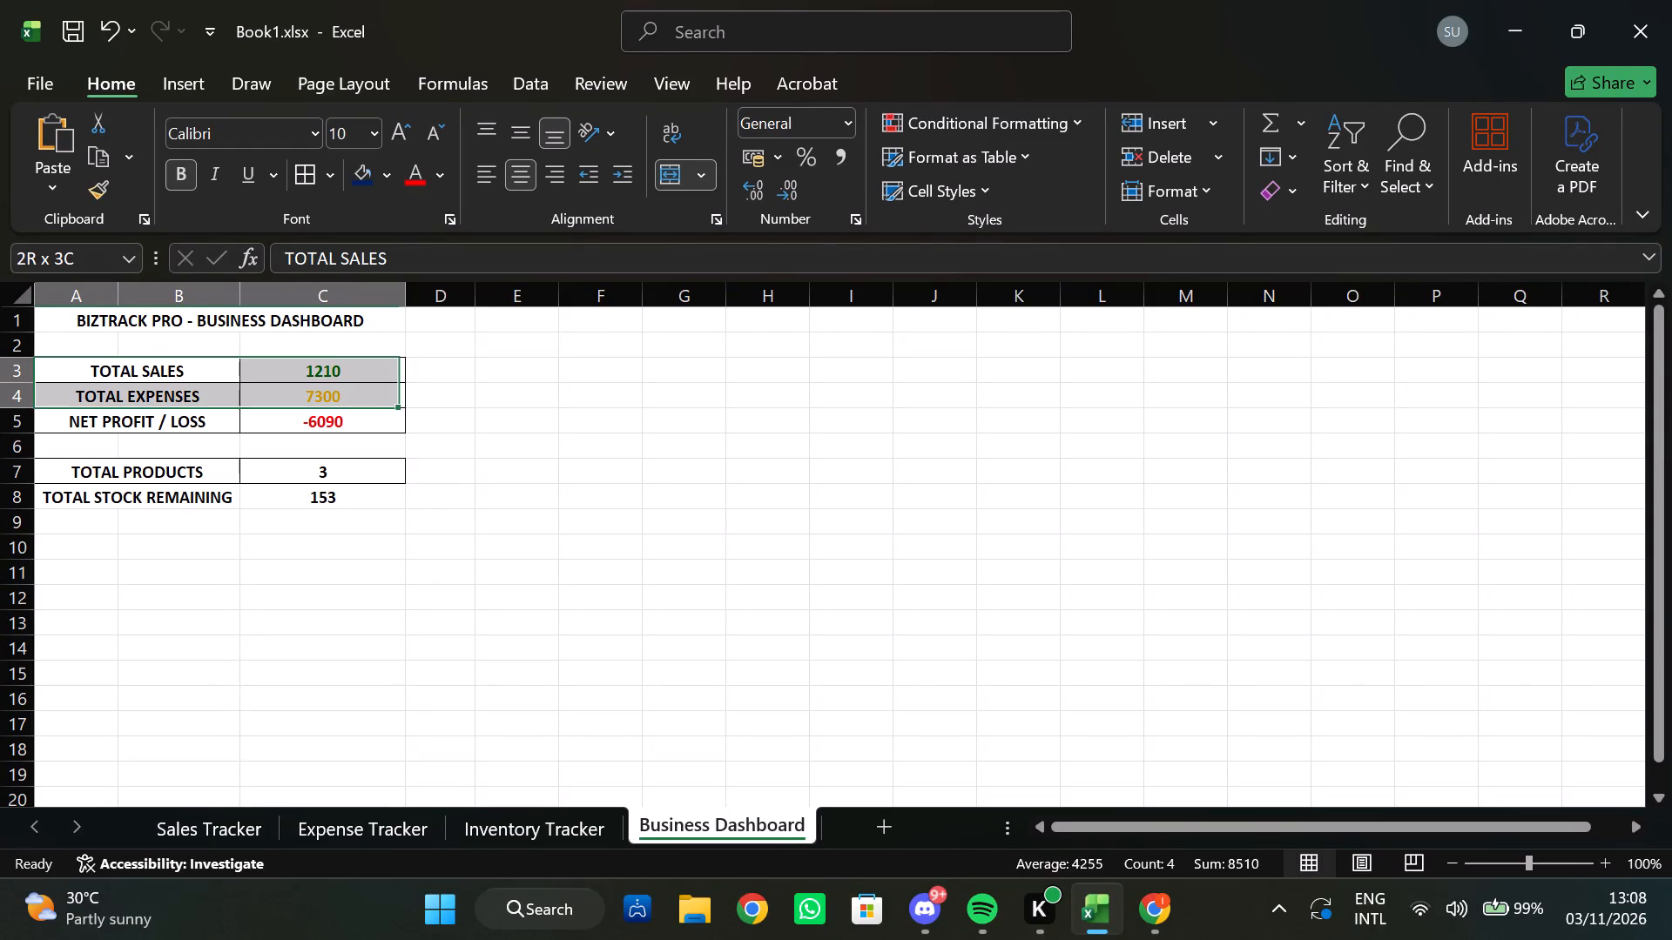
pyautogui.moveTo(317, 402); pyautogui.dragTo(340, 497)
pyautogui.click(334, 177)
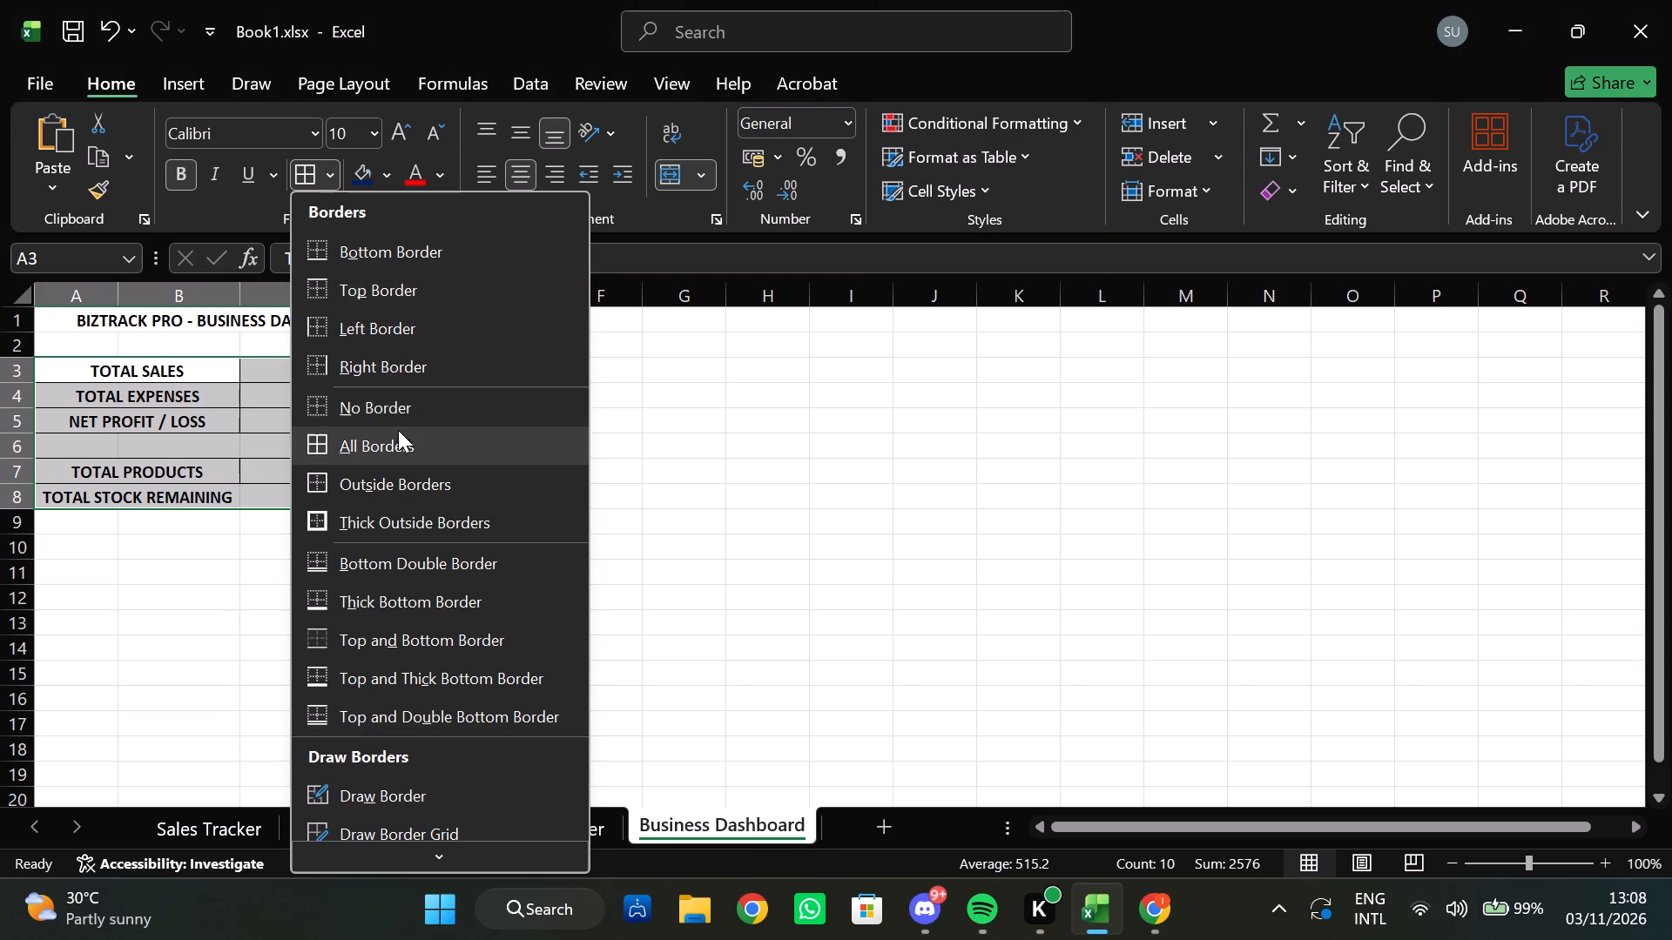
pyautogui.click(399, 435)
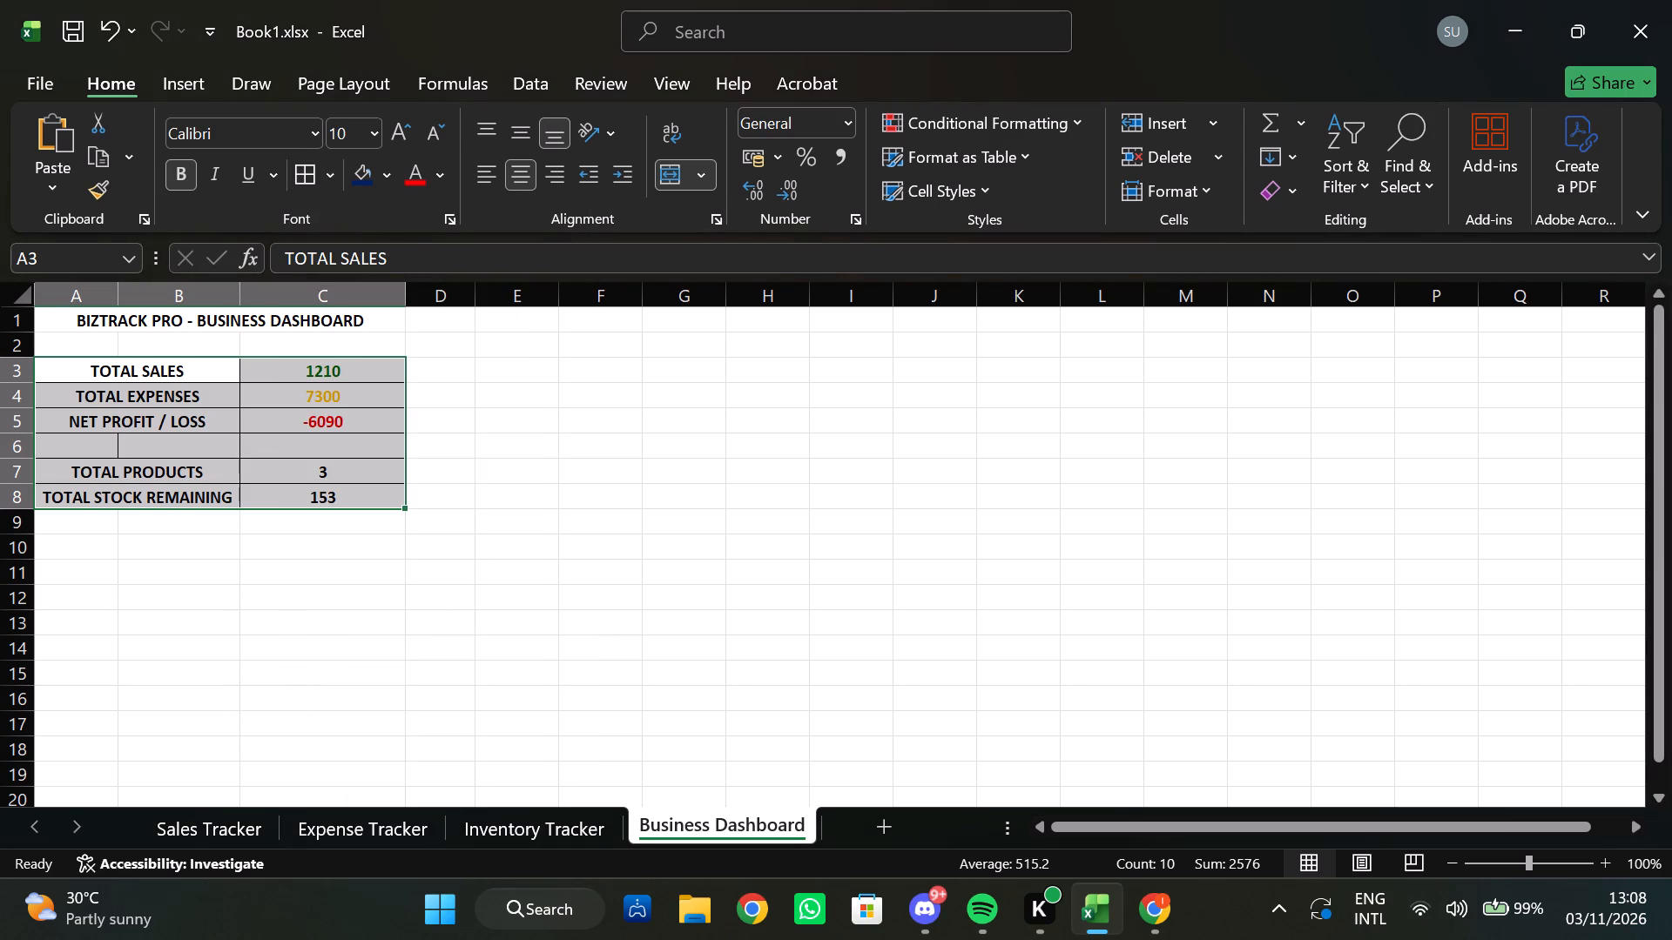
pyautogui.click(511, 432)
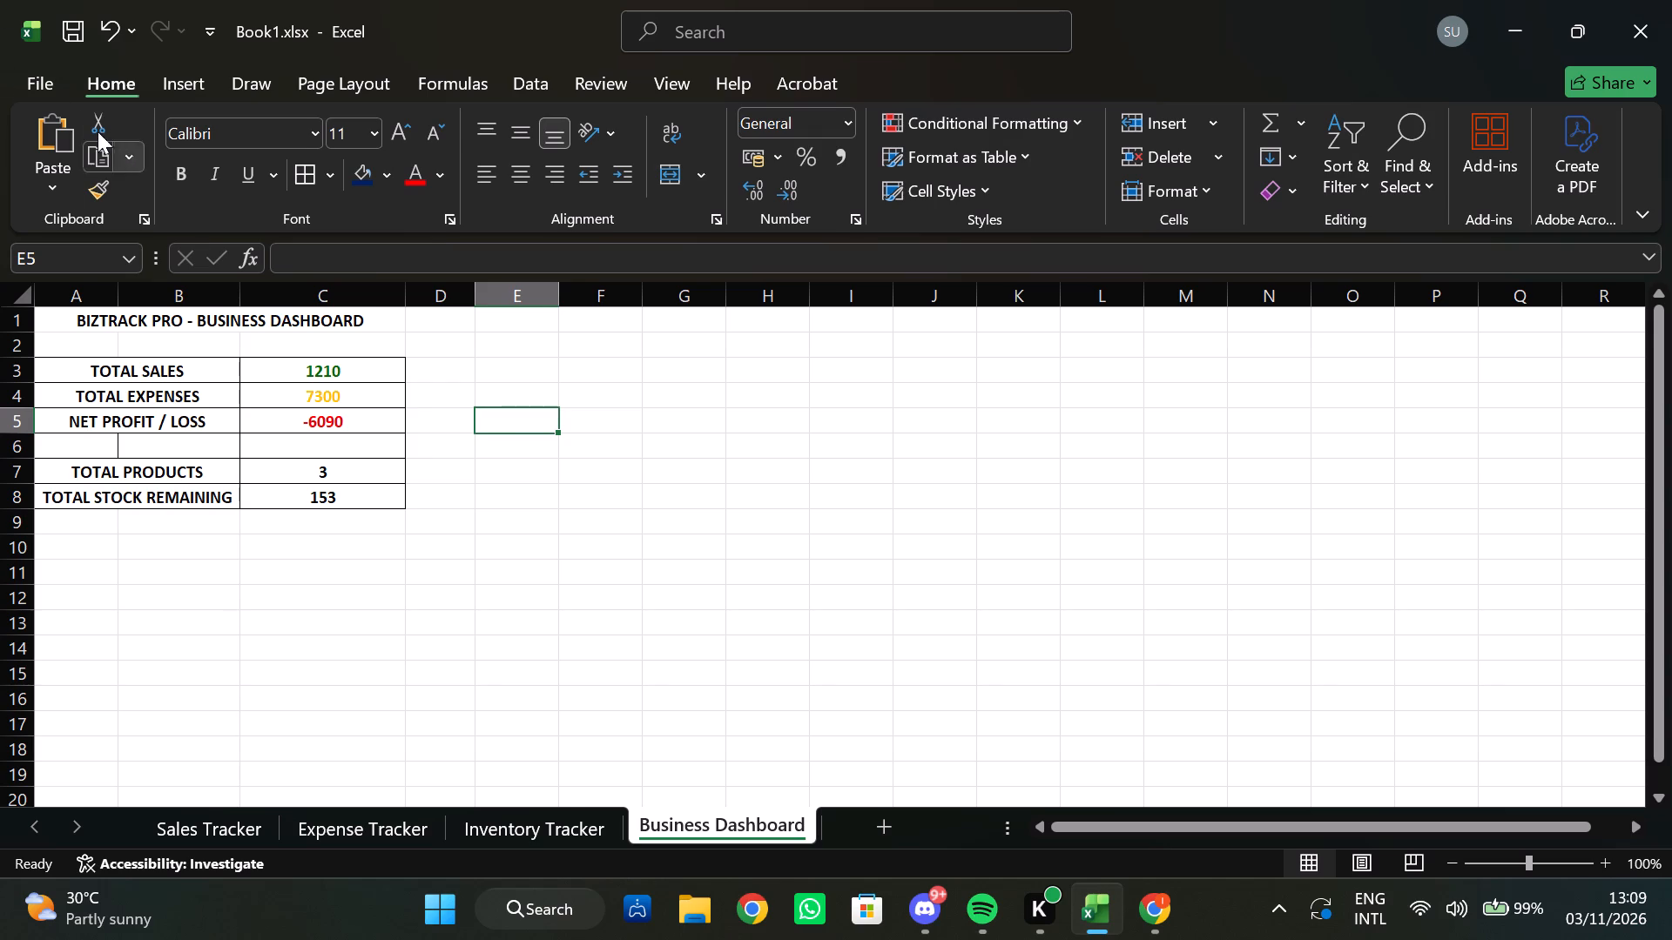
# Save the workbook under its existing name.
pyautogui.click(52, 84)
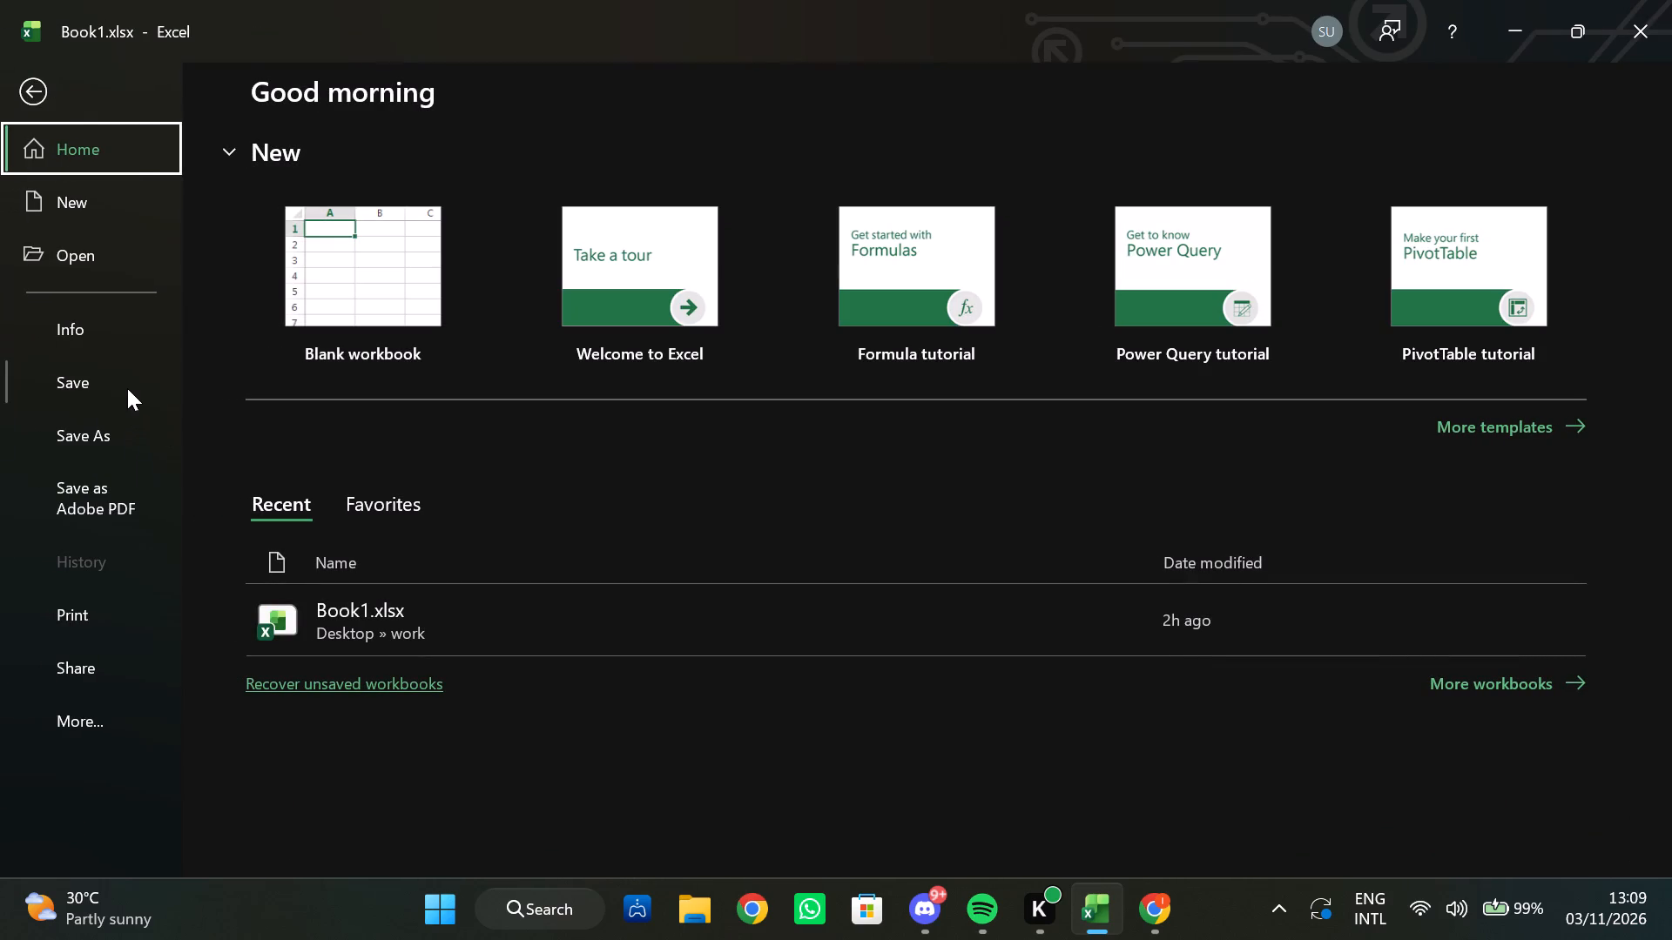
pyautogui.click(127, 387)
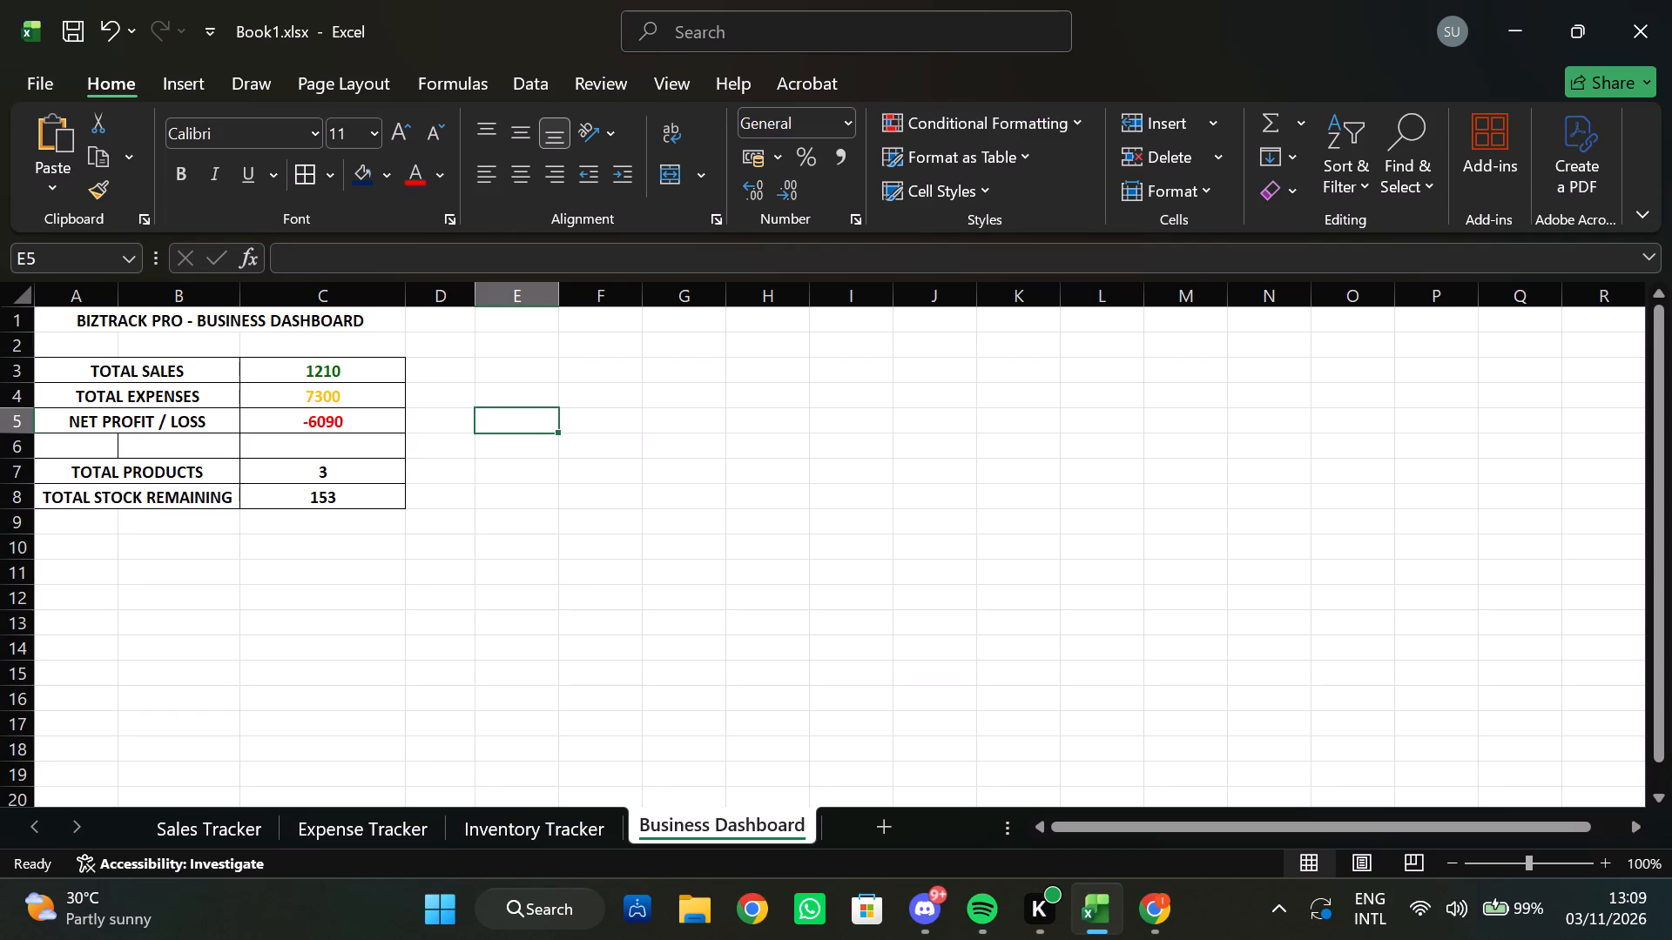